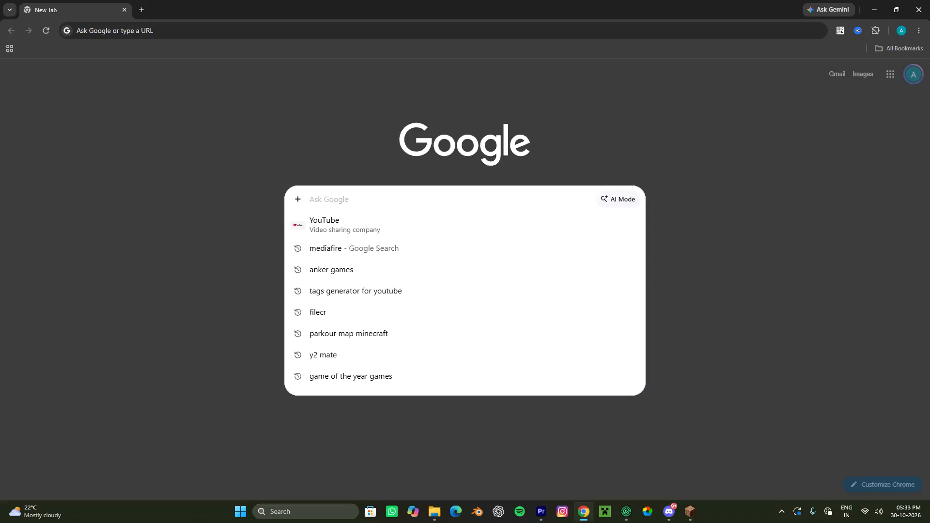
Search the web for "ice minecraft".
text(ice su)
key(BackSpace)
key(BackSpace)
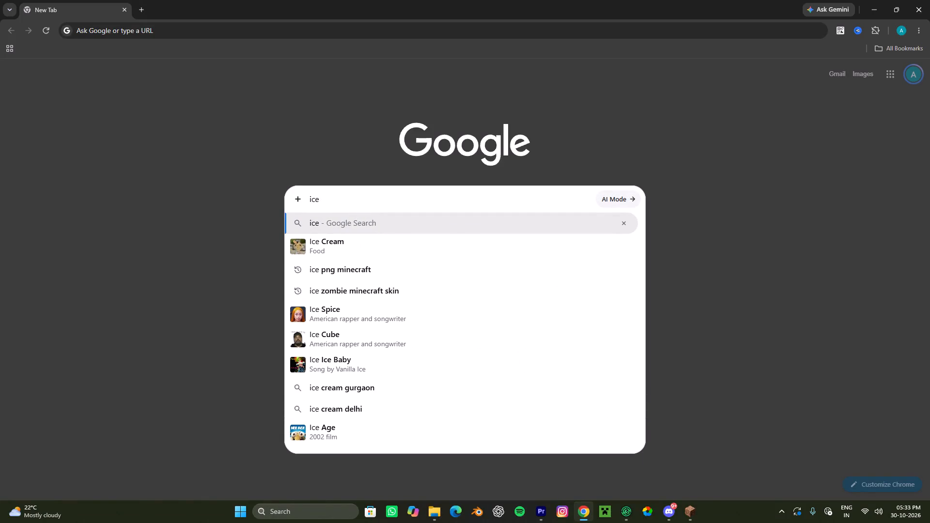
text(mine)
key(Return)
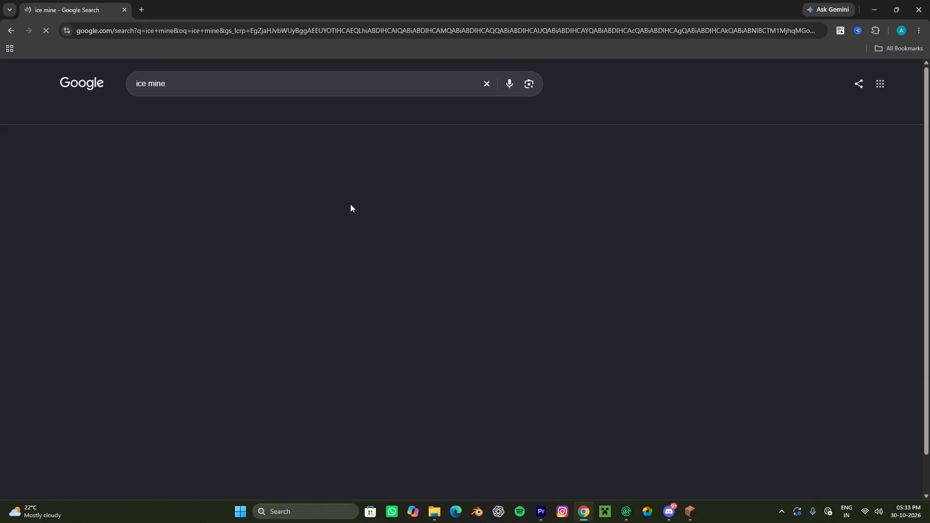
click(172, 80)
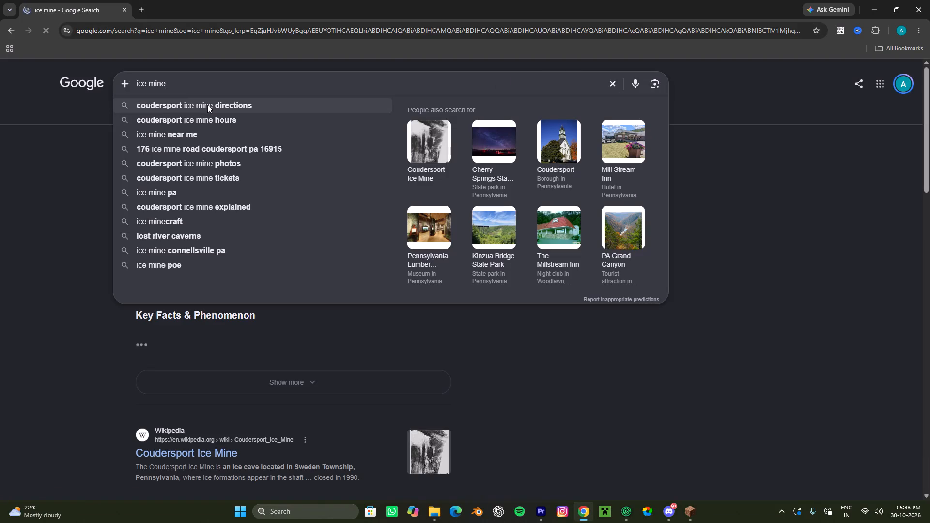
text(cra)
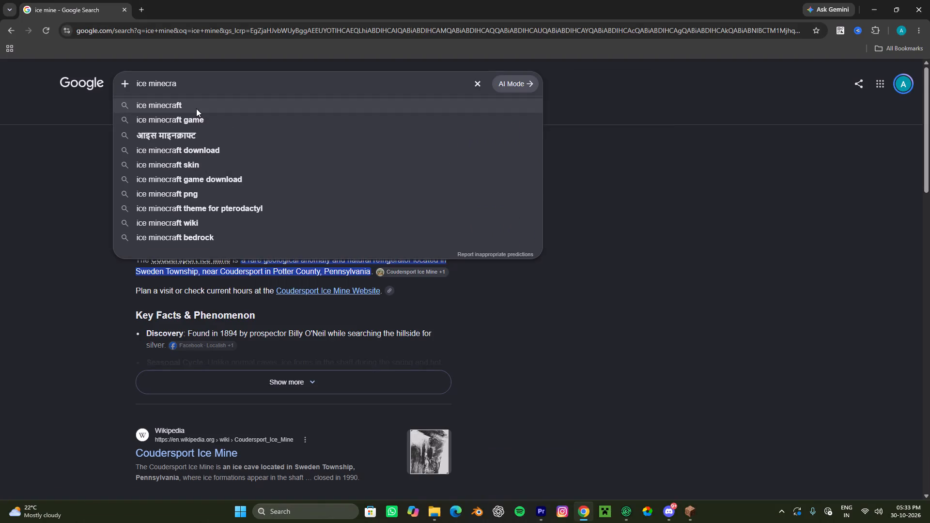
click(196, 108)
Open the Minecraft Wiki article on Ice from the search results.
scroll(230, 314, down, 2)
scroll(166, 288, down, 2)
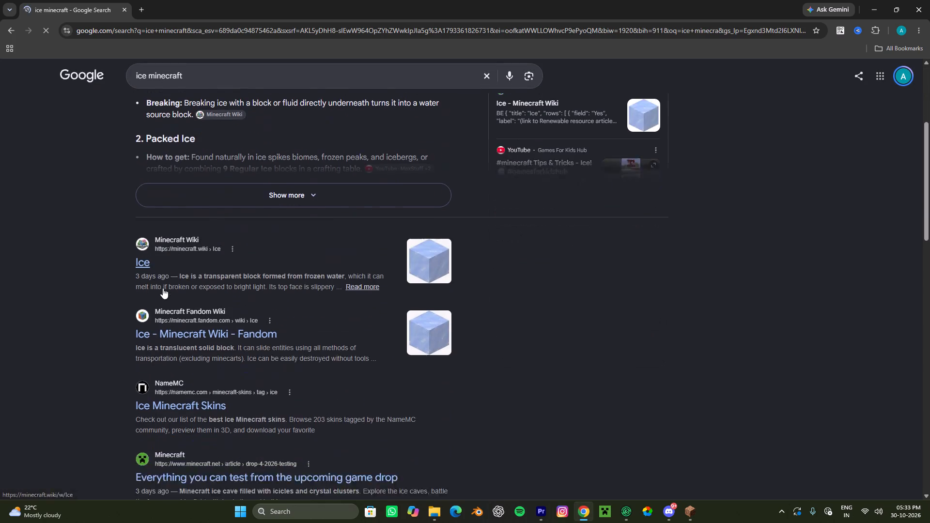
click(434, 138)
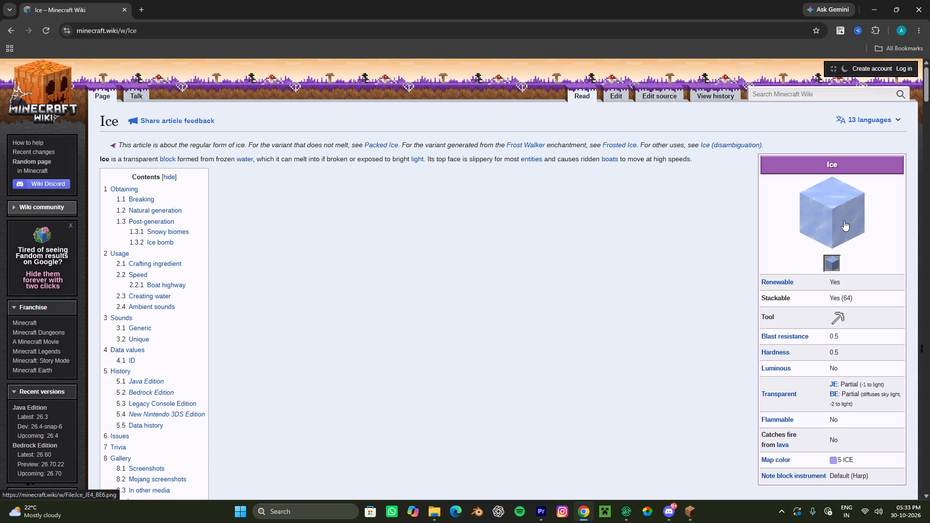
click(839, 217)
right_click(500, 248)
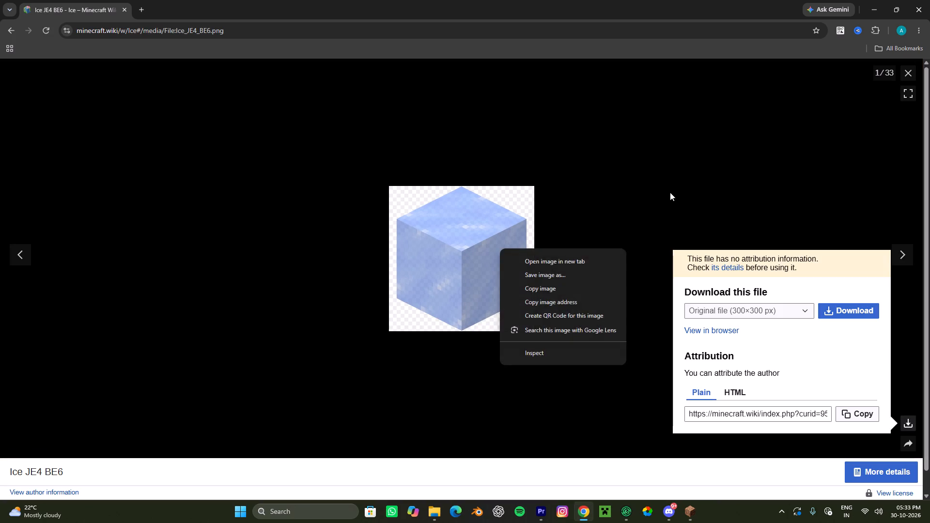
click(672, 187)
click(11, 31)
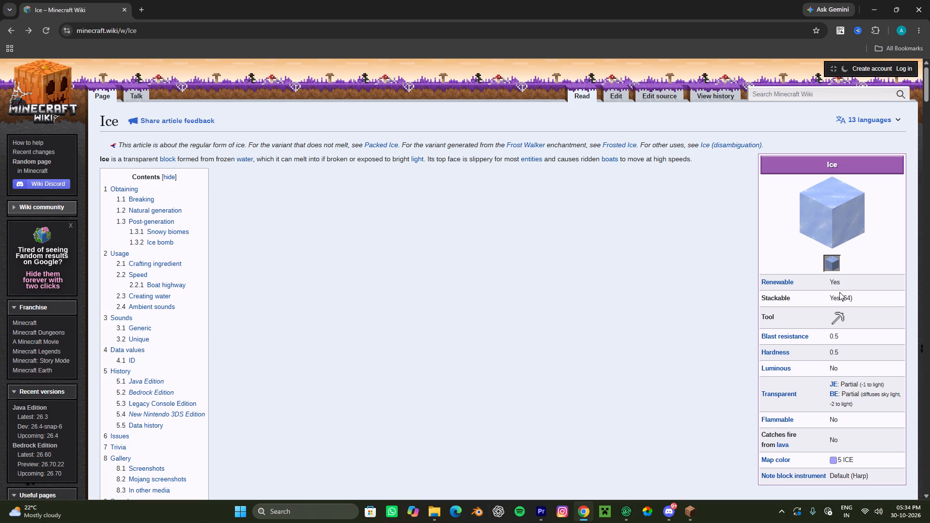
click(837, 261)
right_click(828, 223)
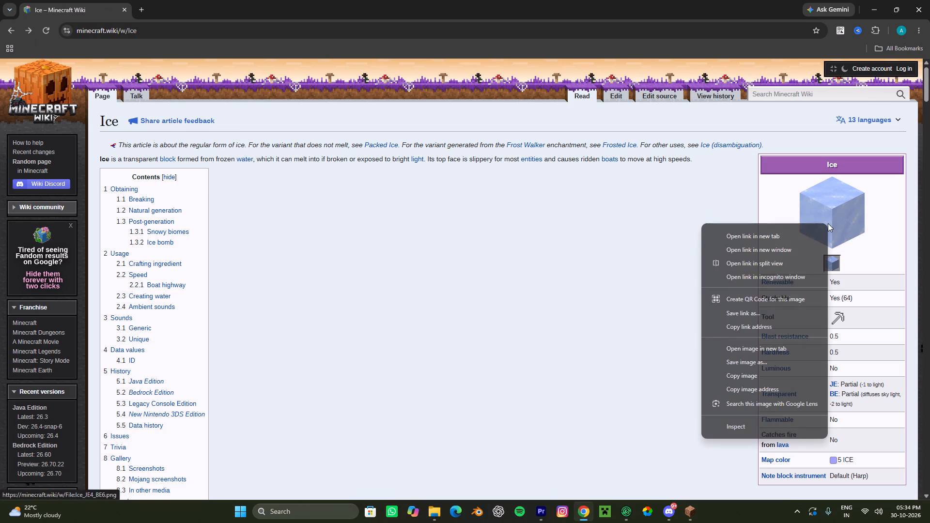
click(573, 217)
Open the full view of the article's main ice block image and save it as PNG file Ice_JE4_BE6 in the Pictures folder.
click(837, 208)
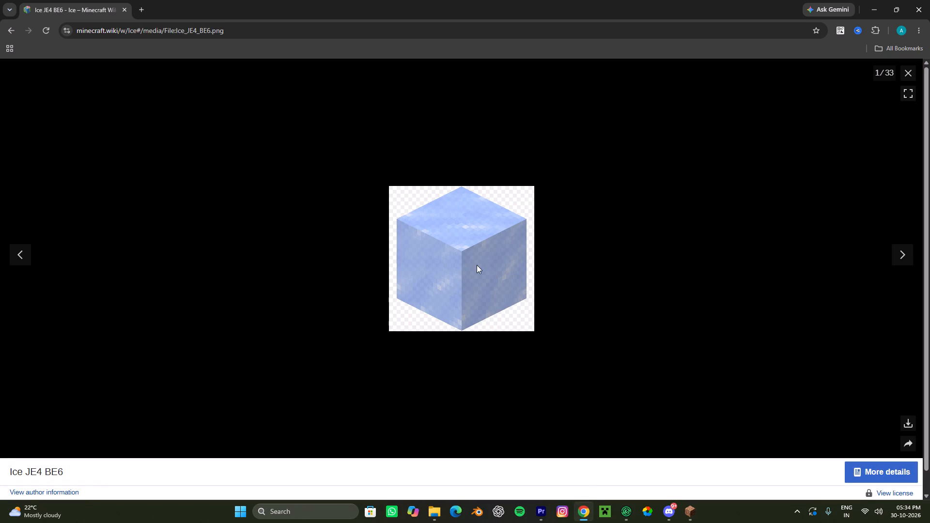
right_click(477, 265)
click(534, 288)
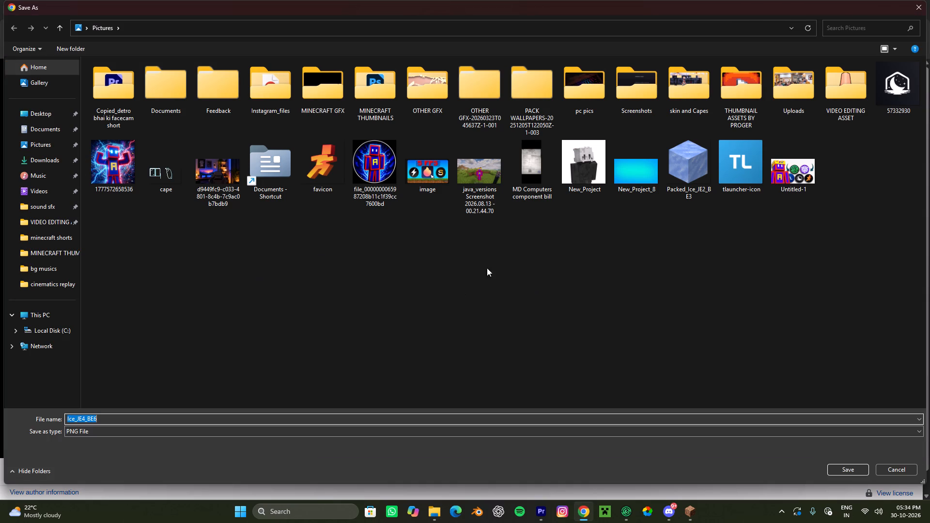
click(862, 466)
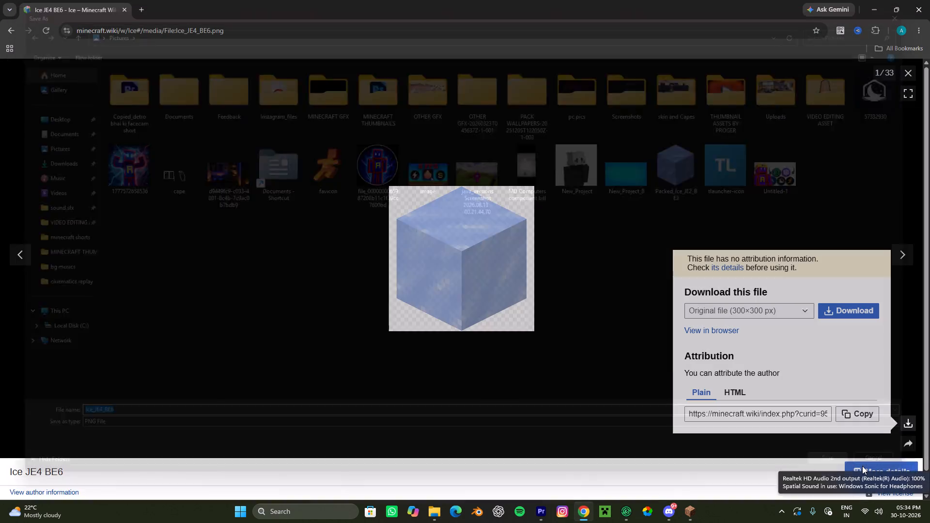
Bring the downloaded Ice_JE4_BE6.png into the Premiere sequence on track V3, above the Base Profile clip, starting shortly after 00:00:28:22.
drag(778, 51, 545, 434)
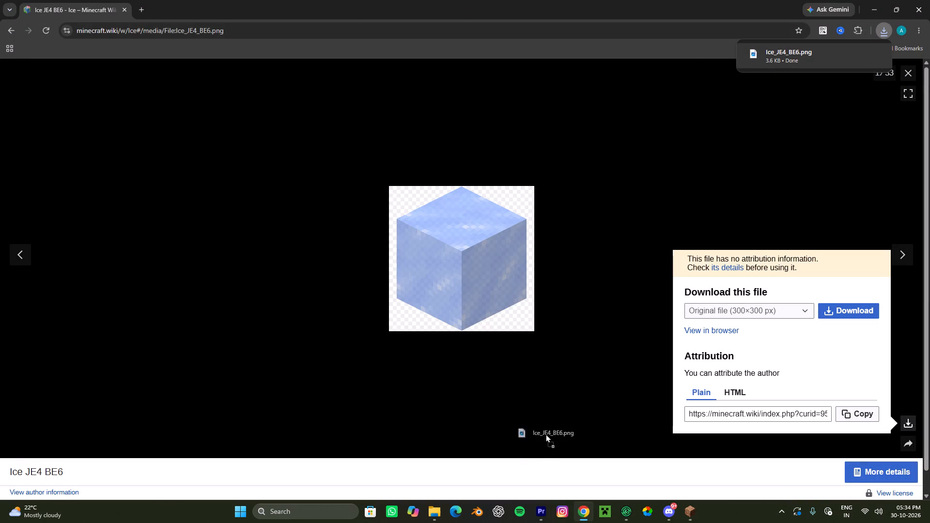
drag(545, 434, 346, 347)
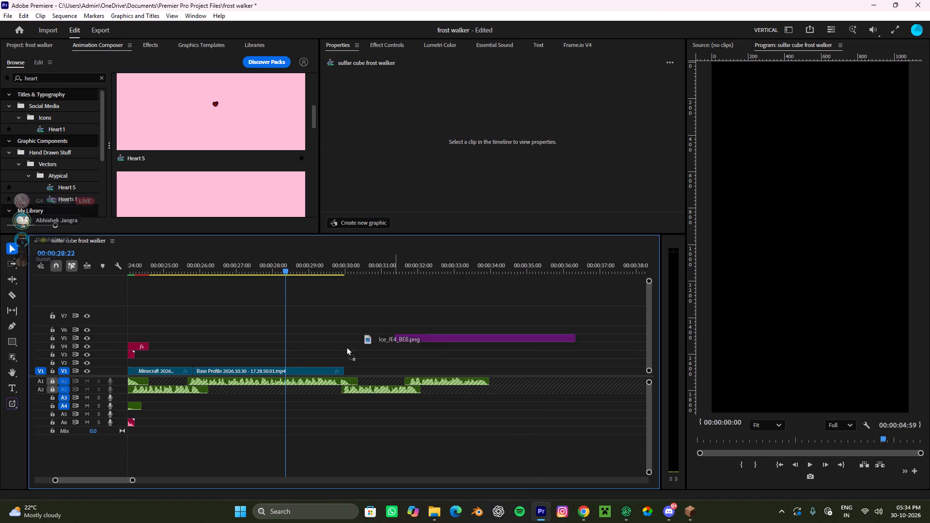
drag(346, 347, 295, 358)
With the playhead at 00:00:28:56, scale the Ice_JE4_BE6.png clip to 149%.
drag(275, 253, 305, 256)
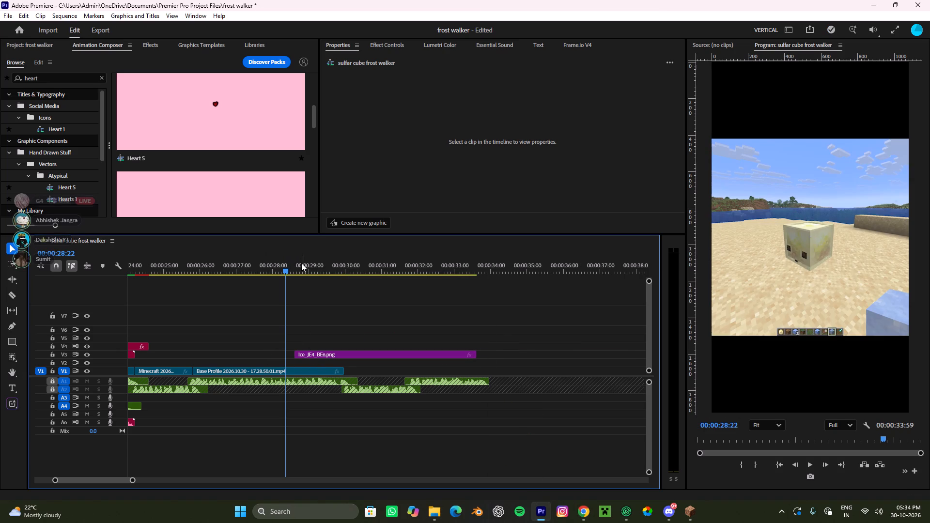
drag(291, 267, 308, 271)
click(332, 358)
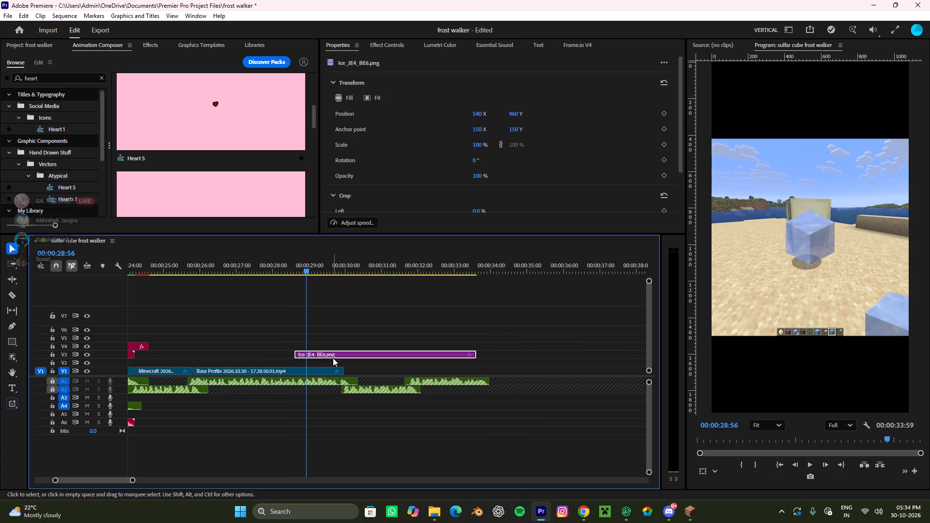
drag(475, 145, 511, 146)
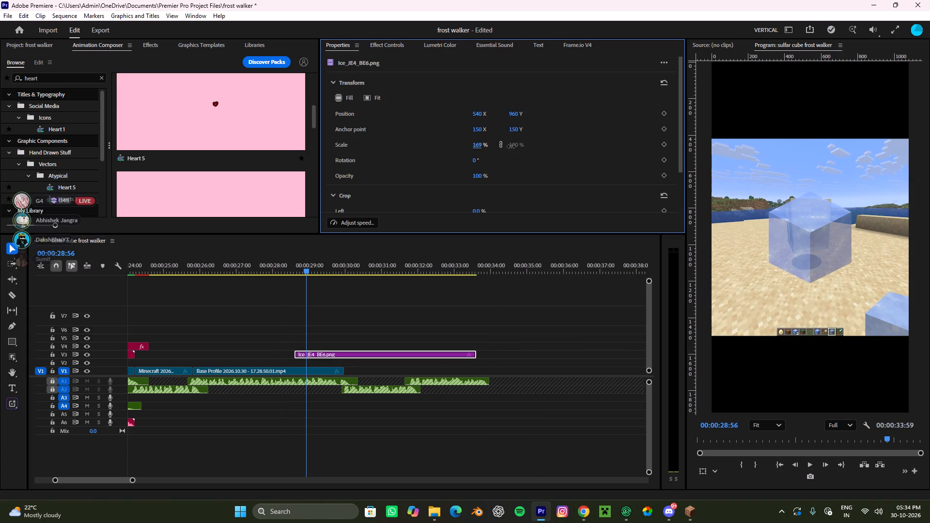
drag(511, 146, 504, 149)
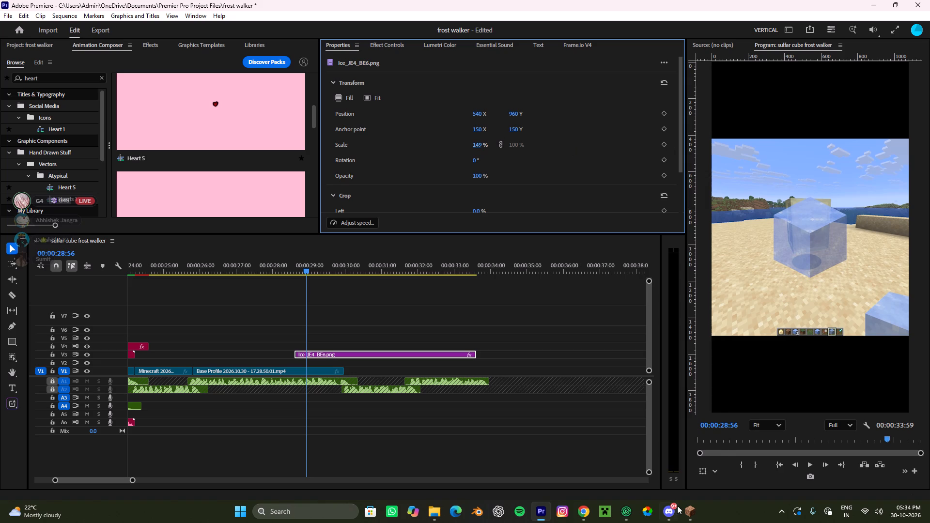
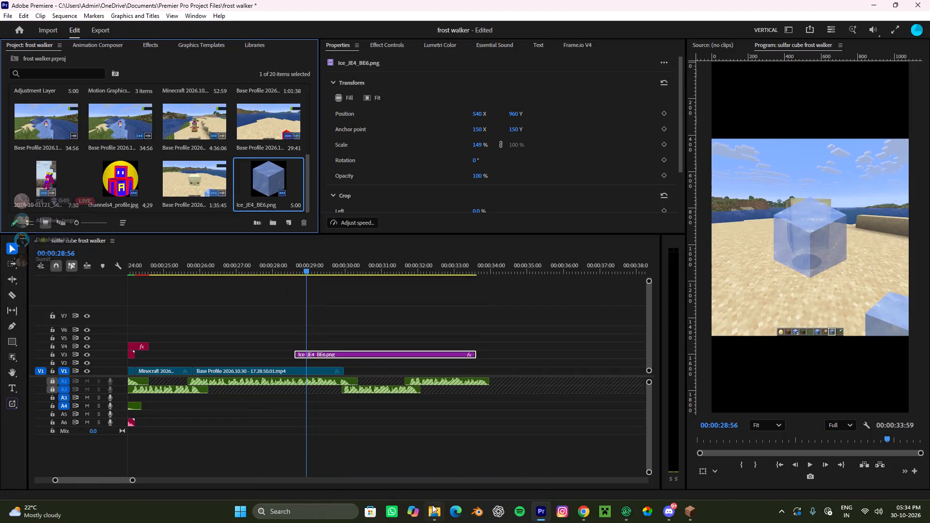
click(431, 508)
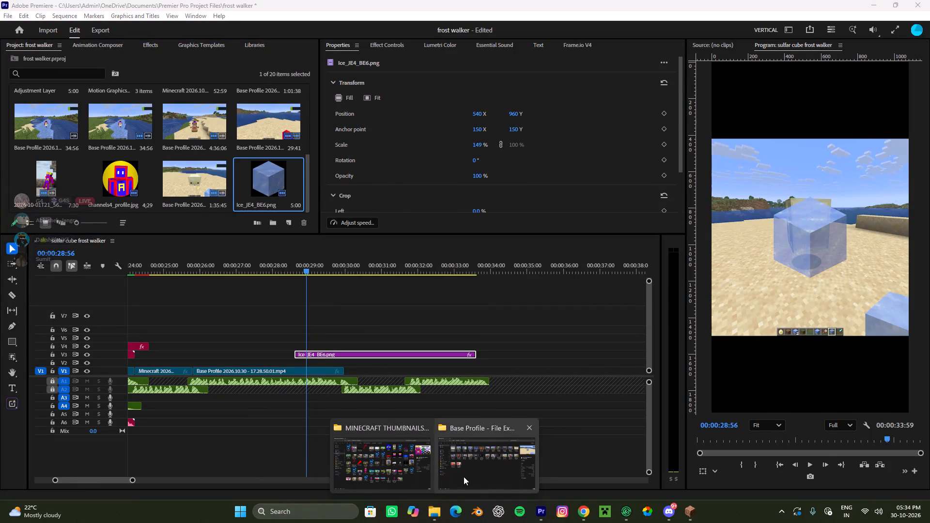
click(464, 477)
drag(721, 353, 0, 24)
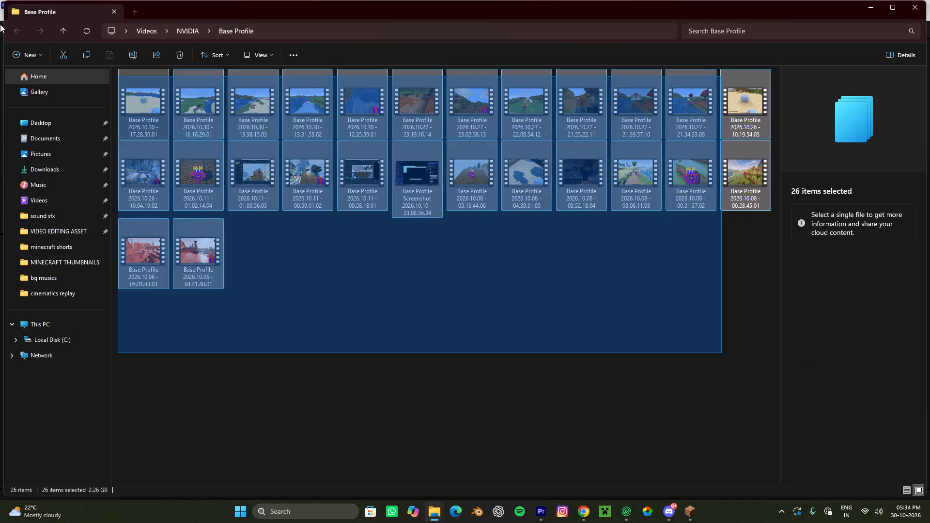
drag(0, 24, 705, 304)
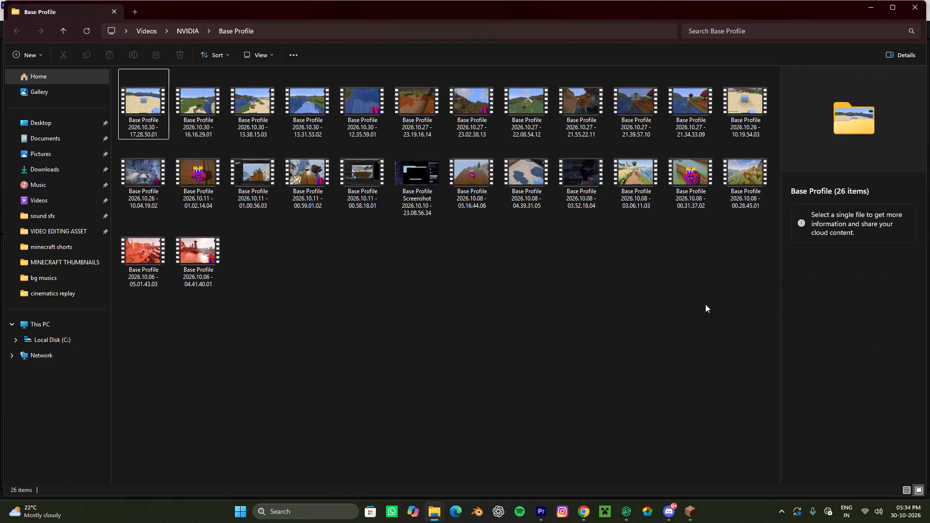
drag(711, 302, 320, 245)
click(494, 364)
In a new Chrome tab, search for "sulfur cube minecraft" and open the Minecraft Wiki article Sulfur Cube.
click(582, 515)
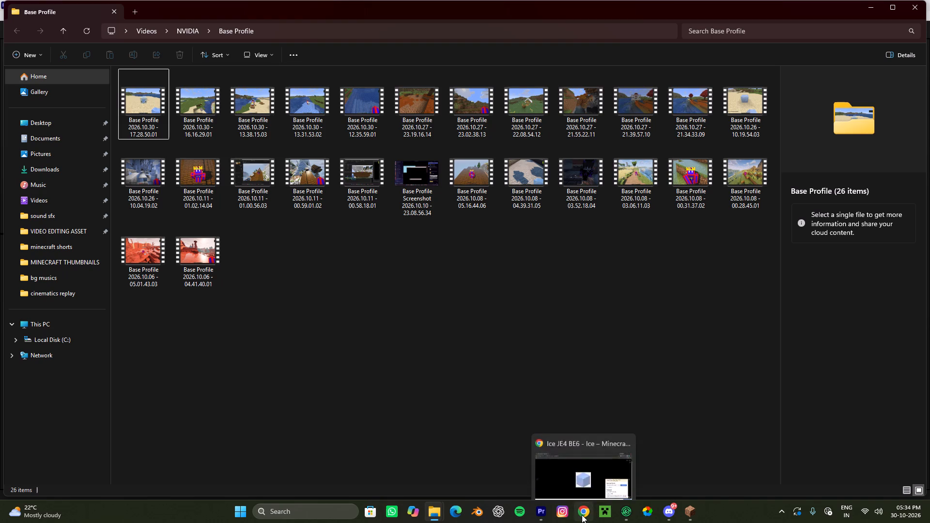
click(143, 10)
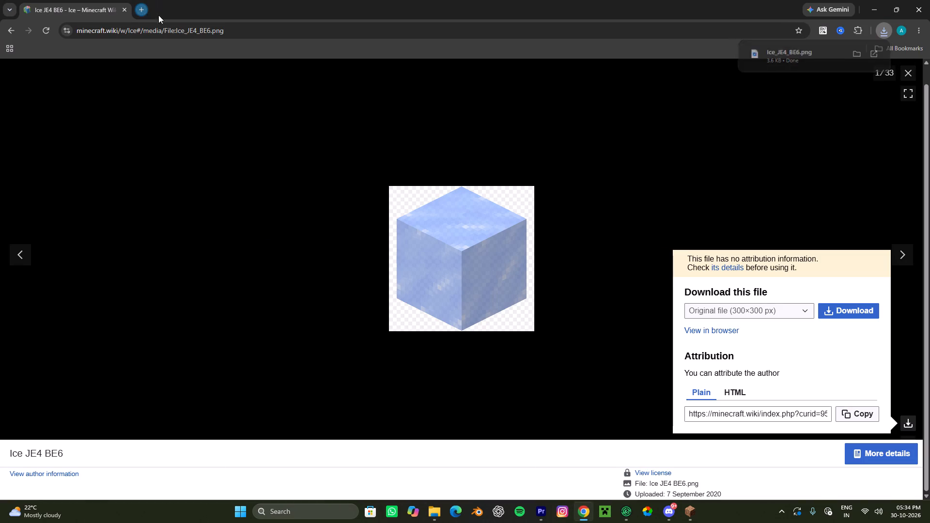
click(353, 194)
key(s)
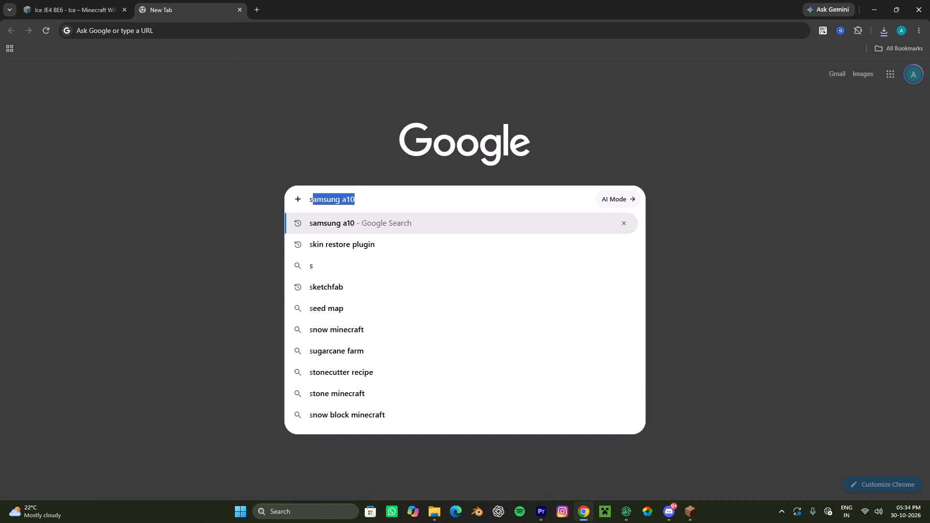
text(ulfur cubve)
key(BackSpace)
key(BackSpace)
text(e mine)
key(Tab)
key(Return)
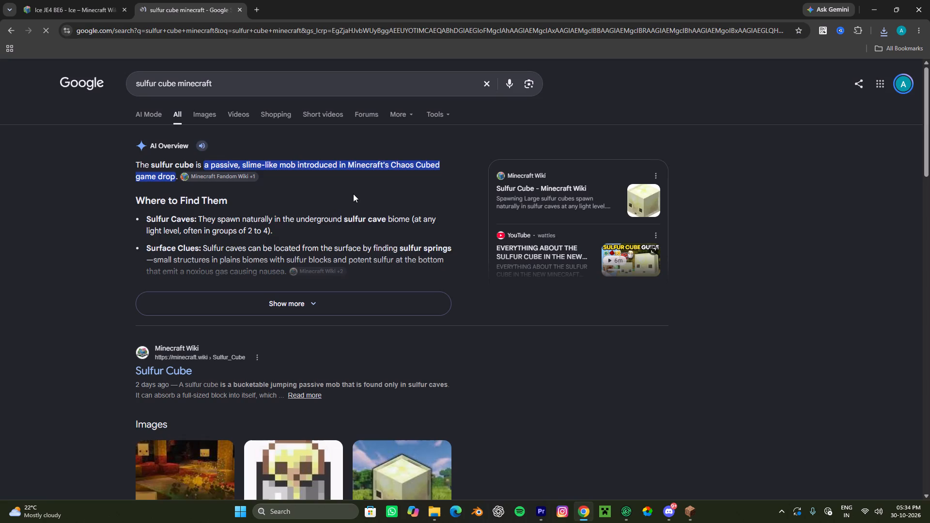
scroll(316, 331, down, 1)
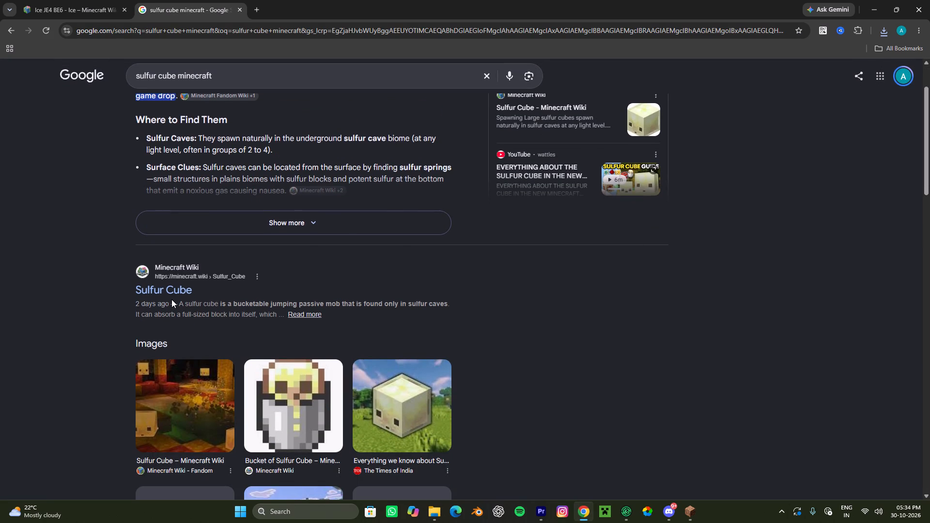
click(177, 292)
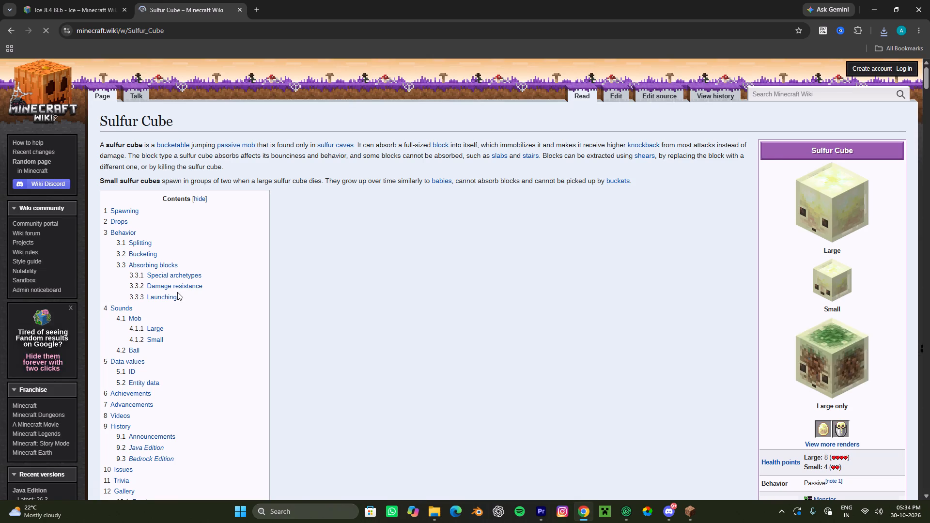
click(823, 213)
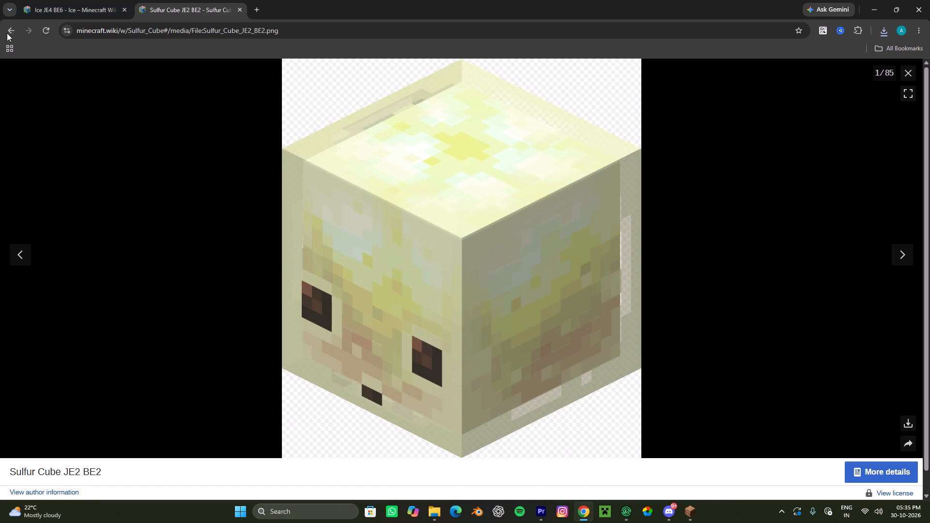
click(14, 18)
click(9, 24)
Open the article's Small sulfur cube image and save it as WEBP file Sulfur_Cube_Small_JE3_BE3 in the Pictures folder.
click(839, 293)
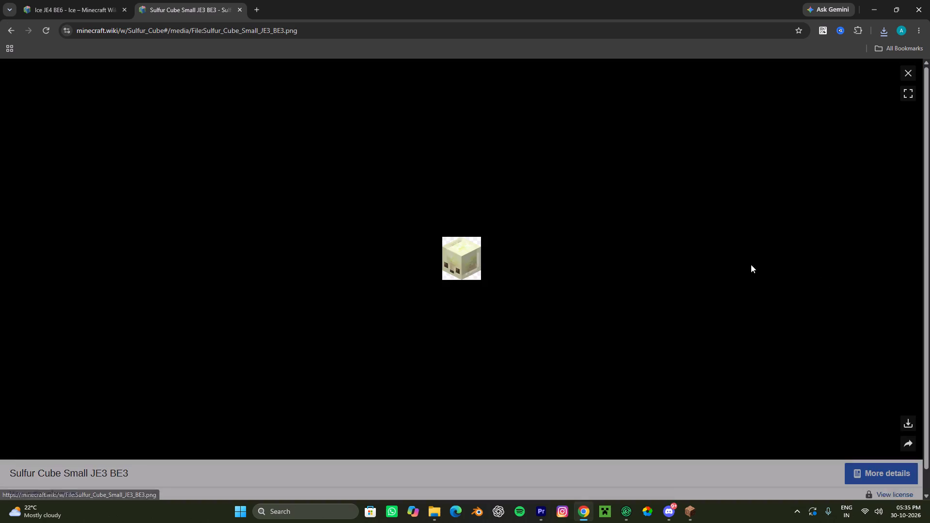
right_click(524, 272)
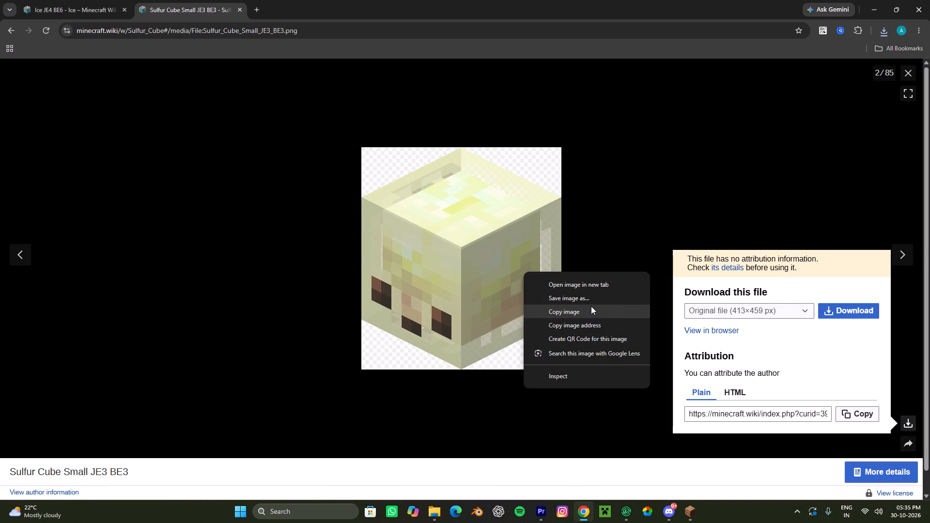
click(594, 300)
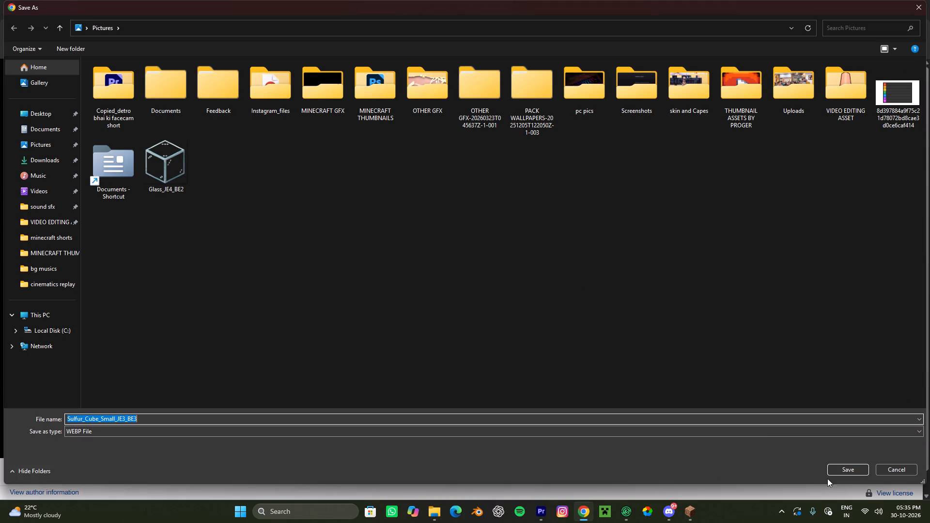
click(849, 474)
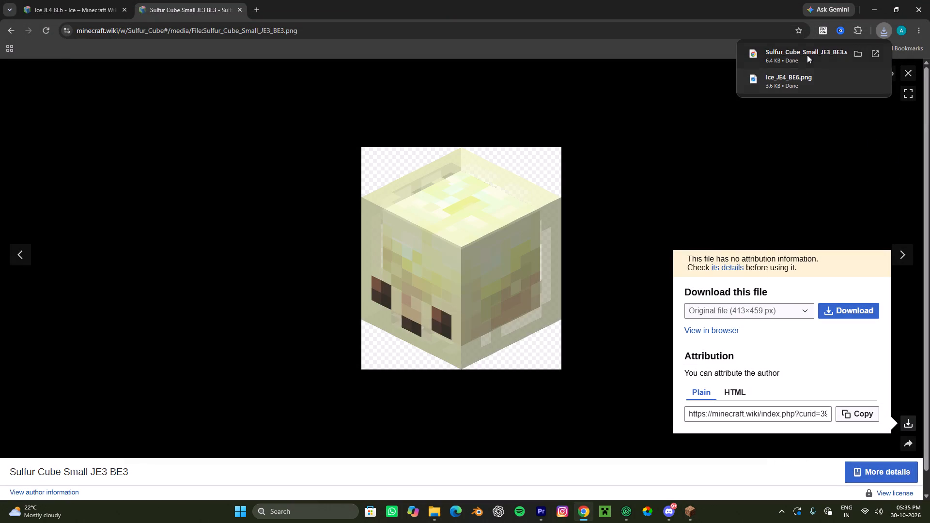
Bring the downloaded Sulfur_Cube_Small_JE3_BE3.webp into the Premiere sequence on track V4, aligned with the start of the Ice_JE4_BE6.png clip.
drag(807, 55, 550, 490)
drag(550, 490, 300, 344)
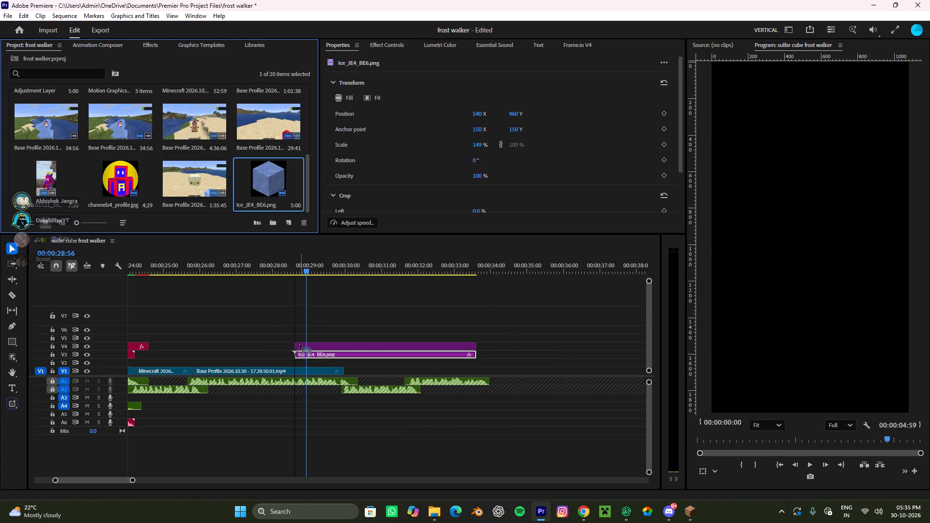
click(327, 337)
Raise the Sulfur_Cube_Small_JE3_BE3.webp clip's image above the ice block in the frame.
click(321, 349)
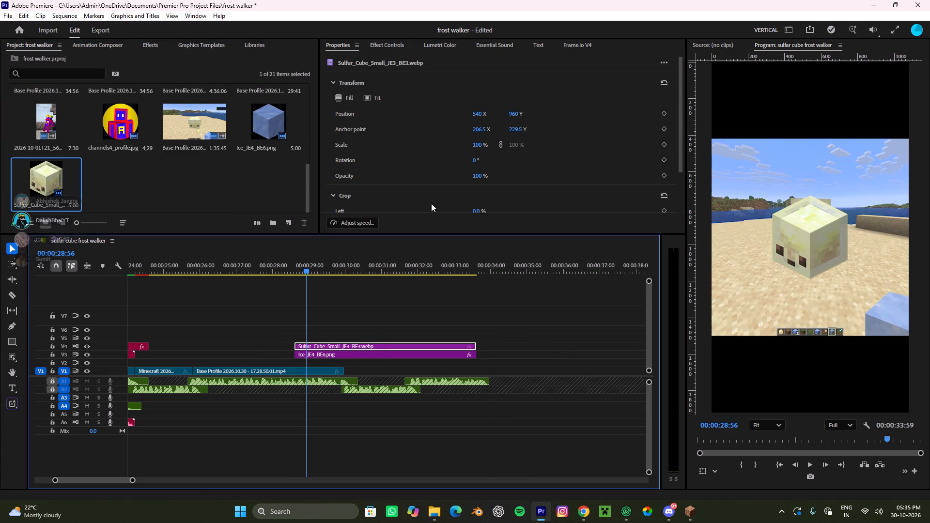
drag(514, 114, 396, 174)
Lower the Ice_JE4_BE6.png clip's image in the frame to a Y position of 1387.
click(363, 356)
drag(512, 110, 513, 109)
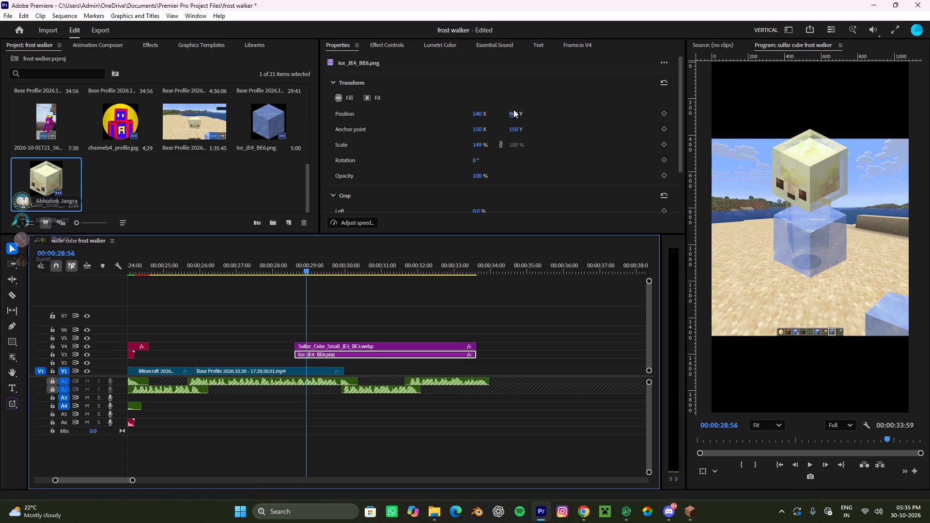
drag(513, 109, 647, 69)
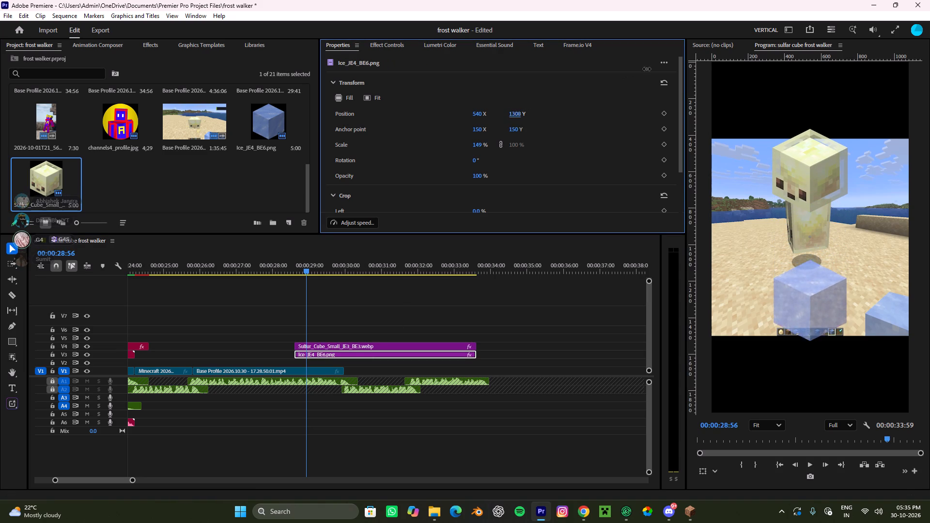
drag(647, 69, 681, 46)
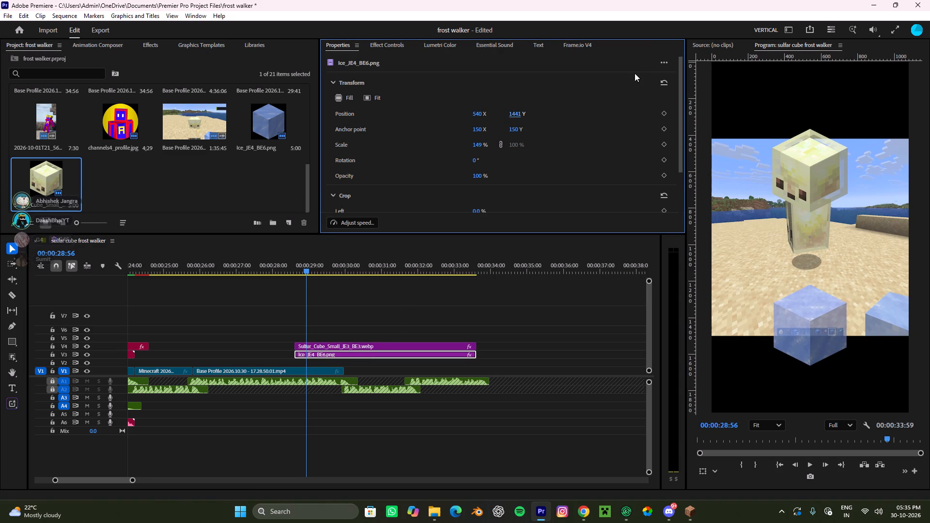
drag(518, 114, 528, 109)
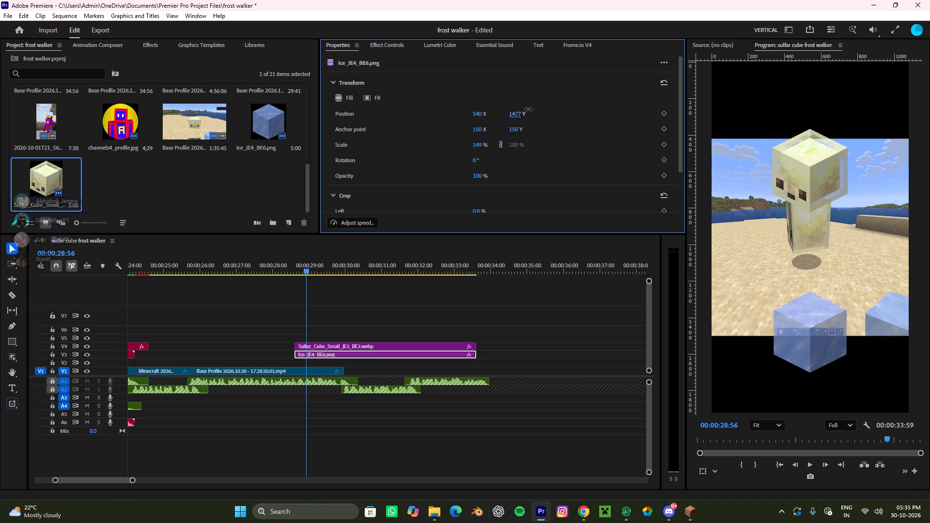
drag(528, 109, 497, 118)
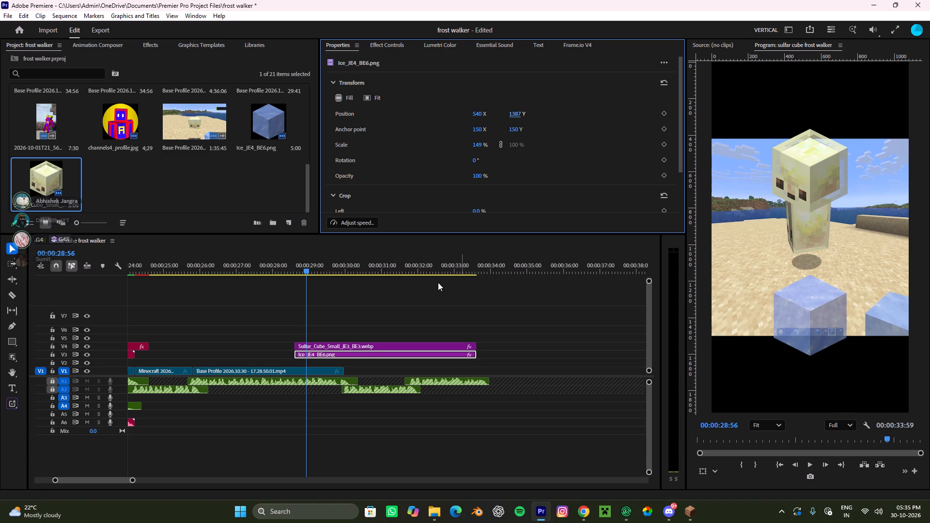
Set the Sulfur_Cube_Small_JE3_BE3.webp clip's Y position to 655.
click(364, 346)
drag(515, 114, 531, 110)
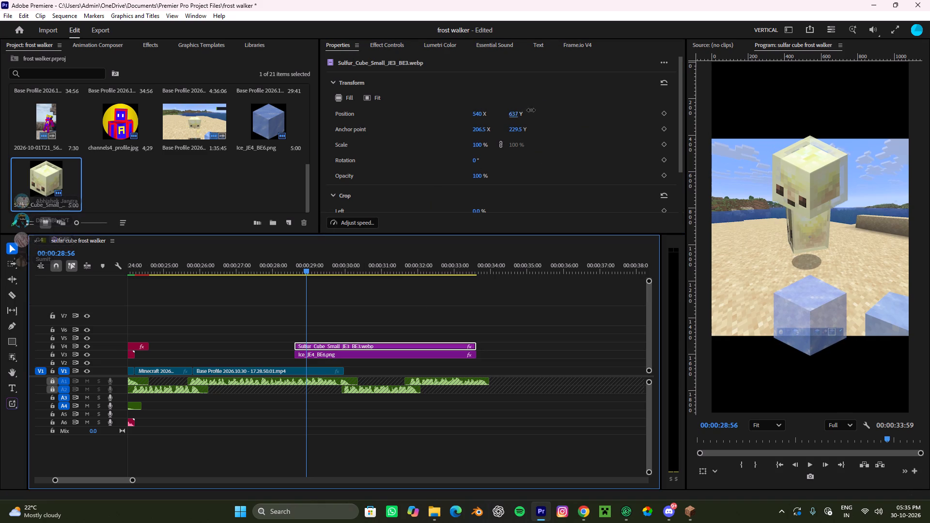
drag(531, 110, 535, 106)
Split the Base Profile clip on V1 where the two image clips start and cut out the portion beneath them.
key(c)
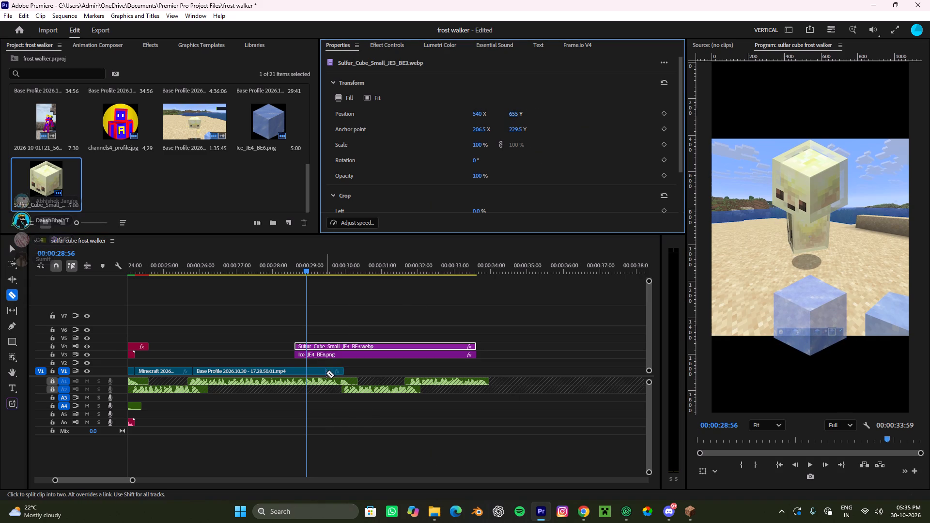
click(297, 368)
key(v)
click(317, 370)
key(ctrl+x)
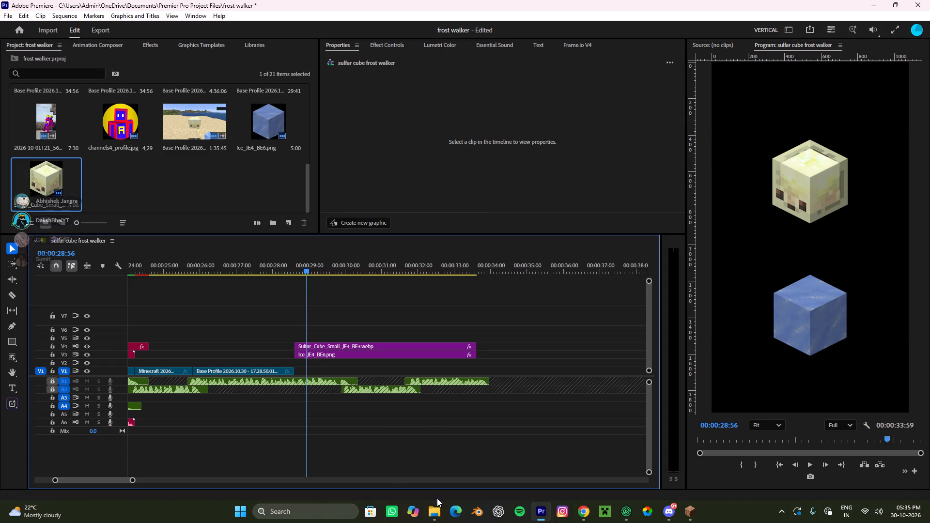
Switch to File Explorer and look through the new sfx, Overlays, sfx and PNG folders in VIDEO EDITING ASSET for a suitable asset.
click(434, 519)
click(398, 485)
click(82, 229)
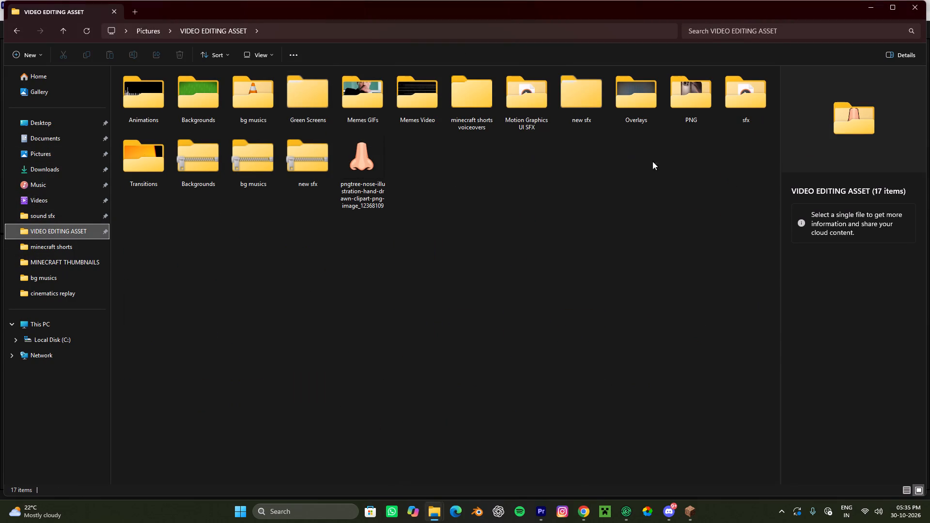
double_click(587, 103)
key(Escape)
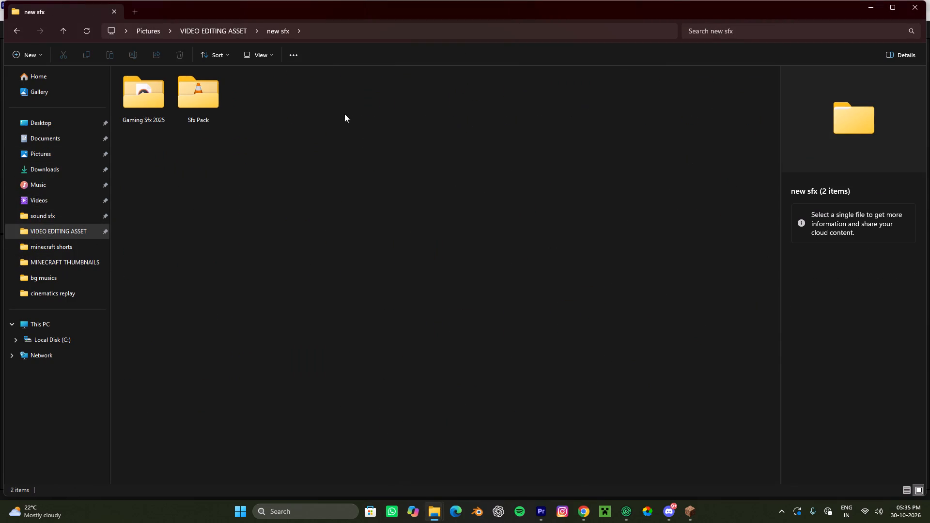
click(15, 31)
double_click(635, 102)
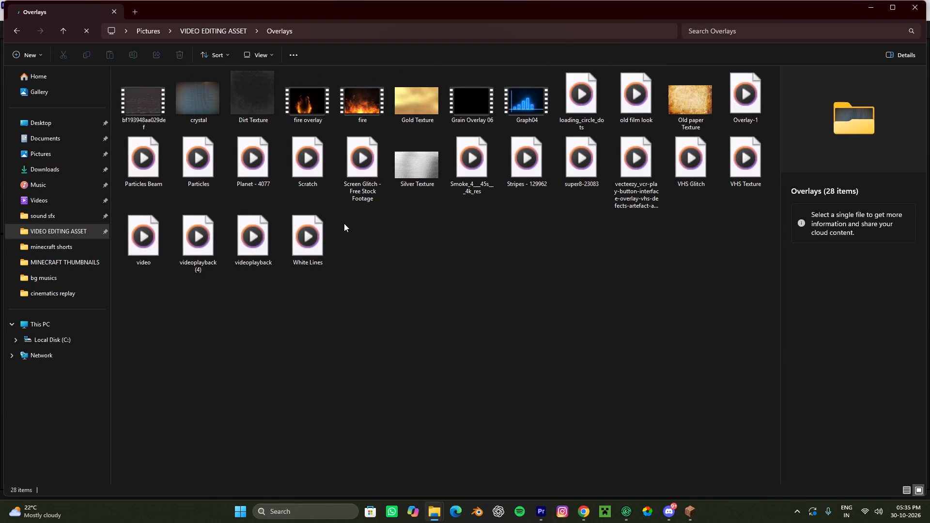
click(477, 323)
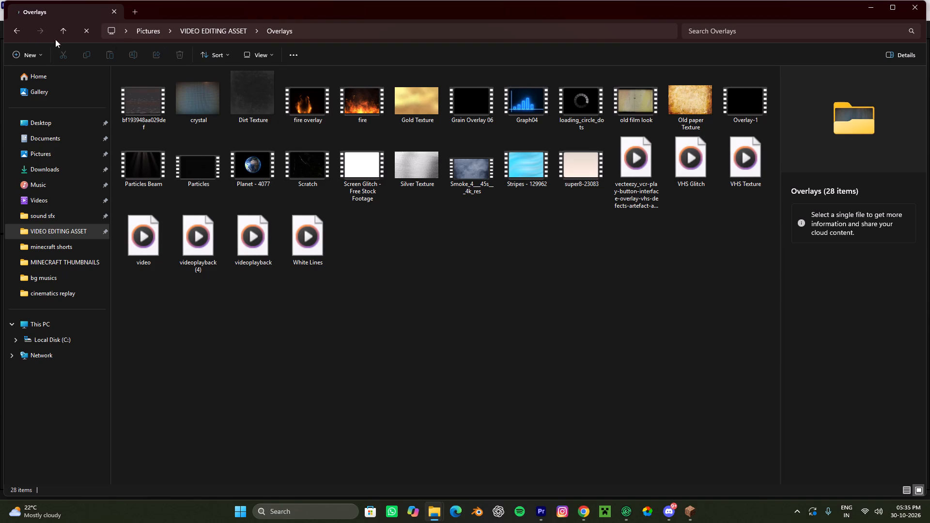
click(25, 32)
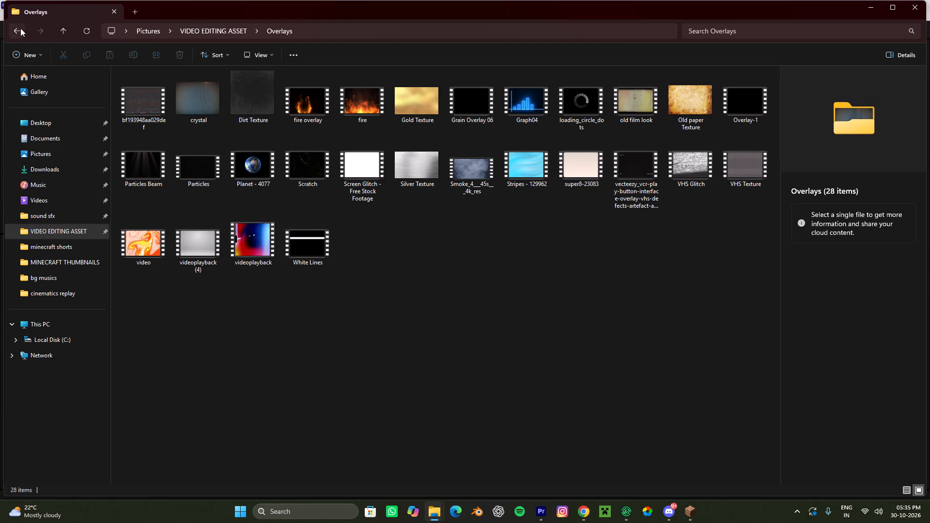
click(20, 28)
double_click(747, 95)
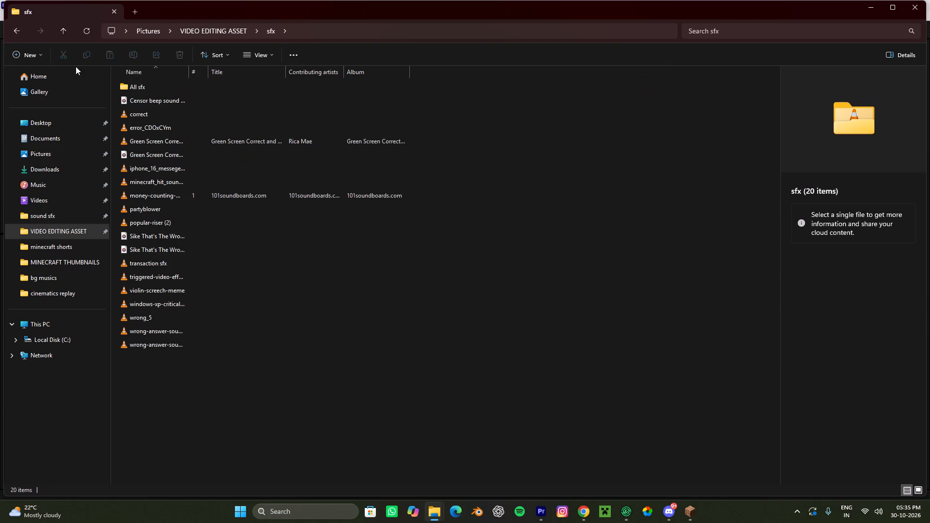
click(16, 31)
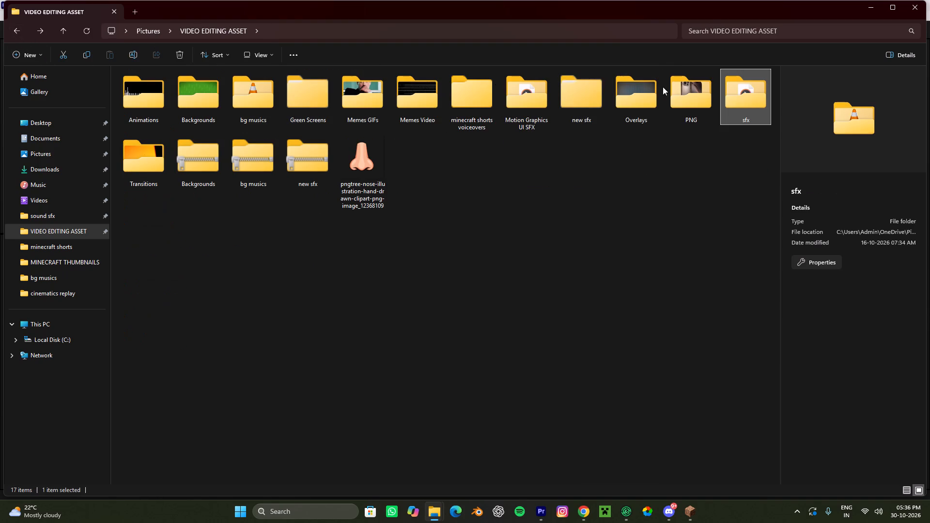
double_click(675, 92)
scroll(393, 294, down, 5)
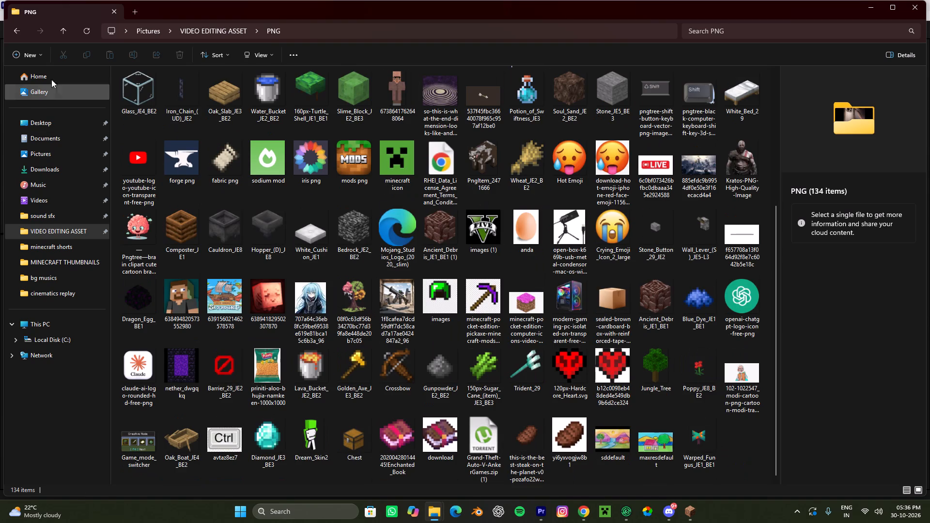
click(13, 33)
double_click(655, 90)
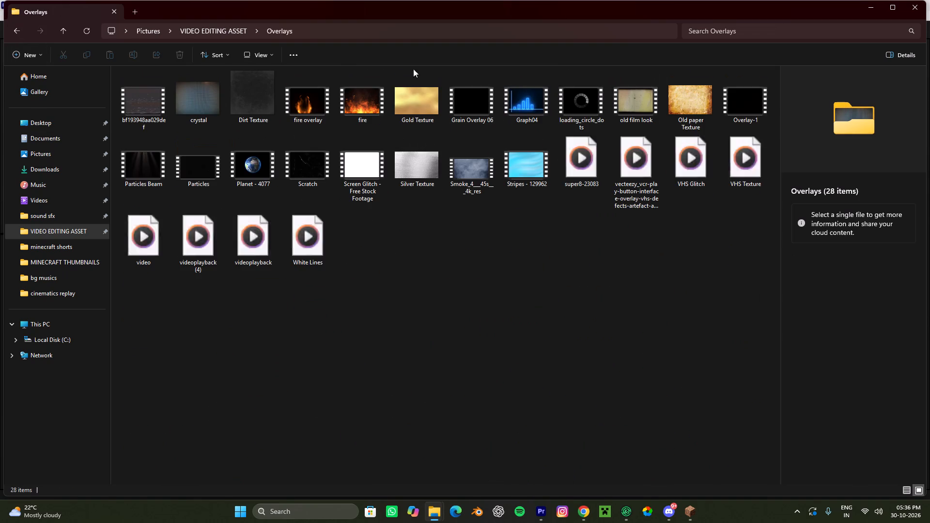
click(15, 28)
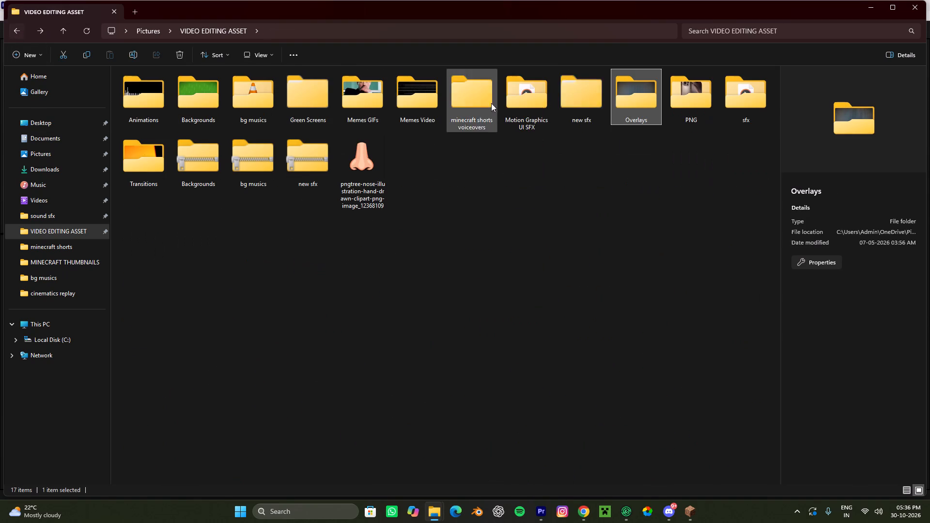
Check the new sfx, Motion Graphics UI SFX, minecraft shorts voiceovers and Memes Video folders for a suitable asset.
double_click(584, 95)
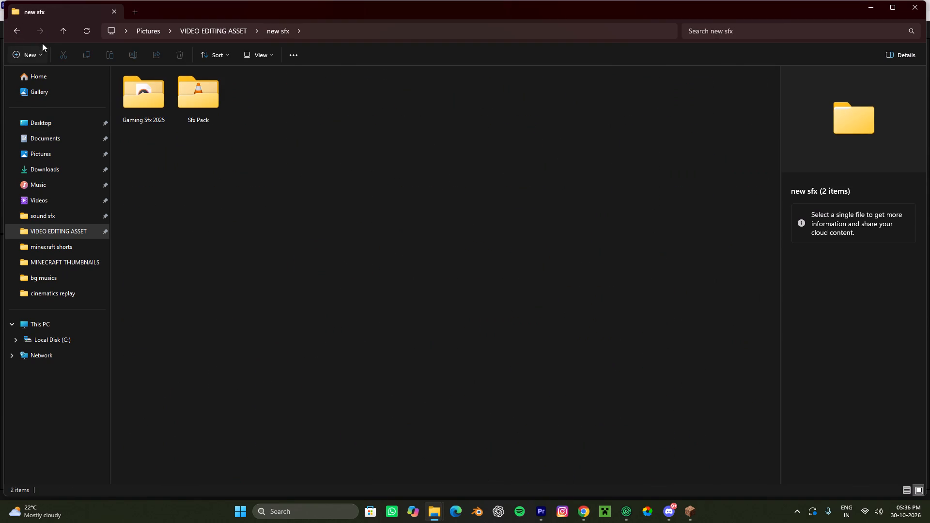
click(22, 31)
double_click(531, 106)
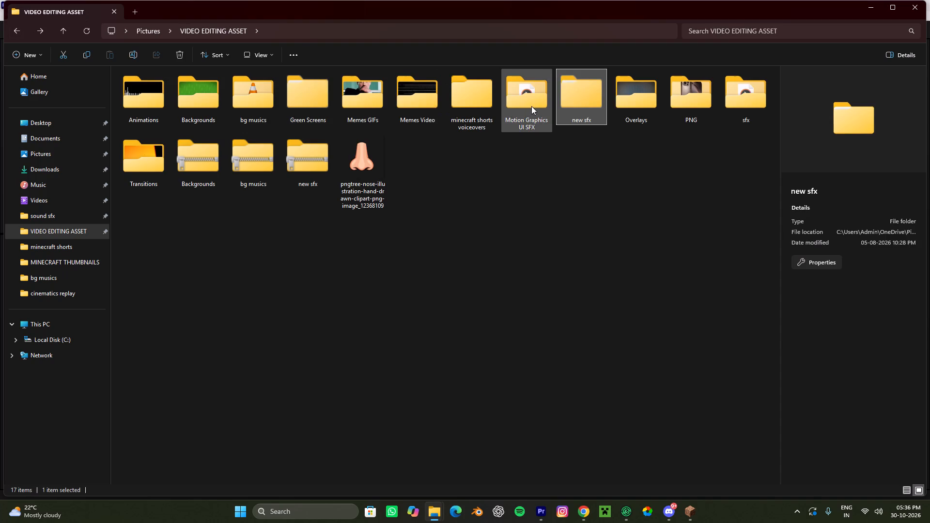
click(13, 22)
click(19, 32)
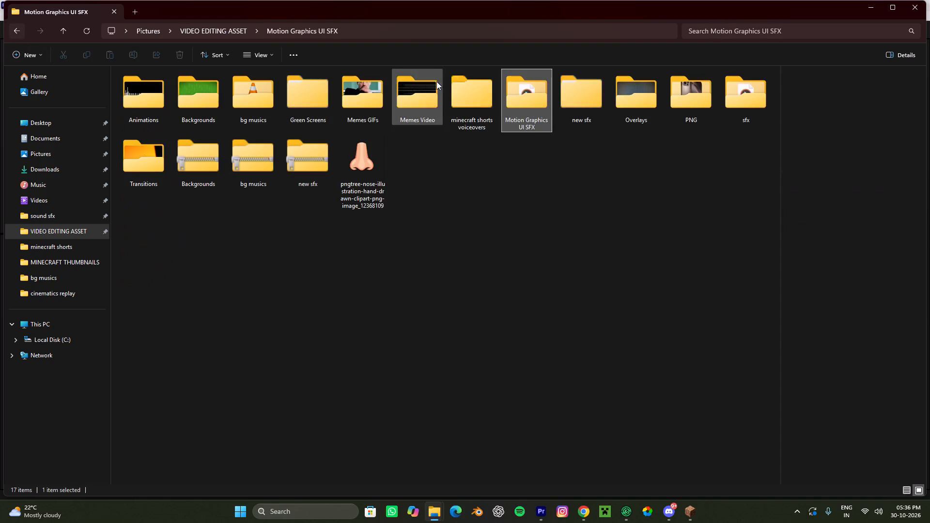
double_click(474, 84)
click(21, 31)
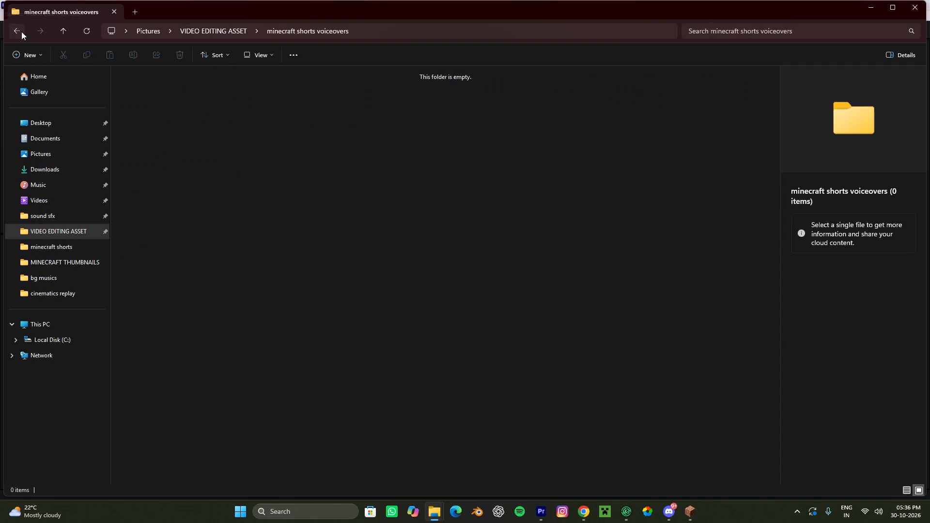
click(389, 92)
double_click(421, 89)
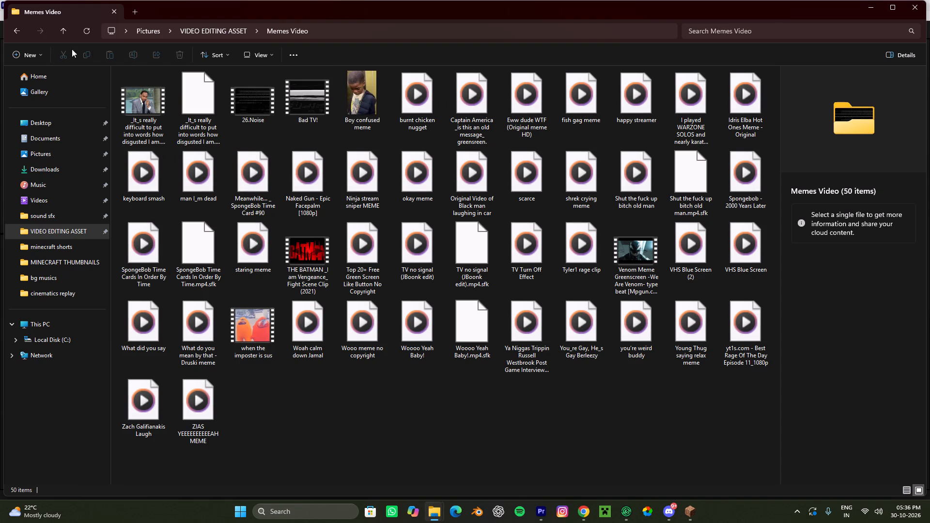
click(23, 30)
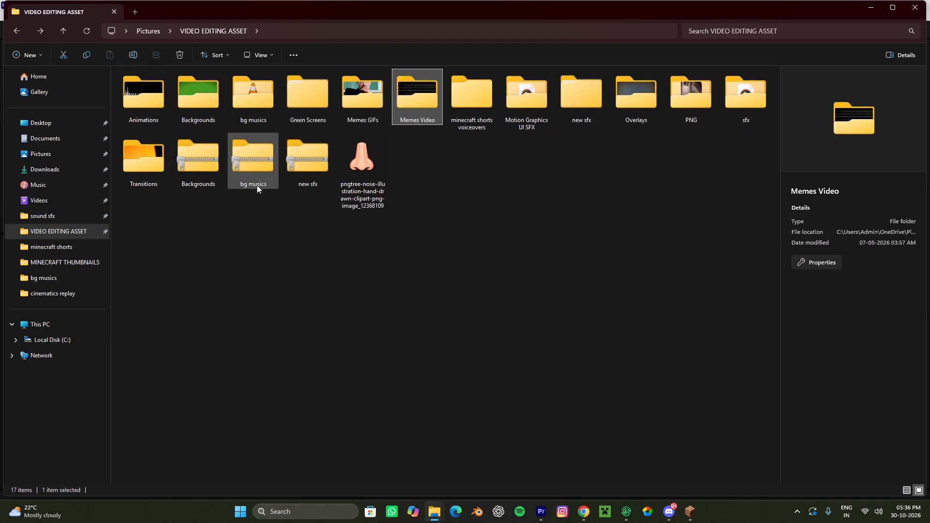
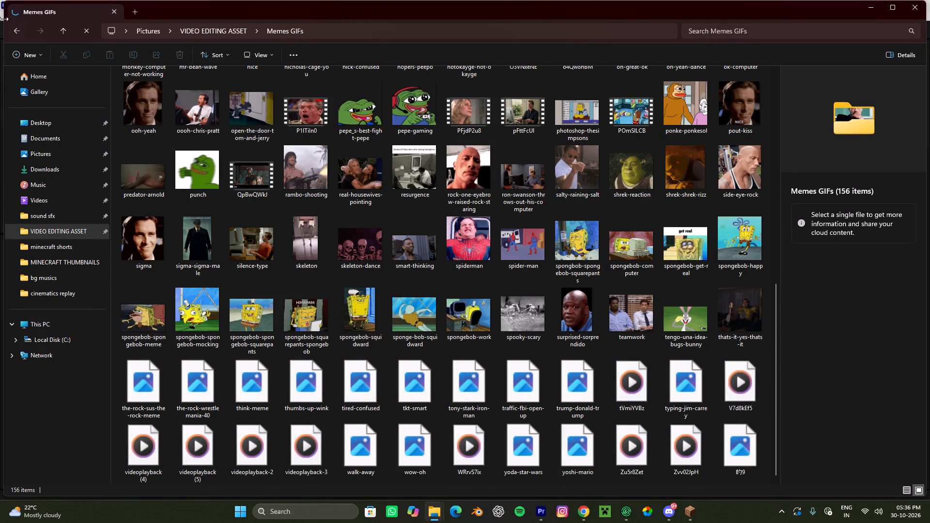
Leave the Memes GIFs folder and check the Green Screens folder and its Animation subfolder for a suitable asset.
click(12, 23)
click(15, 28)
double_click(310, 86)
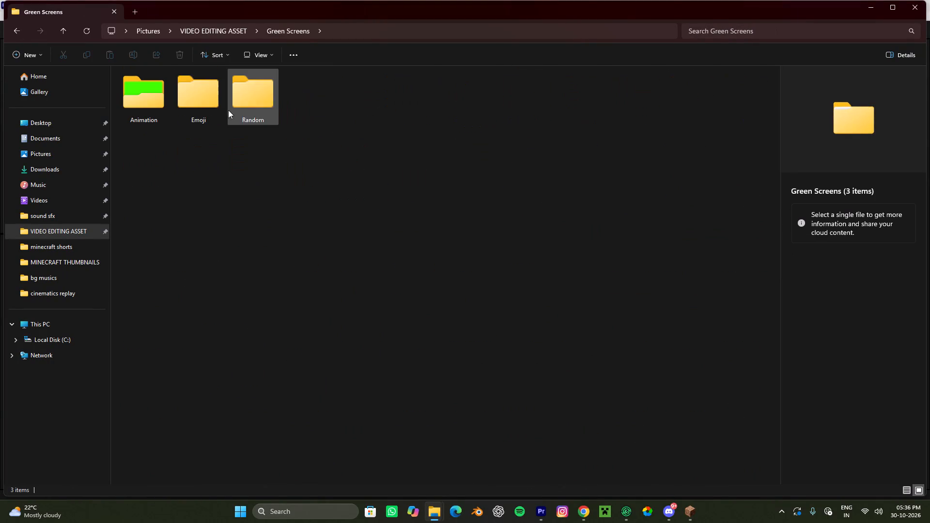
double_click(138, 97)
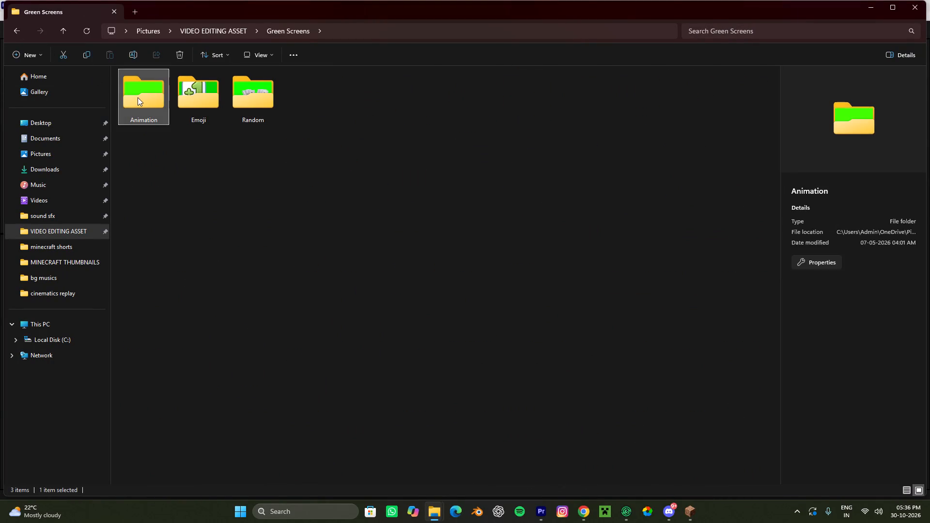
click(14, 29)
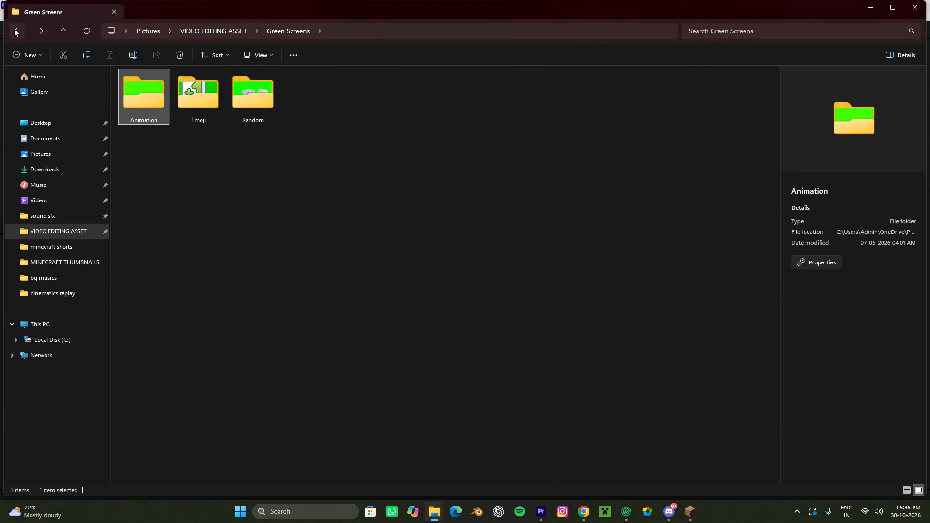
click(14, 29)
Look through the Backgrounds folder in VIDEO EDITING ASSET for a background that suits the cube and ice segment.
double_click(192, 93)
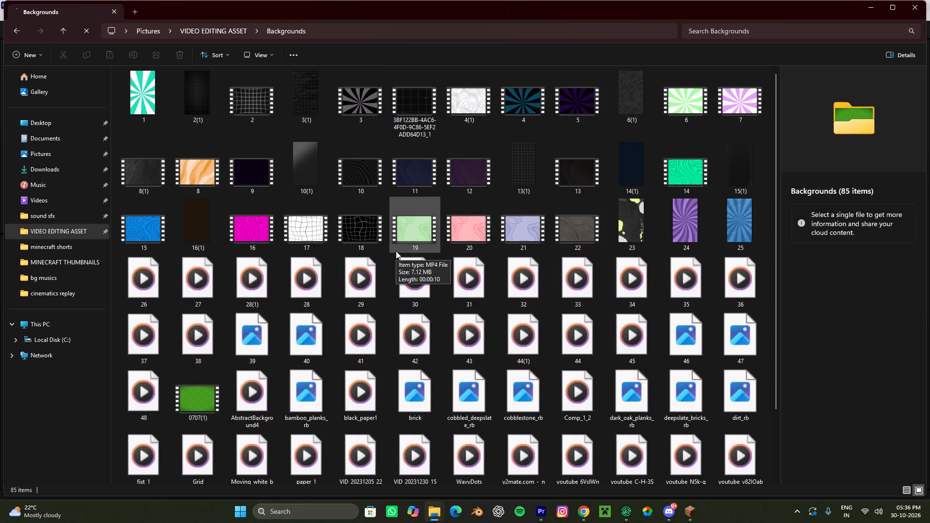
scroll(465, 248, down, 5)
scroll(465, 248, up, 5)
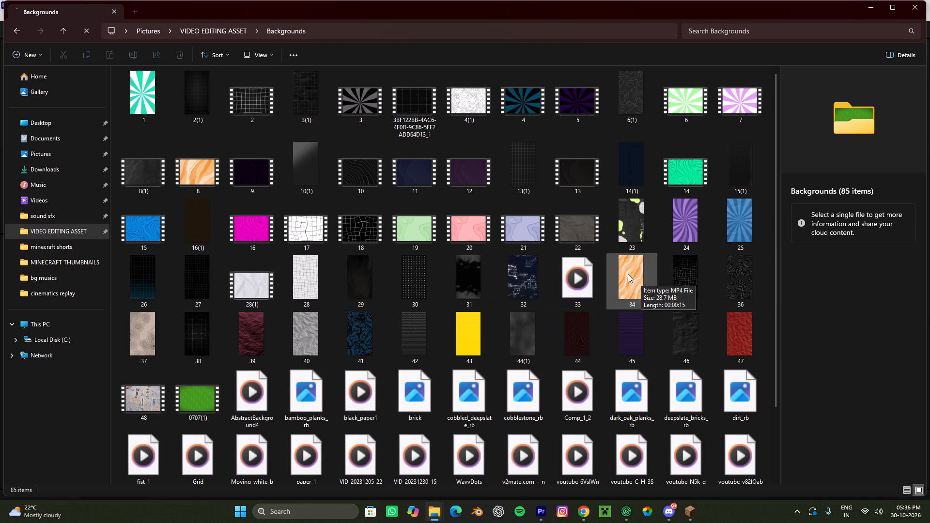
scroll(644, 401, down, 9)
scroll(258, 308, up, 4)
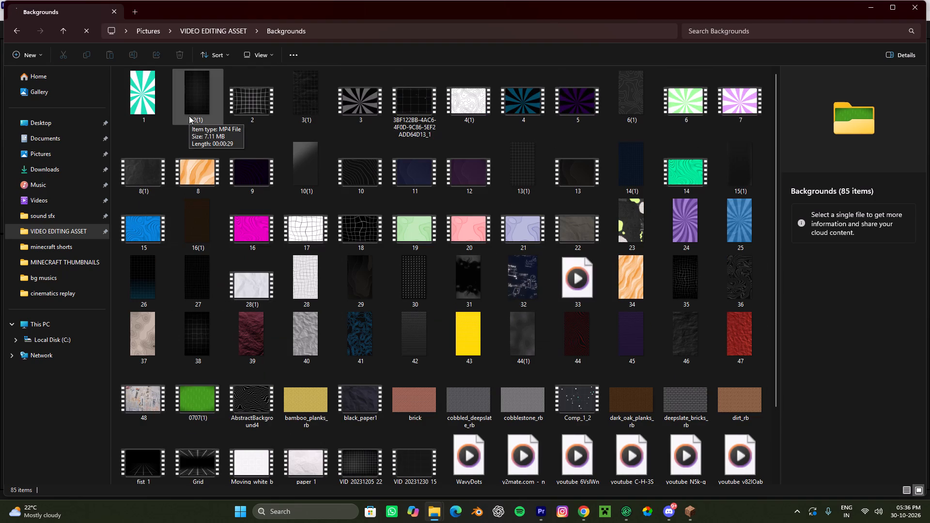
scroll(183, 243, up, 4)
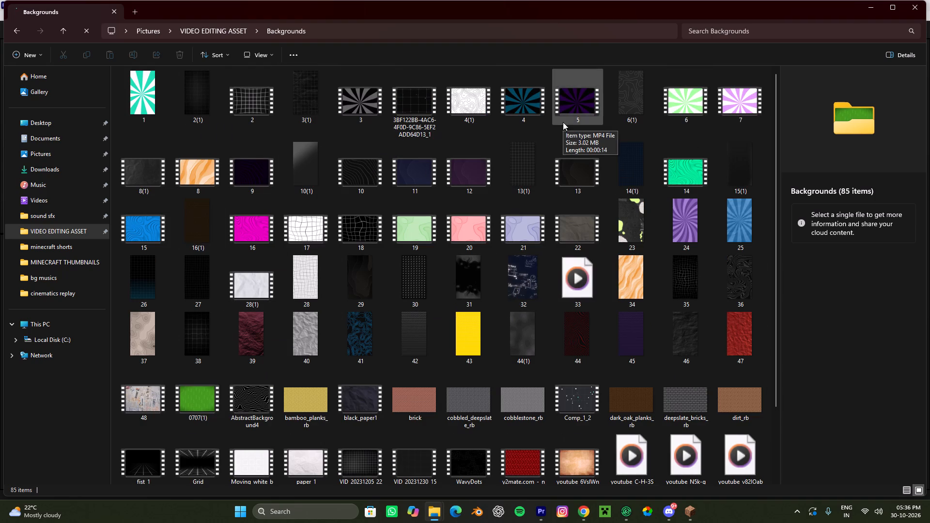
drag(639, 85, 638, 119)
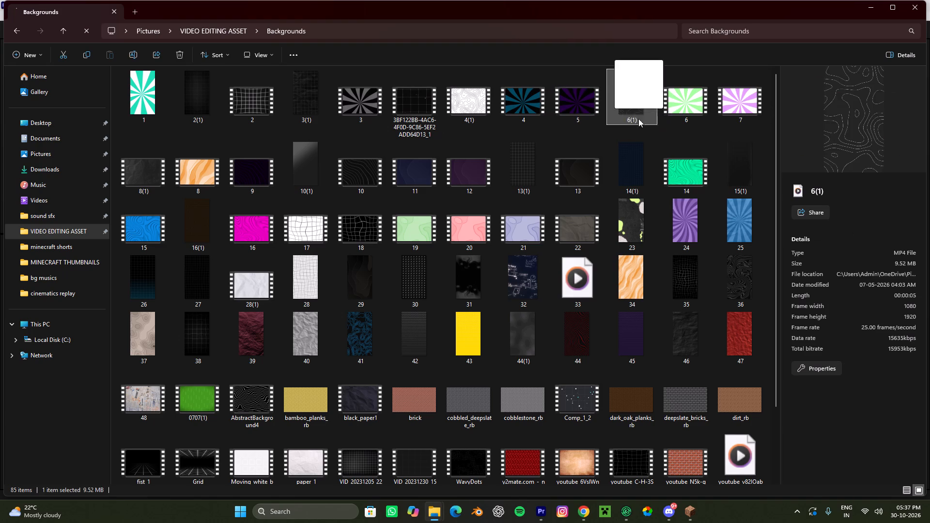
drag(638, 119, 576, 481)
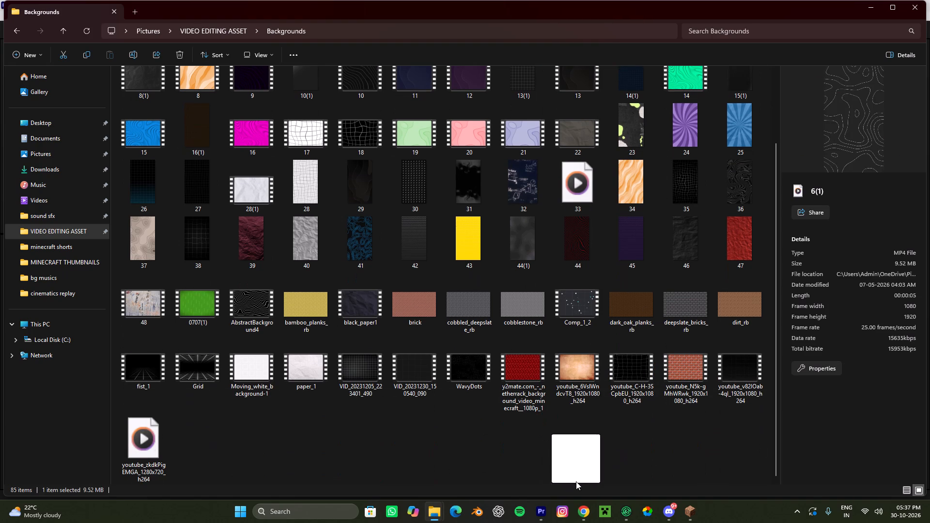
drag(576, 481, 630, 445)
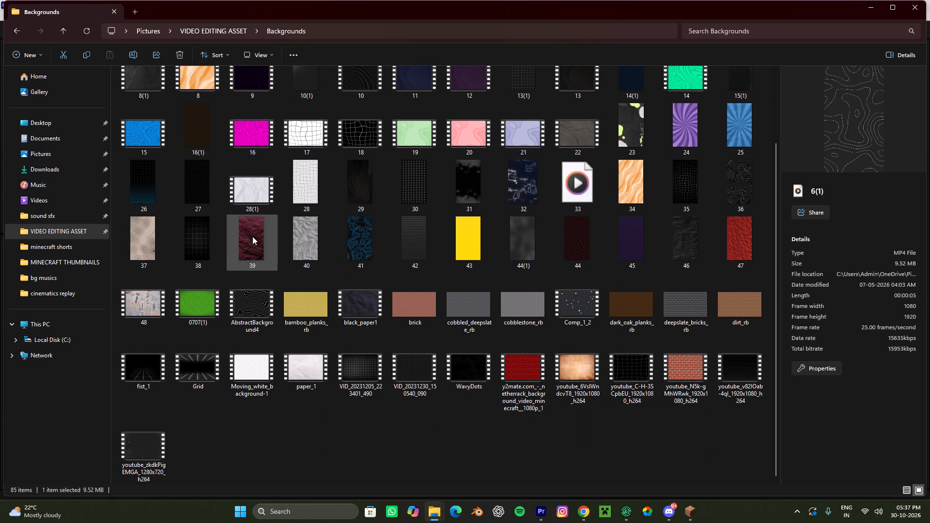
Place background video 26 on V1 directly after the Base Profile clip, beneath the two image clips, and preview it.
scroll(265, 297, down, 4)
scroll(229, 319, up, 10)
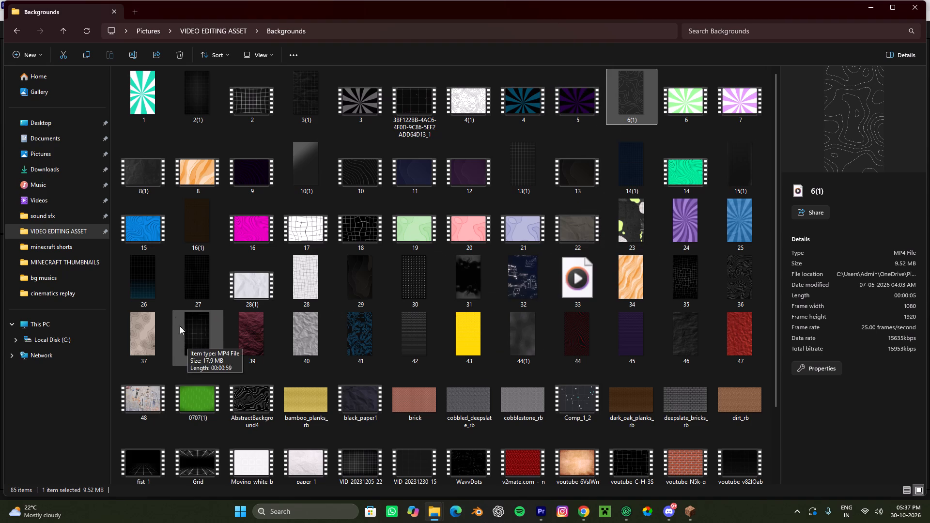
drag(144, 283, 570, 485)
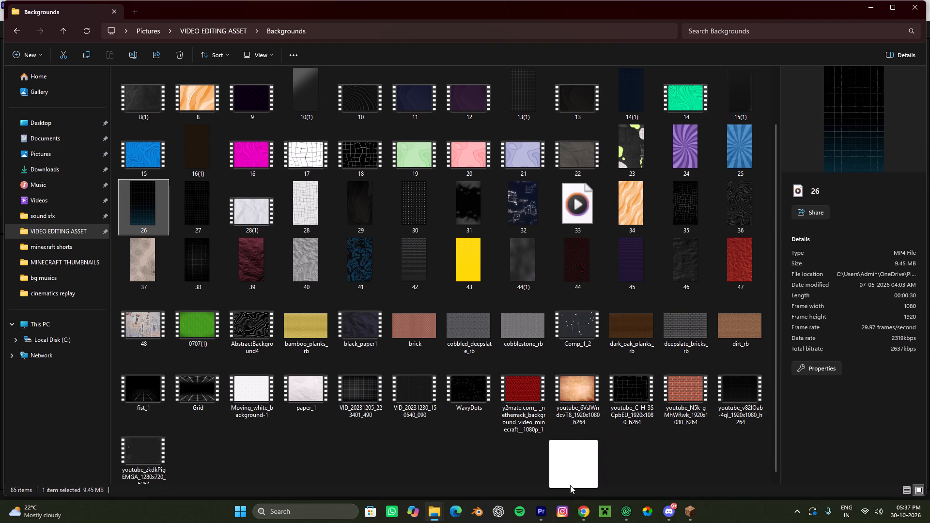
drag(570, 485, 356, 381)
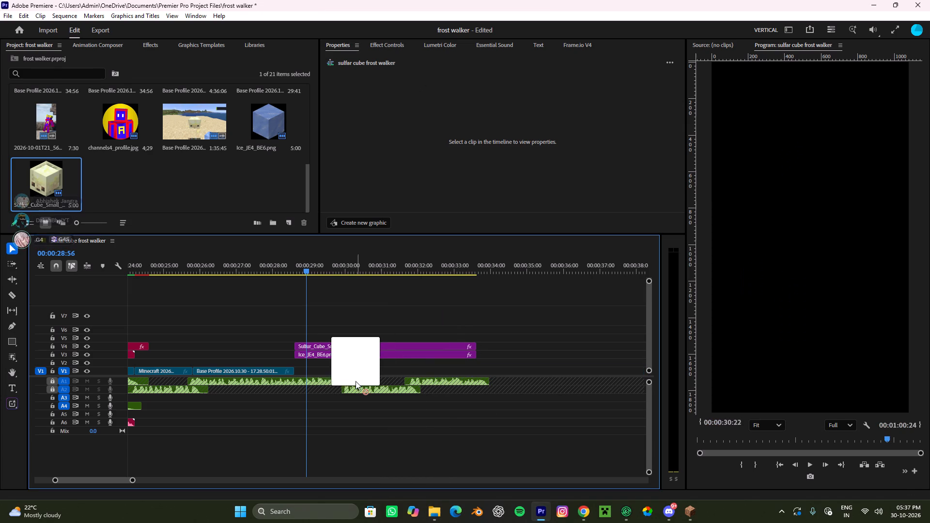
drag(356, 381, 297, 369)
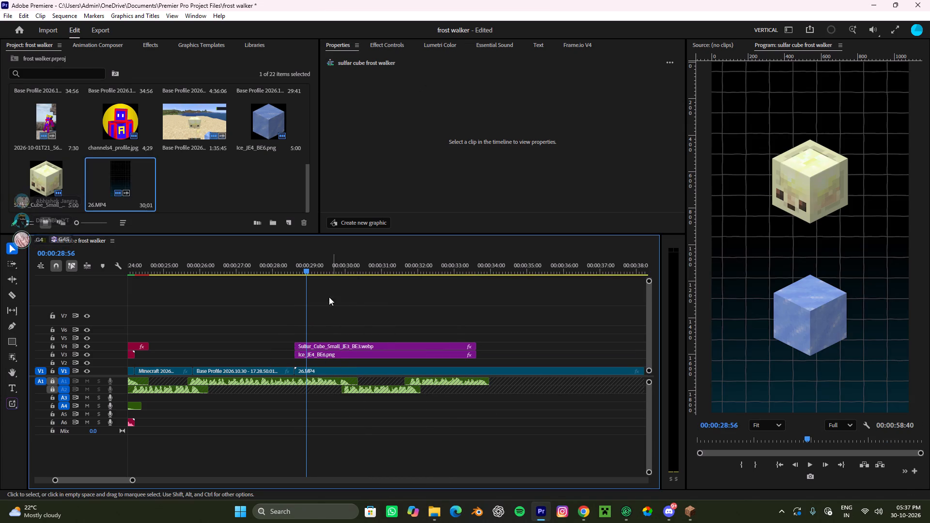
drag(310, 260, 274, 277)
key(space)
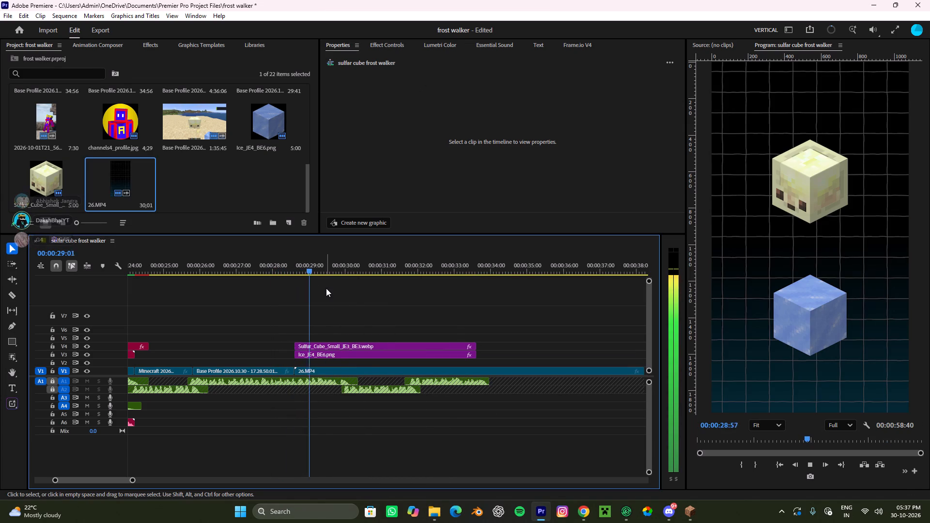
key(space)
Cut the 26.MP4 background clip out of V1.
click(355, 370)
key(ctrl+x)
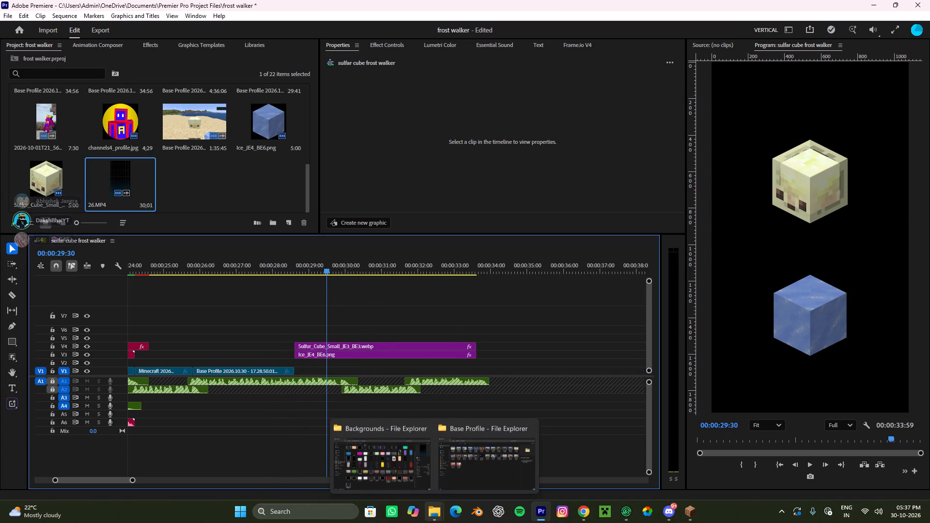
Switch back to the Backgrounds folder in File Explorer to look for a different background.
click(430, 521)
click(464, 459)
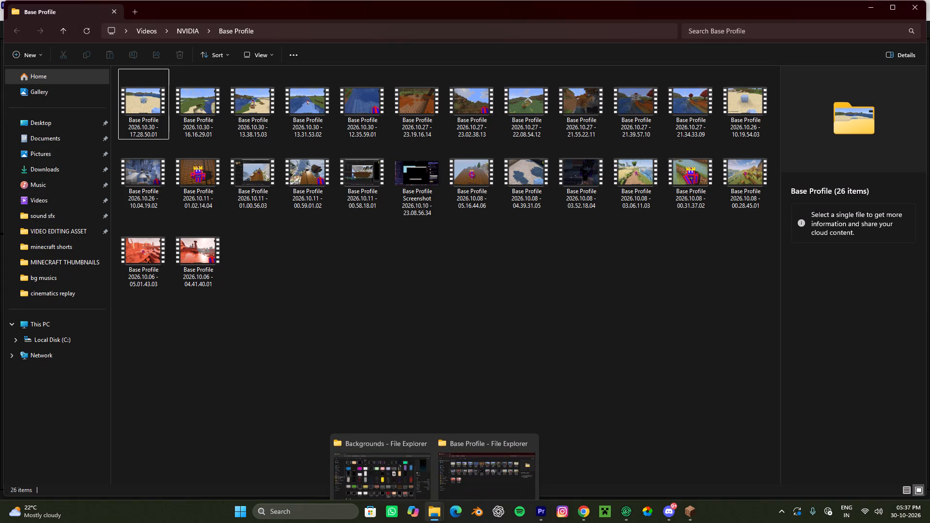
click(392, 466)
scroll(383, 337, down, 3)
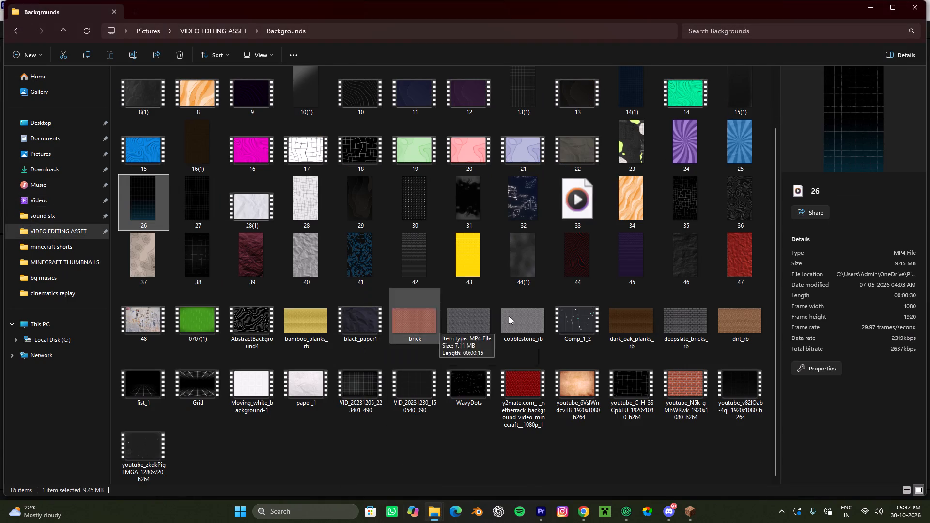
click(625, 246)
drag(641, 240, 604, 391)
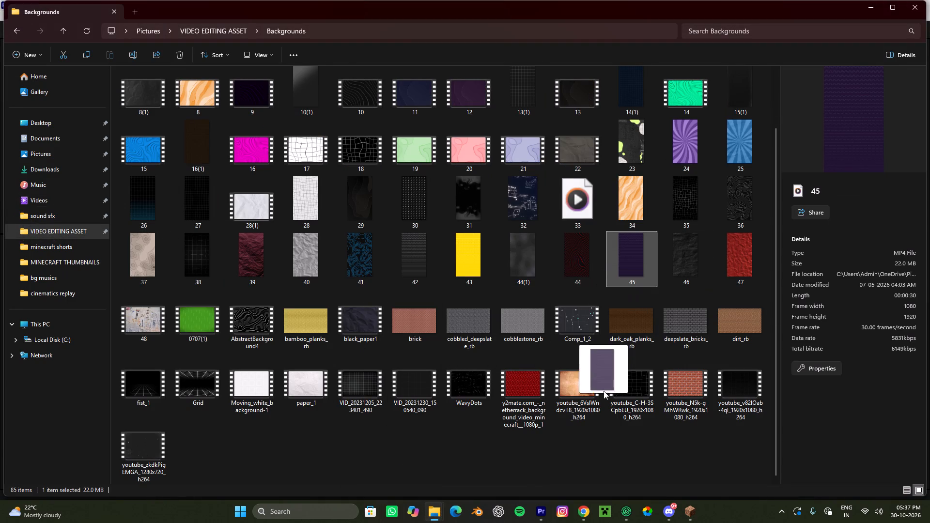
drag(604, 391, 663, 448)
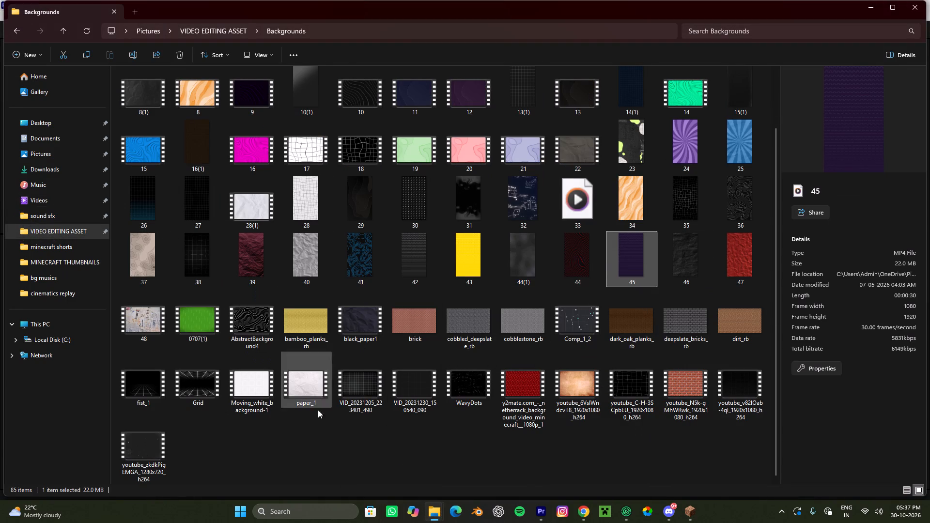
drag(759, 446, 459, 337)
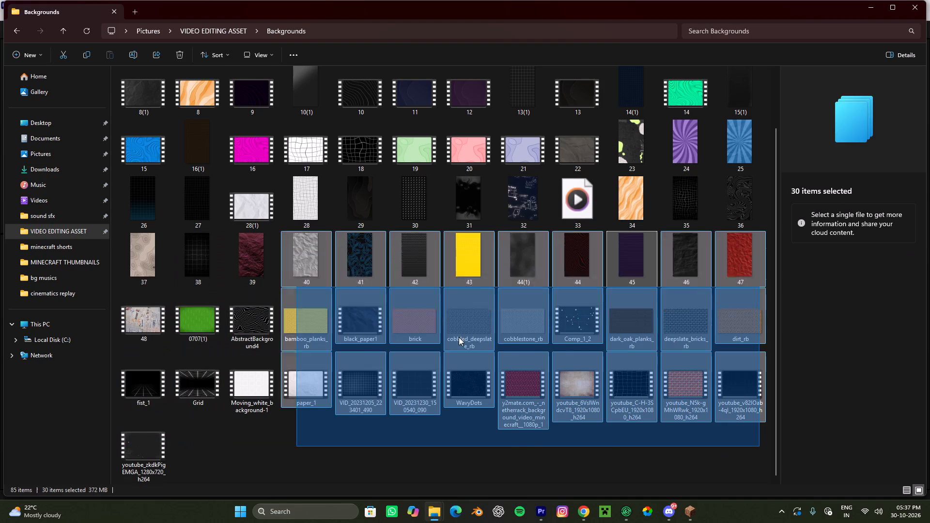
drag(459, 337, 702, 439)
Compare background images 23 and 24 in the Backgrounds folder as candidates for the segment.
scroll(431, 201, up, 3)
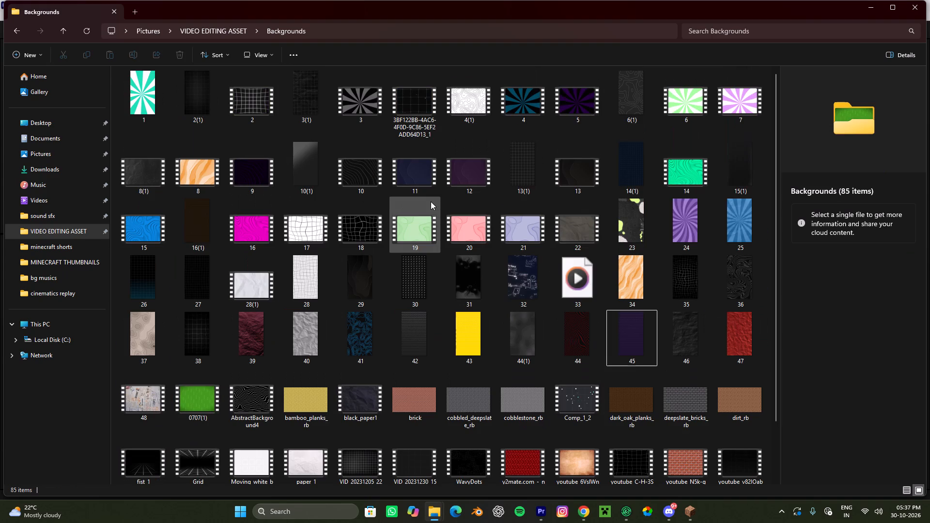
scroll(431, 201, up, 4)
drag(681, 197, 679, 265)
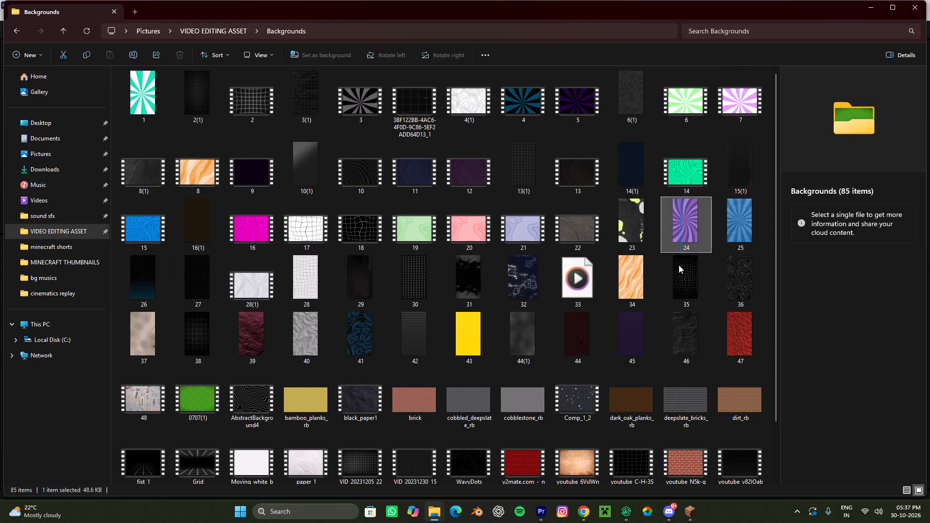
drag(679, 265, 610, 336)
click(676, 226)
click(642, 220)
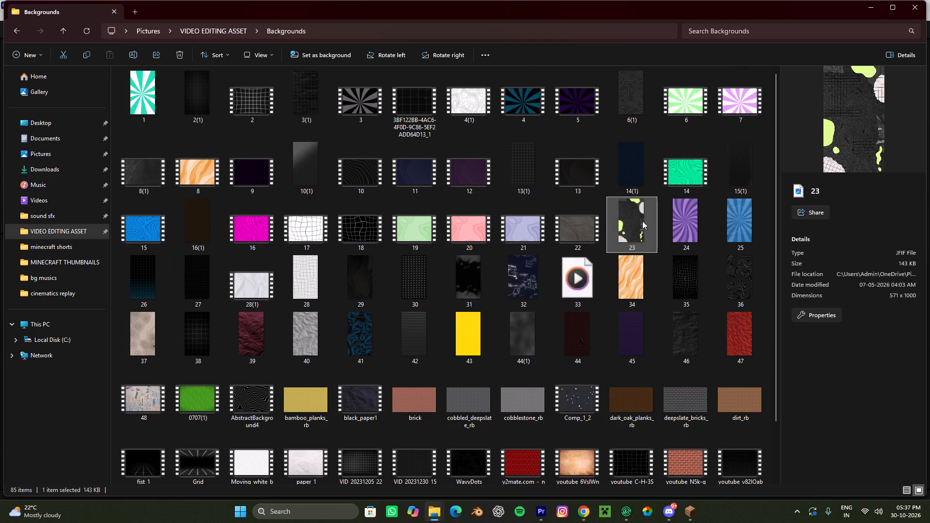
click(688, 227)
click(649, 235)
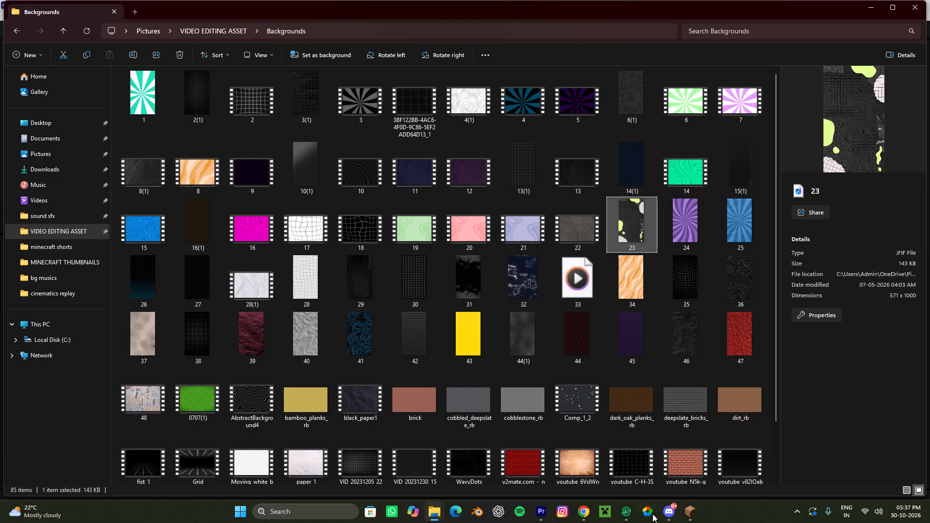
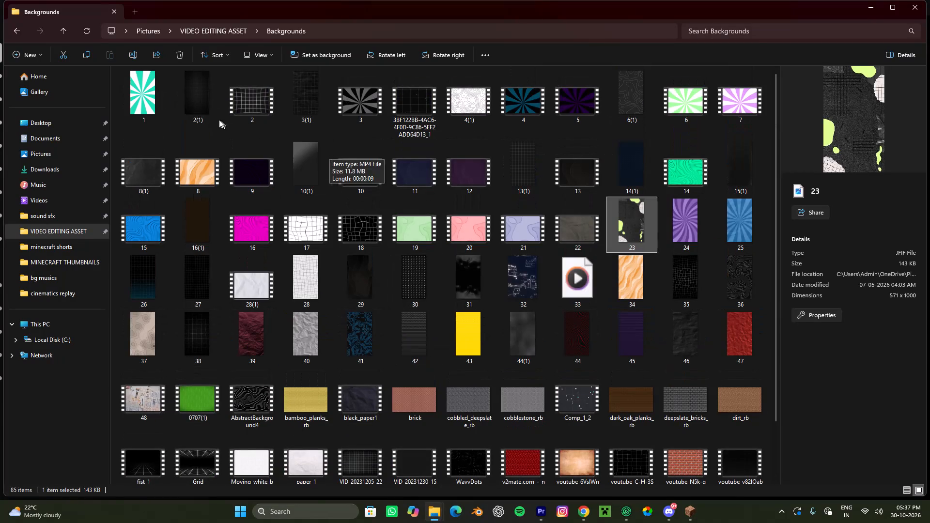
Examine more candidates in the Backgrounds folder, including 40, 41, AbstractBackground4 and 24.
drag(135, 135, 817, 472)
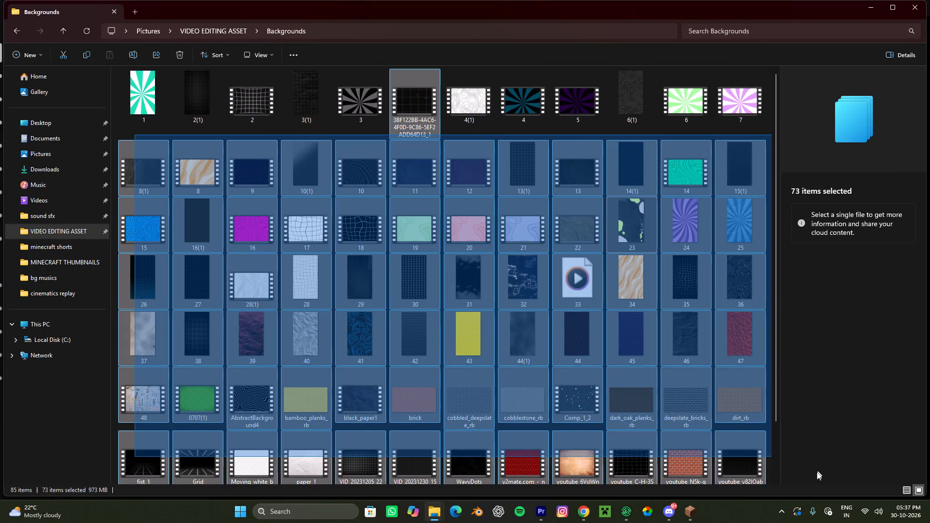
drag(817, 472, 791, 499)
click(688, 450)
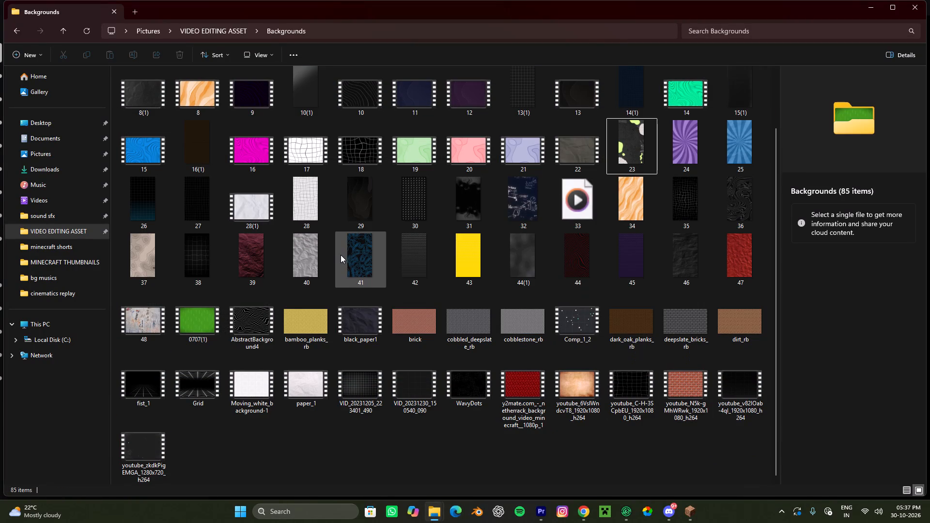
click(352, 254)
click(302, 261)
click(263, 333)
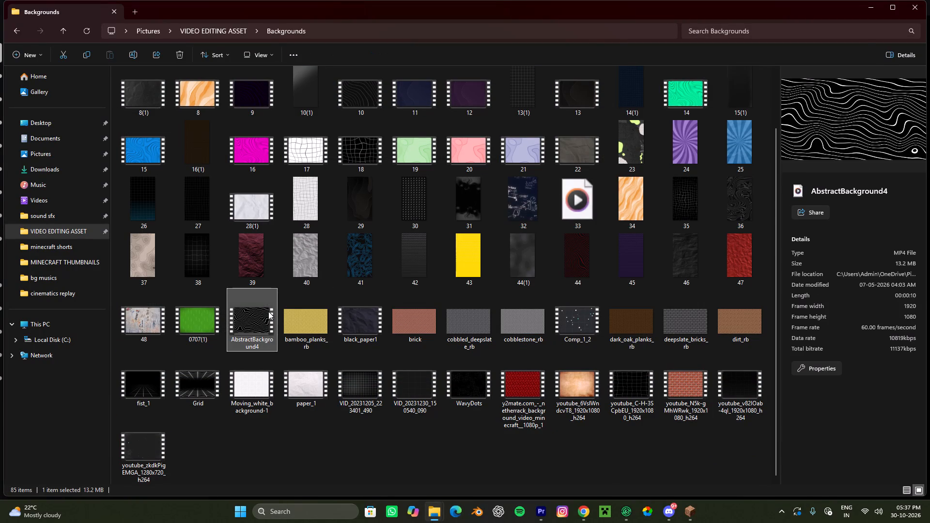
scroll(268, 311, up, 4)
click(685, 222)
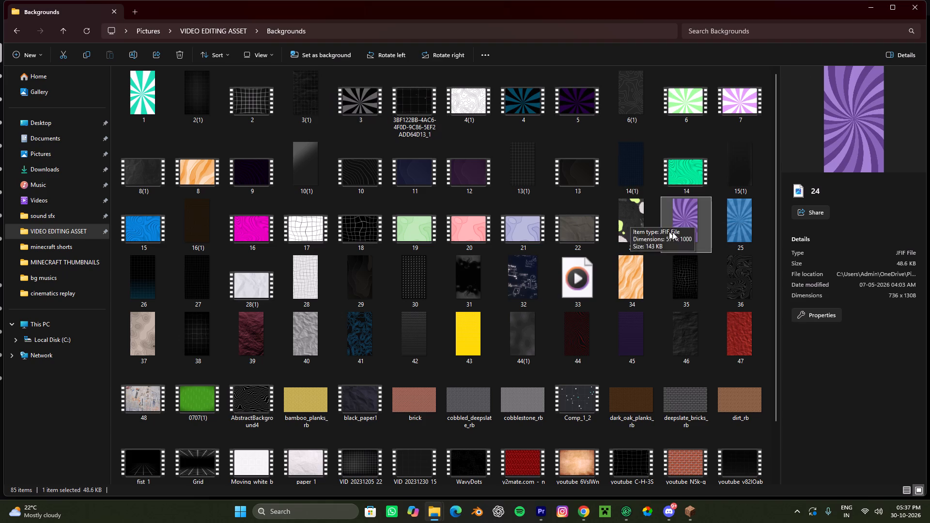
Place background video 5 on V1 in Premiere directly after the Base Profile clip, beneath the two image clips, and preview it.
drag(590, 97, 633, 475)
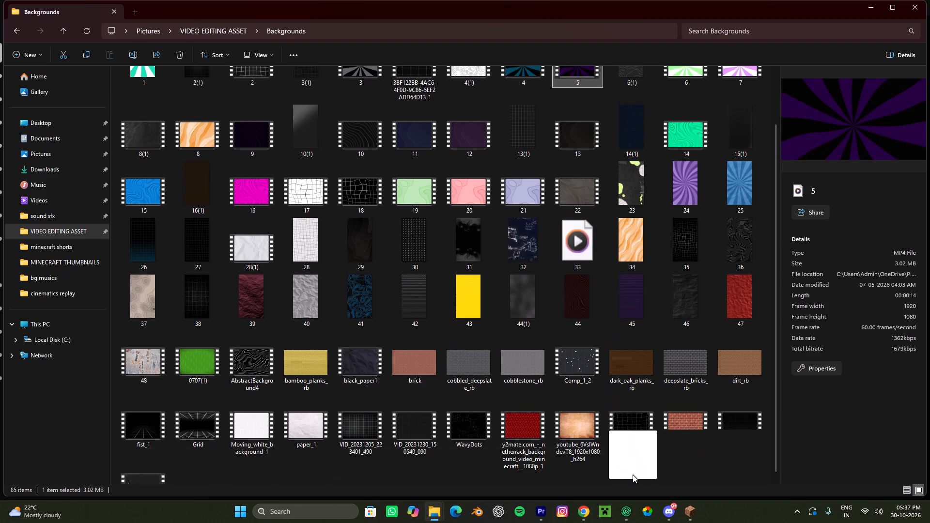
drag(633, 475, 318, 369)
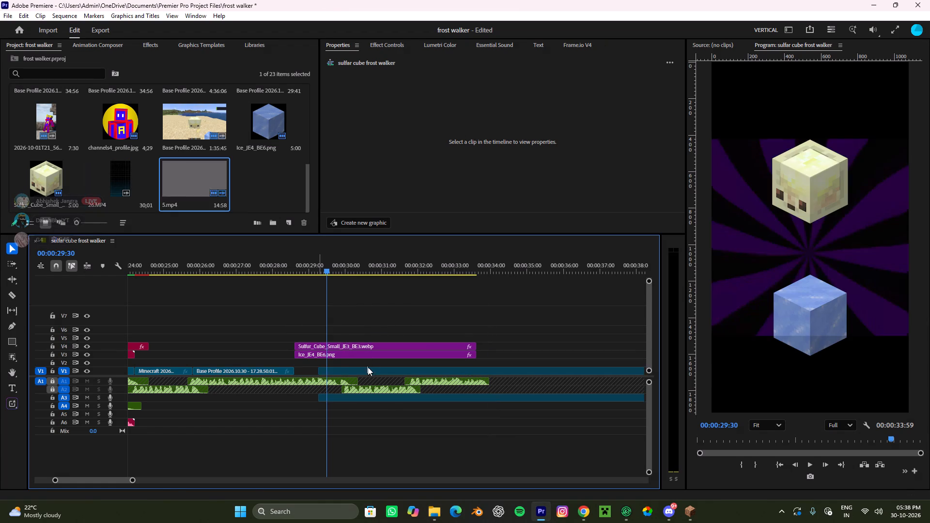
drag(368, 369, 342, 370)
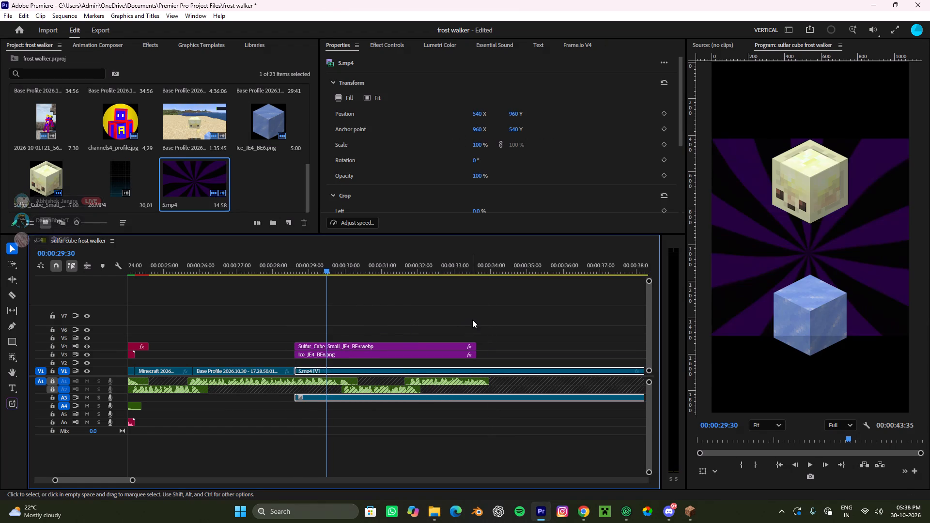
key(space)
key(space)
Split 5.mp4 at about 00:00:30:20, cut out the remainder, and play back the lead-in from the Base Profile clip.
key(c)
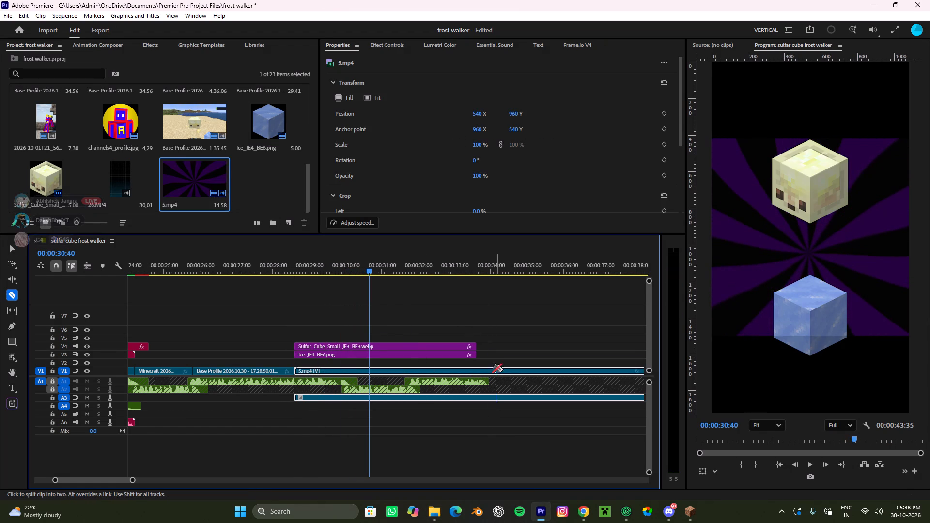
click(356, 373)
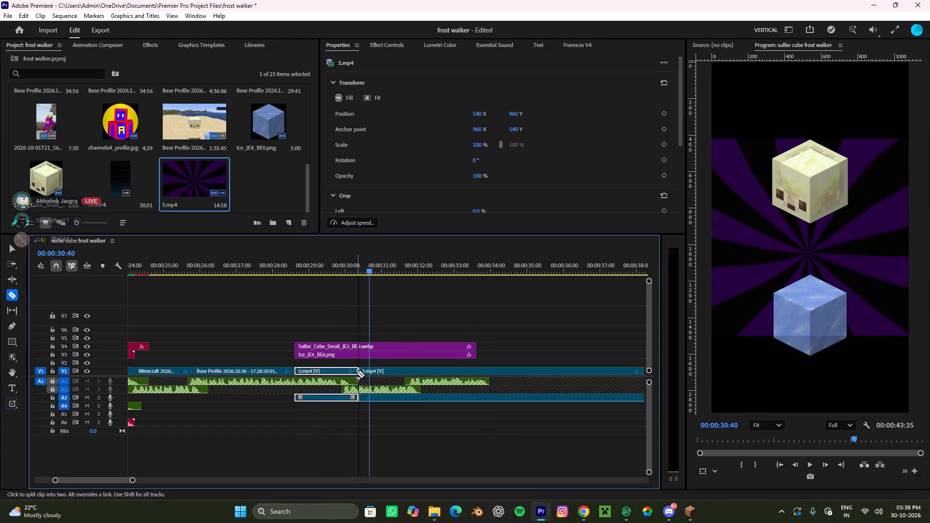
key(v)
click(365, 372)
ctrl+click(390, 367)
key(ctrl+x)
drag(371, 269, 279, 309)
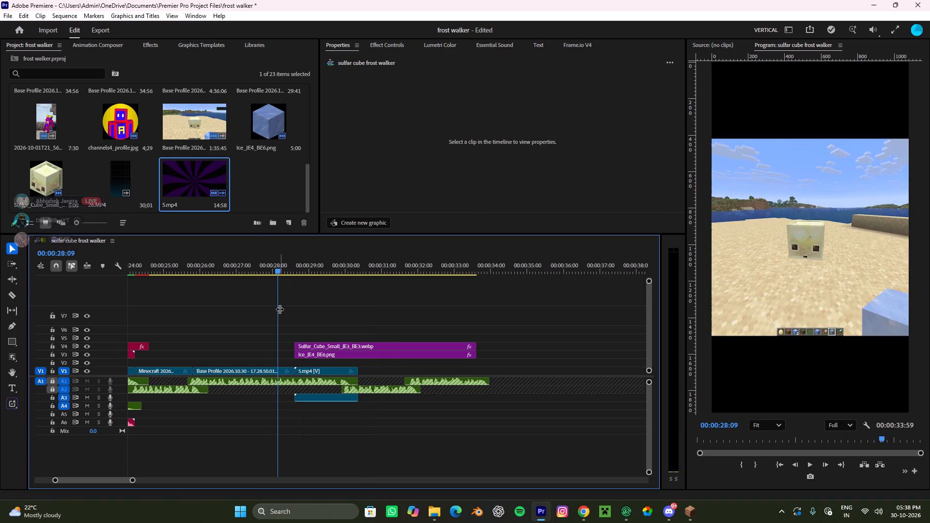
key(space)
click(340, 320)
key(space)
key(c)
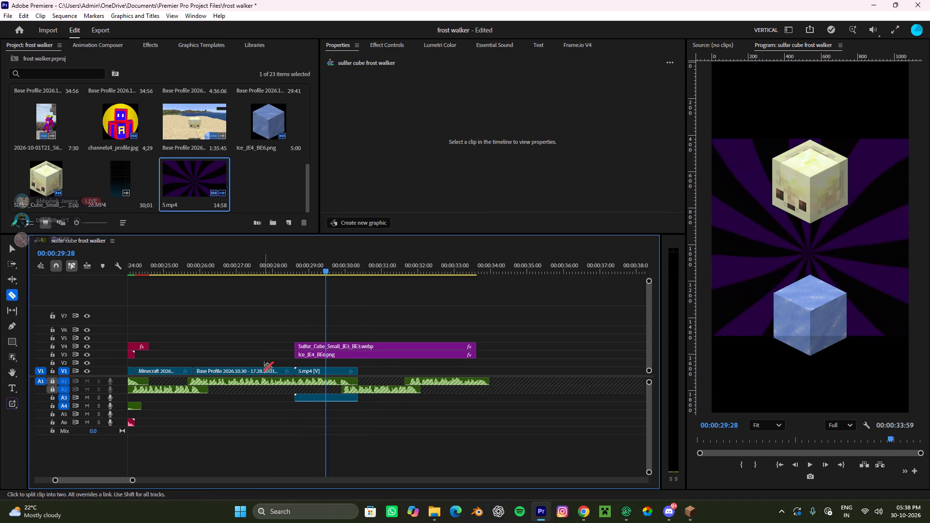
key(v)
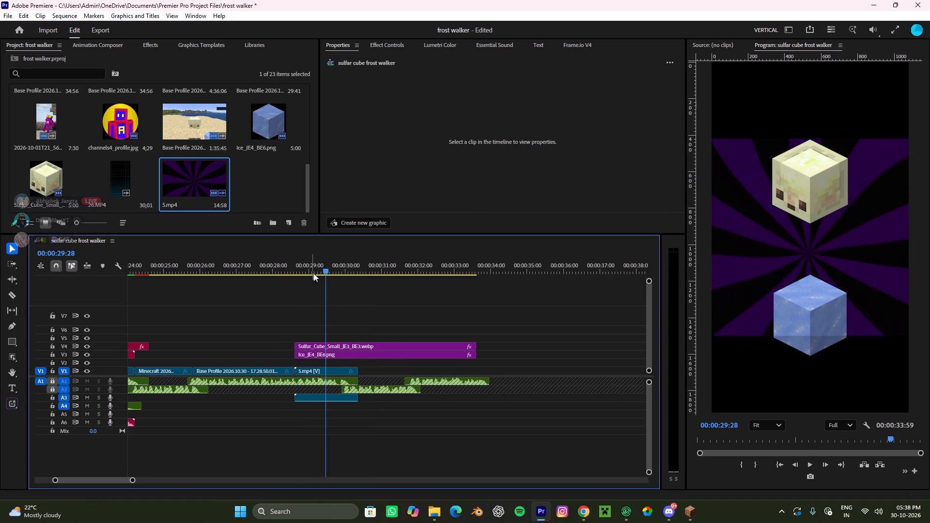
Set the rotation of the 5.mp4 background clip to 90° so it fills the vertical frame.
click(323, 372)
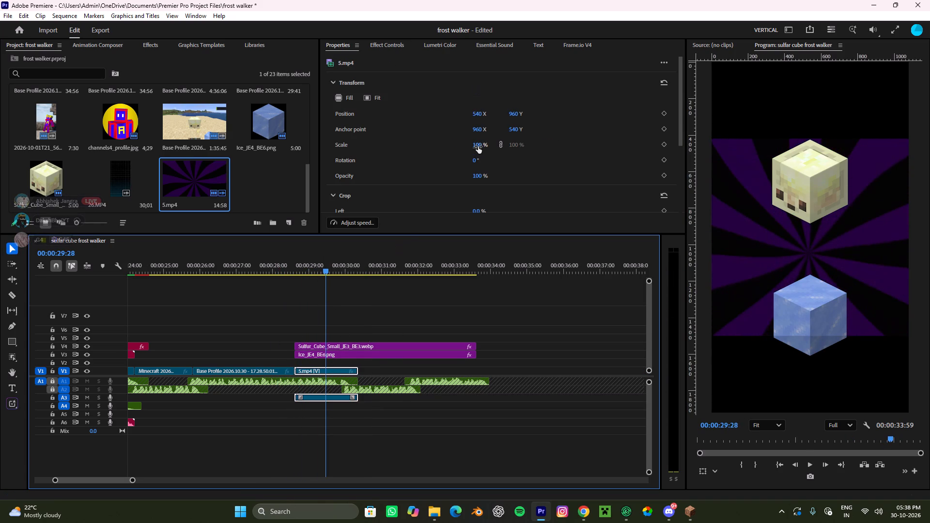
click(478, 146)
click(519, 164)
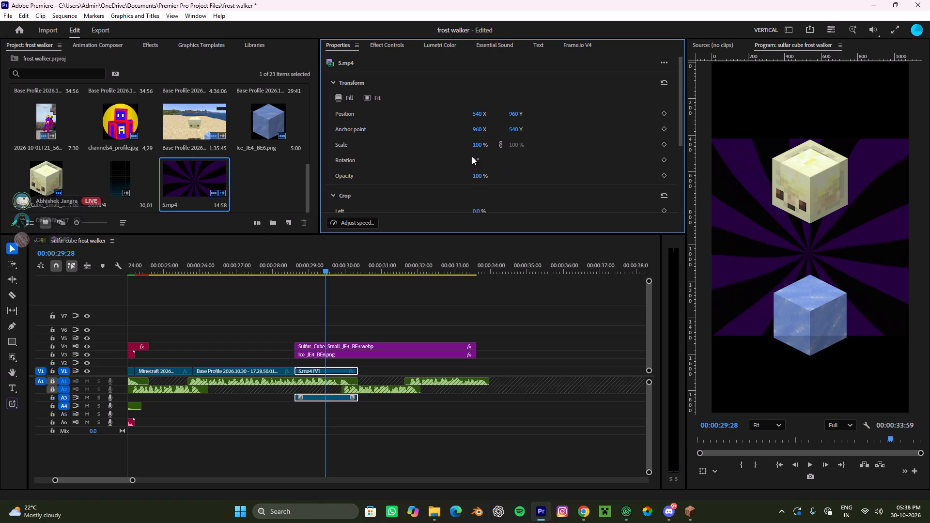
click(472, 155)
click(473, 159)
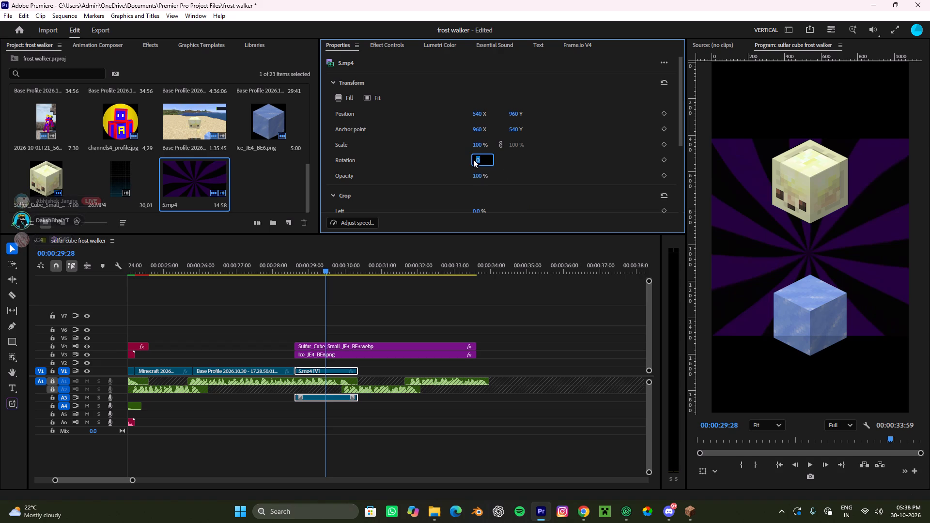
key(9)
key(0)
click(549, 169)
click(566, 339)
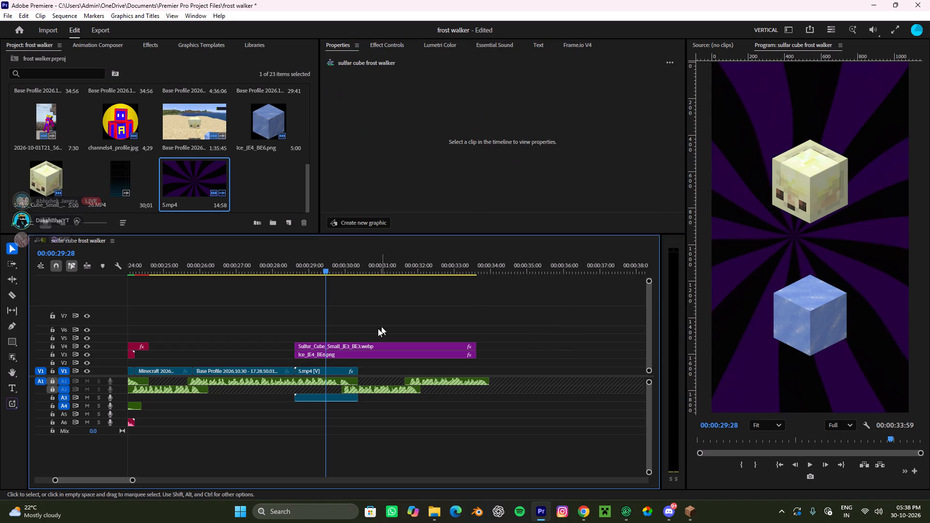
Play through the Base Profile clip and trim its end back to 00:00:27:35.
drag(340, 263, 177, 319)
key(space)
alt+scroll(271, 347, down, 3)
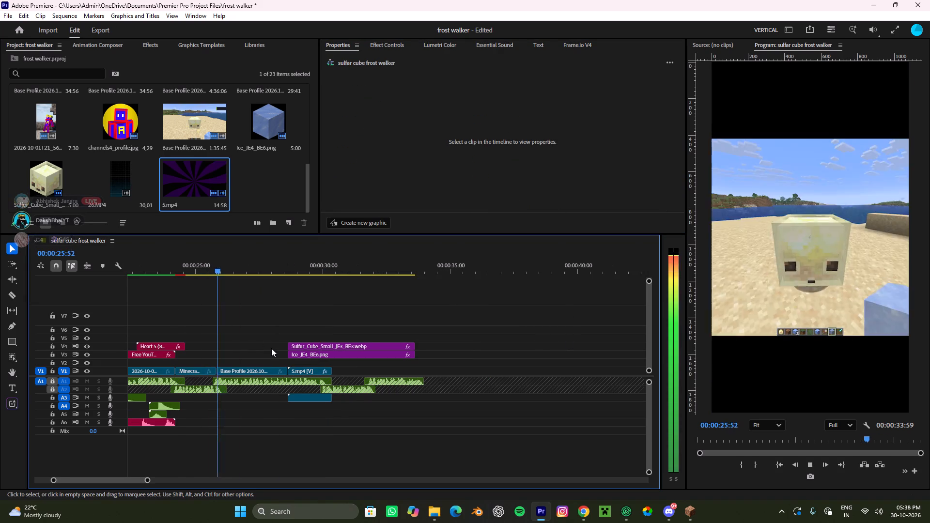
key(space)
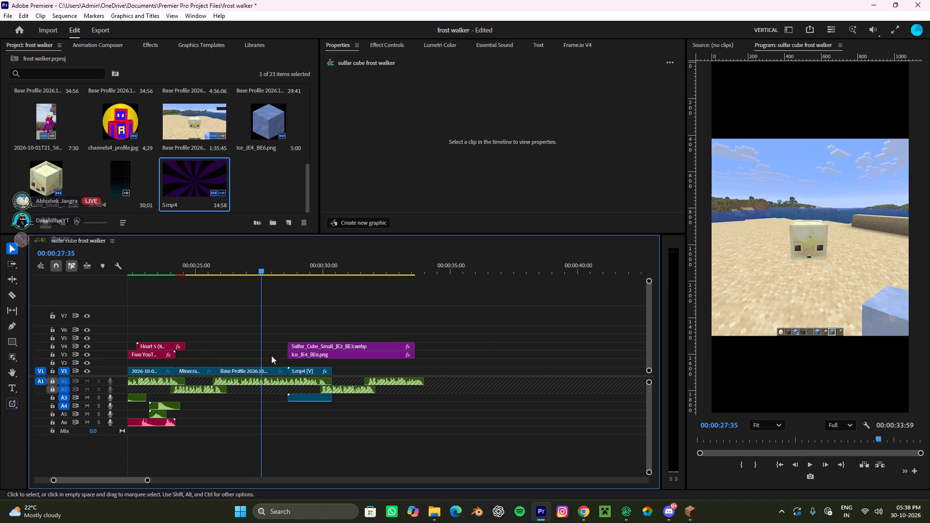
alt+scroll(271, 356, up, 4)
drag(296, 373, 251, 378)
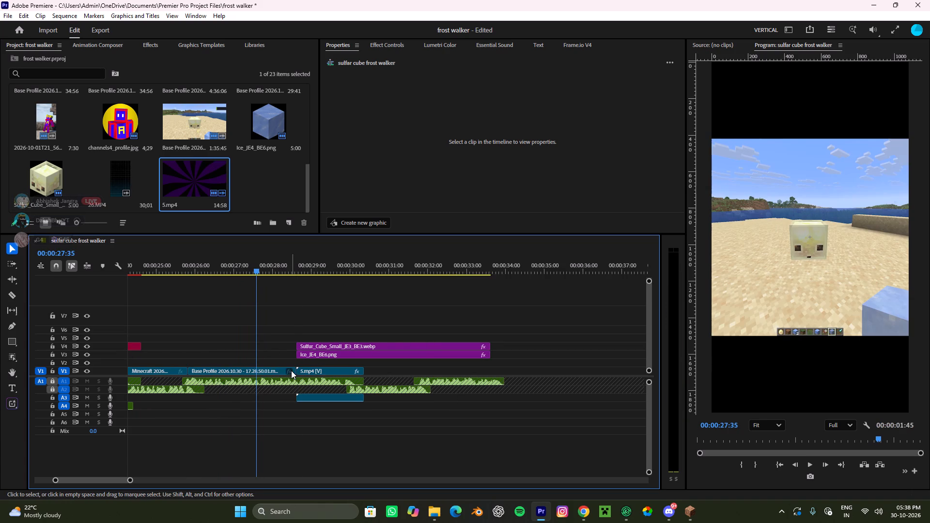
drag(294, 370, 254, 373)
Move the sulfur cube, ice and 5.mp4 clips together to start at 00:00:27:35, directly after the Base Profile clip.
drag(323, 322, 303, 378)
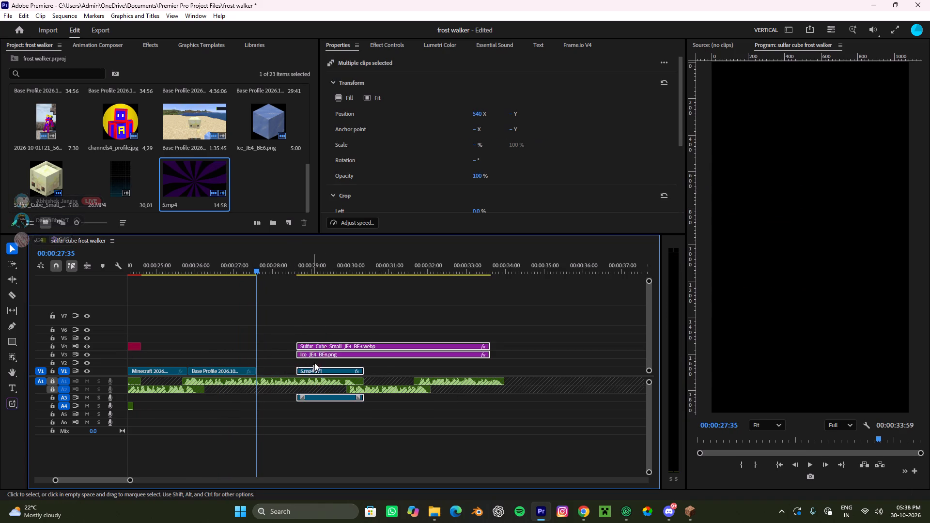
drag(320, 343, 281, 356)
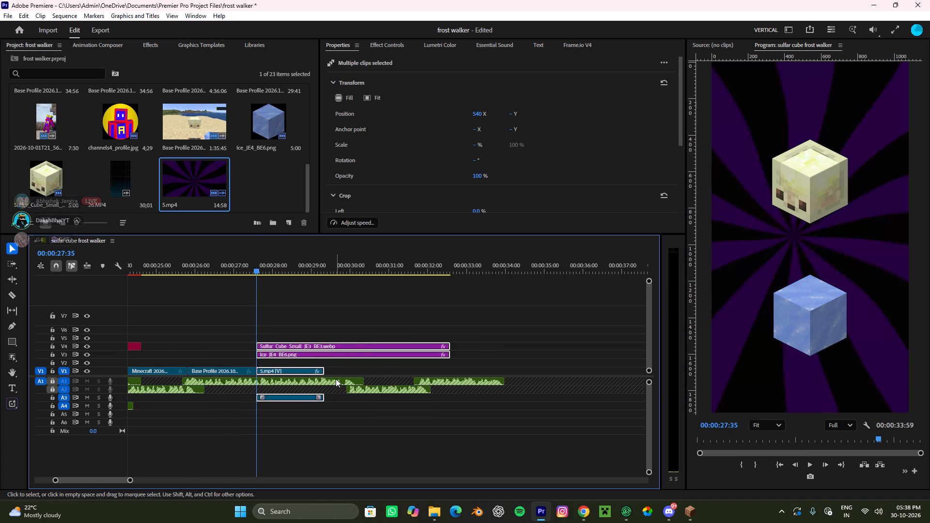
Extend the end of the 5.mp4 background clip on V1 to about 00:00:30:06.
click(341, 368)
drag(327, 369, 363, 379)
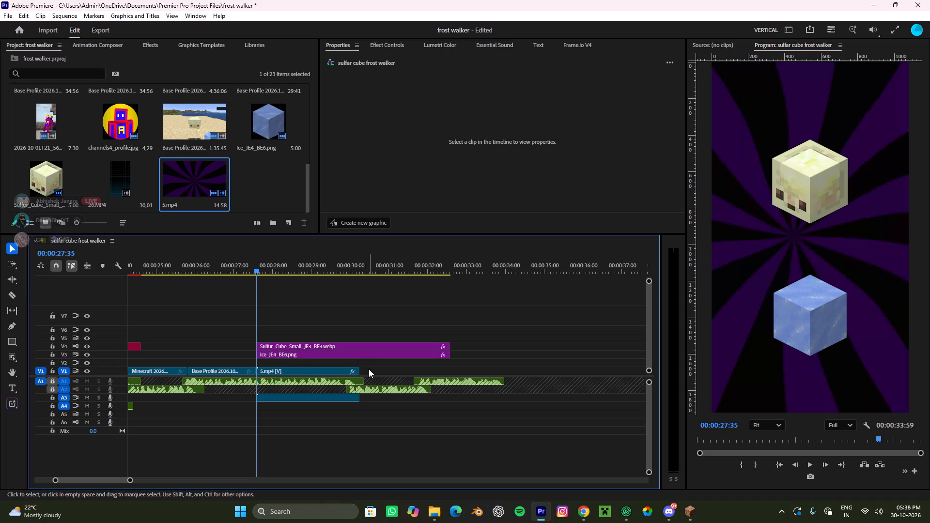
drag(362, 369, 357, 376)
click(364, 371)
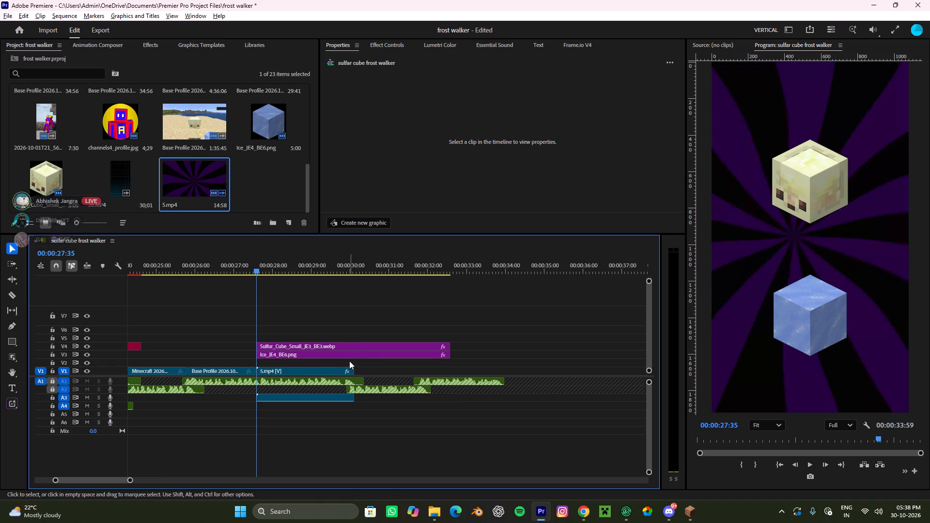
Split the sulfur cube and ice image clips at the end of 5.mp4 and cut out their remainders.
key(c)
click(360, 365)
key(c)
click(354, 351)
click(355, 347)
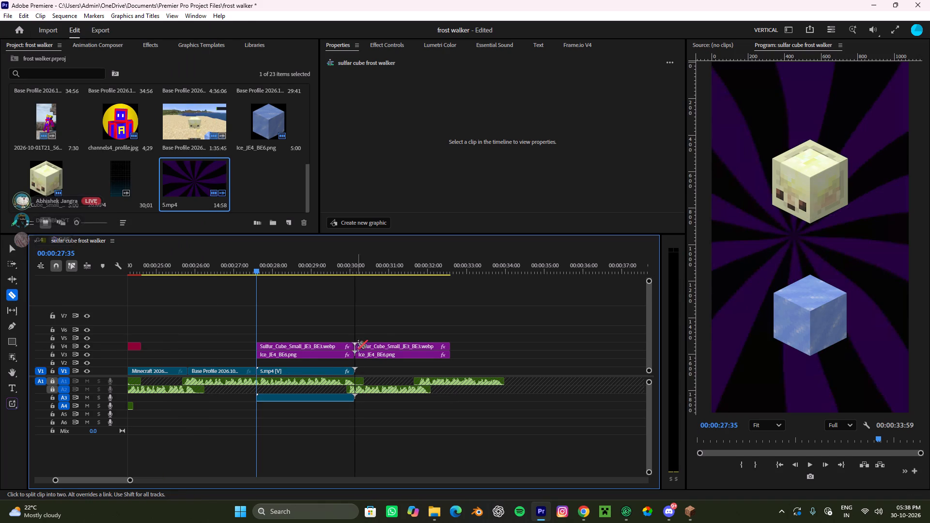
key(v)
drag(385, 326, 377, 378)
key(ctrl+x)
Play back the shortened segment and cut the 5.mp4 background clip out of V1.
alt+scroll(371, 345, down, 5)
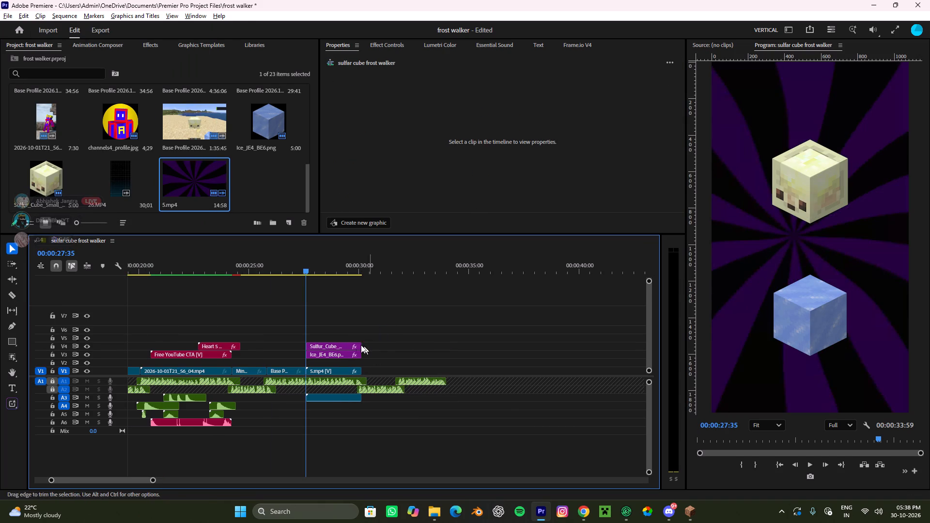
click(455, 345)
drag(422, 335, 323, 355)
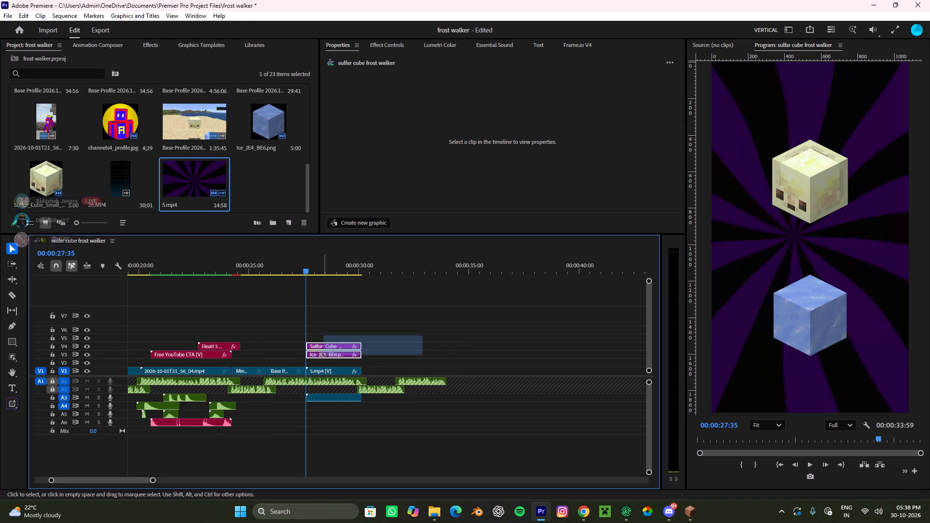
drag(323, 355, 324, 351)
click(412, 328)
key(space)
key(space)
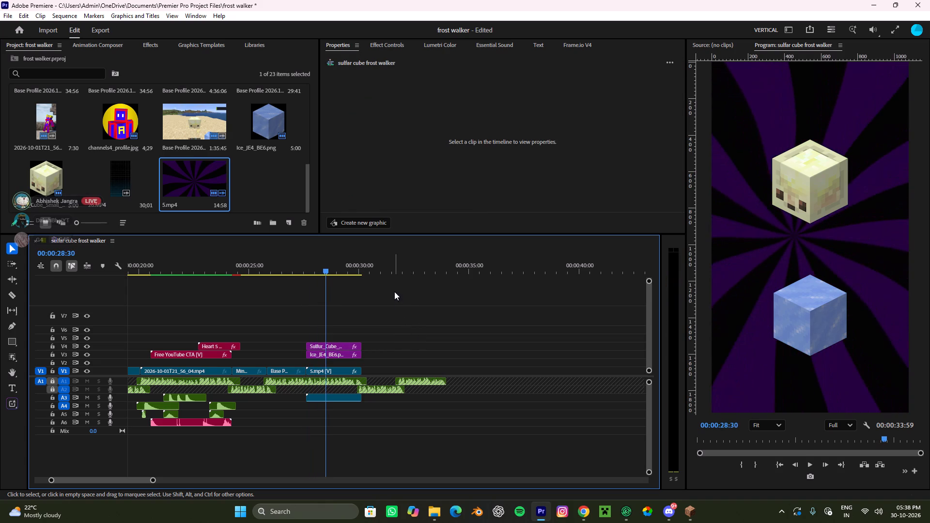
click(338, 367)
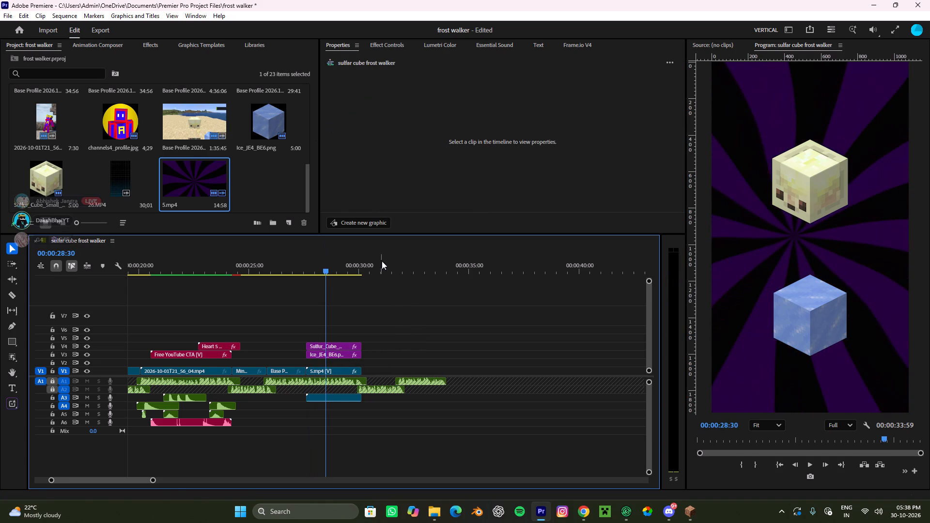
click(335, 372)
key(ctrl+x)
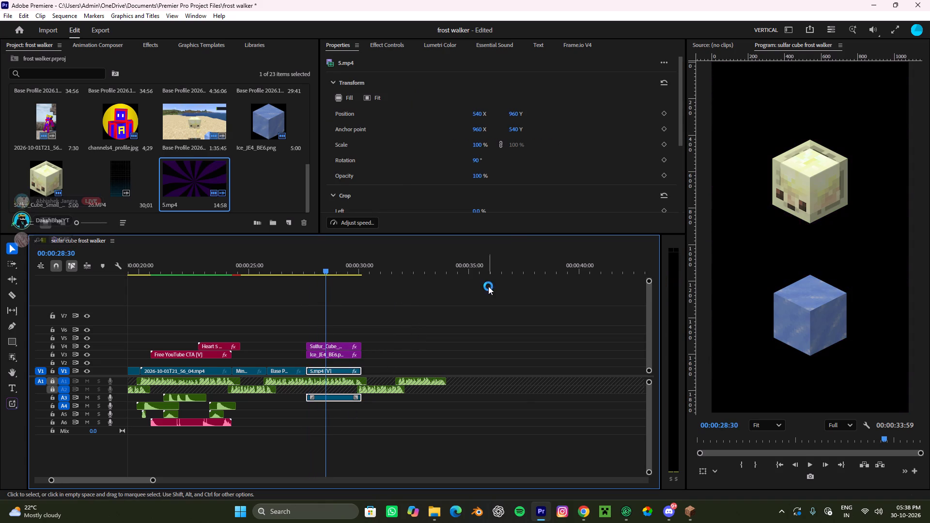
Switch to the Base Profile folder in File Explorer and look through its recordings.
click(433, 505)
click(477, 465)
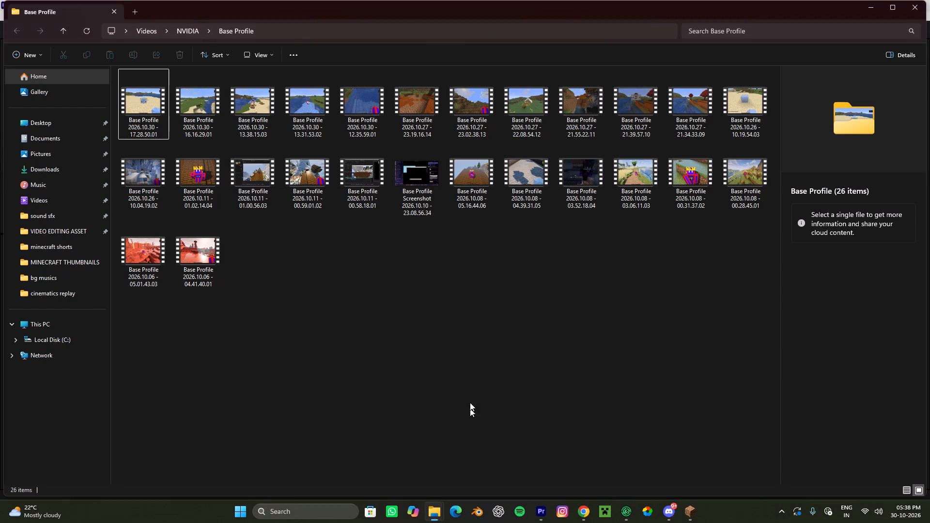
click(479, 276)
click(646, 166)
click(694, 178)
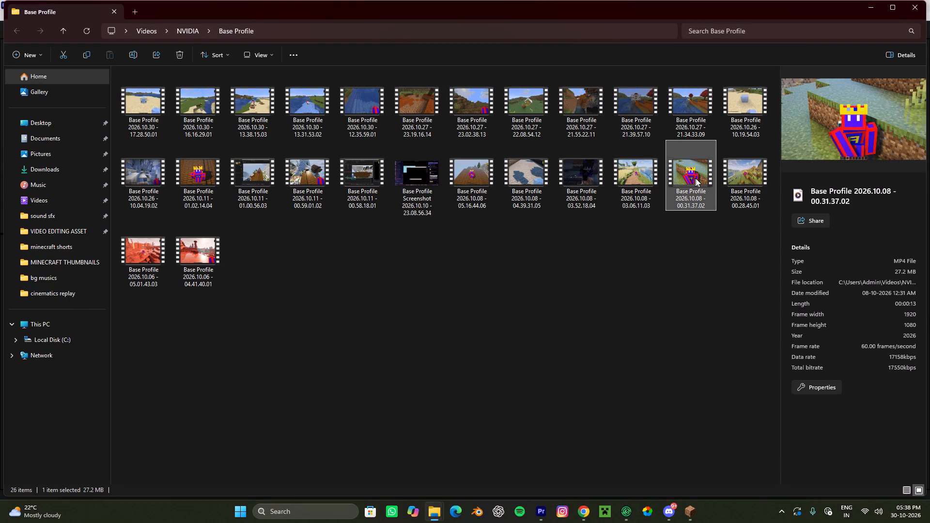
click(732, 169)
click(698, 162)
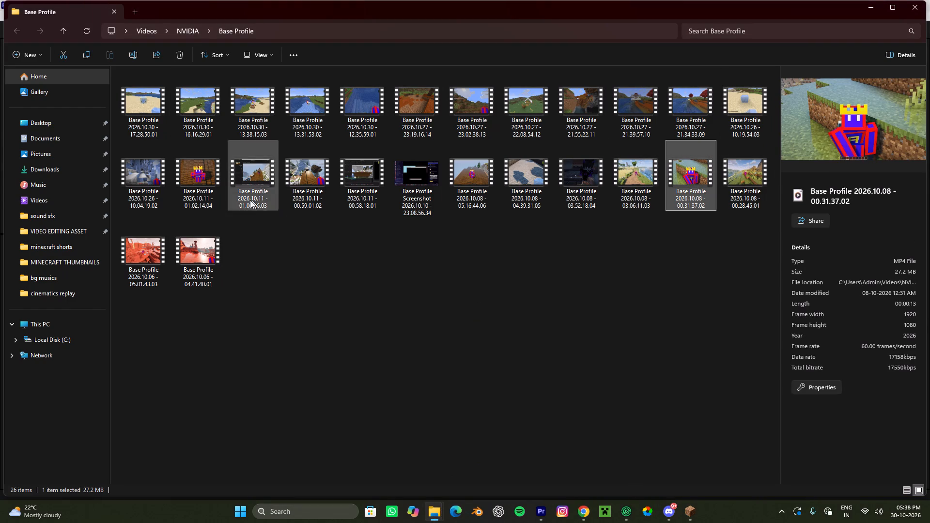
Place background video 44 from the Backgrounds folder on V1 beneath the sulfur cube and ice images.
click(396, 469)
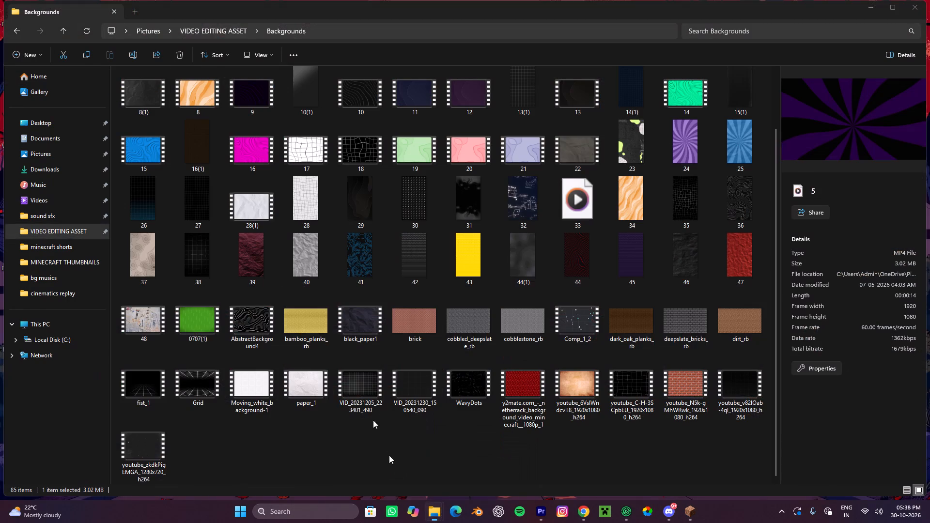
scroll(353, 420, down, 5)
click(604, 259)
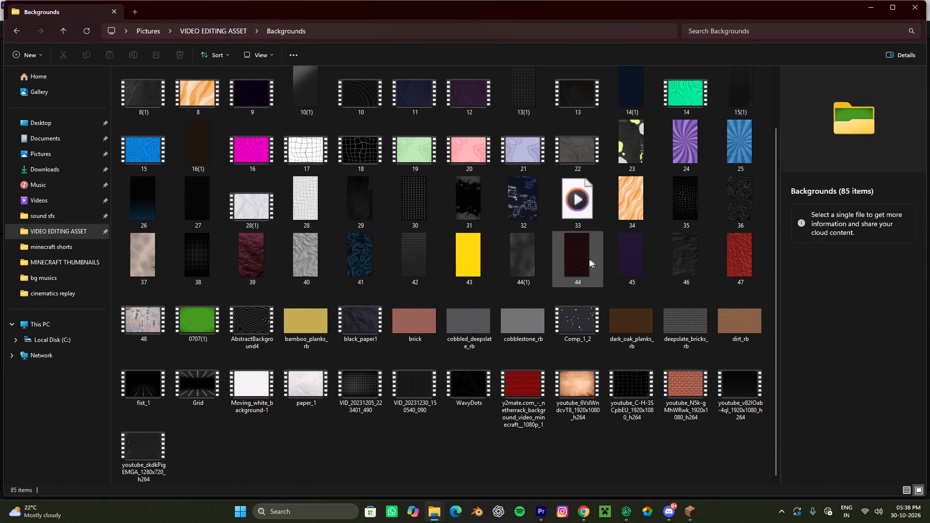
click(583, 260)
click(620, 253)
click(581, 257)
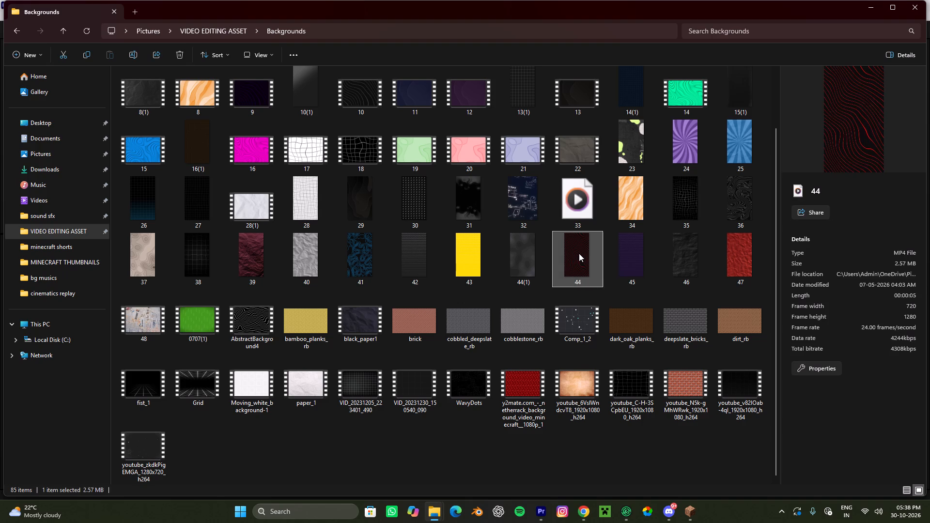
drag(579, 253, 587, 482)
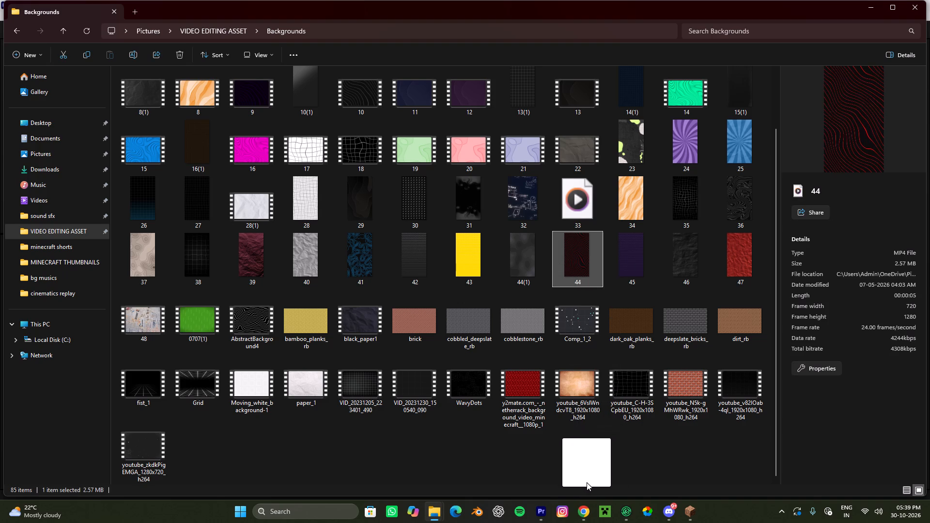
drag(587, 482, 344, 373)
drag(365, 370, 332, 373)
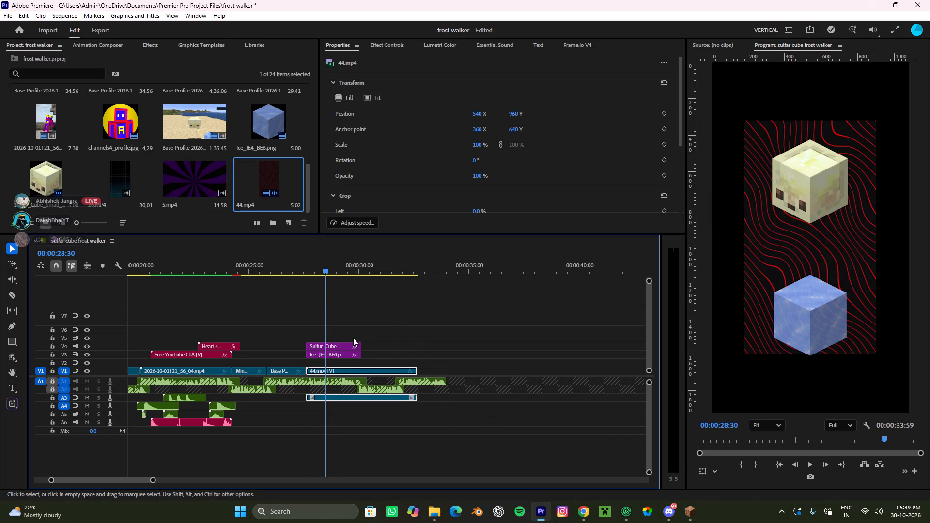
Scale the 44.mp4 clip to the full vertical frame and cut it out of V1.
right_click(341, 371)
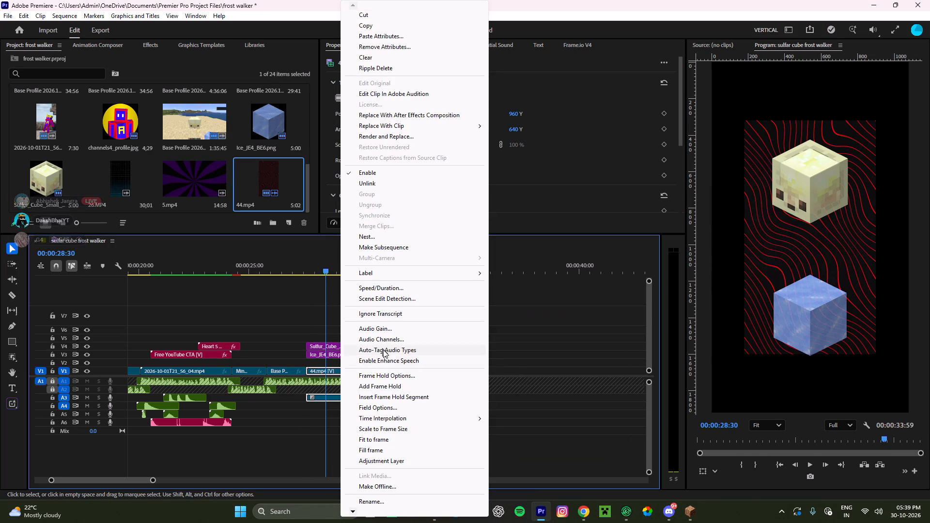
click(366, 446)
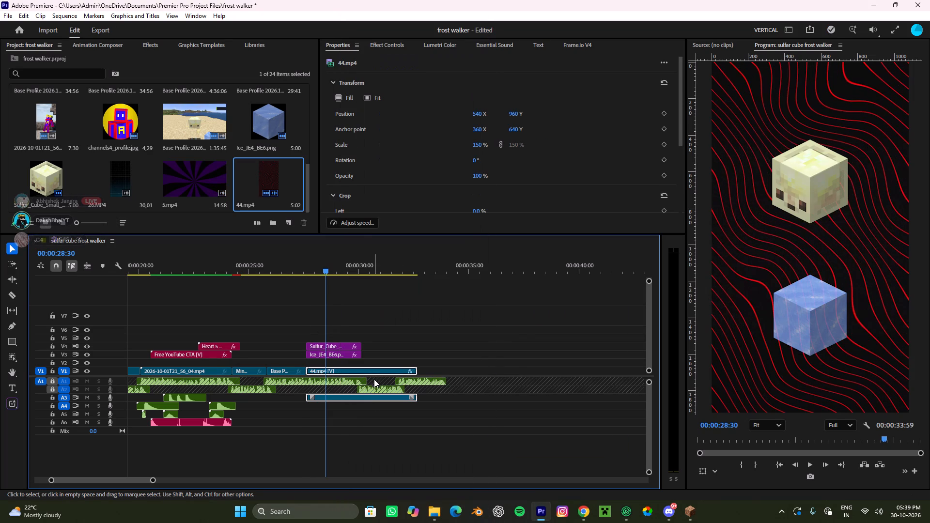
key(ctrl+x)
Return to the Backgrounds folder and look through its files for another background, trying a group selection of most of them.
click(434, 508)
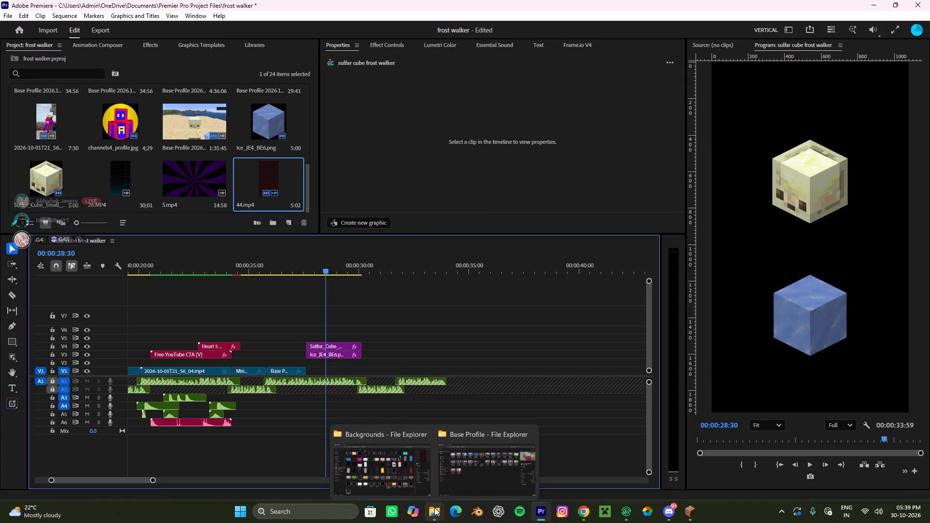
click(380, 461)
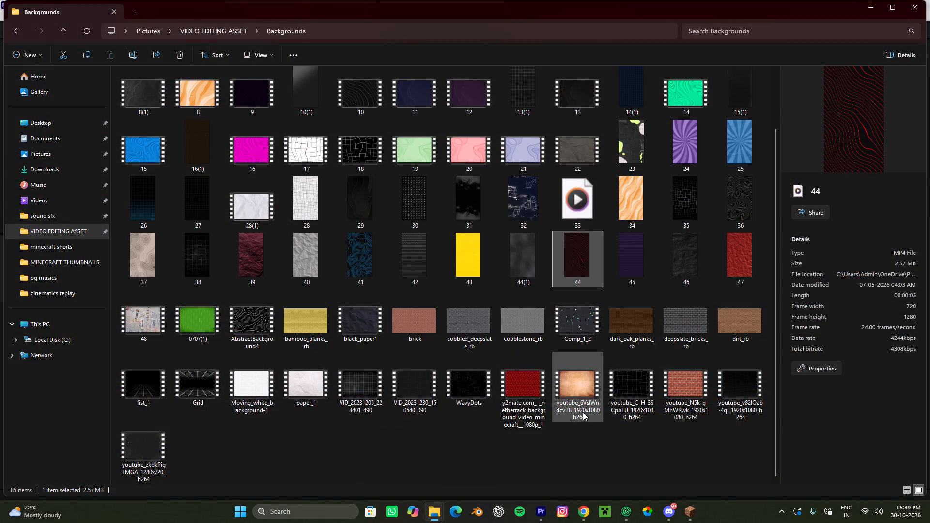
click(643, 443)
drag(698, 461, 136, 80)
click(468, 468)
scroll(287, 368, up, 4)
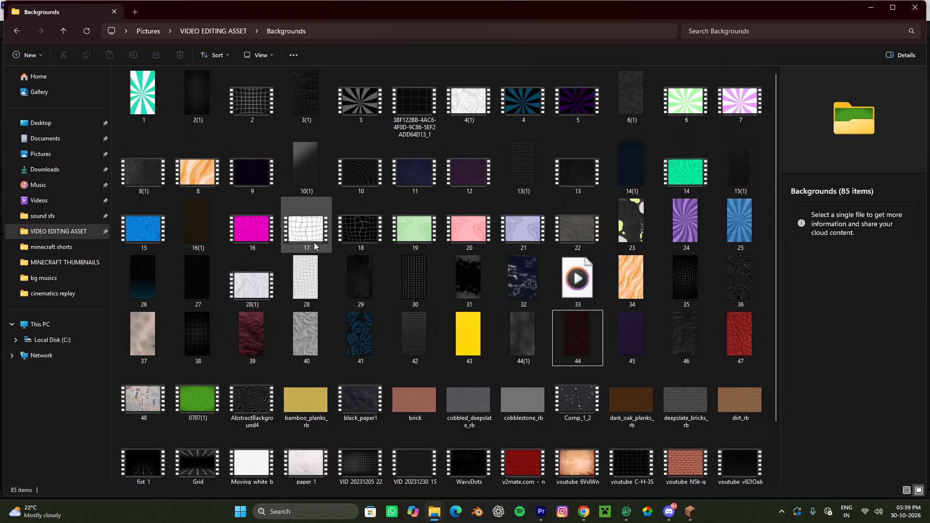
scroll(314, 244, down, 4)
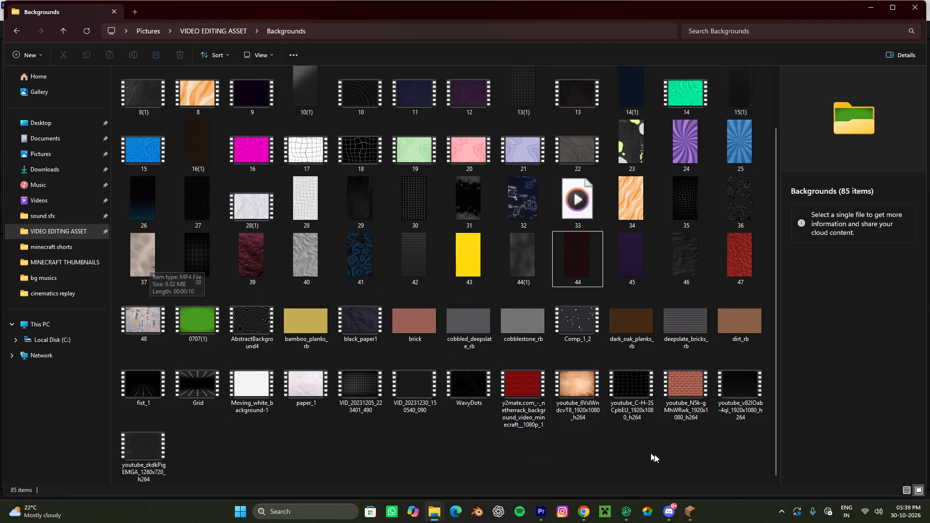
drag(688, 458, 840, 194)
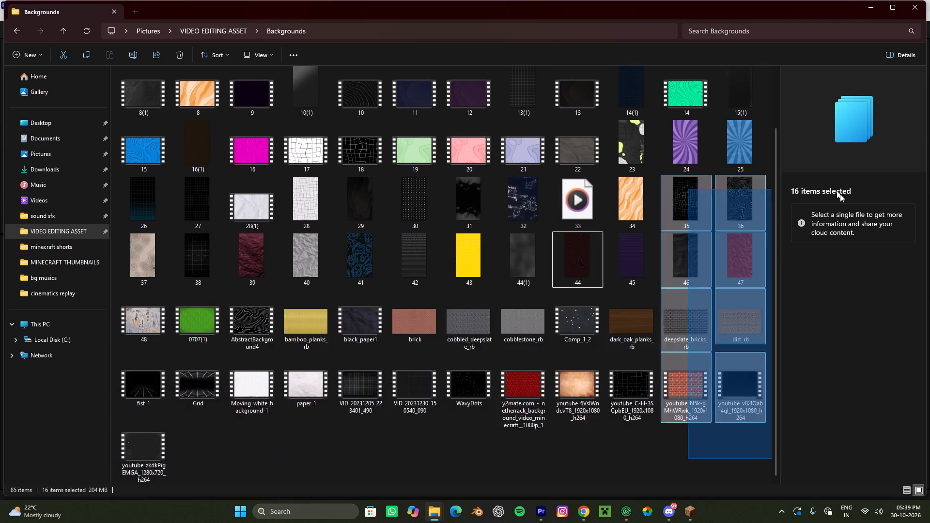
drag(840, 194, 716, 357)
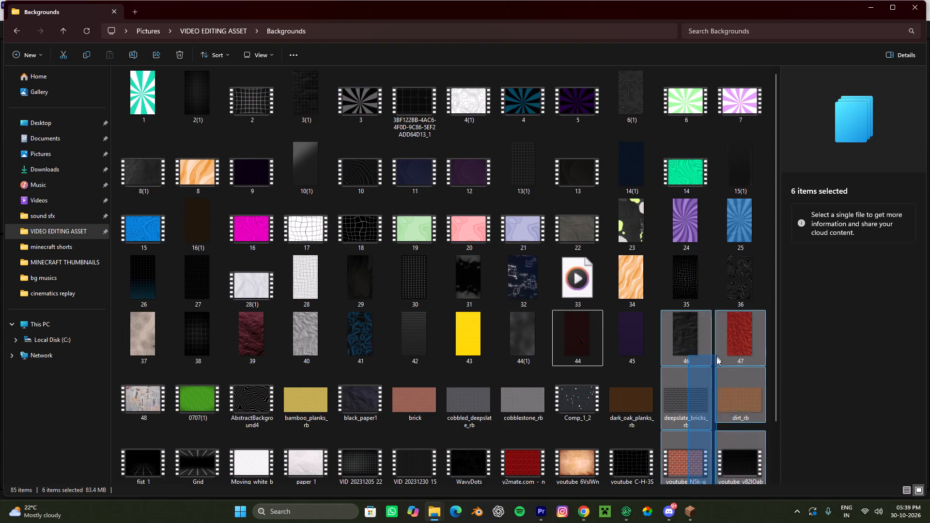
drag(716, 357, 2, 89)
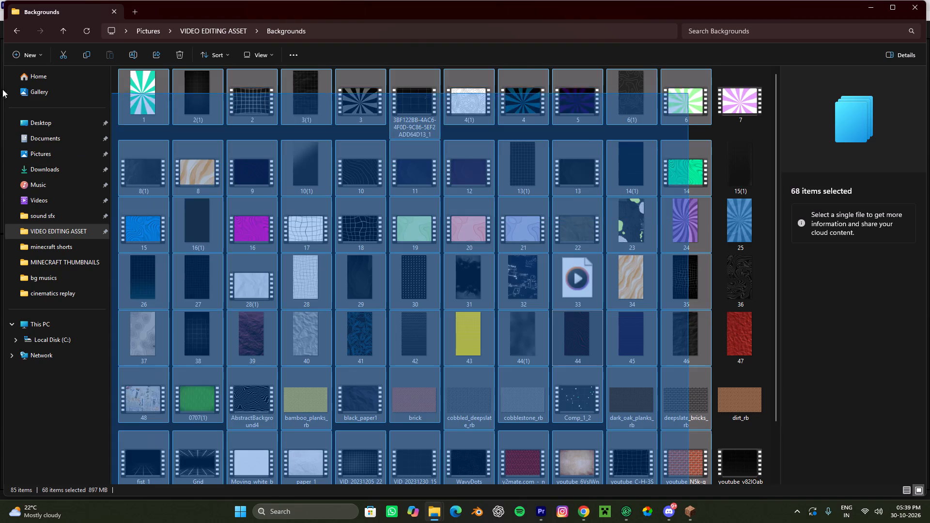
drag(2, 89, 14, 76)
scroll(437, 213, down, 9)
right_click(471, 234)
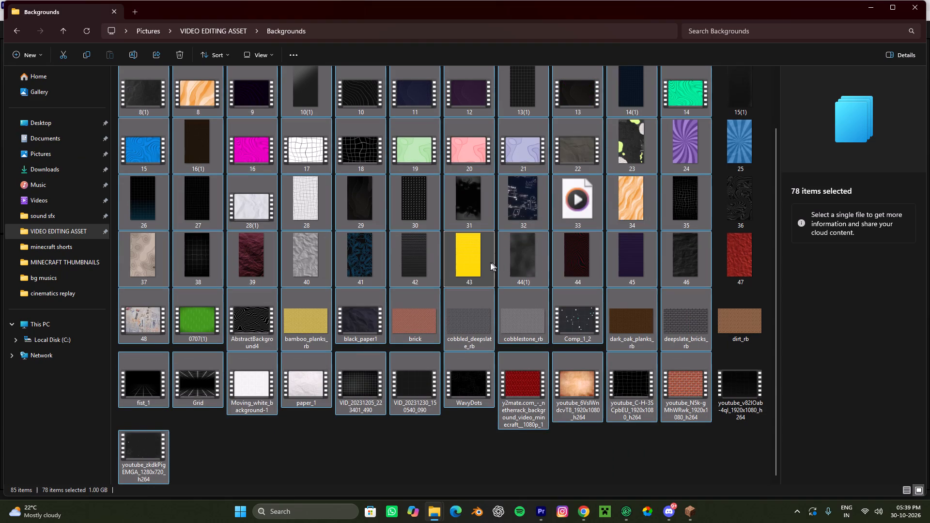
right_click(462, 258)
click(503, 307)
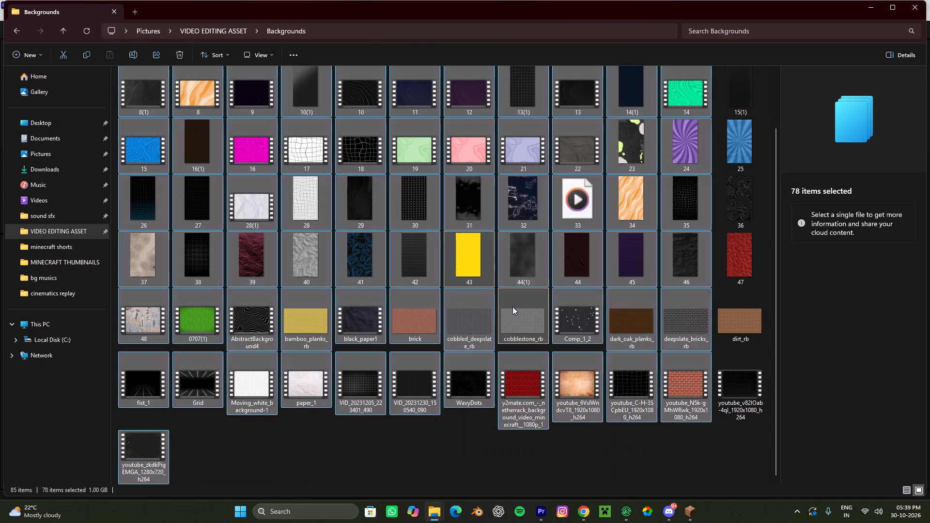
drag(513, 353, 556, 348)
click(636, 257)
click(656, 463)
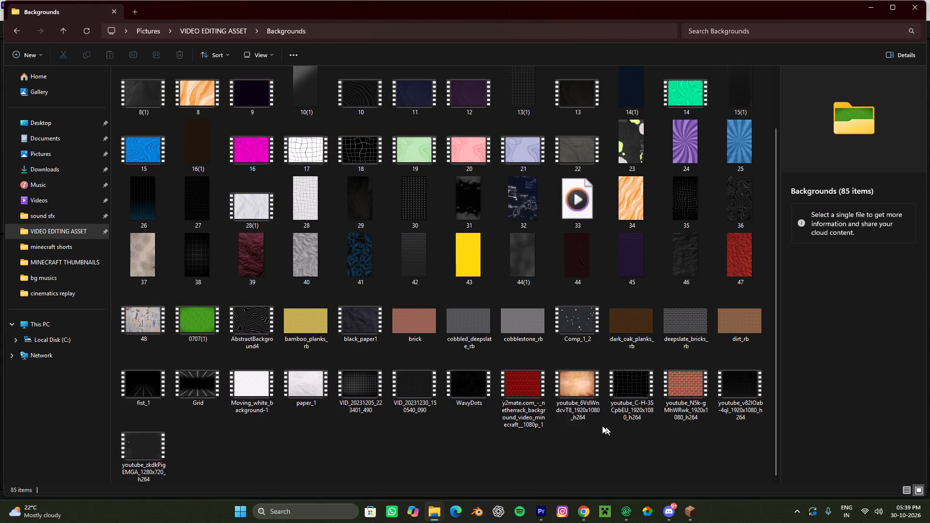
Browse the upper background files and inspect the properties of file 1.
scroll(580, 392, up, 6)
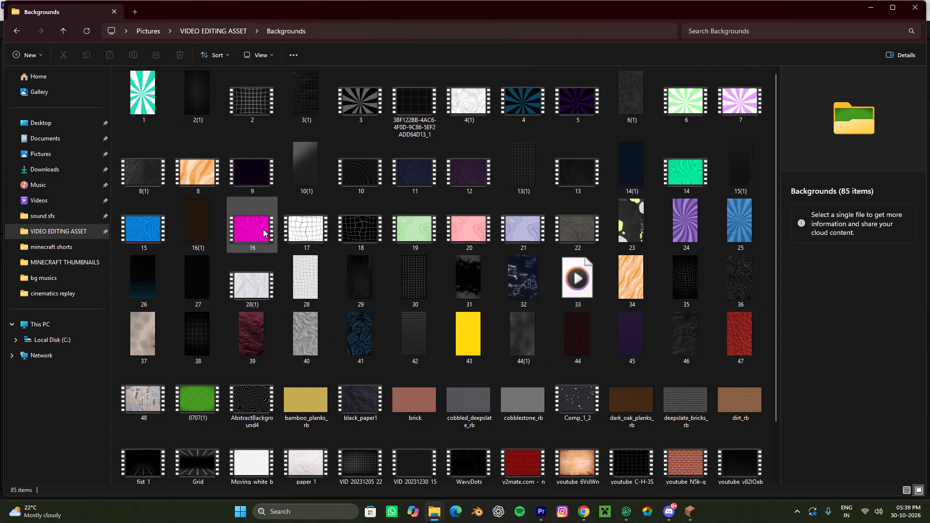
click(206, 163)
click(157, 173)
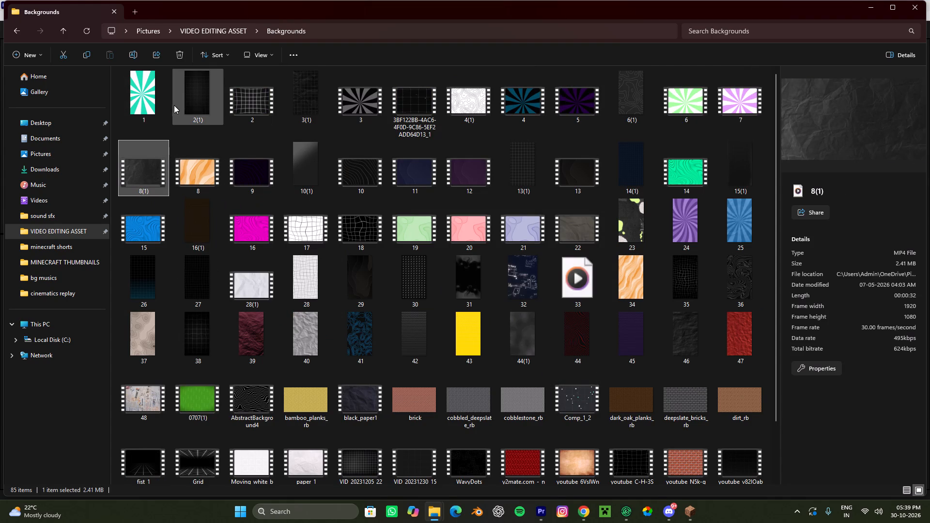
click(160, 100)
right_click(158, 98)
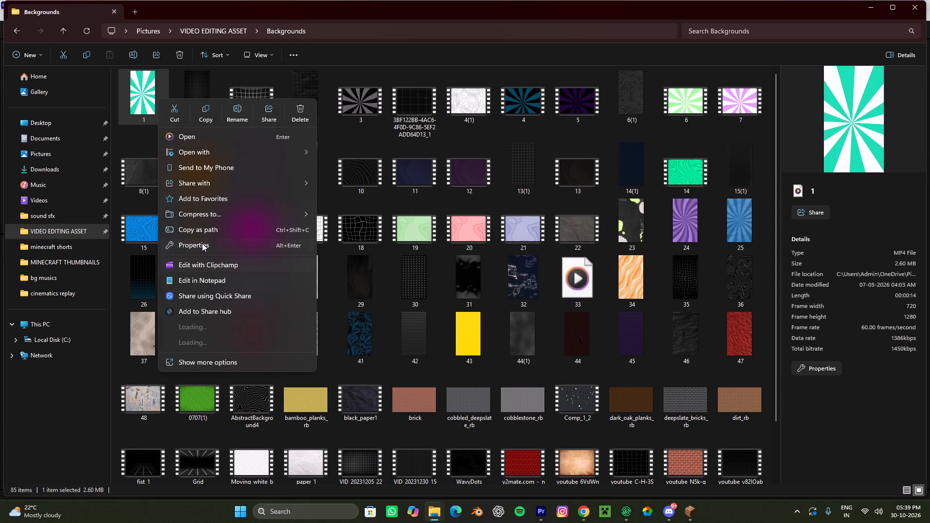
click(201, 243)
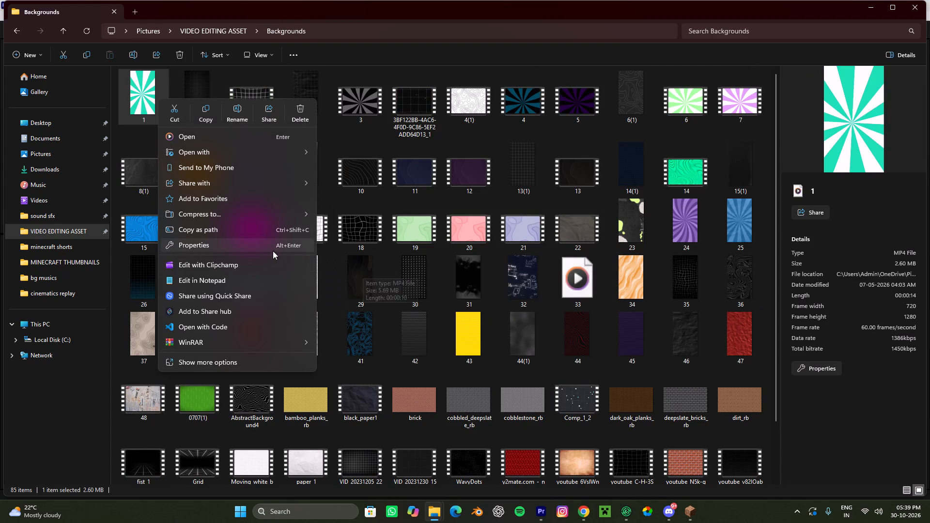
click(258, 248)
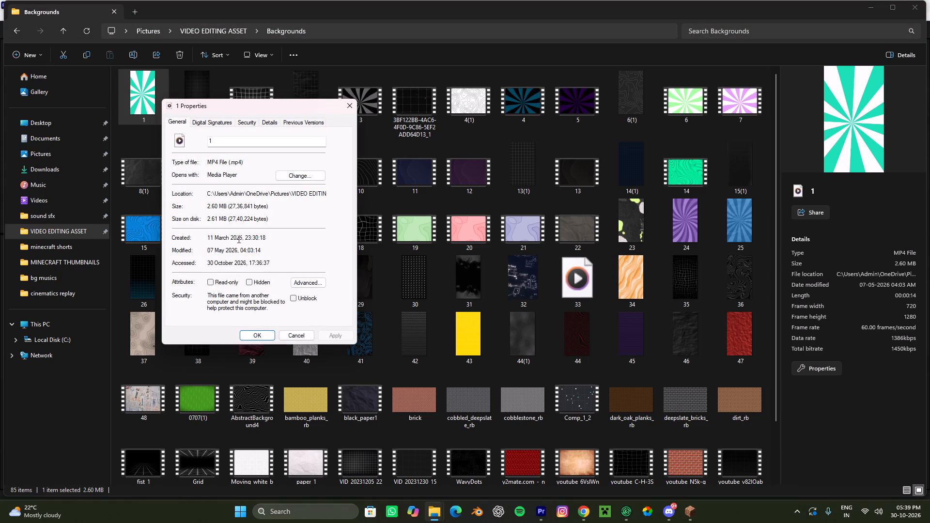
drag(207, 218, 232, 218)
click(356, 104)
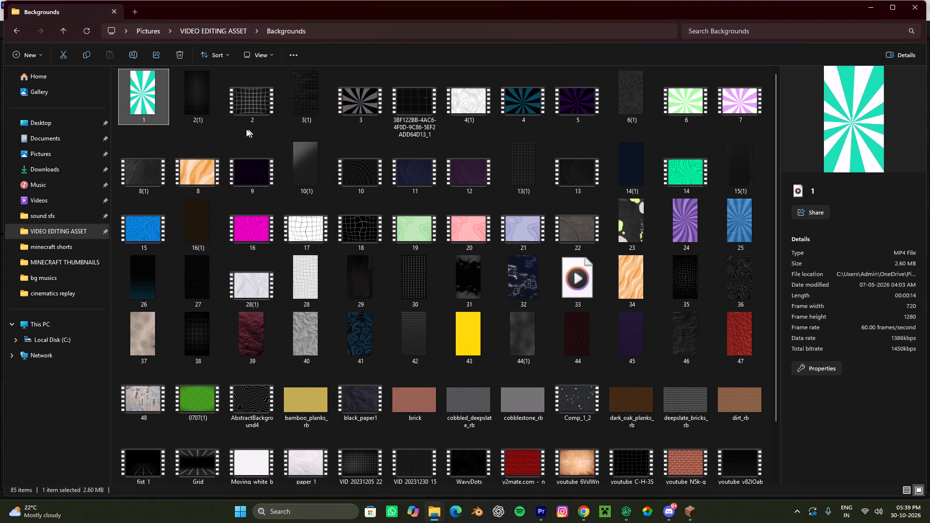
Place the red brick background video youtube_N5k-gMhWRwk on V1 beneath the sulfur cube and ice images.
scroll(227, 232, down, 8)
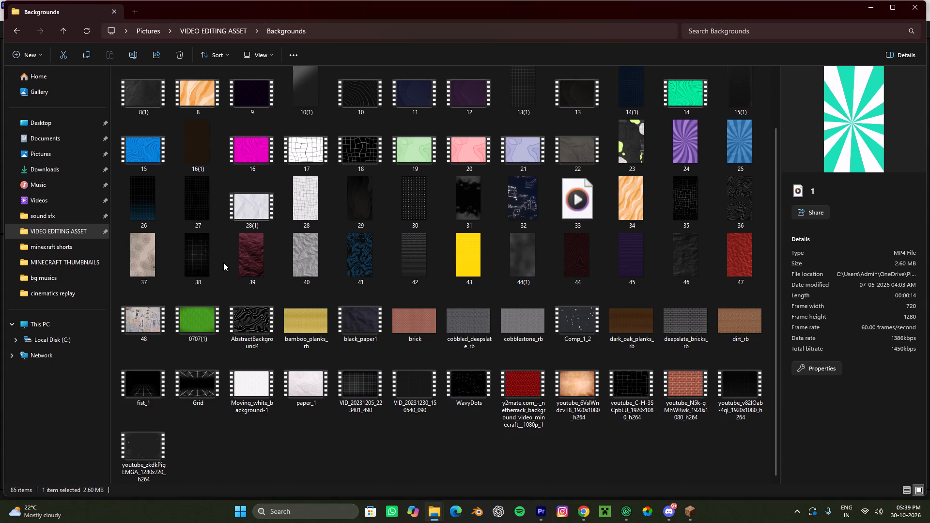
drag(202, 254, 656, 433)
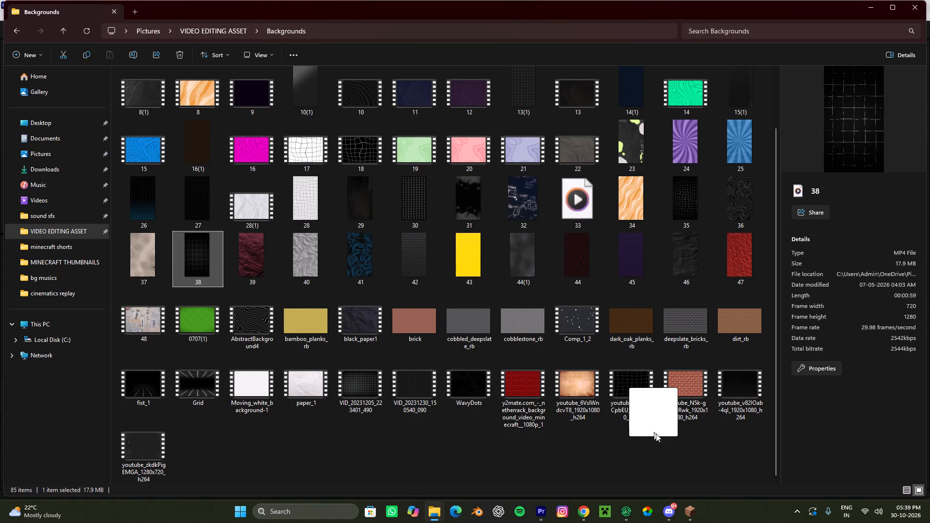
drag(656, 433, 628, 458)
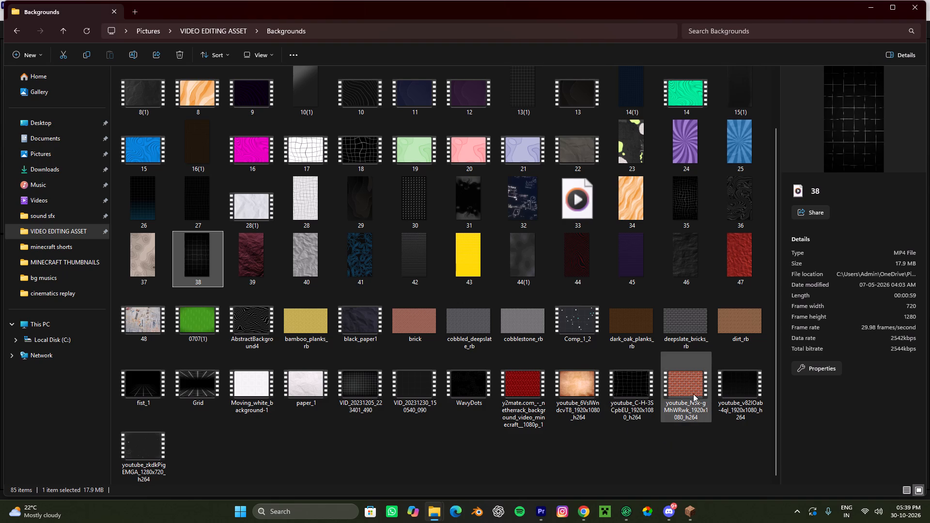
drag(695, 391, 536, 520)
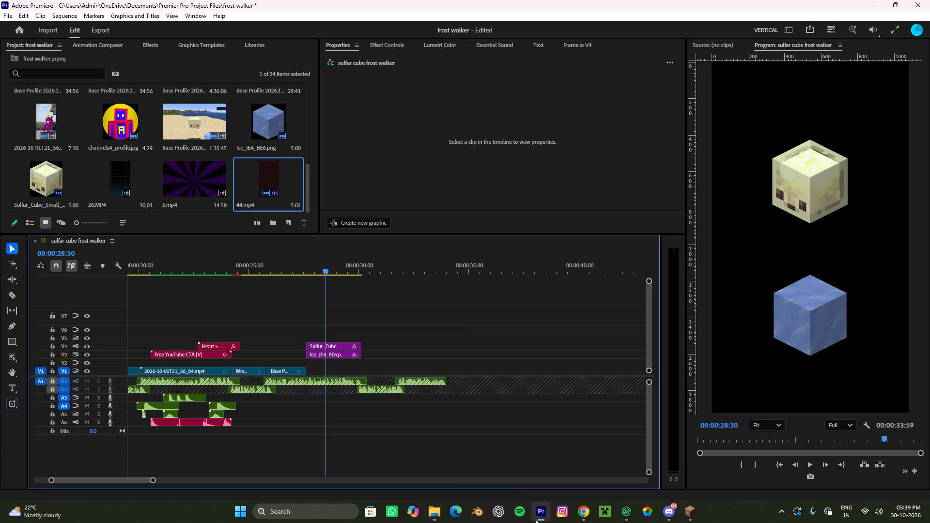
drag(536, 520, 336, 377)
drag(384, 369, 357, 369)
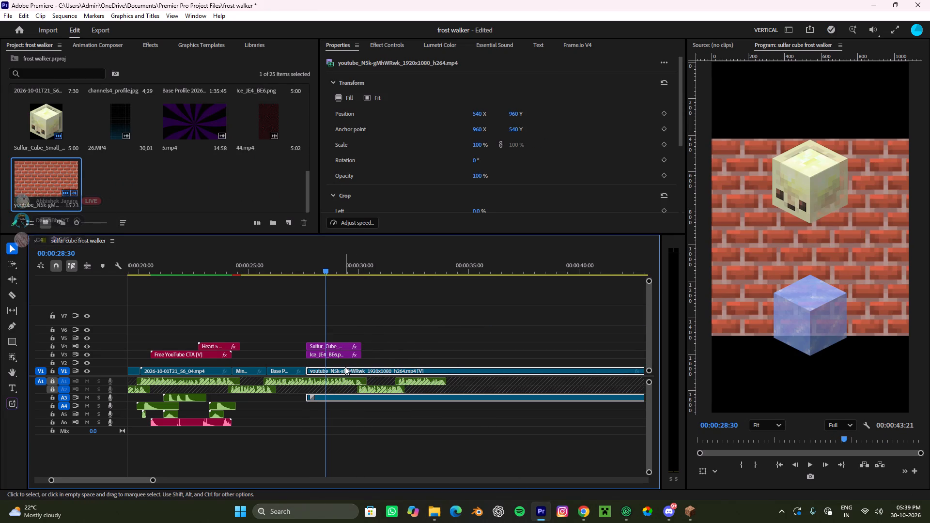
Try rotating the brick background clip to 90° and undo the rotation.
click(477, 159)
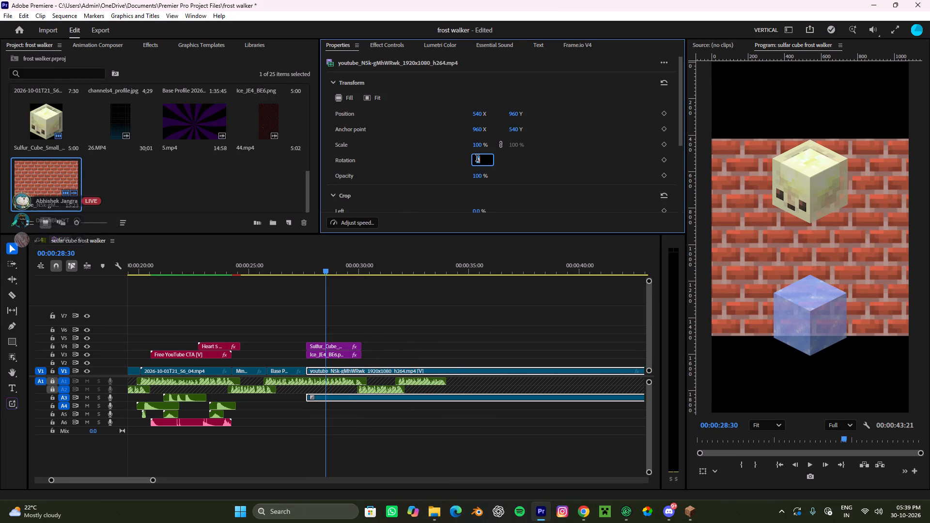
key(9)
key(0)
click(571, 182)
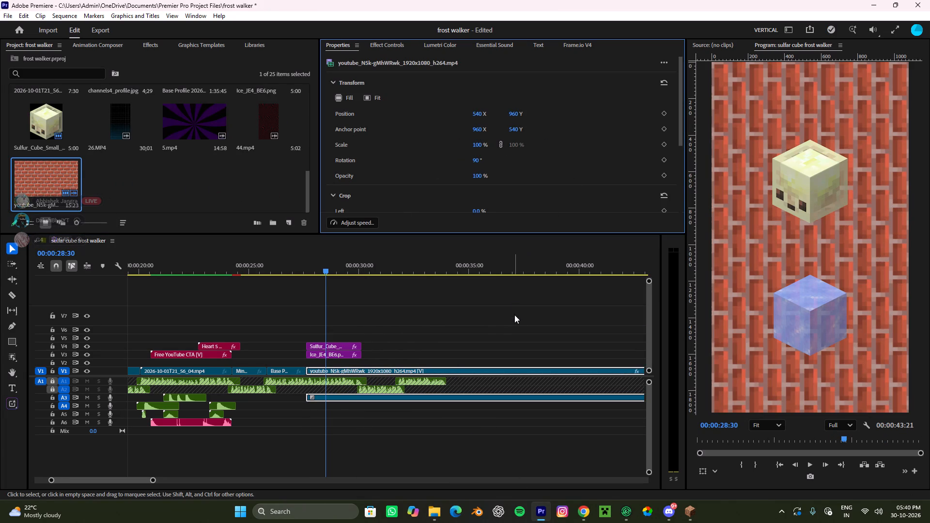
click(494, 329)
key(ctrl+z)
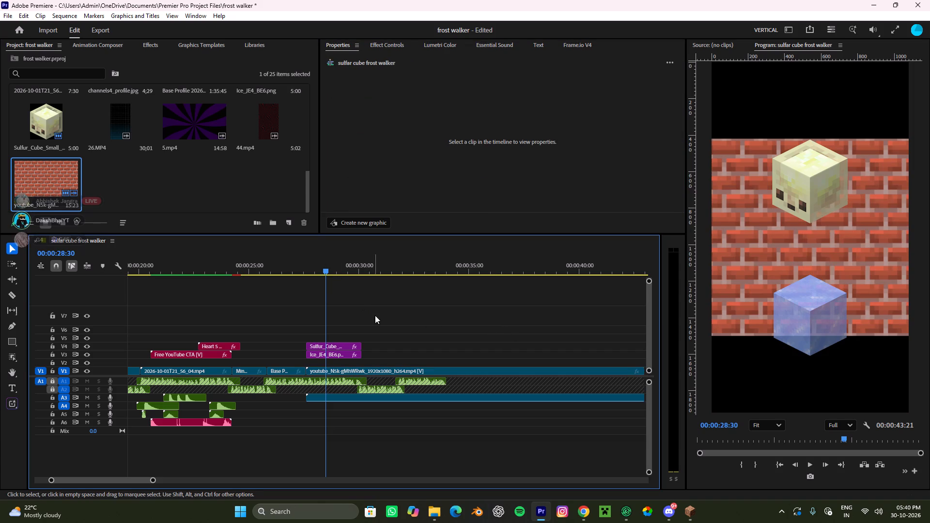
Set the scale of the brick background clip on V1 to about 179% so it covers the vertical frame.
click(352, 369)
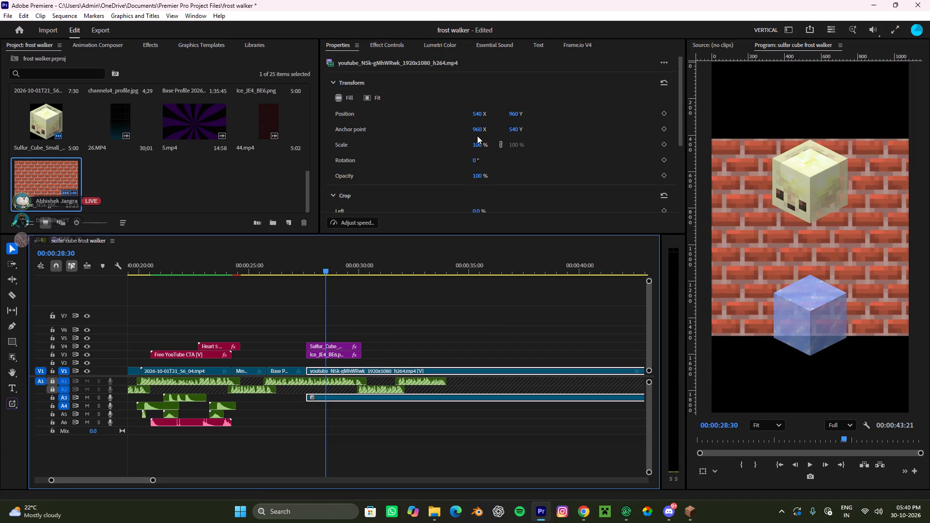
drag(482, 144, 507, 136)
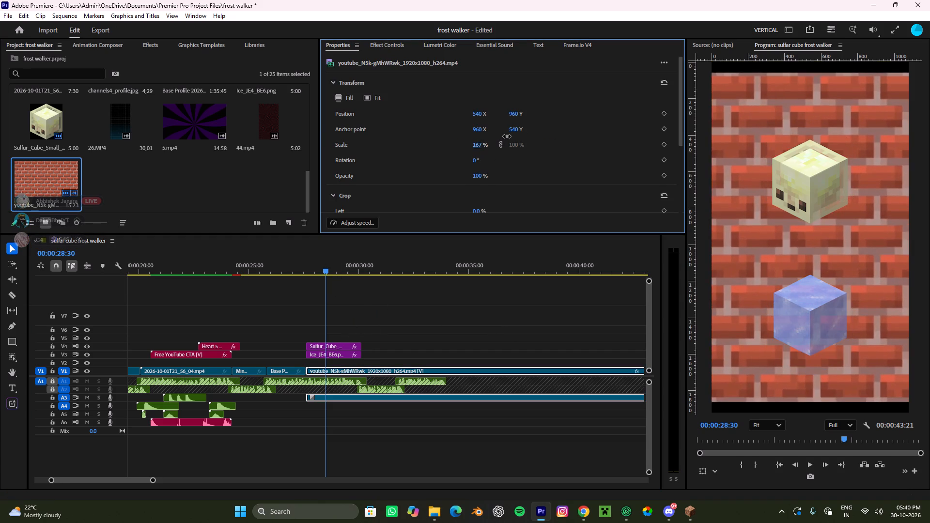
drag(507, 136, 509, 132)
Split the brick background clip where the cube and ice images end and cut out its remainder.
key(c)
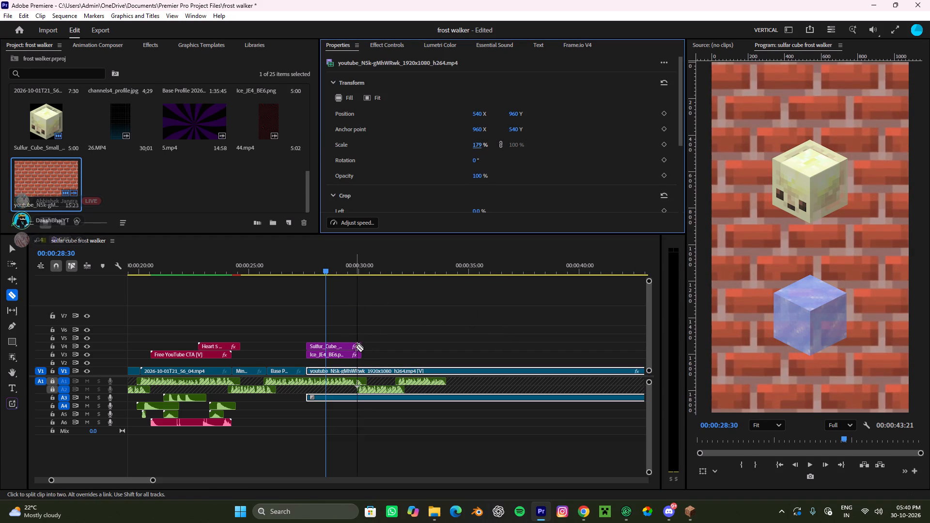
click(359, 370)
key(v)
click(377, 369)
key(ctrl+x)
Play back the segment from about 00:00:25:53 to examine how the sulfur cube and ice images appear over the brick background.
drag(332, 264, 269, 287)
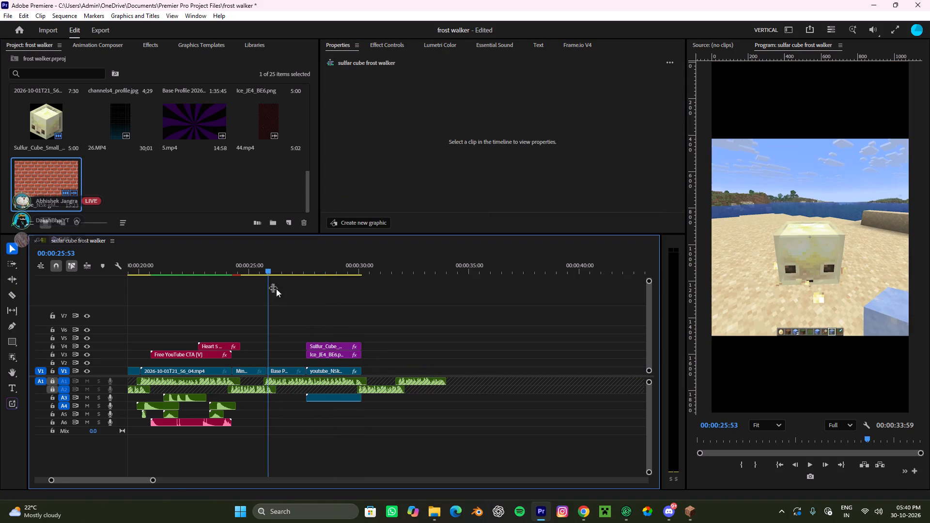
key(space)
alt+scroll(373, 317, down, 4)
click(433, 319)
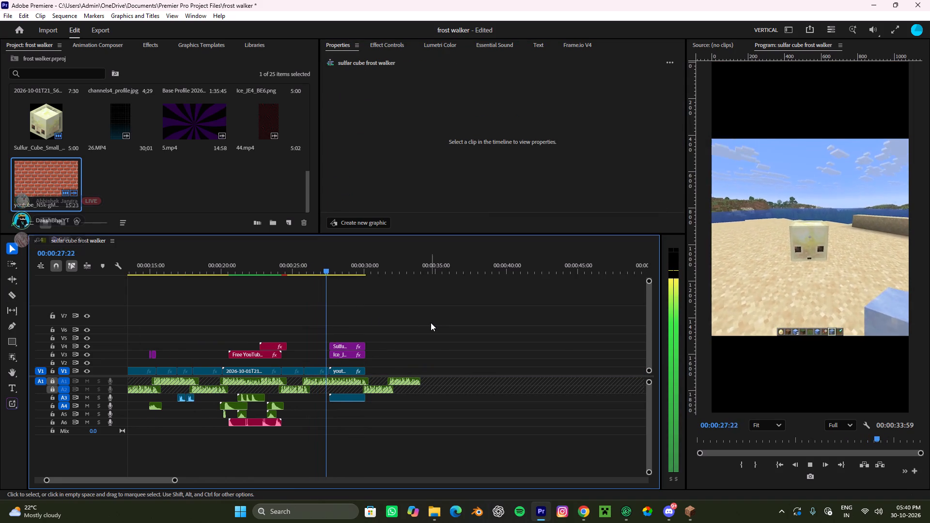
key(space)
alt+scroll(372, 333, up, 4)
key(space)
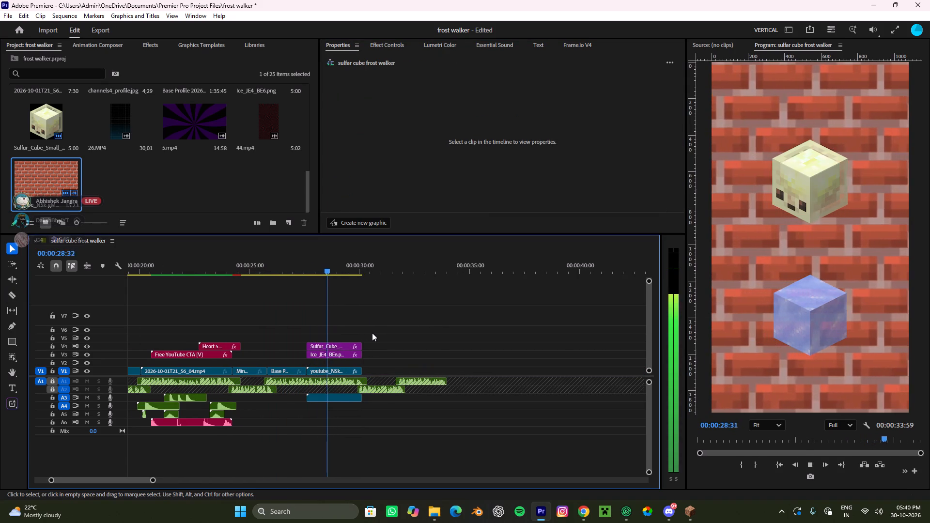
key(space)
click(335, 352)
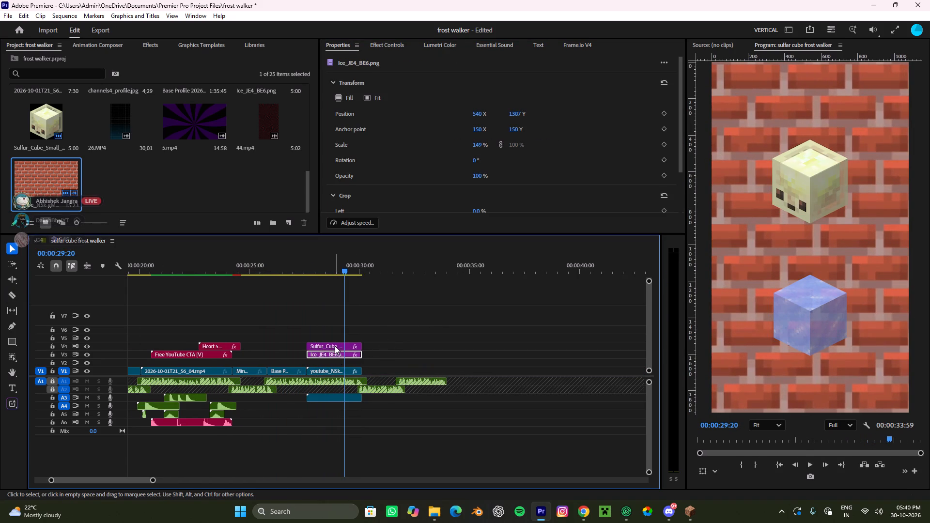
click(335, 346)
click(333, 357)
click(311, 344)
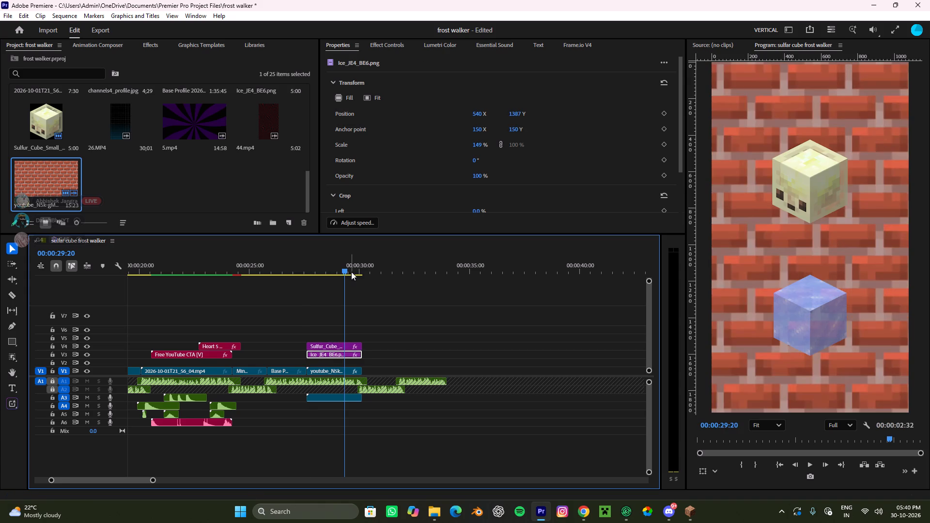
drag(348, 270, 297, 288)
key(space)
key(space)
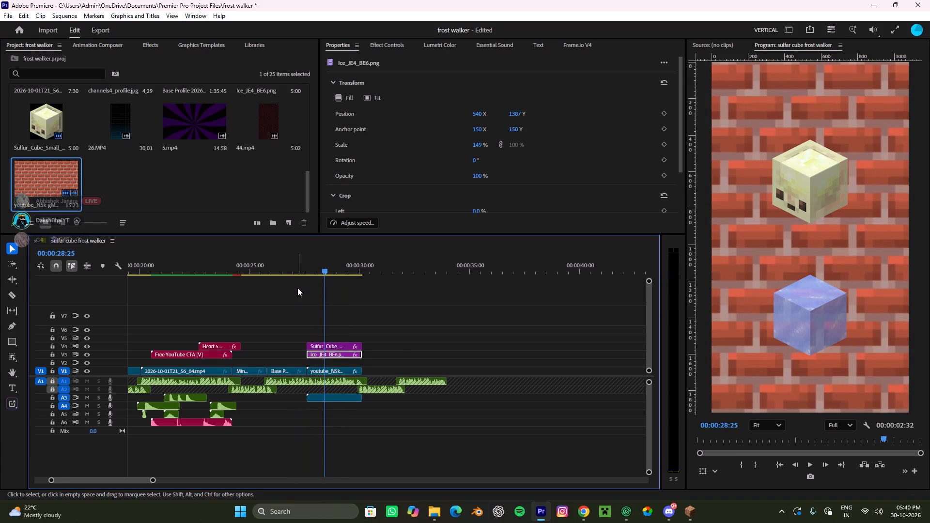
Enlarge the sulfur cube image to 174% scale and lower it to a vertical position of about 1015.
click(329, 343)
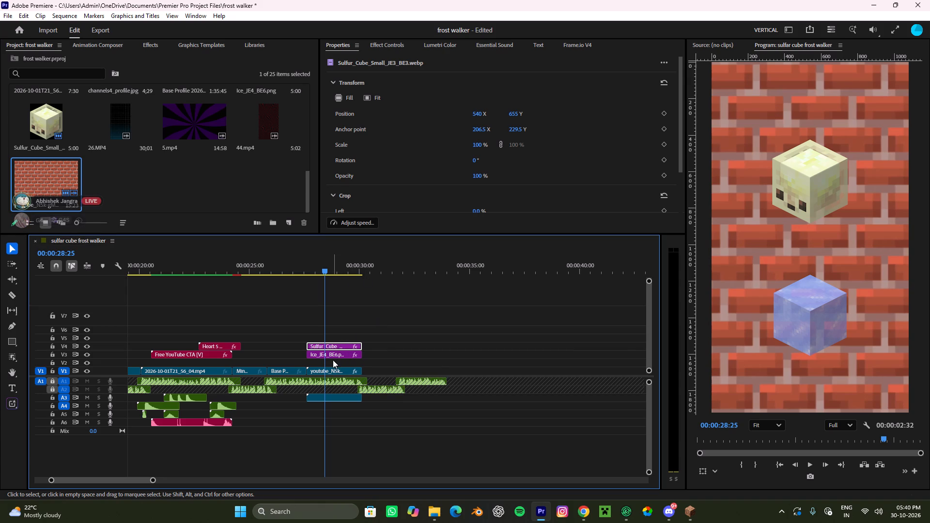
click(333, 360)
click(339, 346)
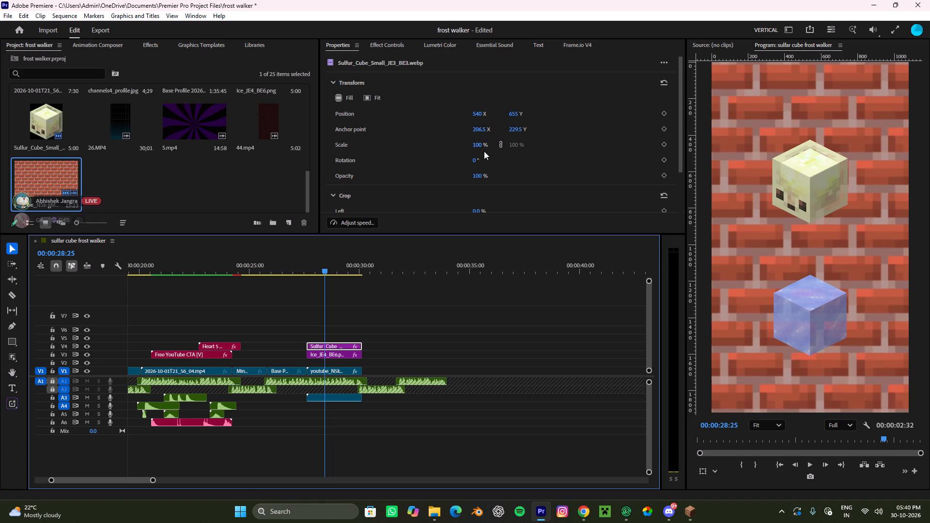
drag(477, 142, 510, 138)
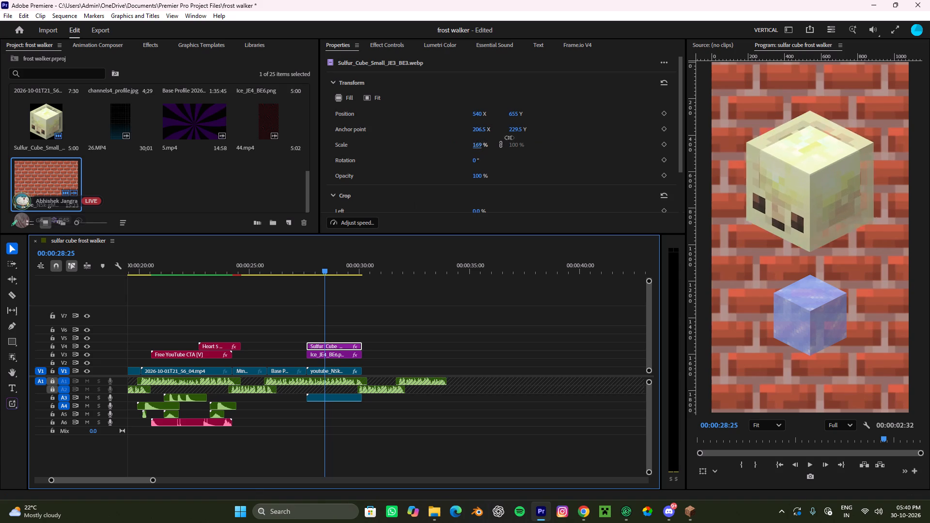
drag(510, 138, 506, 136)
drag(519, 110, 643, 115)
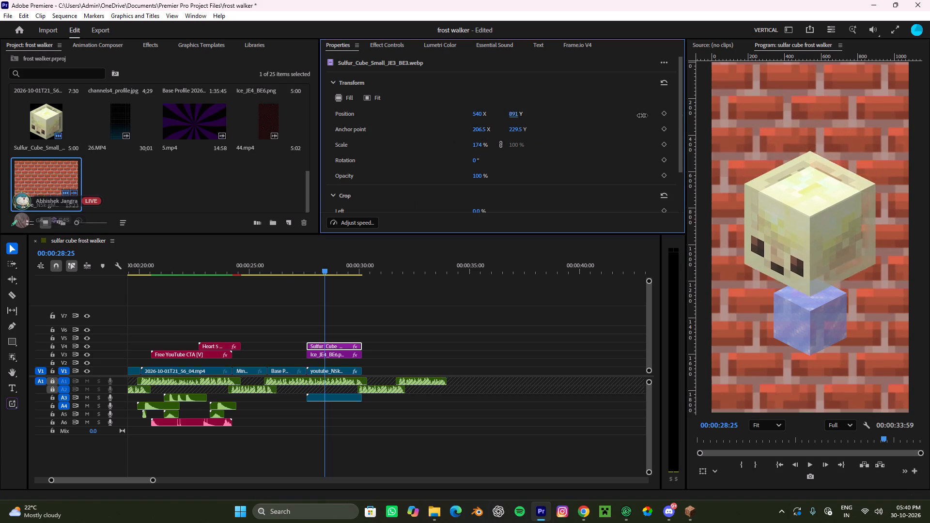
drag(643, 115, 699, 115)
Swap the stacking order so the ice image is on V4 and the sulfur cube image on V3.
click(335, 354)
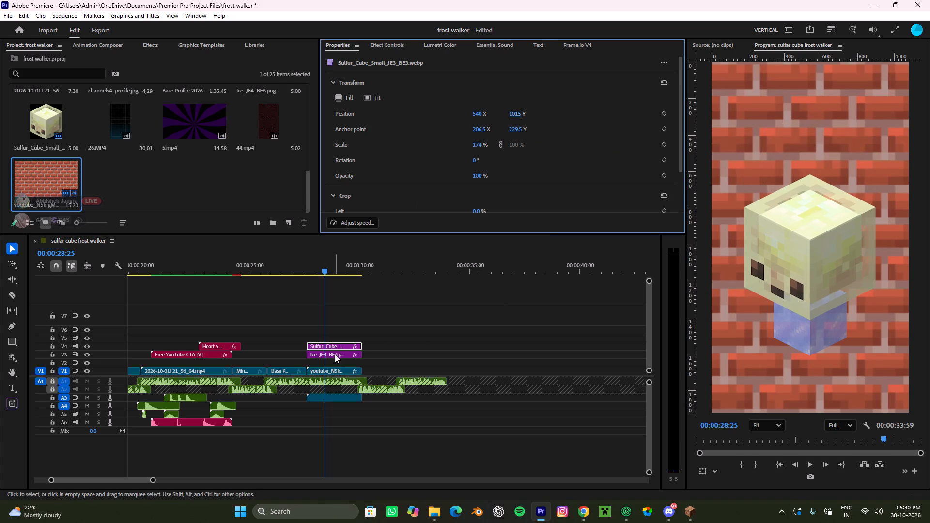
drag(334, 352, 335, 336)
drag(387, 310, 355, 353)
drag(339, 337, 338, 344)
click(401, 328)
click(322, 353)
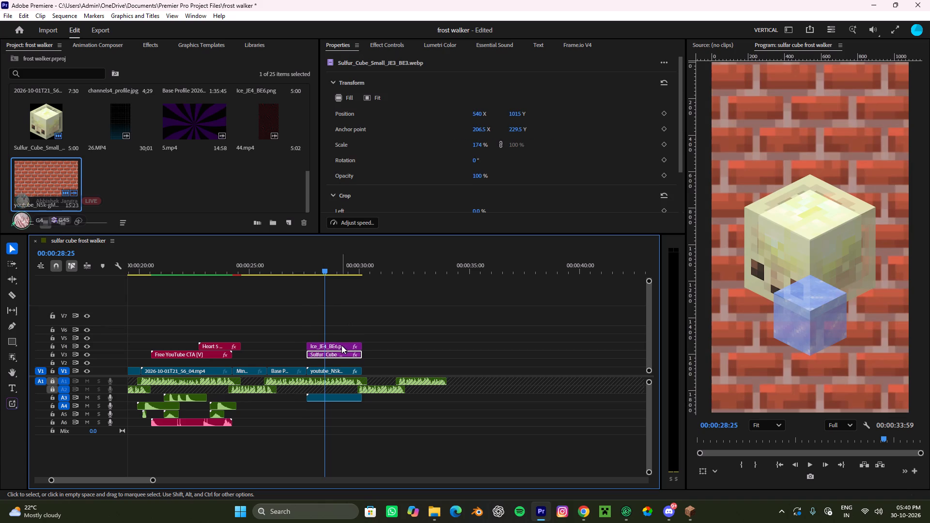
Move the ice image above the sulfur cube, to a vertical position of about 351.
click(341, 345)
drag(521, 112, 513, 119)
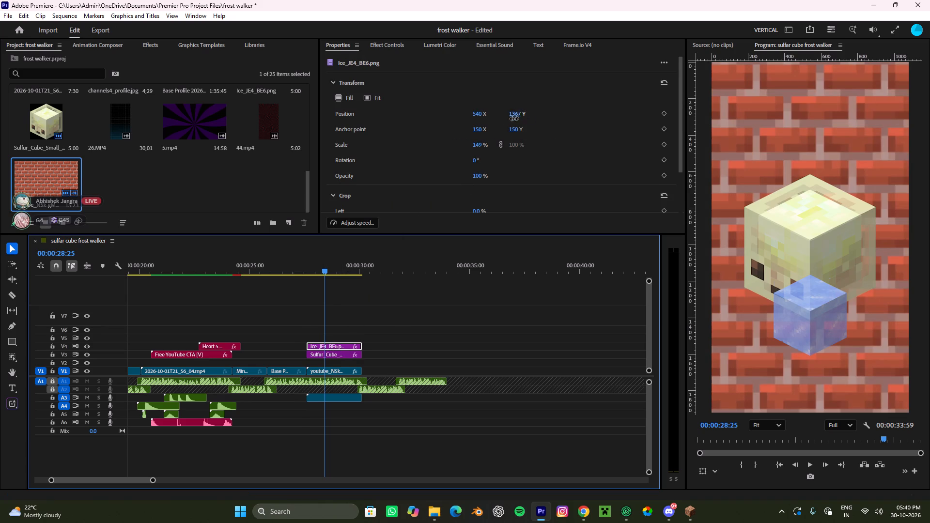
drag(513, 119, 196, 289)
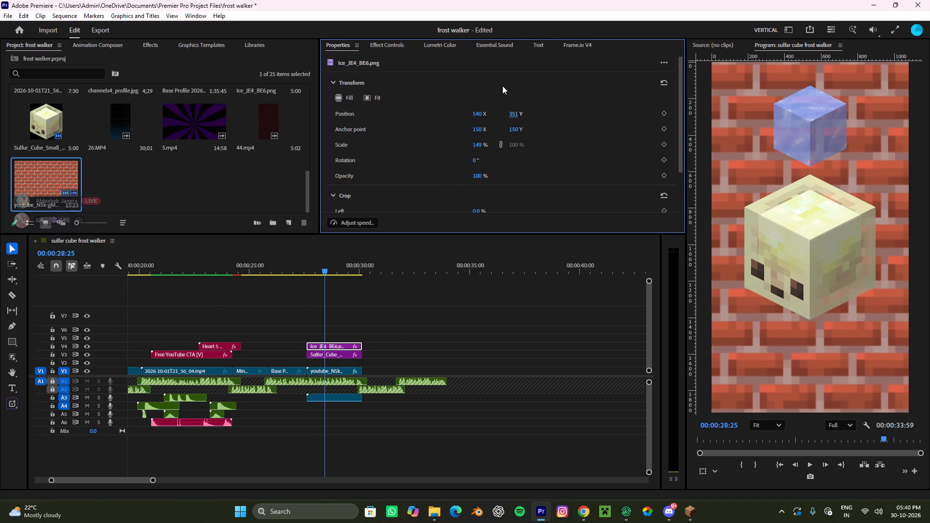
Set the sulfur cube image's scale to about 136% and its vertical position to about 1058.
click(320, 354)
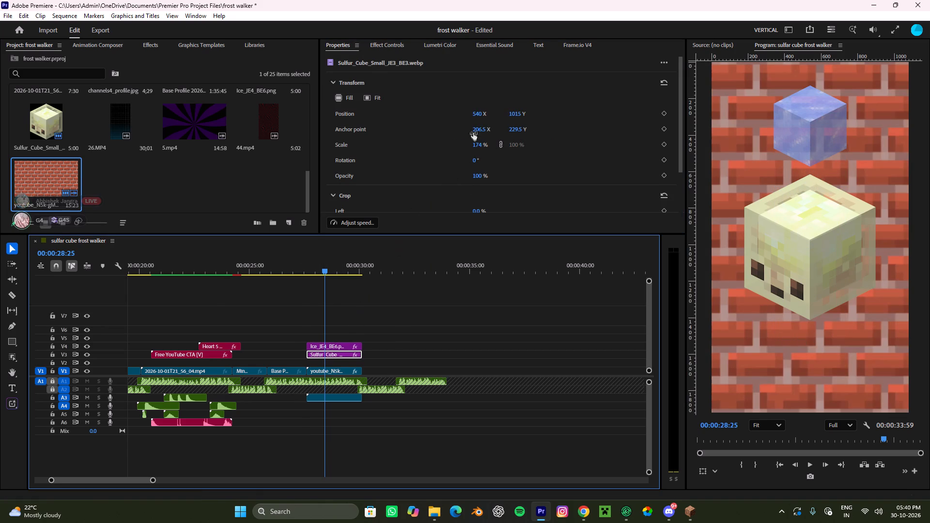
drag(482, 148, 467, 153)
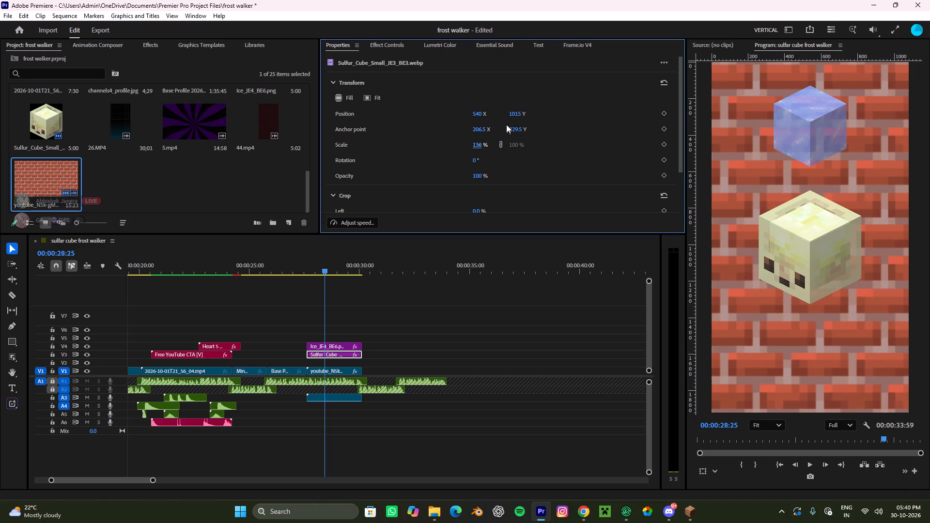
drag(512, 114, 529, 110)
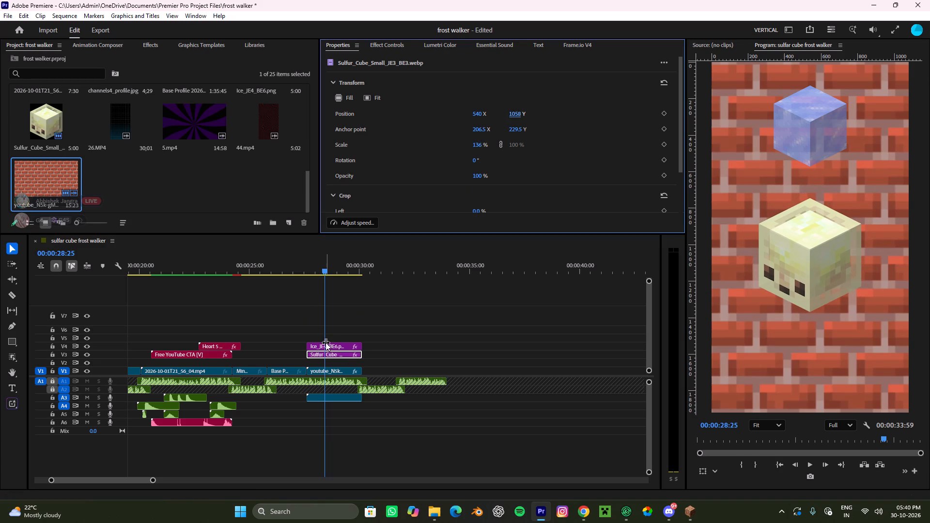
Set the ice image's horizontal position to about 460 and preview the segment.
click(325, 344)
drag(479, 111, 449, 120)
click(519, 338)
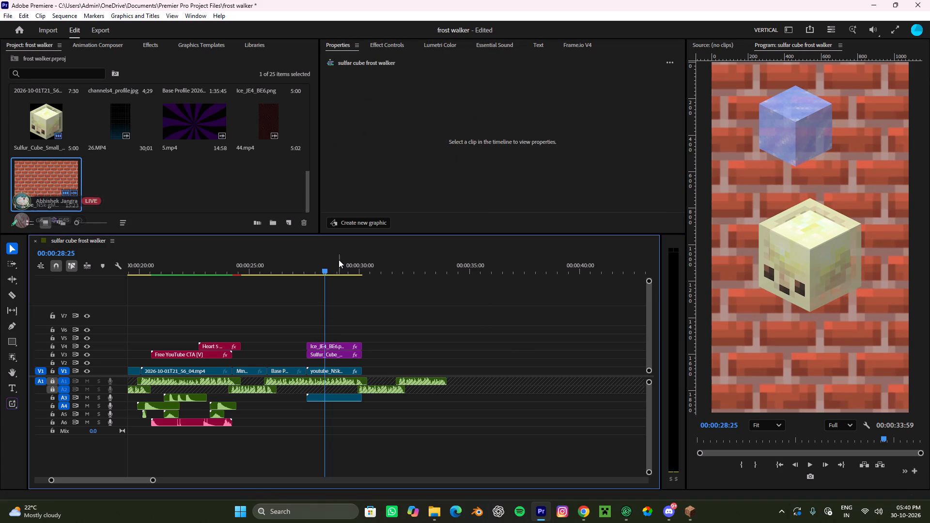
drag(337, 260, 294, 277)
key(space)
key(space)
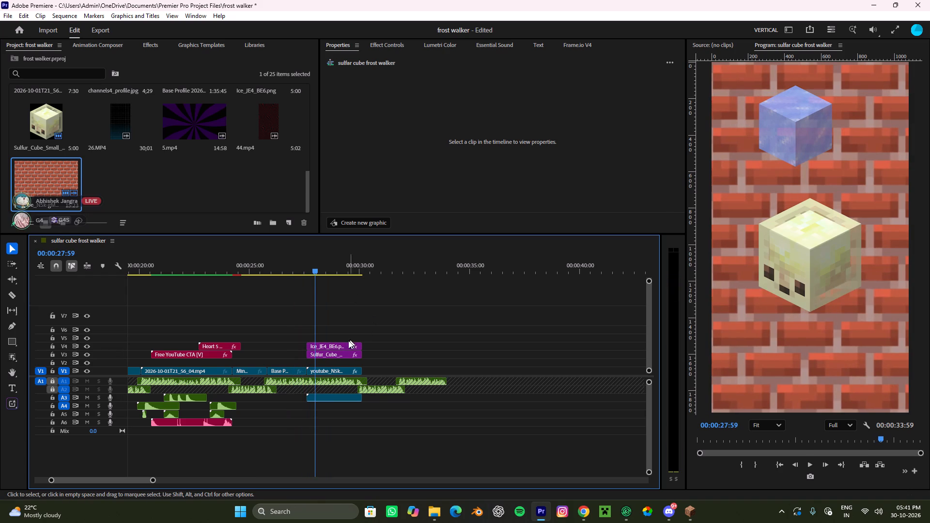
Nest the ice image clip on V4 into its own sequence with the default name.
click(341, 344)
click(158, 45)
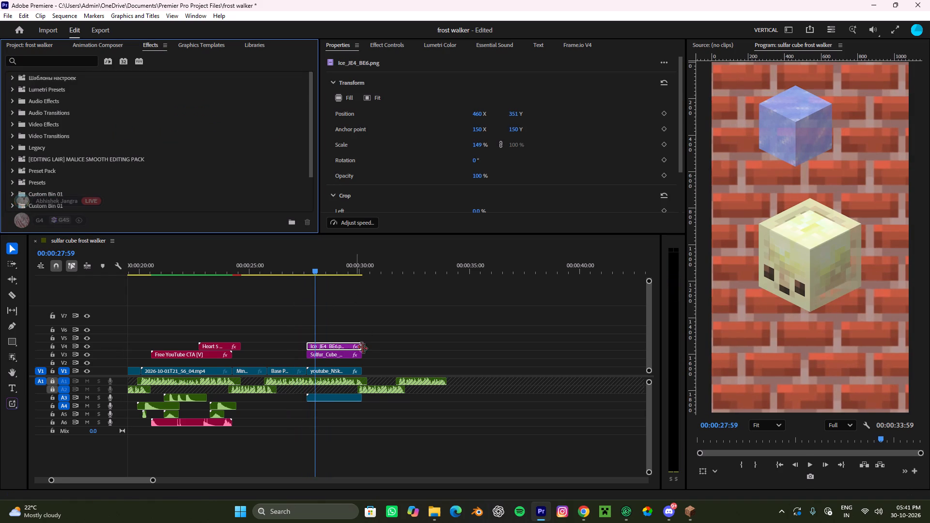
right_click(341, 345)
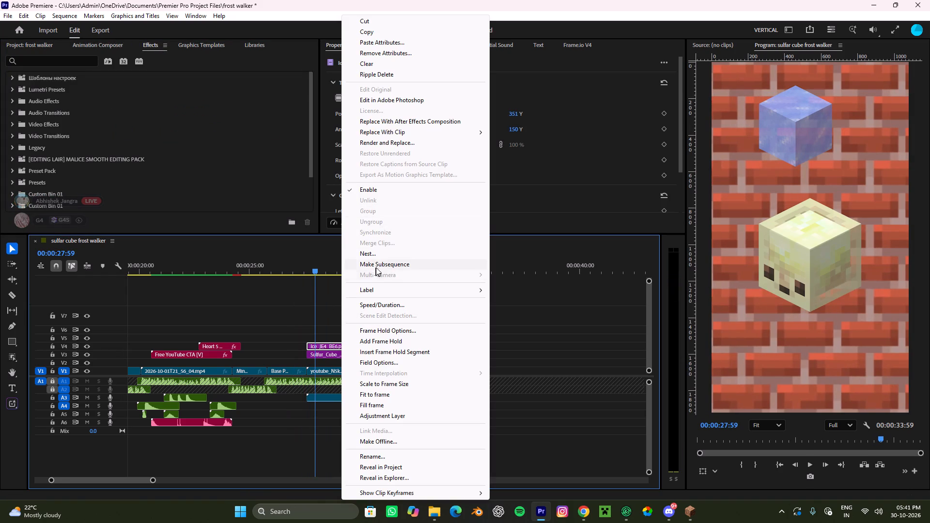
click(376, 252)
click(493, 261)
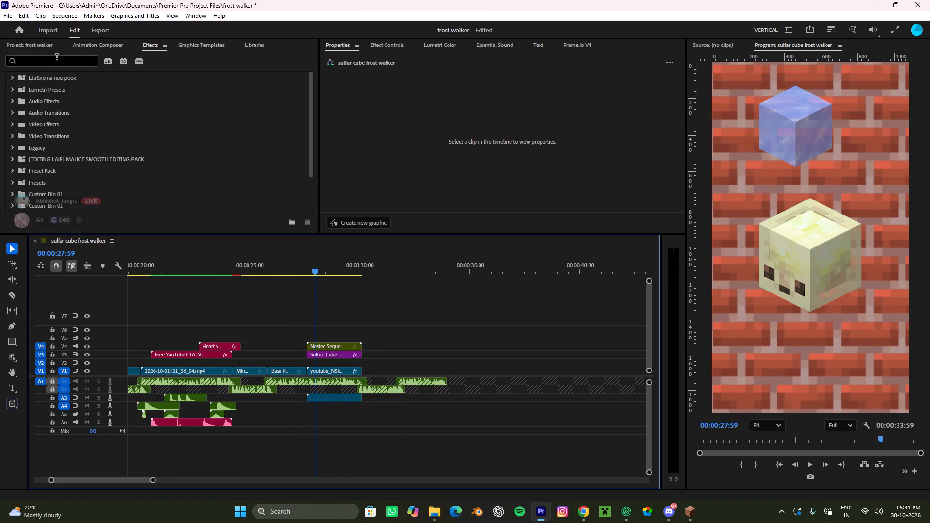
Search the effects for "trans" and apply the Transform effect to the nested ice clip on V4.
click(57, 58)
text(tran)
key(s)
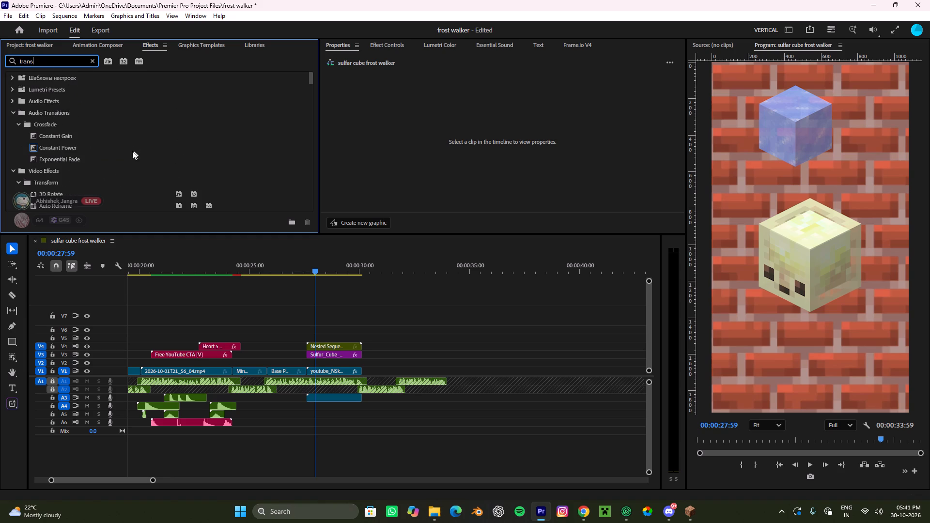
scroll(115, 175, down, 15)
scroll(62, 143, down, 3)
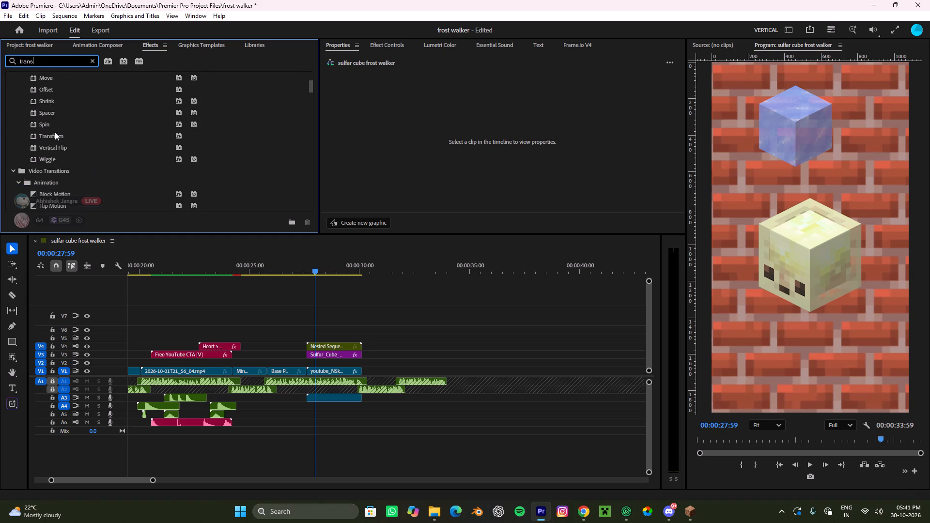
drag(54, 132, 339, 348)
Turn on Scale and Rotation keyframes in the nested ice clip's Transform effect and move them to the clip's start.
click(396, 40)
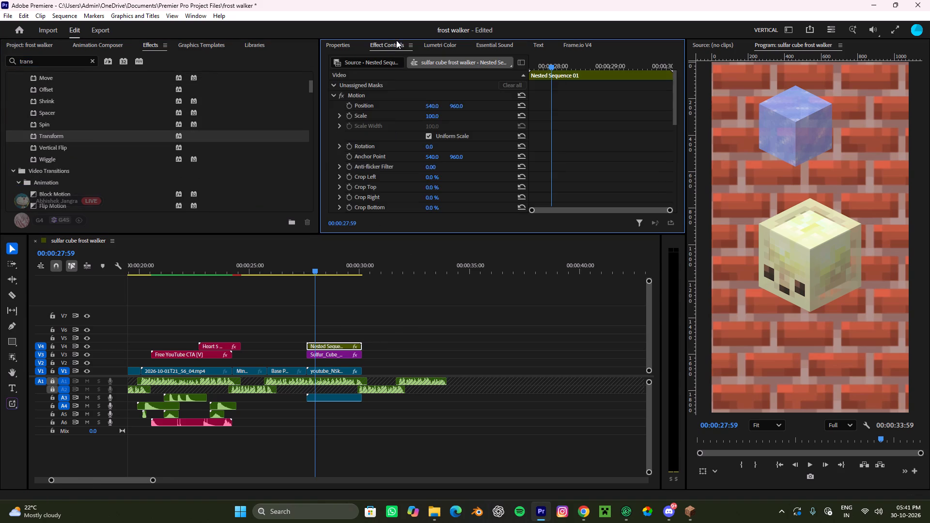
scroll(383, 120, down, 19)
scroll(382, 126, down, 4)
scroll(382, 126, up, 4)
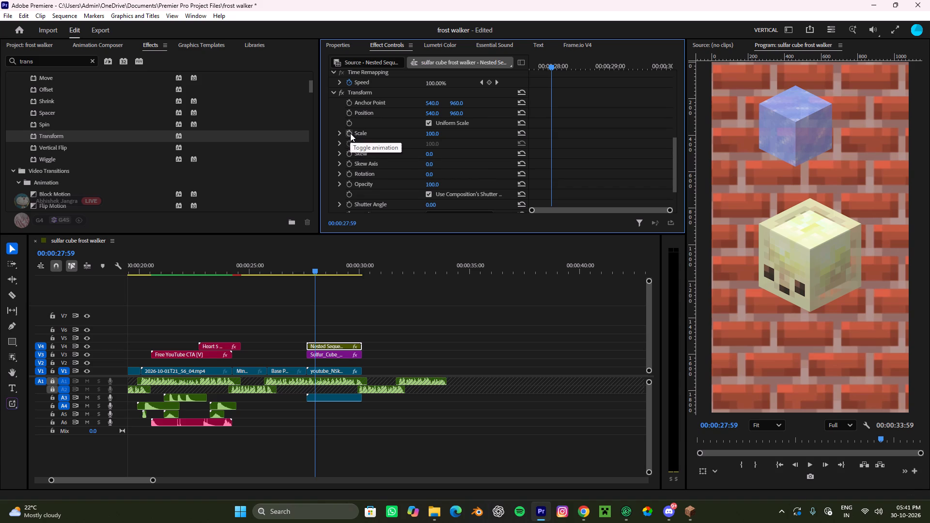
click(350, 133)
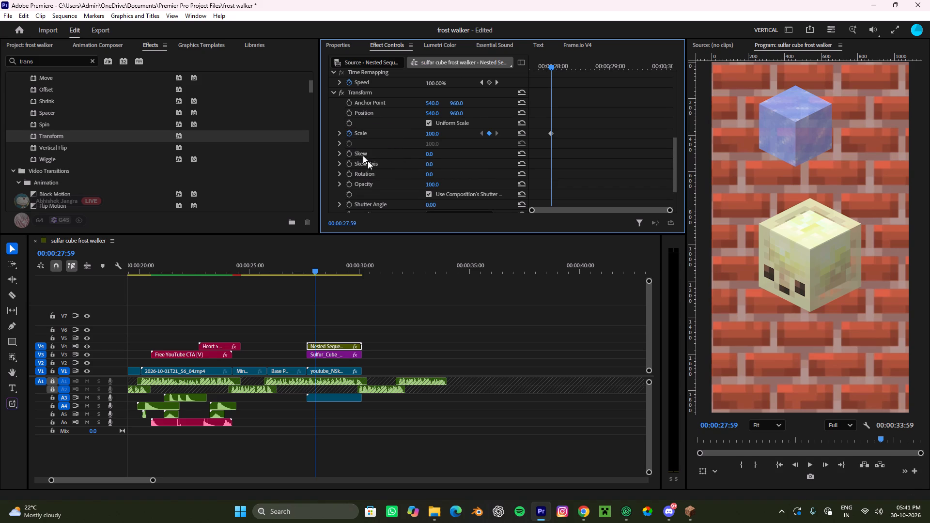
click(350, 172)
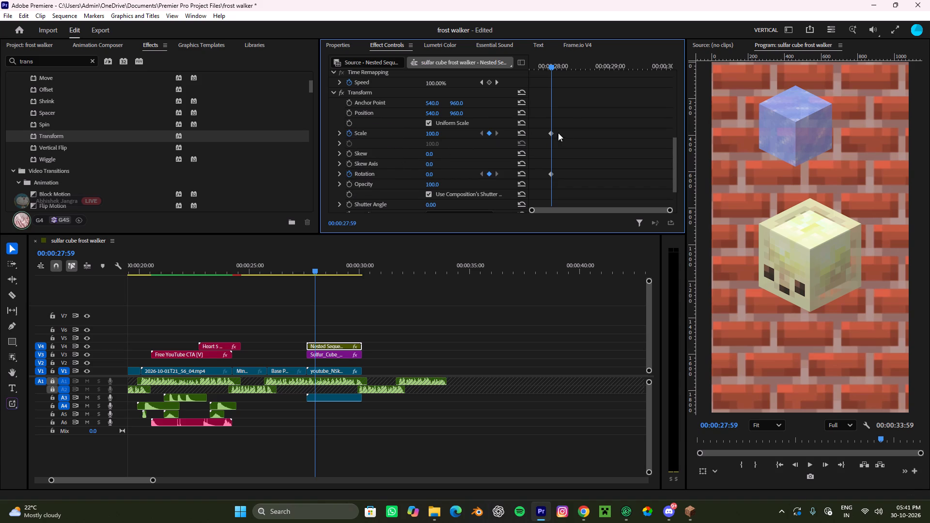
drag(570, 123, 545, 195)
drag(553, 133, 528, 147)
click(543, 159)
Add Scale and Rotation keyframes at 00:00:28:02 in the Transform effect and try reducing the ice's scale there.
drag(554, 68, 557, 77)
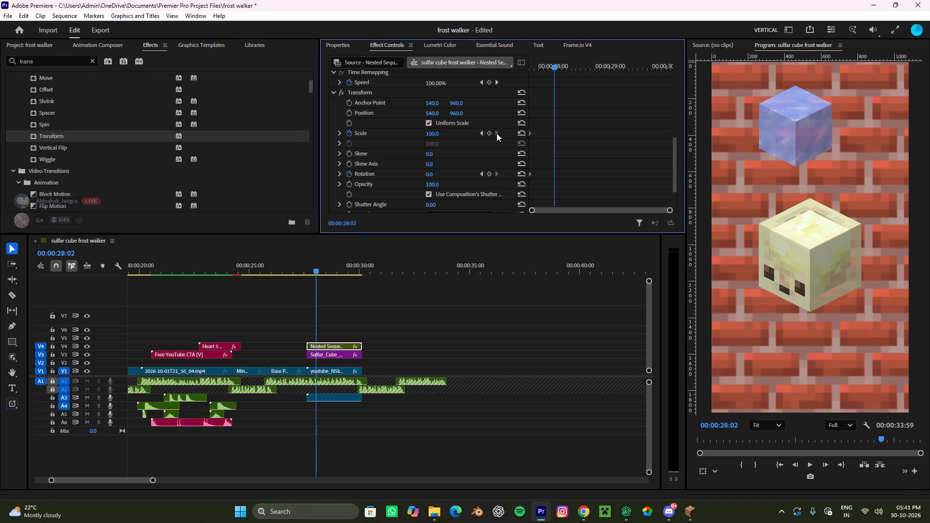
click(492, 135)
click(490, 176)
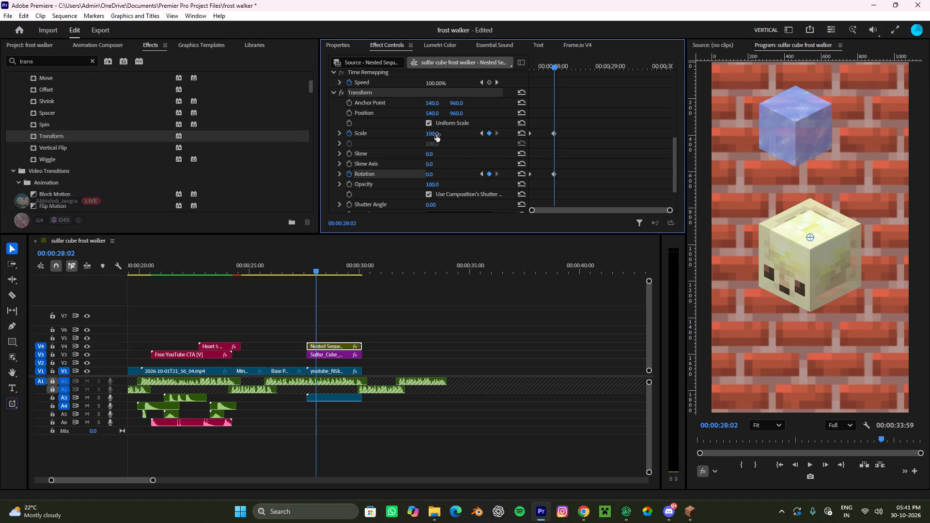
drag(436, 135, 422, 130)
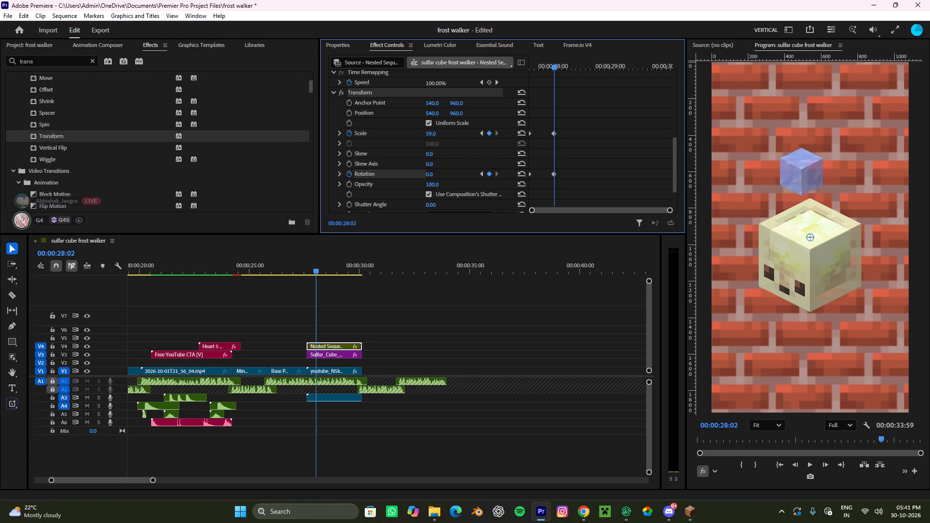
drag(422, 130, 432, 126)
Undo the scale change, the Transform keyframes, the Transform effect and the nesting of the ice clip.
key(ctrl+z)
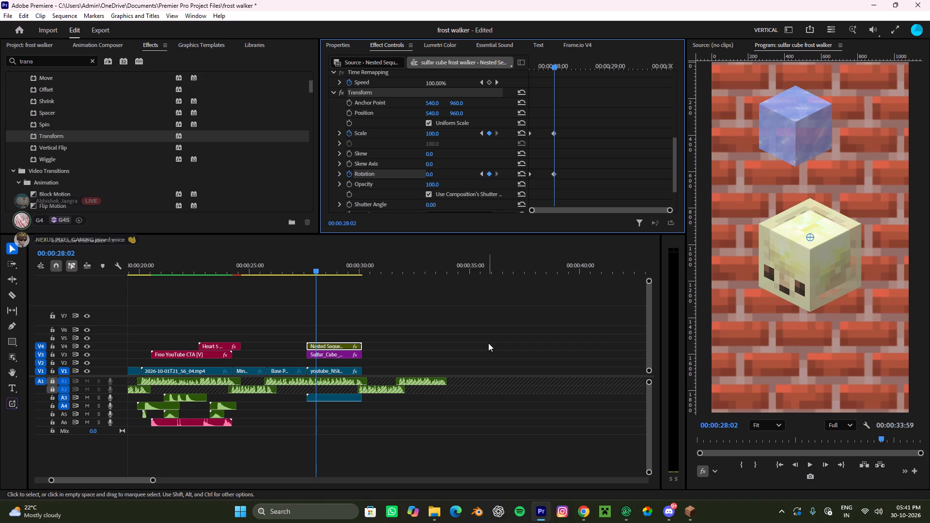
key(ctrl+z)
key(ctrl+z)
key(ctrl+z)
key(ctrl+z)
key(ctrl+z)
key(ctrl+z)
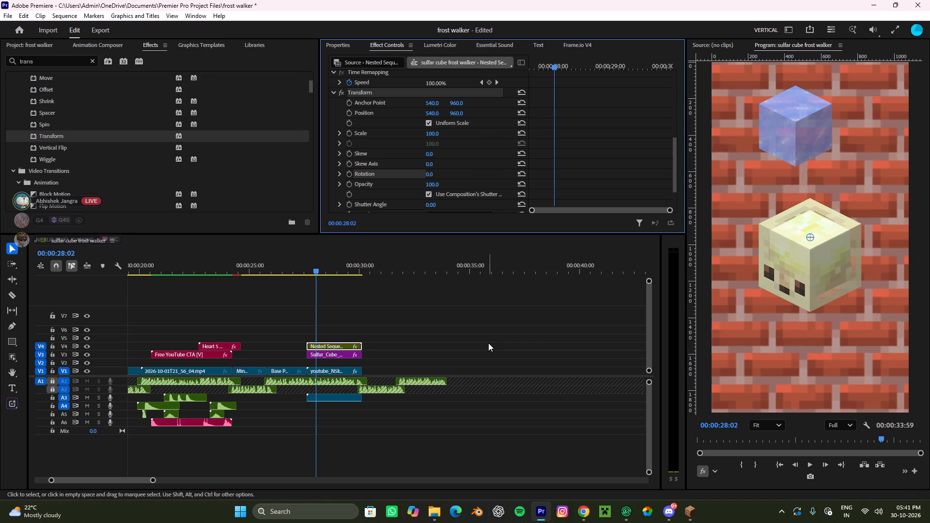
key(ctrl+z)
Apply the Transform effect directly to the ice image clip on V4.
drag(396, 318, 328, 341)
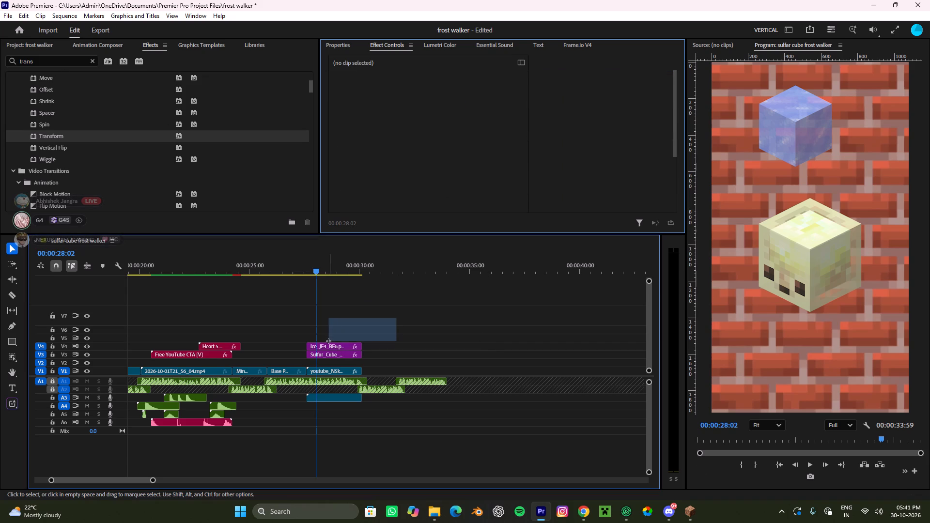
drag(328, 341, 320, 345)
drag(56, 134, 319, 342)
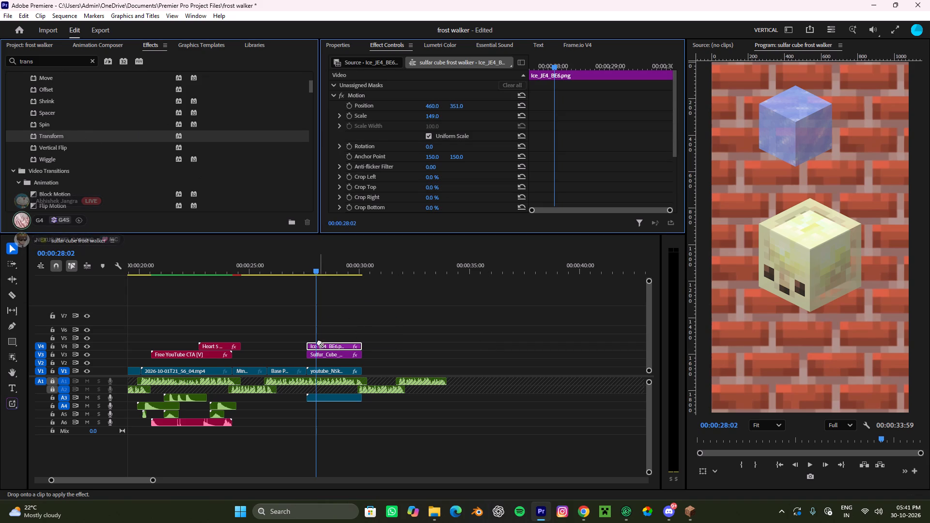
Apply the Transform effect to the ice image clip on V4.
drag(319, 342, 319, 341)
scroll(379, 176, down, 16)
scroll(379, 176, up, 5)
drag(62, 137, 353, 343)
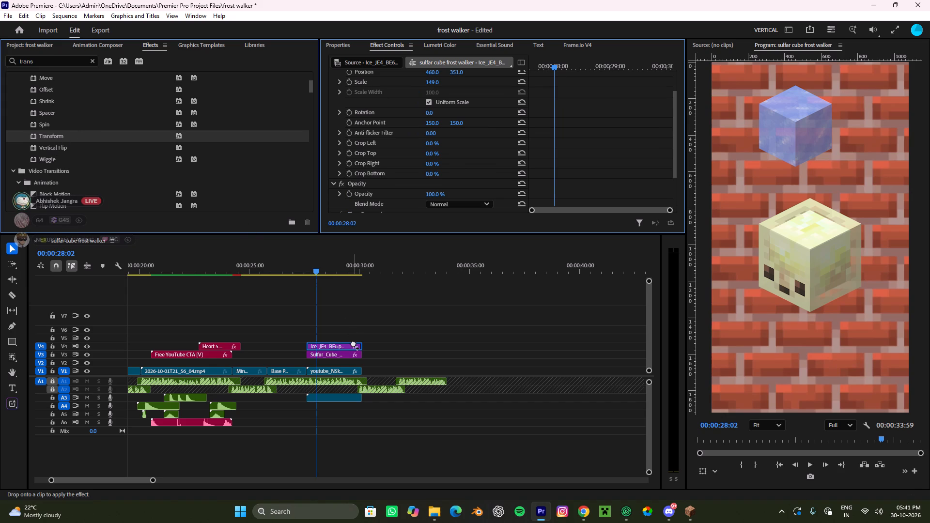
drag(353, 343, 336, 345)
scroll(359, 161, down, 14)
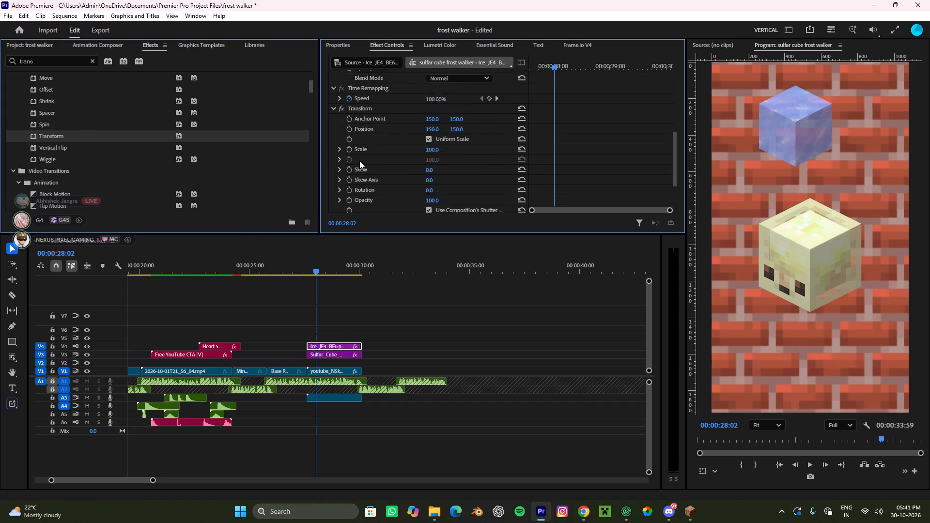
Turn on Position, Scale and Rotation keyframes in the ice clip's Transform effect at the clip's start, 00:00:27:35.
scroll(359, 161, down, 4)
drag(555, 69, 514, 84)
scroll(394, 126, up, 4)
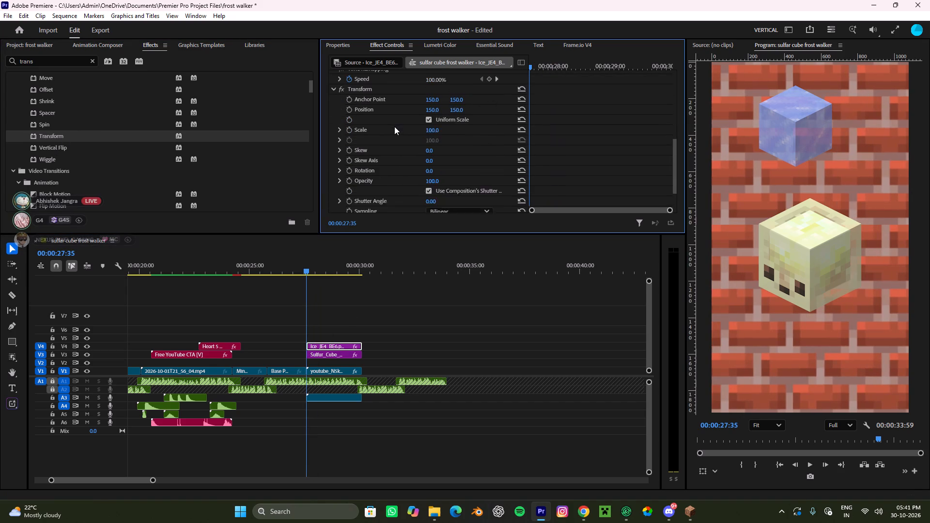
click(350, 120)
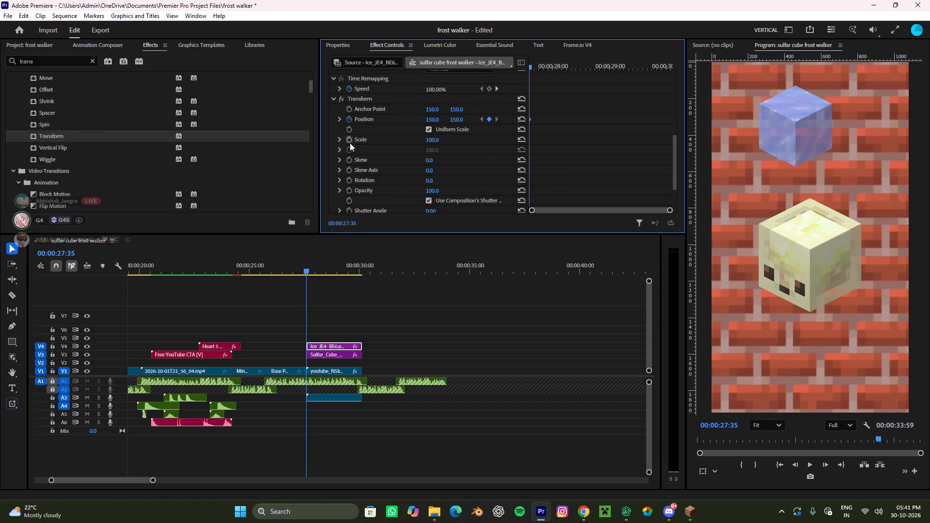
click(350, 143)
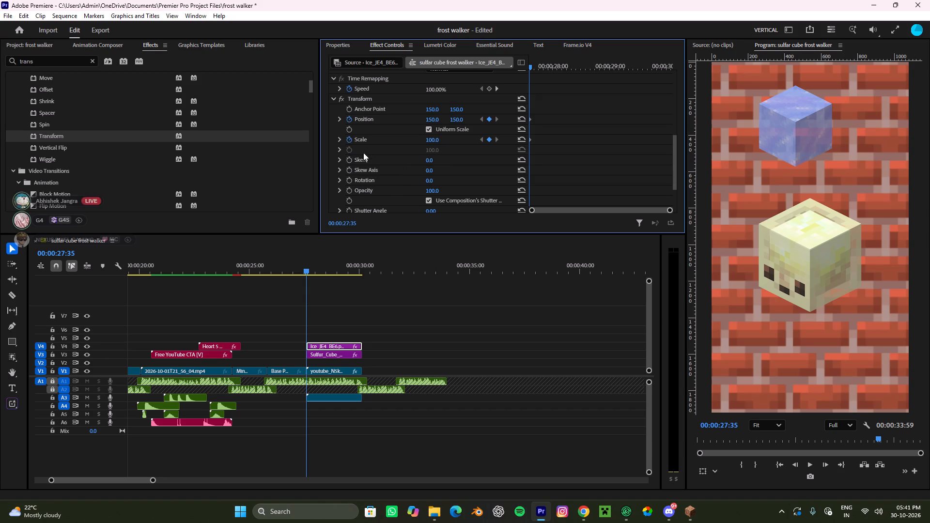
click(348, 181)
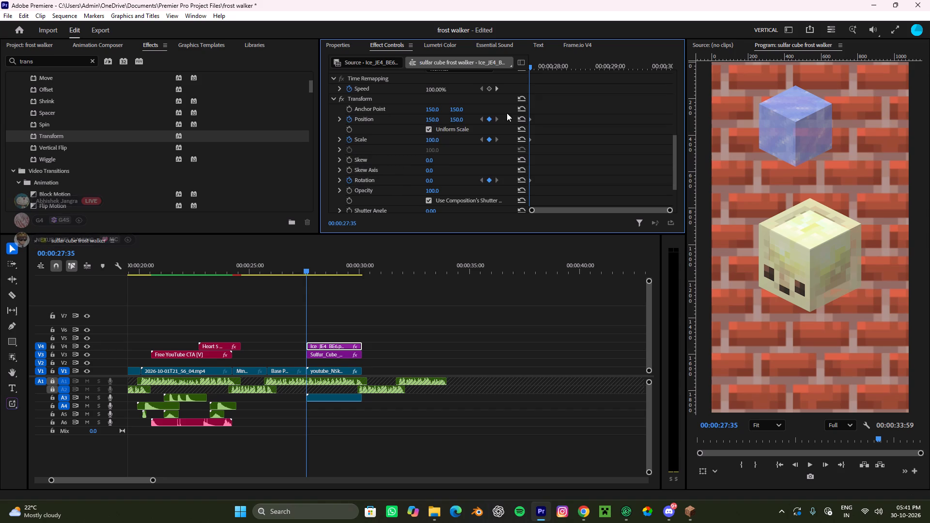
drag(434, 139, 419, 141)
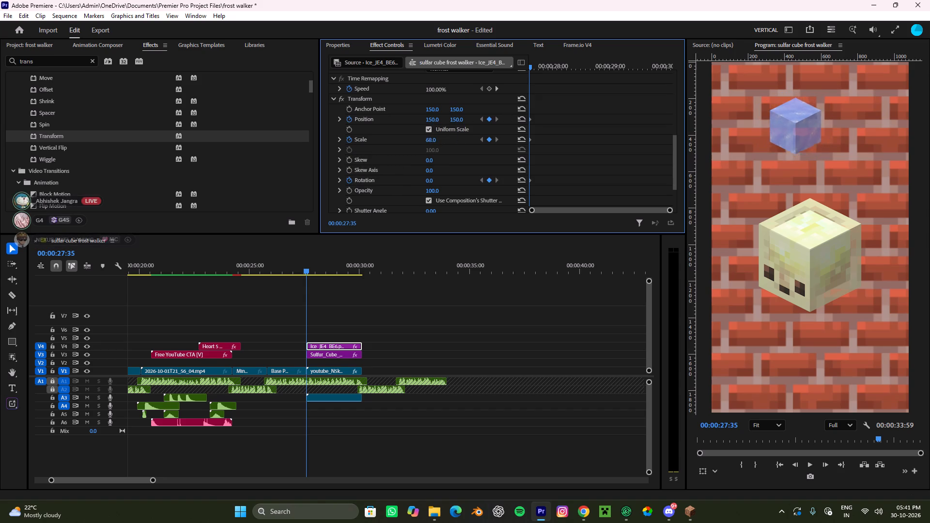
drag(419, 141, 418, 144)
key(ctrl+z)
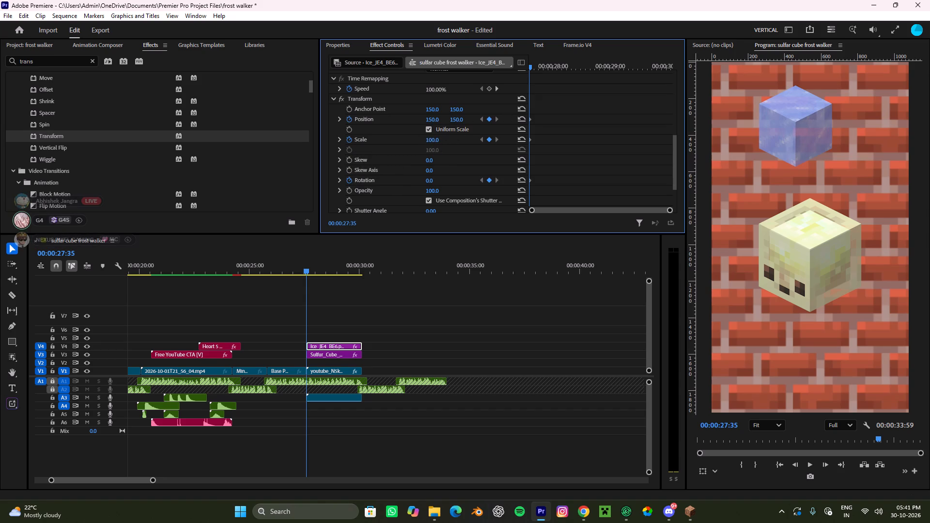
Animate the Transform effect's Scale from 0 at the clip's start to its default 100 at 00:00:28:10.
click(430, 139)
key(0)
click(465, 139)
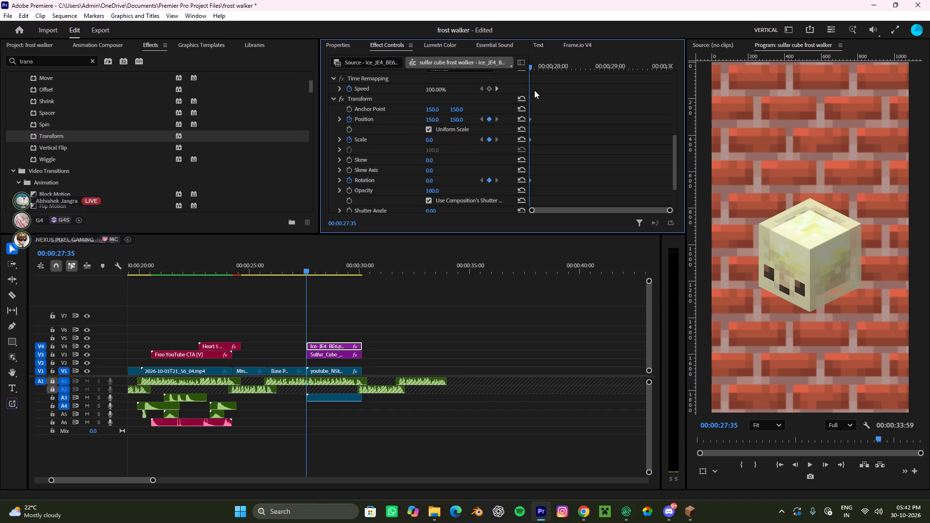
drag(535, 62, 564, 76)
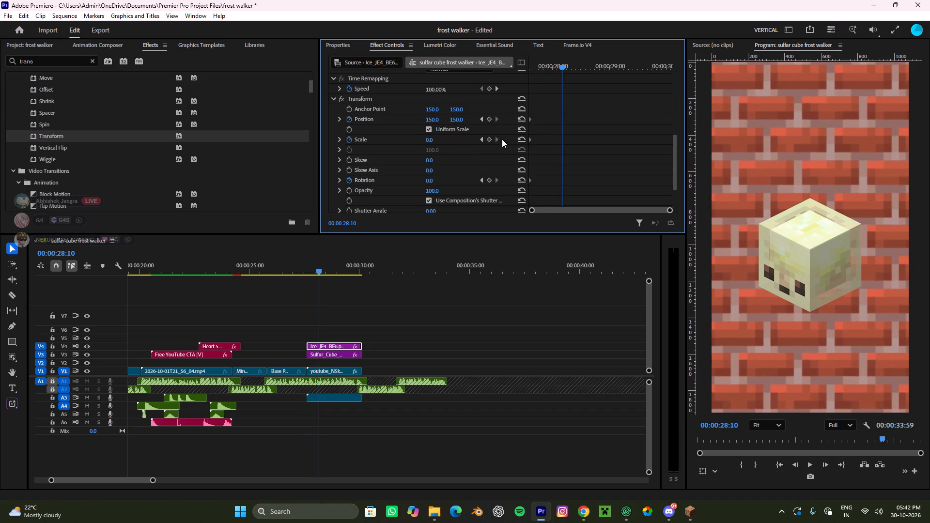
click(488, 139)
click(522, 137)
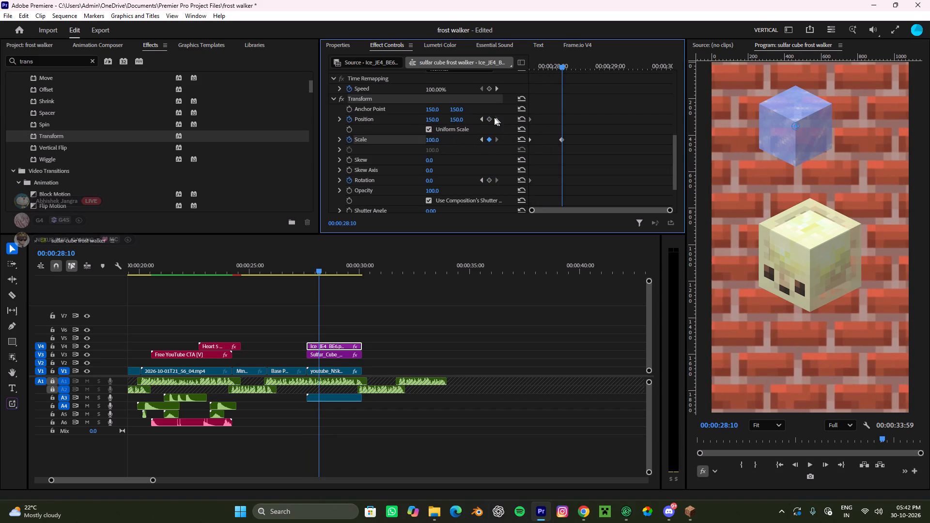
Set the Transform effect's Rotation keyframe at the clip's start to 90° and preview the ice animation.
click(482, 178)
click(433, 180)
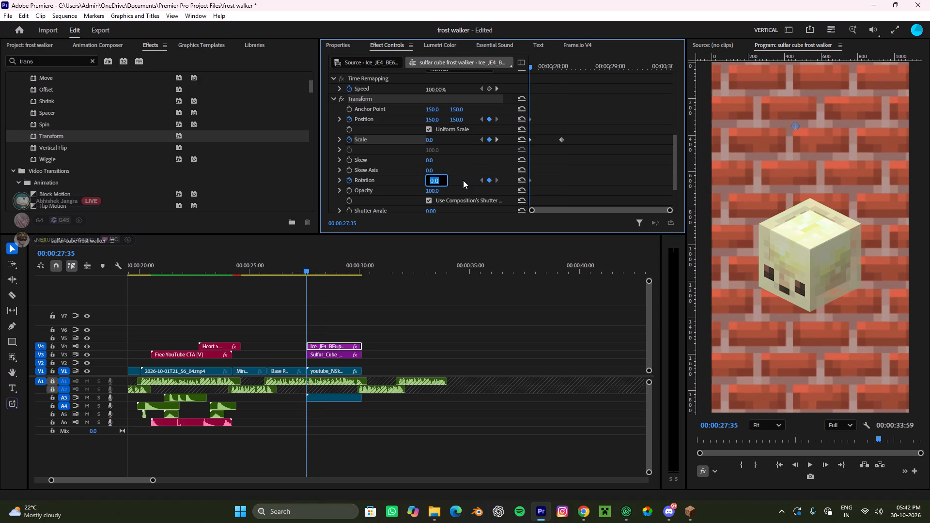
click(450, 179)
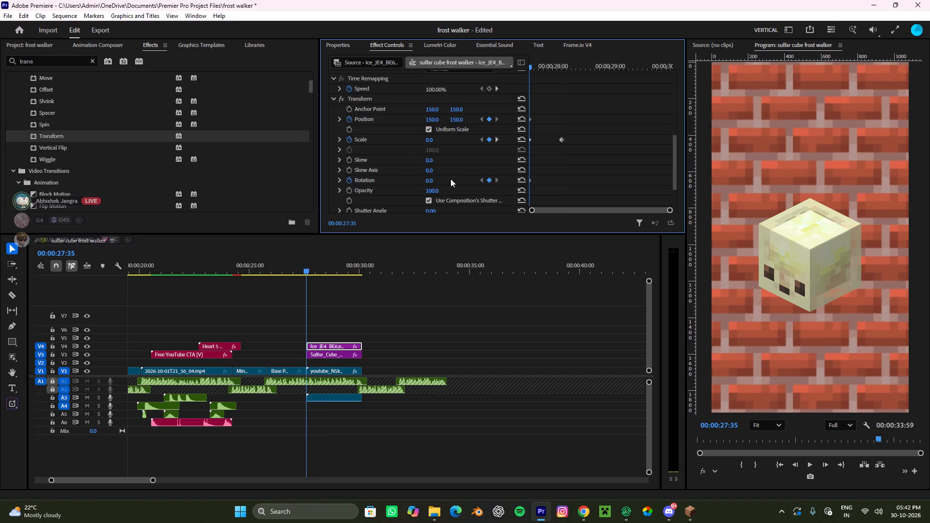
click(426, 180)
text(90)
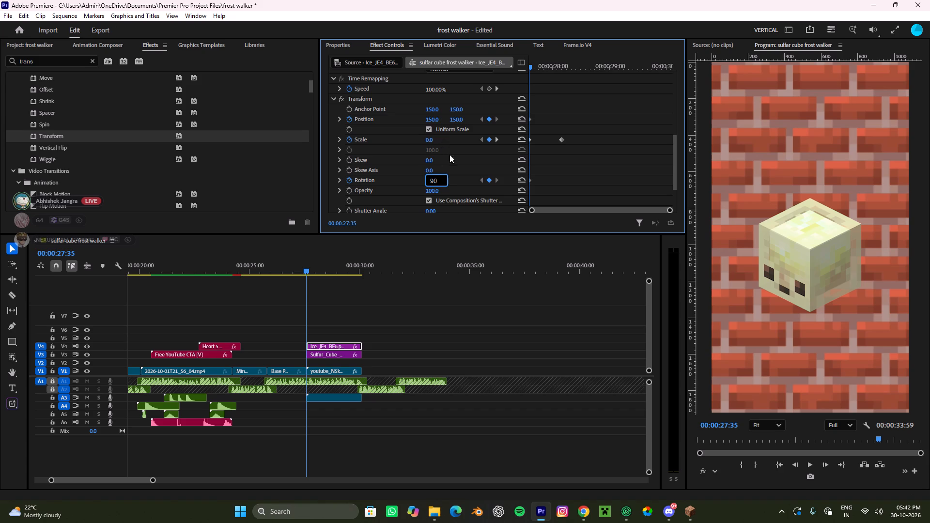
click(463, 182)
key(space)
key(space)
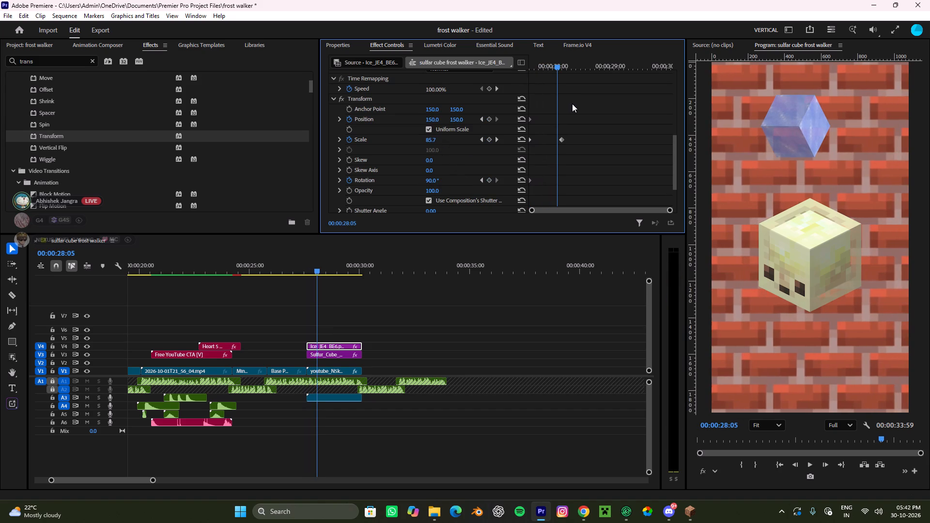
drag(565, 65, 492, 77)
key(space)
key(space)
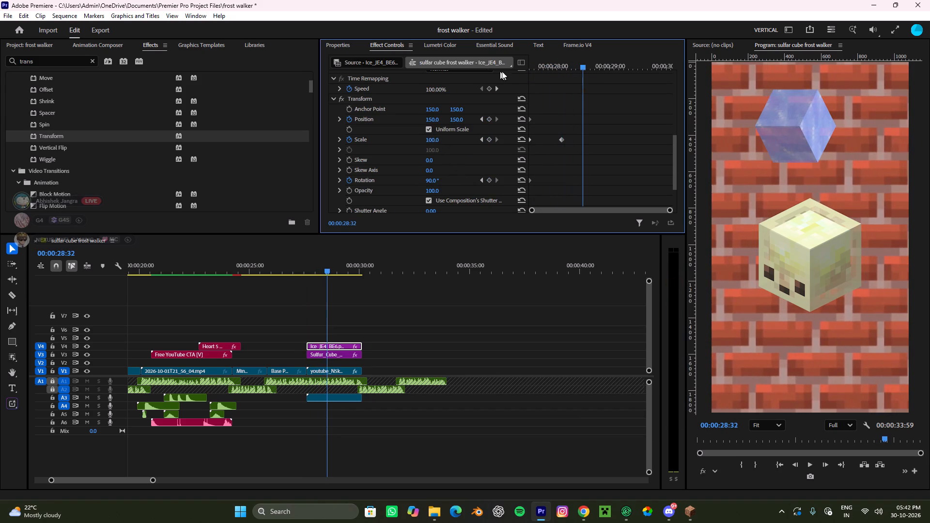
drag(577, 62, 525, 87)
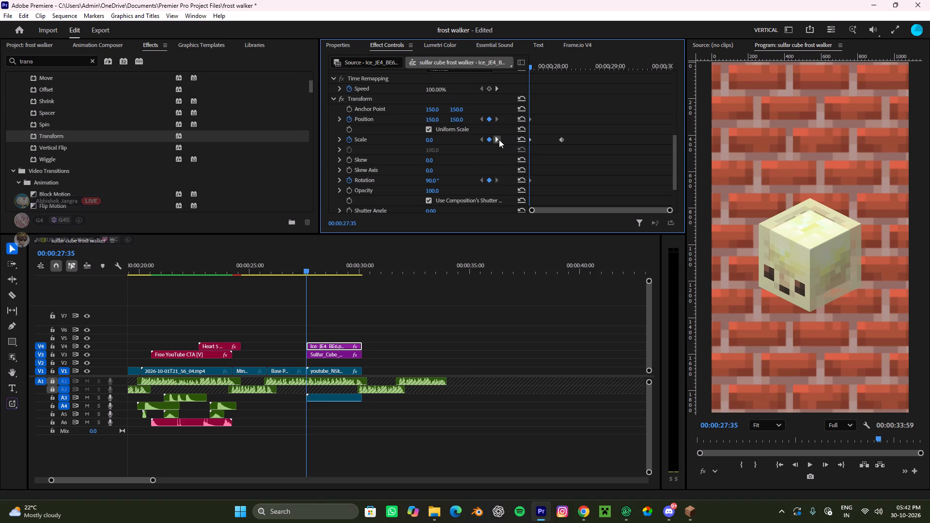
Add a Rotation keyframe at 00:00:28:10, reset it to 0°, and preview the ice's spin-in from the clip's start.
click(499, 139)
click(487, 178)
click(428, 180)
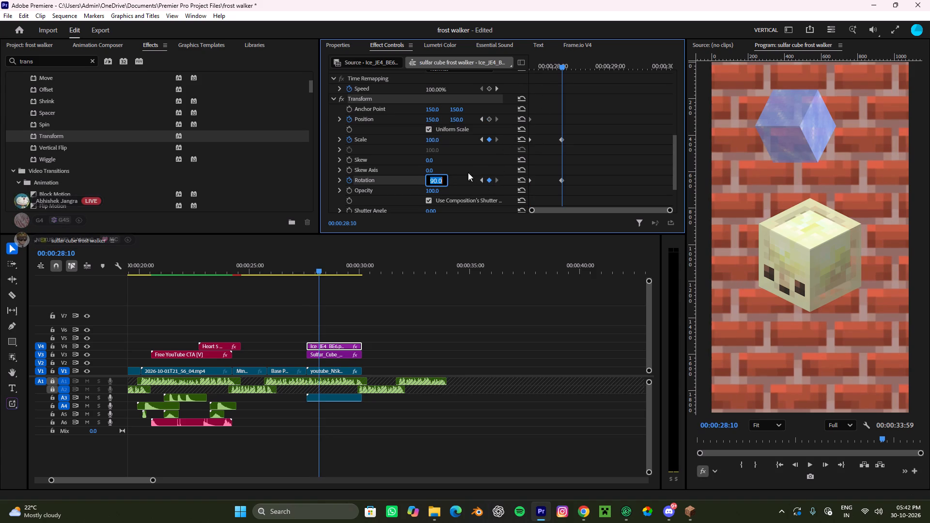
click(465, 168)
click(519, 178)
drag(571, 61, 404, 70)
key(space)
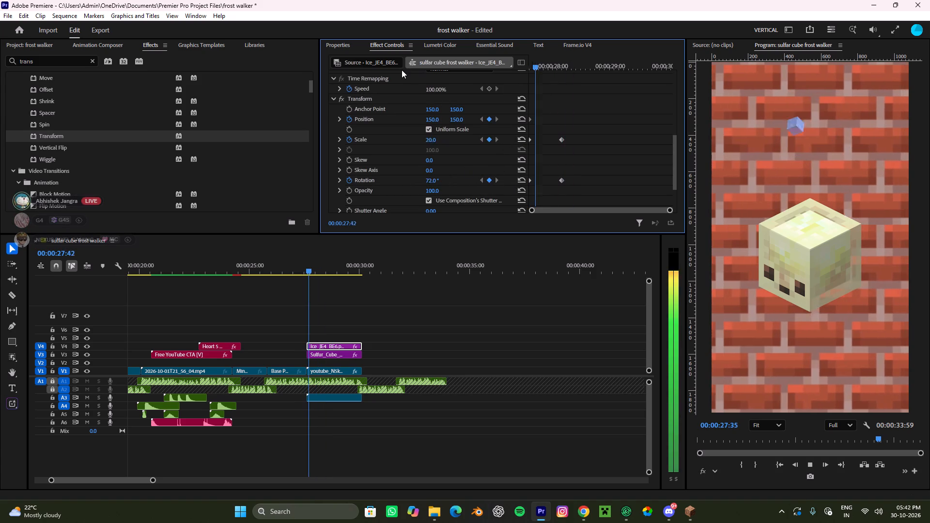
key(space)
drag(569, 67, 369, 79)
key(space)
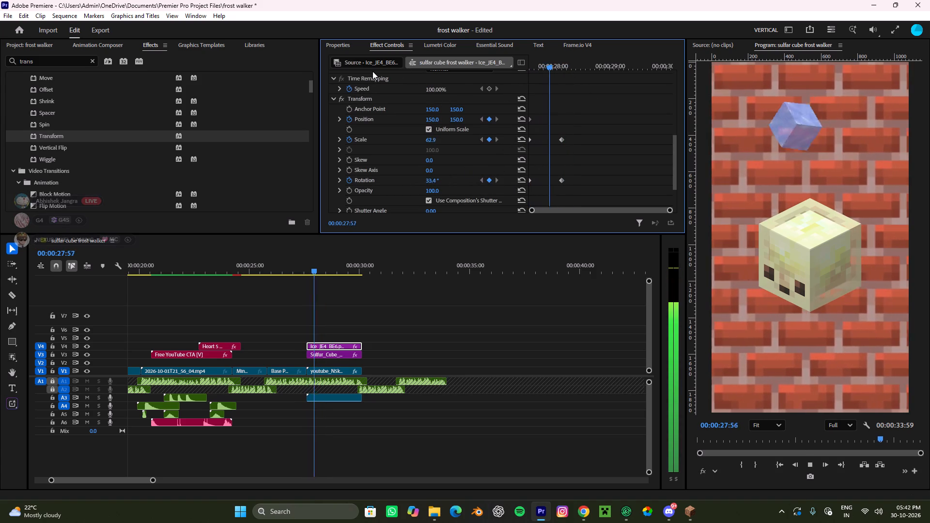
key(space)
Move the ending Scale and Rotation keyframes together earlier, to about 00:00:28:00, to shorten the ice's entrance.
drag(611, 139, 546, 192)
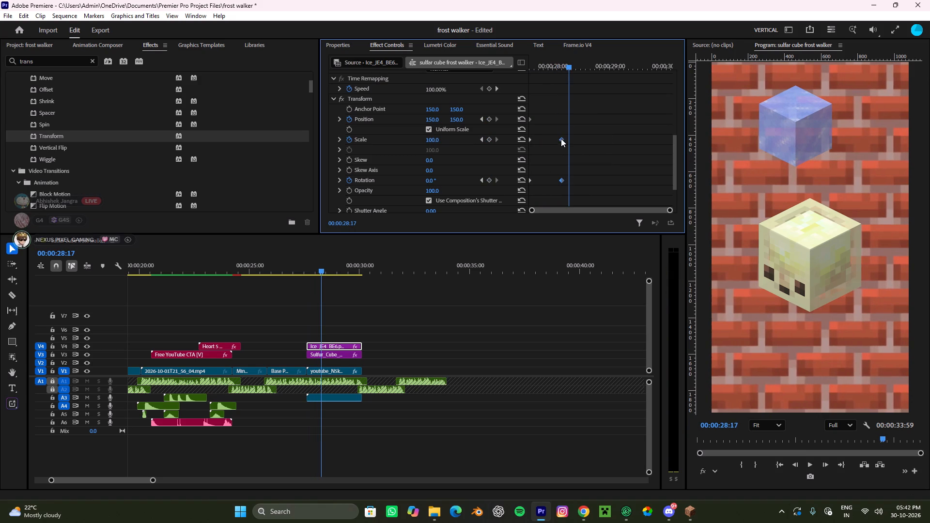
drag(561, 138, 552, 159)
drag(561, 154, 563, 149)
Play the shortened ice entrance repeatedly from the clip's start to check its speed.
drag(580, 57, 443, 76)
key(space)
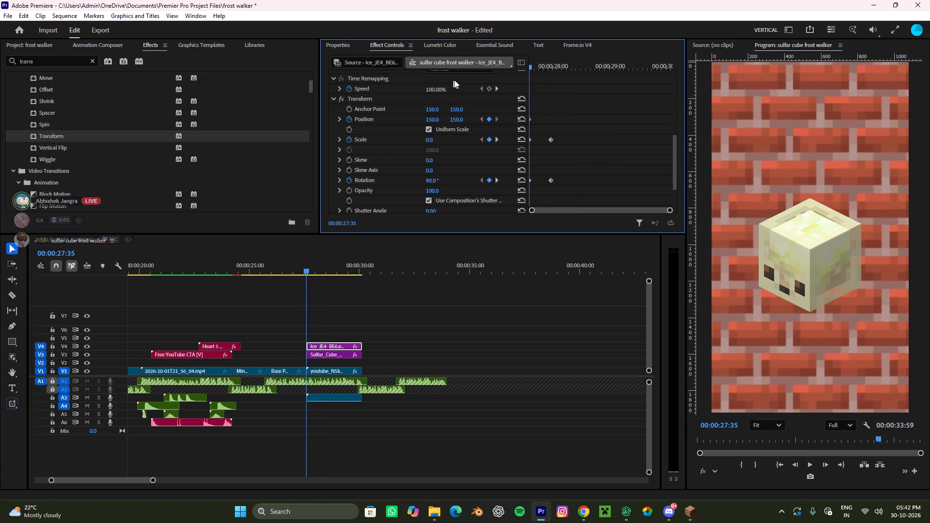
key(space)
drag(569, 60, 440, 90)
key(space)
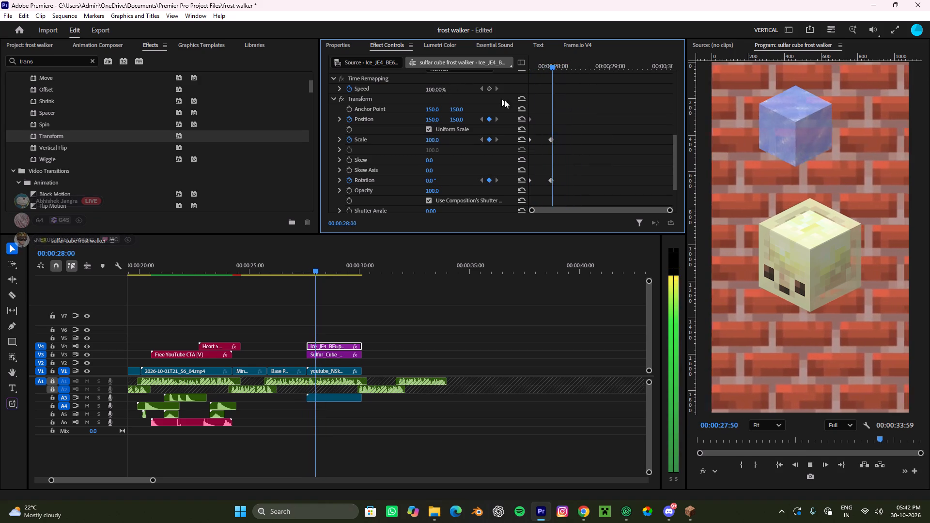
key(space)
drag(564, 67, 412, 90)
key(space)
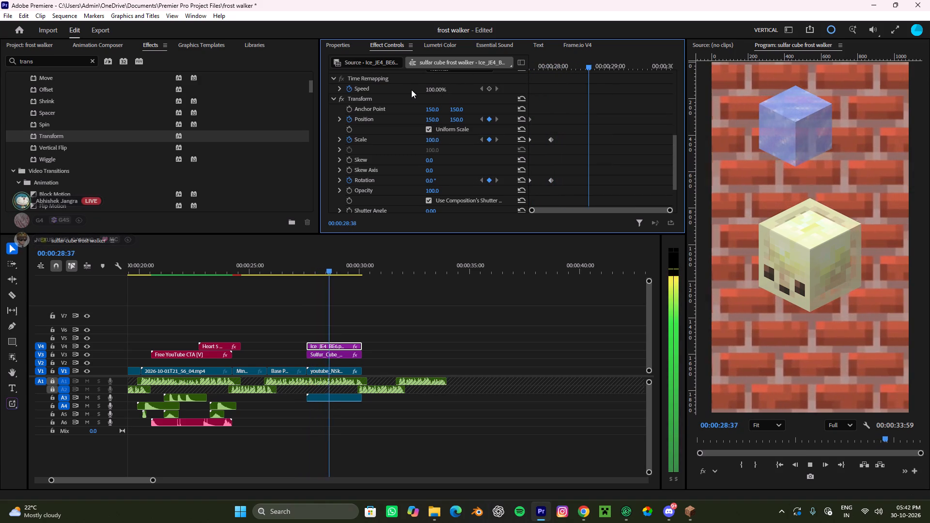
key(space)
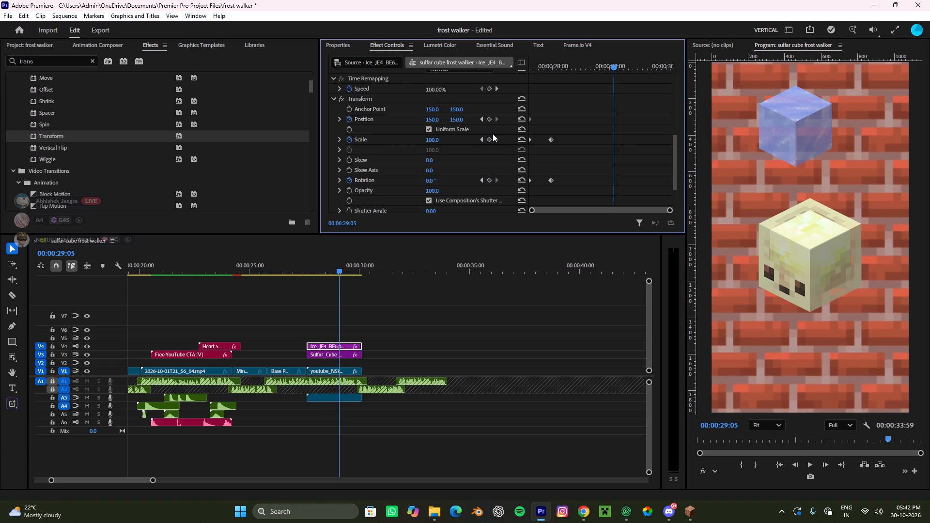
Apply Ease In and Ease Out to all the Transform effect's Scale and Rotation keyframes.
drag(576, 140, 506, 164)
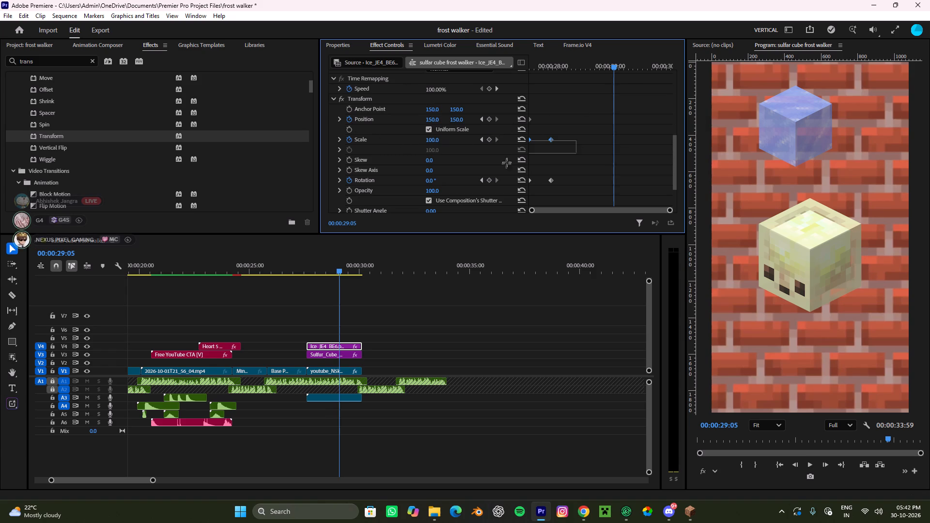
drag(506, 164, 494, 213)
right_click(550, 179)
click(585, 304)
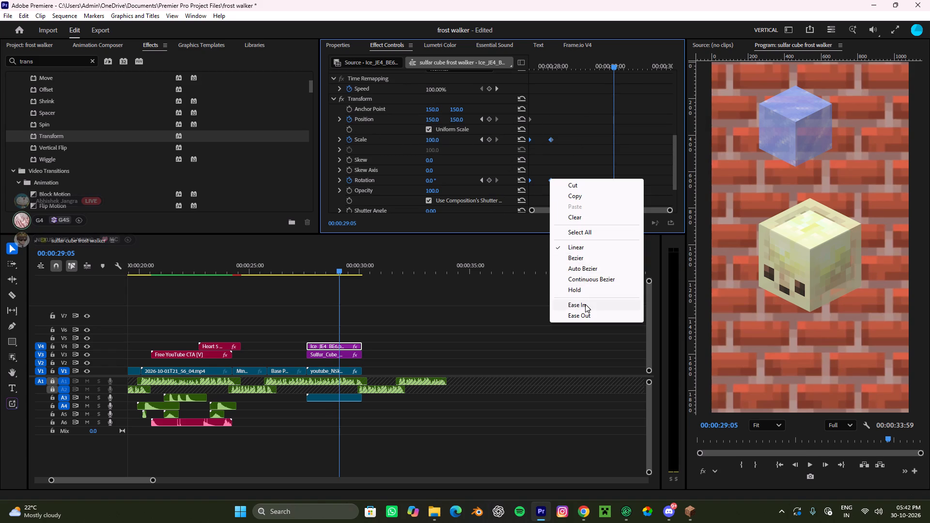
right_click(551, 181)
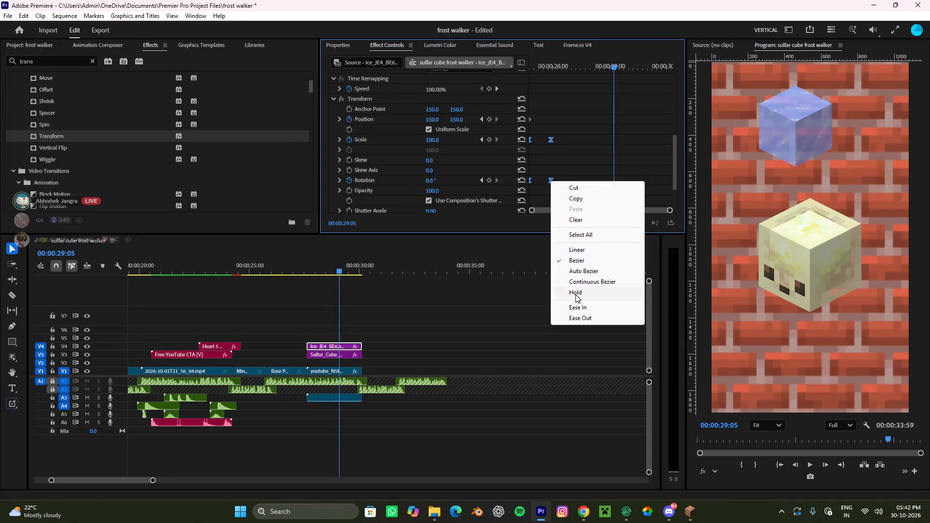
click(579, 320)
Expand the Scale and Rotation graphs and stretch the ending Rotation keyframe's velocity handle toward the start for a fast-then-slow spin.
click(337, 191)
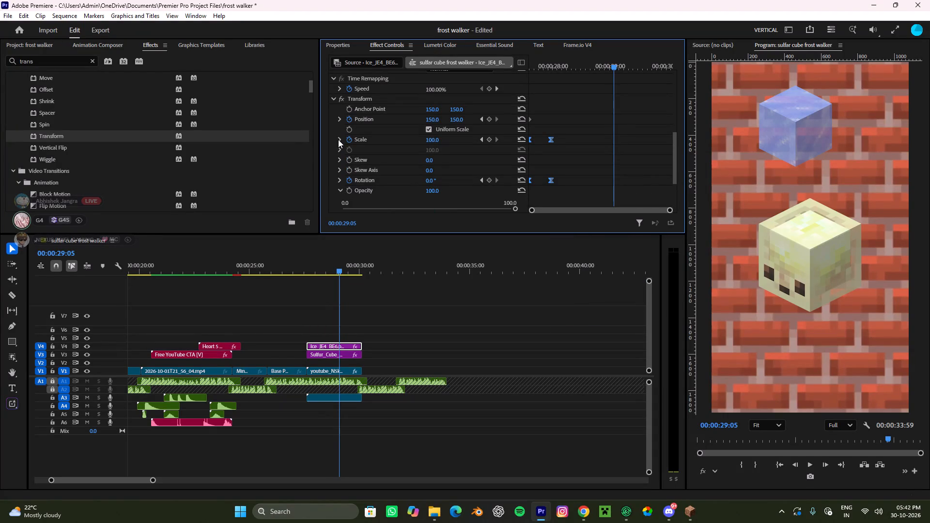
click(338, 137)
scroll(349, 182, down, 8)
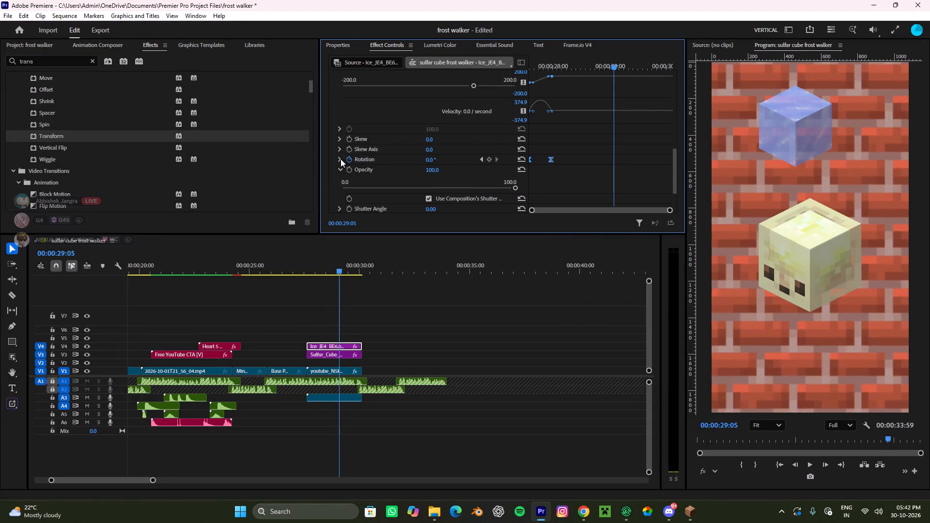
click(340, 160)
scroll(558, 185, down, 4)
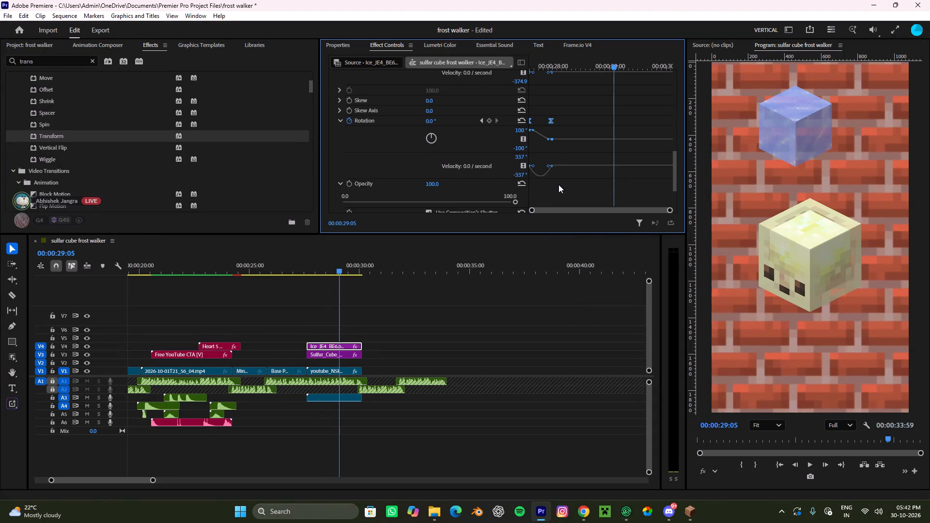
drag(546, 166, 541, 166)
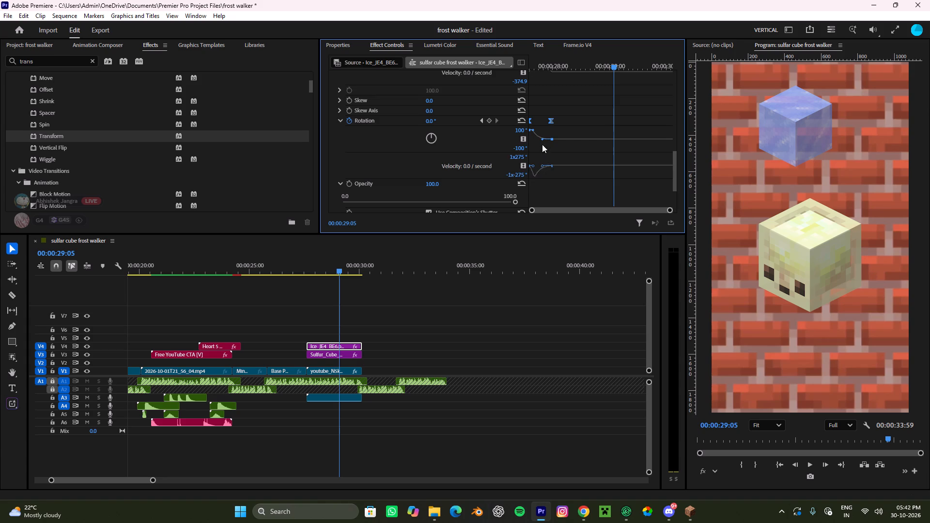
Stretch the ending Scale keyframe's velocity handle toward the start for a fast-then-slow growth, and preview the ice entrance.
scroll(541, 138, up, 7)
drag(581, 92, 493, 85)
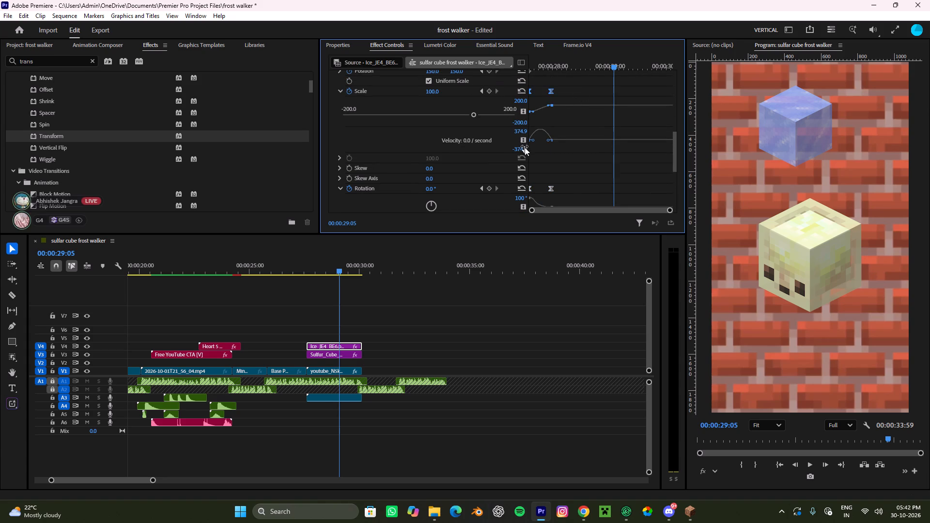
drag(546, 140, 536, 140)
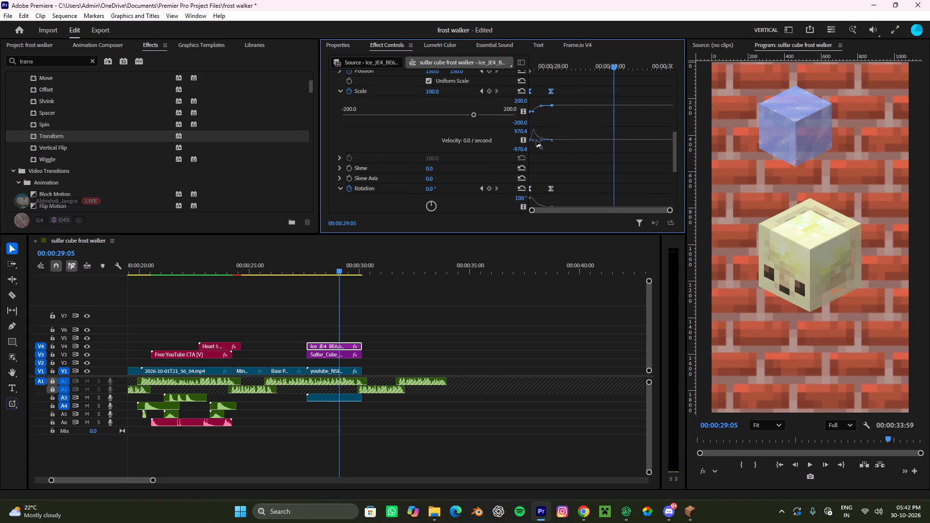
drag(616, 62, 421, 74)
key(space)
key(space)
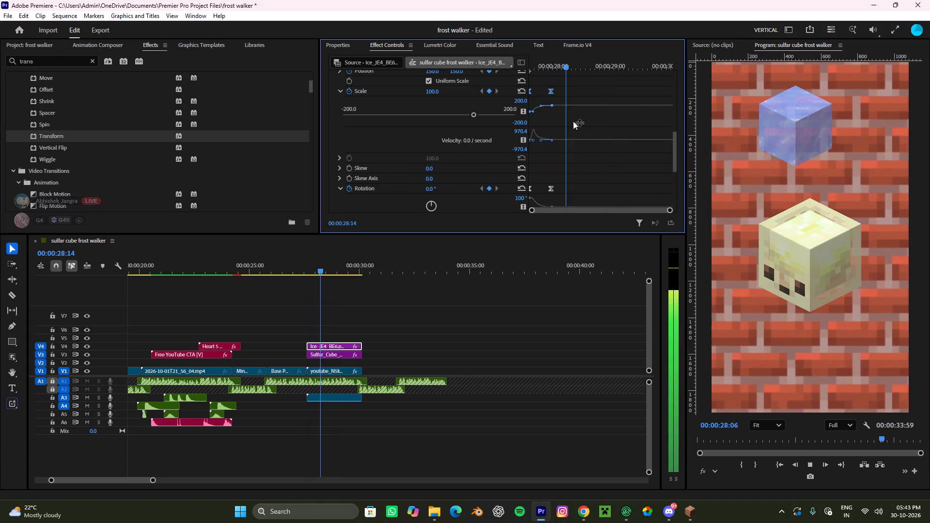
Move the ice clip's ending Scale and Rotation keyframes together slightly later, to about 00:00:28:12, and preview the entrance.
scroll(598, 128, down, 3)
scroll(543, 129, up, 2)
scroll(543, 129, down, 3)
scroll(577, 106, up, 3)
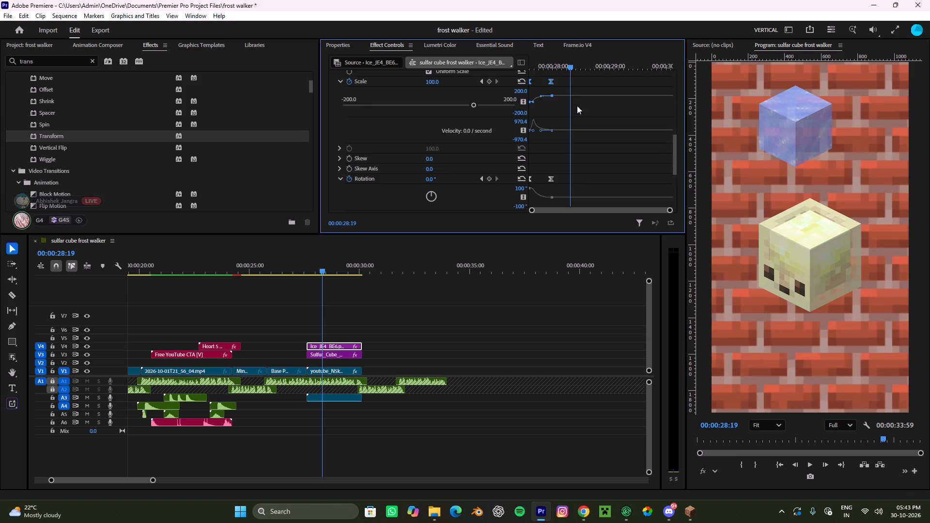
click(579, 78)
shift+drag(568, 76, 552, 186)
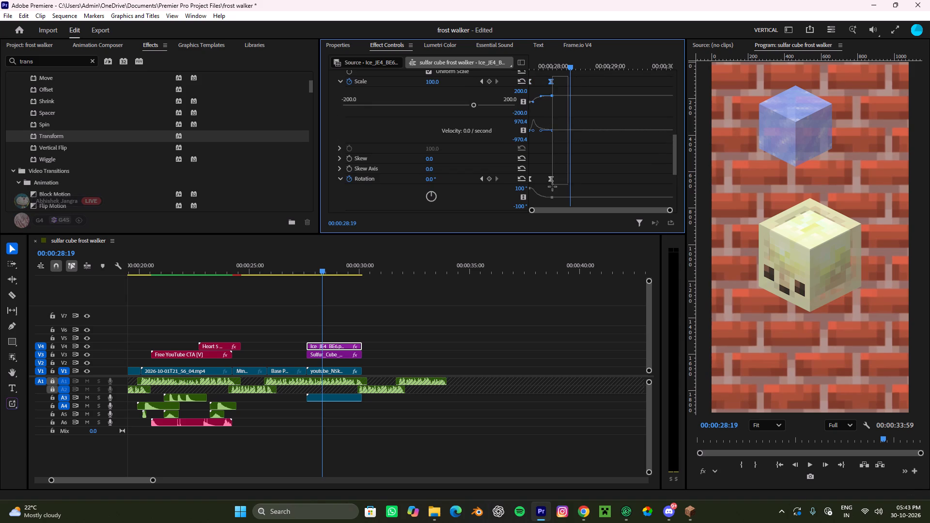
shift+drag(552, 186, 547, 185)
drag(552, 85, 564, 88)
drag(572, 60, 421, 69)
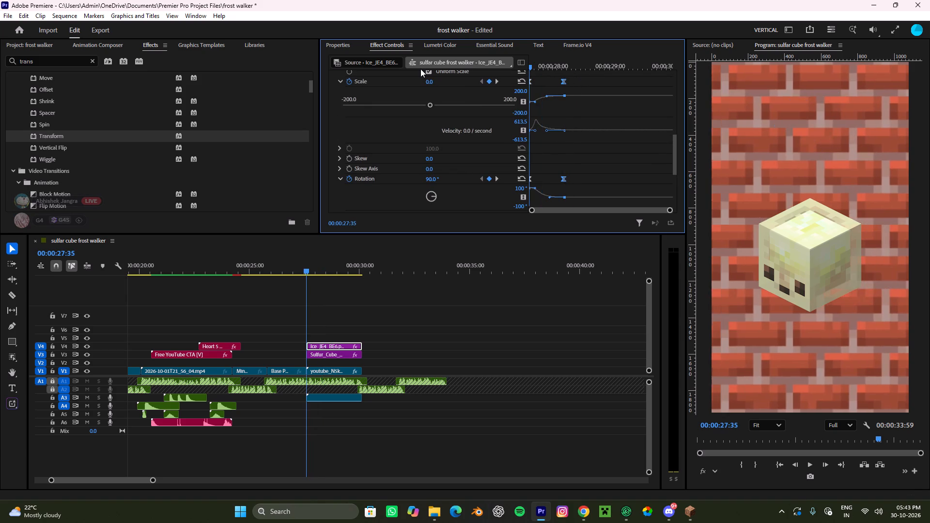
key(space)
key(space)
Turn off Use Composition's Shutter Angle in the ice clip's Transform effect and raise its Shutter Angle for motion blur.
scroll(378, 149, down, 3)
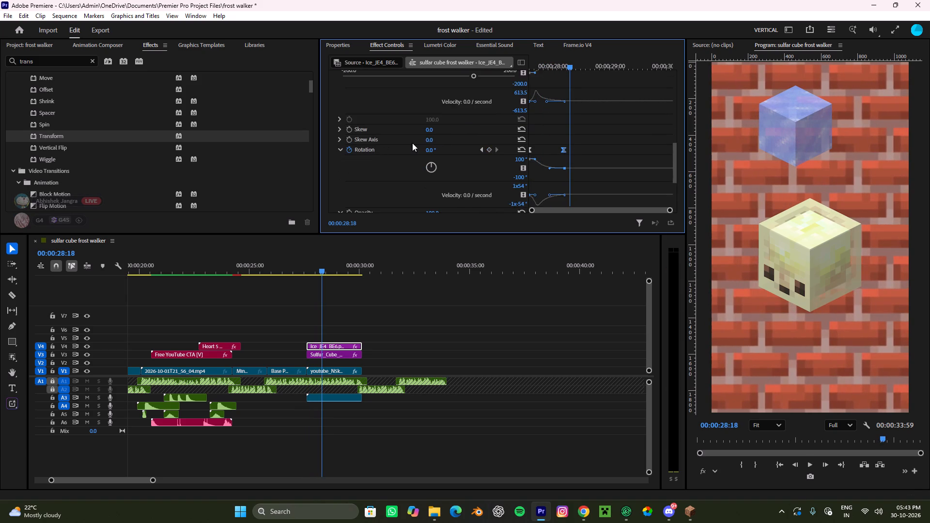
scroll(412, 143, down, 12)
click(429, 156)
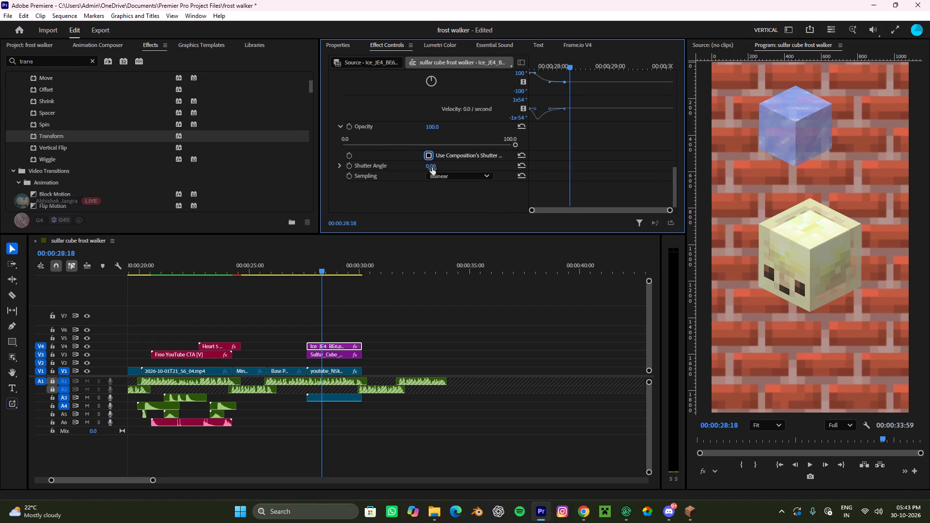
drag(432, 166, 785, 153)
Play and scrub through the ice entrance, including the lead-in from the preceding clip, to check the motion blur and timing.
scroll(501, 150, up, 9)
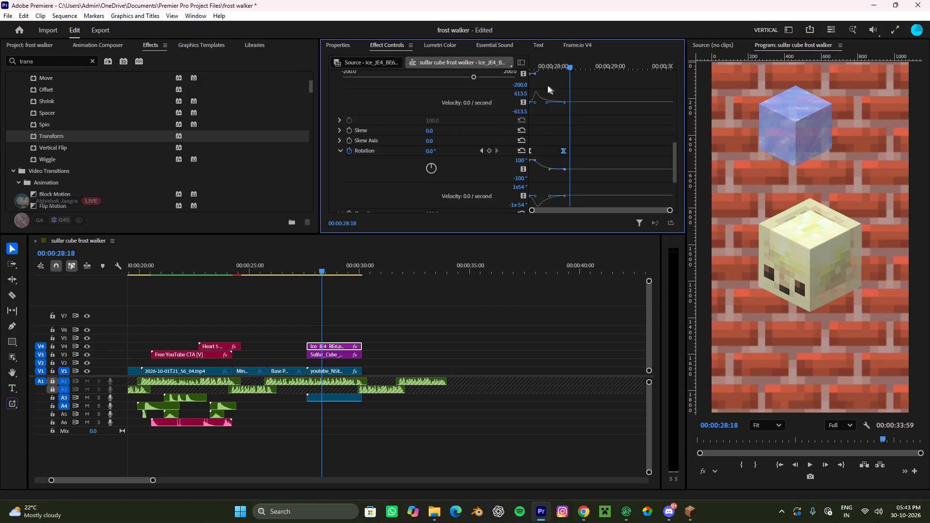
scroll(556, 75, up, 4)
drag(578, 66, 321, 83)
key(space)
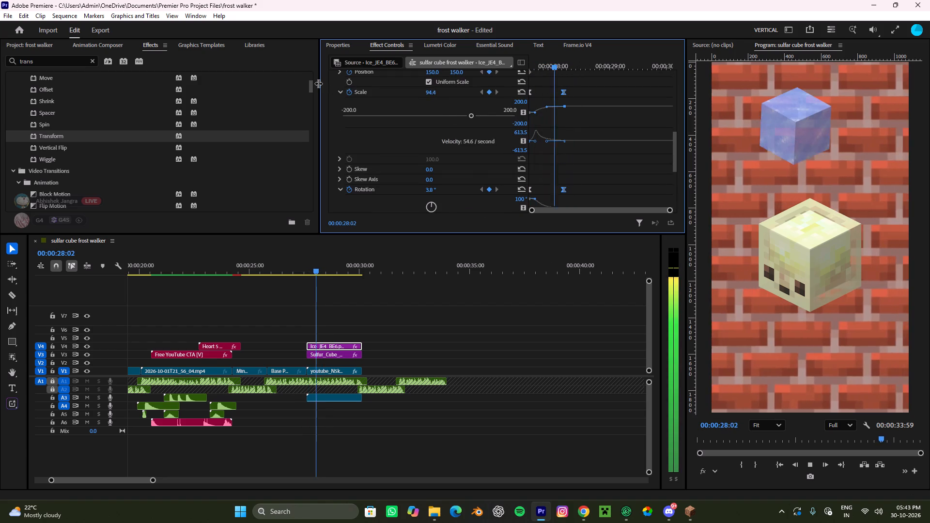
key(space)
scroll(361, 147, down, 7)
drag(588, 58, 450, 66)
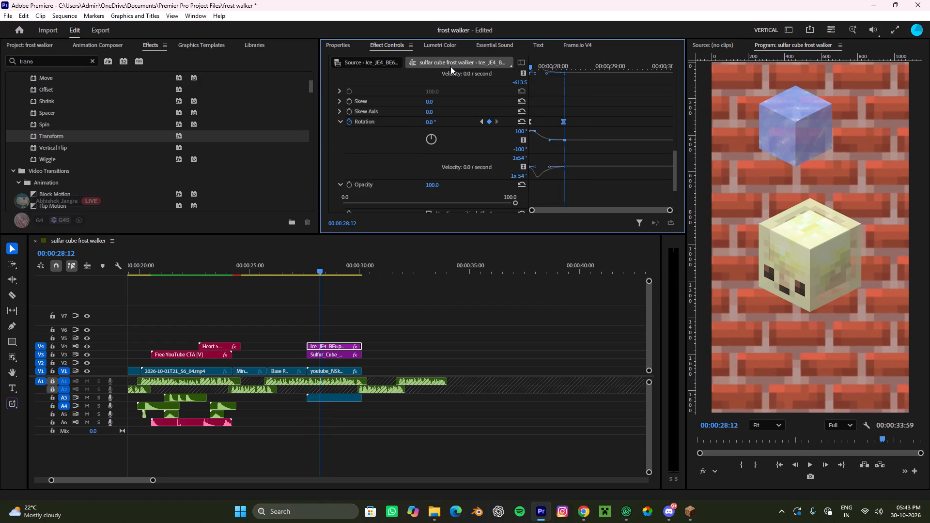
drag(450, 66, 449, 66)
key(space)
key(space)
drag(568, 64, 527, 73)
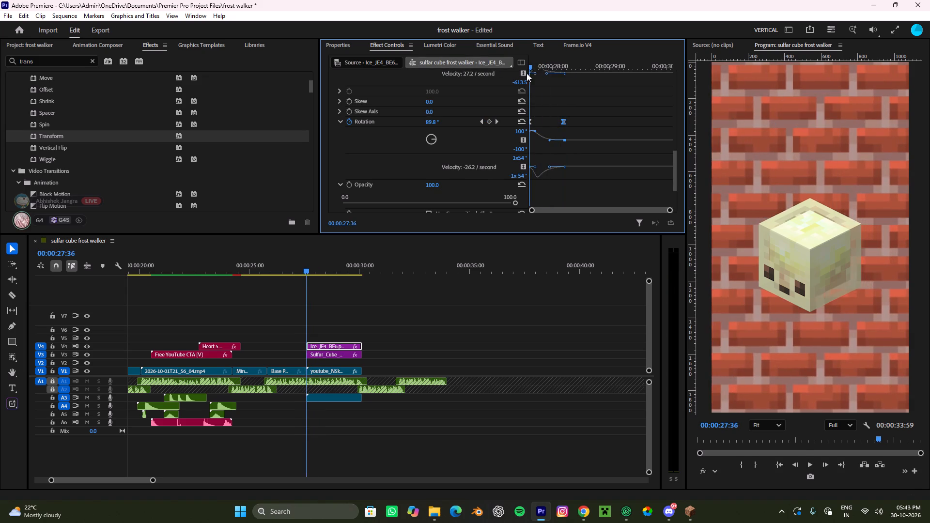
drag(527, 73, 487, 90)
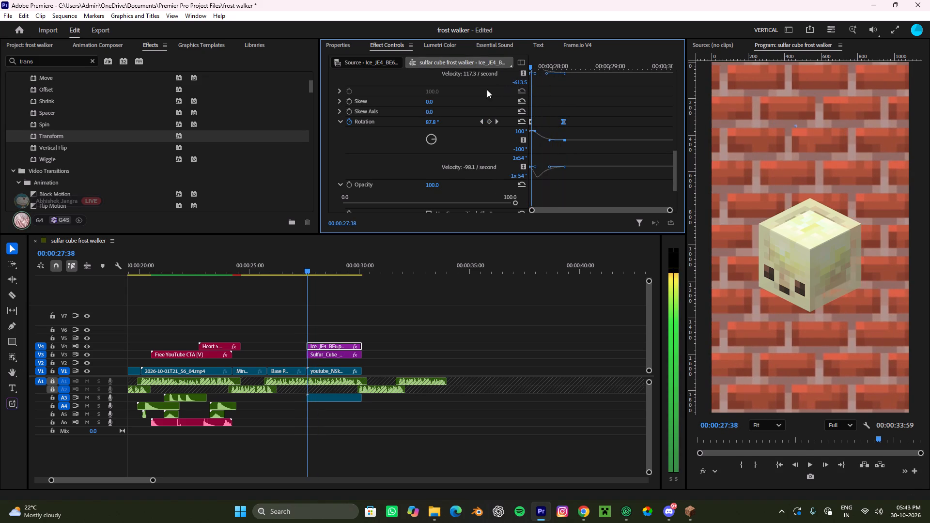
drag(487, 90, 502, 106)
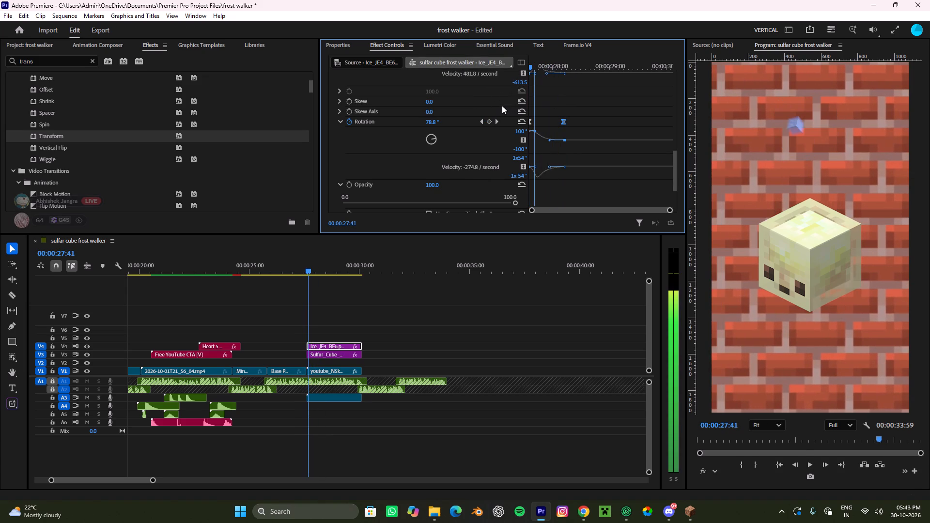
drag(502, 106, 498, 108)
key(space)
key(space)
scroll(614, 114, up, 3)
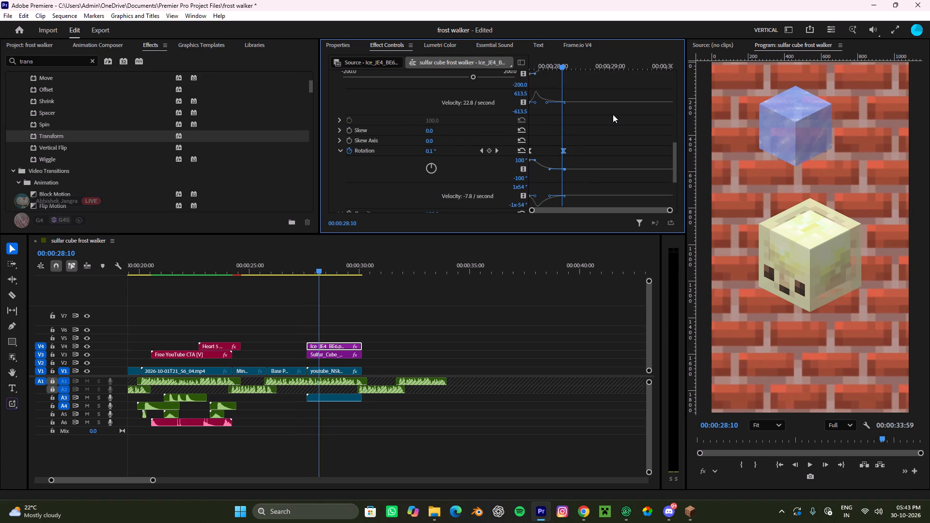
click(454, 330)
drag(329, 268, 289, 277)
key(space)
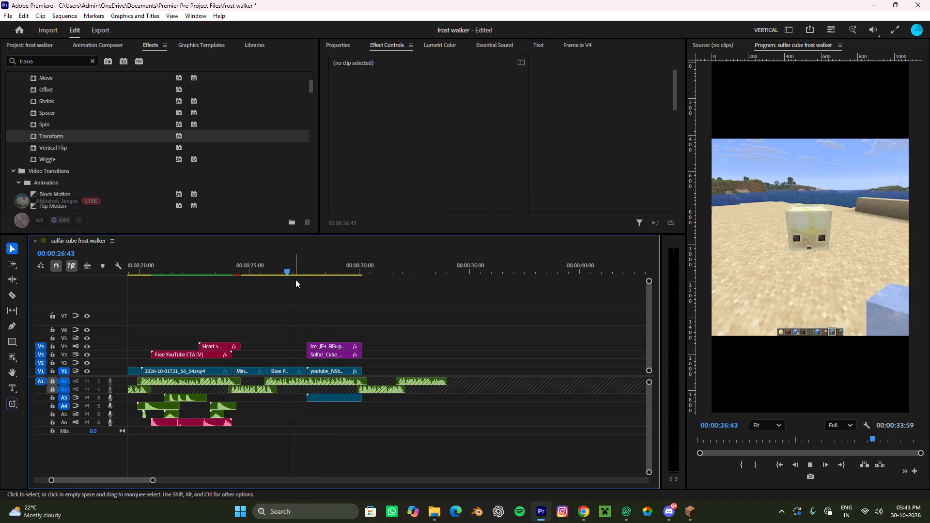
key(space)
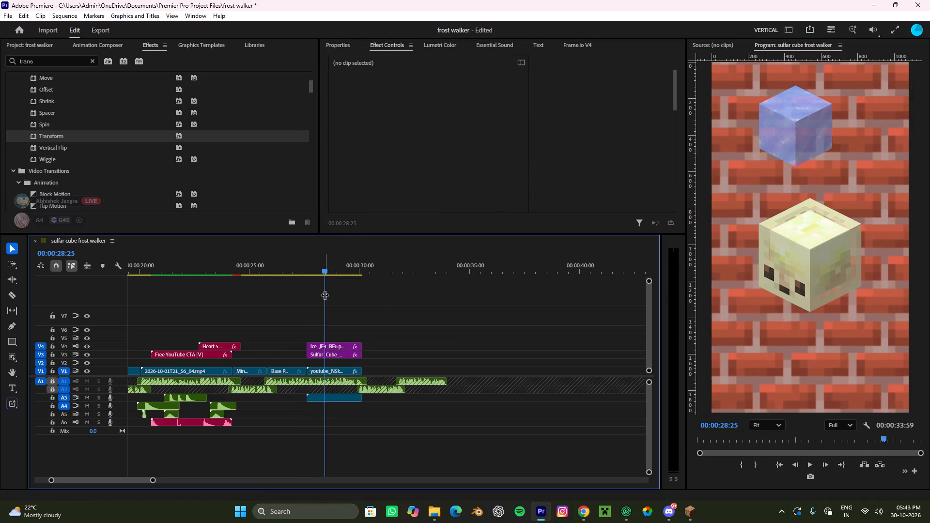
Collapse the ice clip's existing Transform effect and add a second Transform effect to the same clip.
alt+scroll(320, 307, up, 3)
click(336, 347)
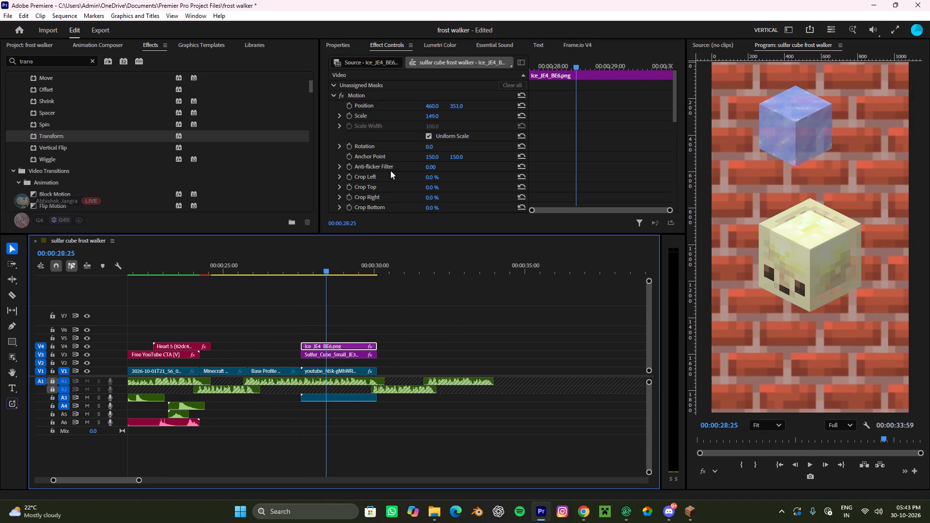
scroll(393, 152, down, 20)
scroll(393, 152, down, 4)
right_click(392, 157)
right_click(391, 157)
scroll(362, 124, down, 1)
scroll(362, 124, up, 4)
scroll(339, 92, up, 3)
click(332, 99)
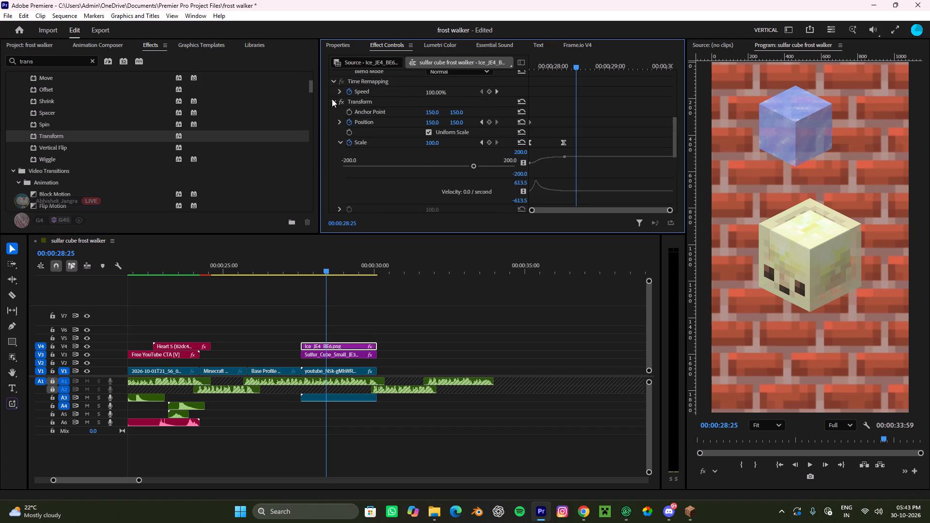
drag(62, 133, 337, 352)
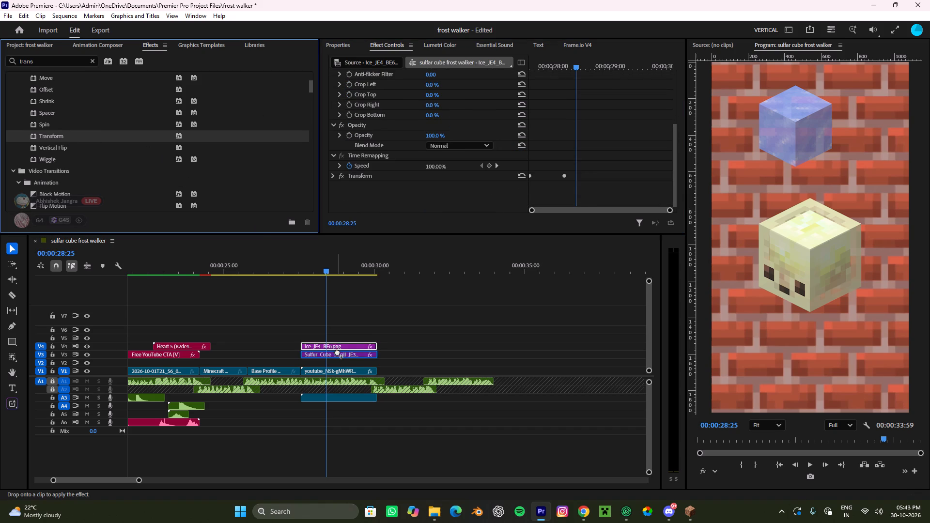
drag(337, 352, 339, 345)
scroll(392, 167, down, 9)
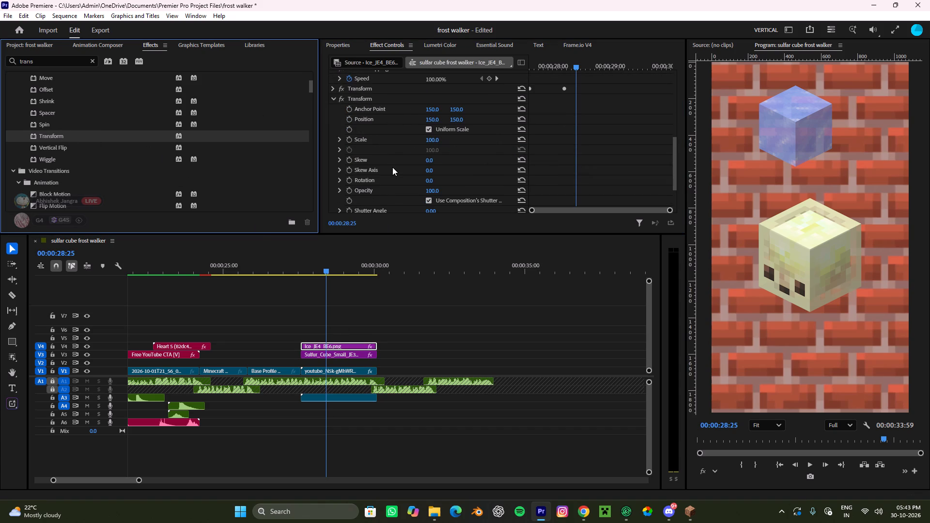
Keyframe the second Transform's Position at 00:00:28:47, and set it to 198.0, 627.0 at 00:00:29:11 so the ice drops into the sulfur cube.
drag(574, 61, 400, 62)
key(space)
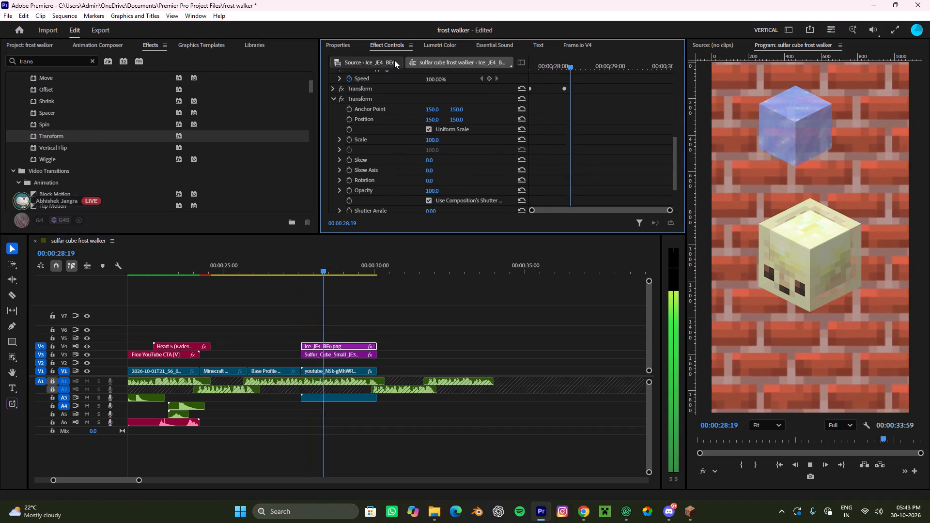
key(space)
key(space)
key(space)
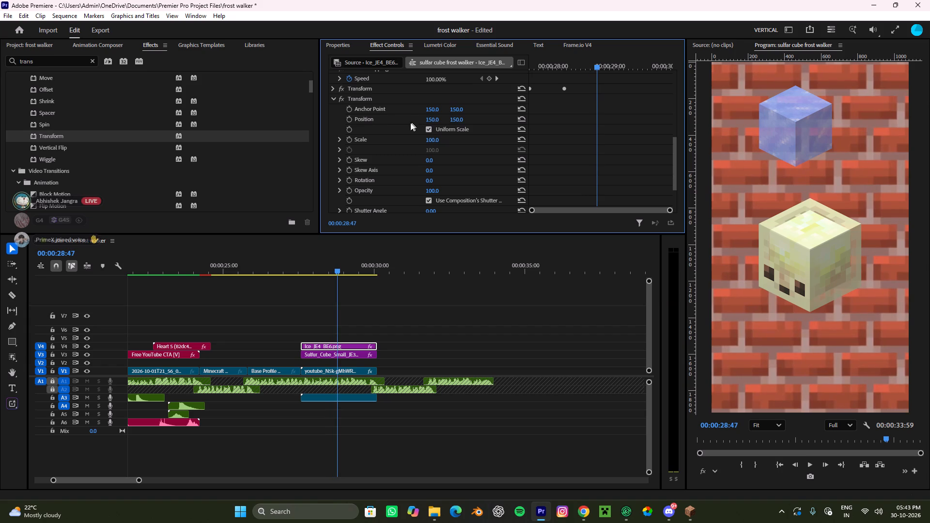
scroll(381, 121, down, 5)
scroll(381, 121, up, 4)
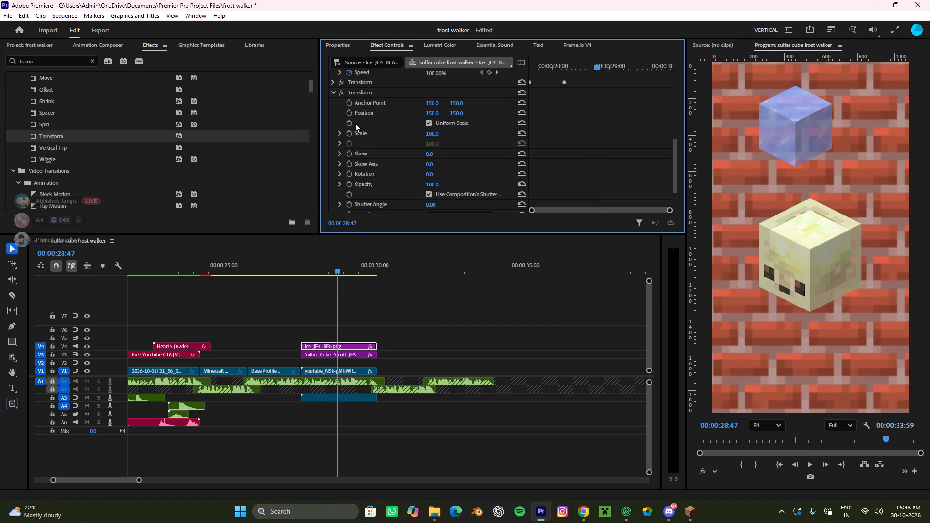
click(348, 111)
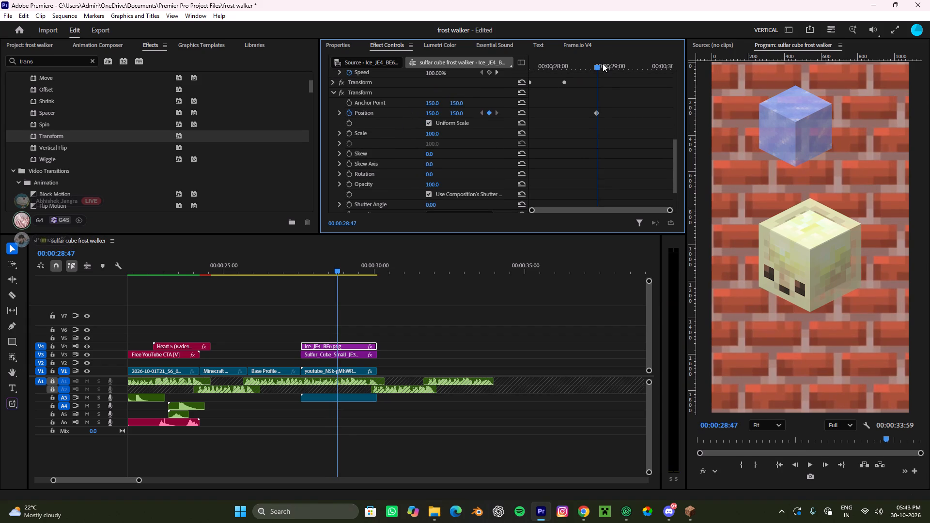
drag(602, 65, 621, 77)
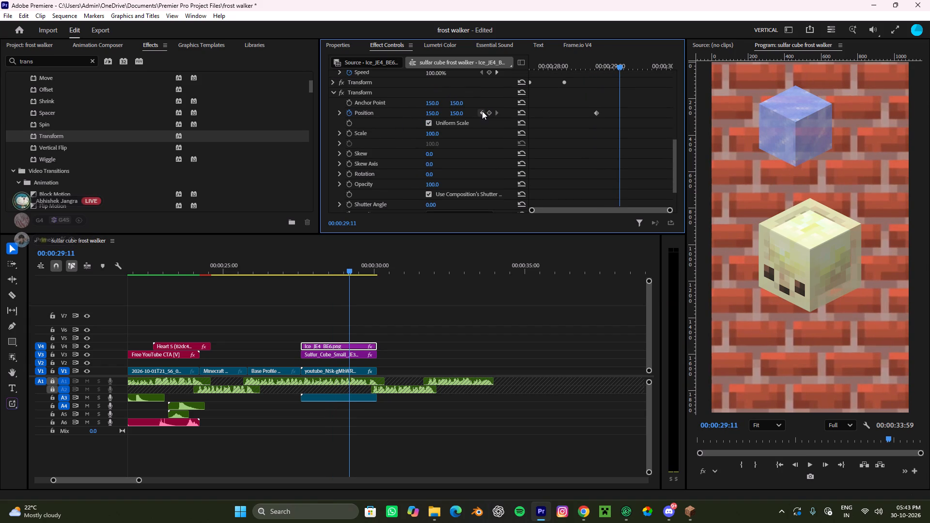
click(491, 115)
drag(457, 110, 582, 126)
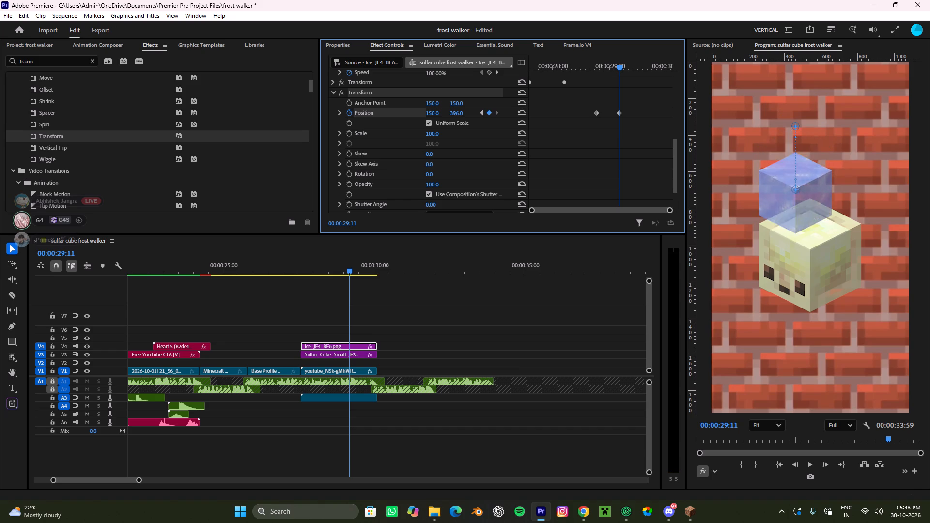
drag(582, 126, 687, 128)
drag(434, 111, 458, 117)
Preview the drop, shift both Position keyframes earlier to start at about 00:00:28:29, and play the ice clip again.
drag(627, 57, 320, 66)
key(space)
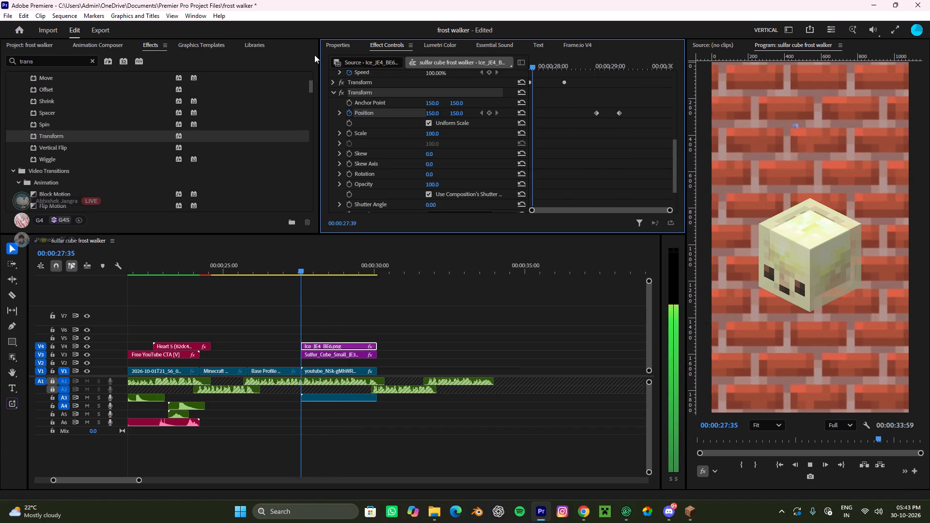
key(space)
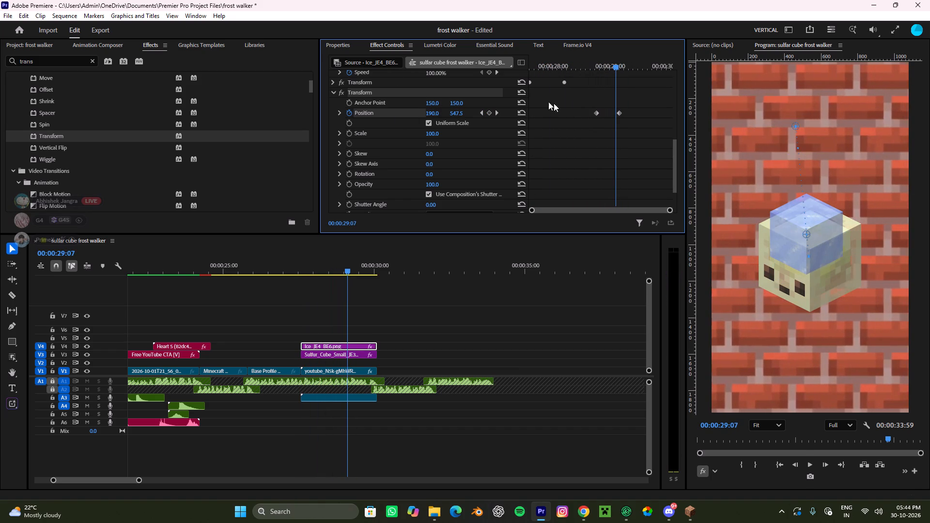
drag(659, 137, 584, 107)
drag(596, 112, 577, 114)
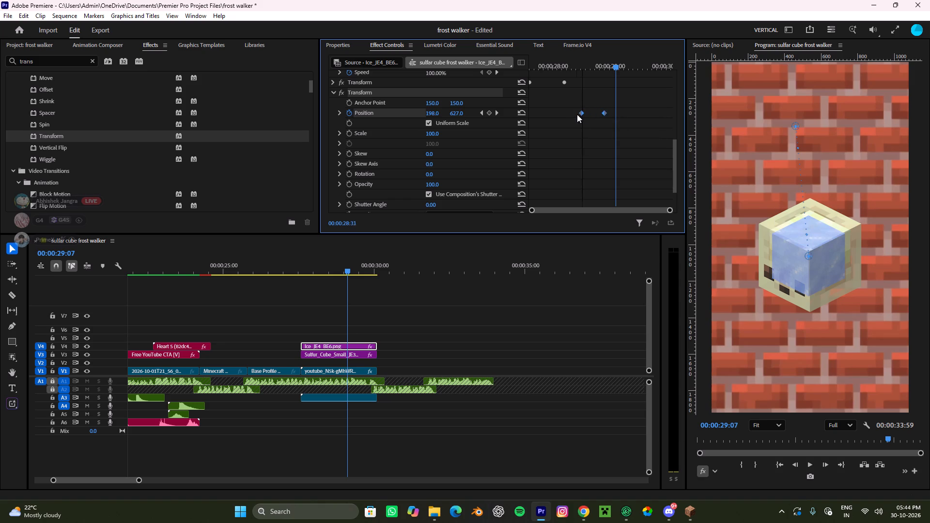
drag(577, 114, 580, 116)
drag(619, 59, 318, 66)
key(space)
key(space)
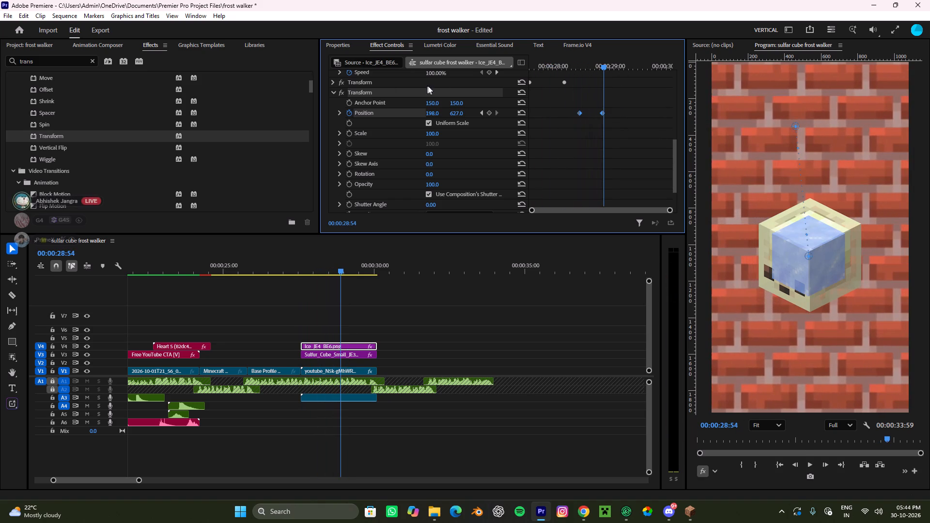
Move the first Position keyframe earlier to lengthen the drop, shift both keyframes earlier together, and preview the movement.
click(615, 124)
drag(580, 115, 571, 115)
click(624, 138)
drag(630, 138, 542, 107)
drag(573, 112, 567, 112)
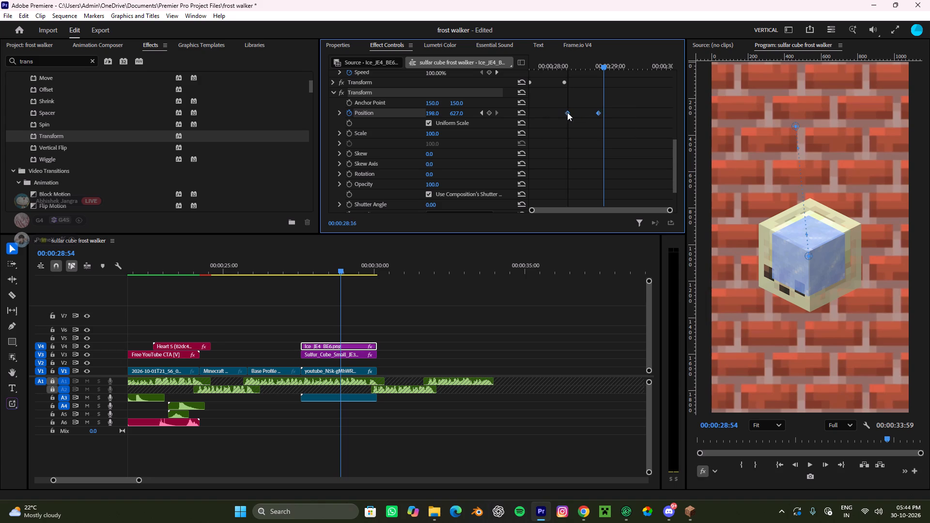
drag(567, 112, 559, 113)
drag(609, 66, 417, 82)
key(space)
key(space)
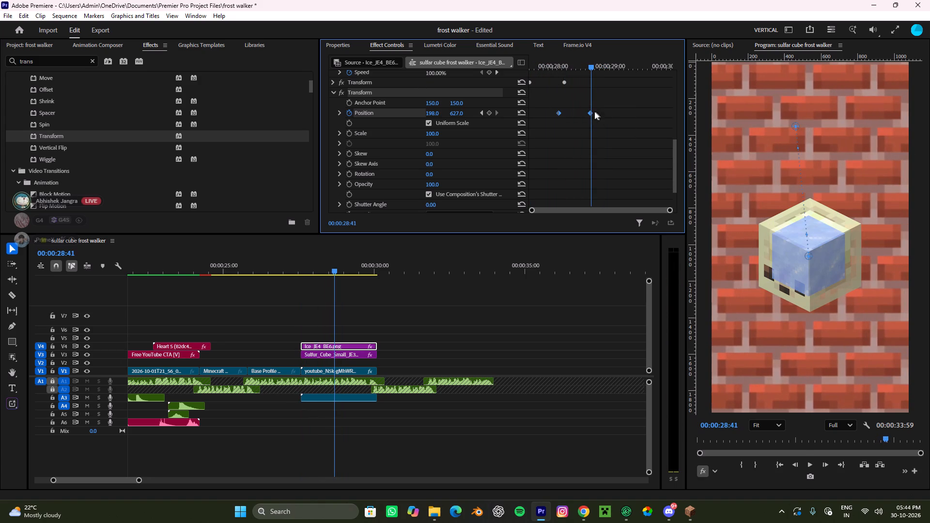
Shift both Position keyframes later together so the drop starts at about 00:00:28:23, after the ice entrance ends.
drag(594, 111, 604, 115)
drag(608, 116, 548, 111)
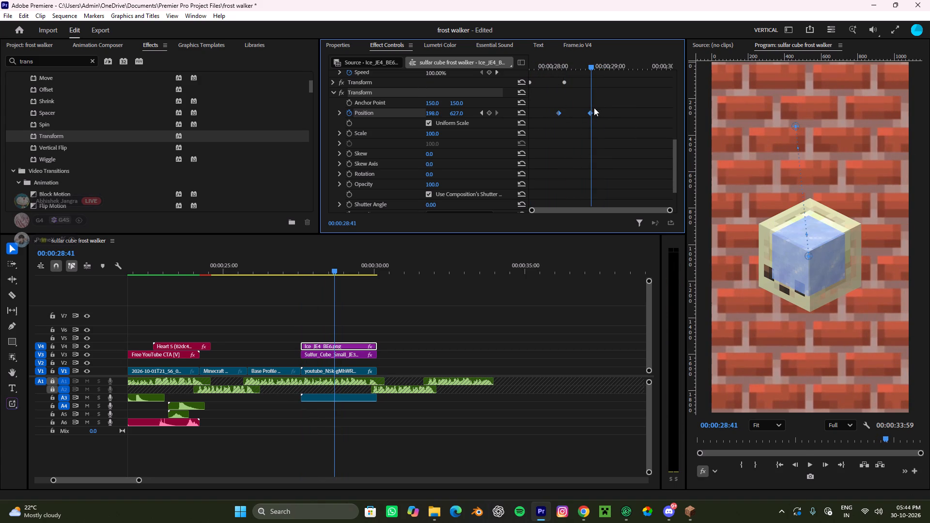
drag(590, 112, 606, 116)
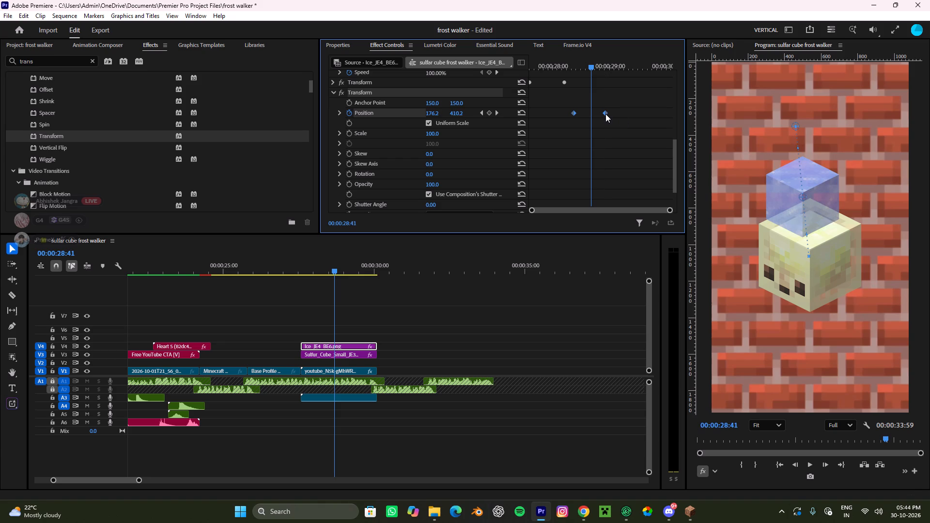
Apply Ease In and Ease Out temporal interpolation to both Position keyframes of the ice's second Transform.
right_click(604, 113)
click(662, 198)
click(741, 251)
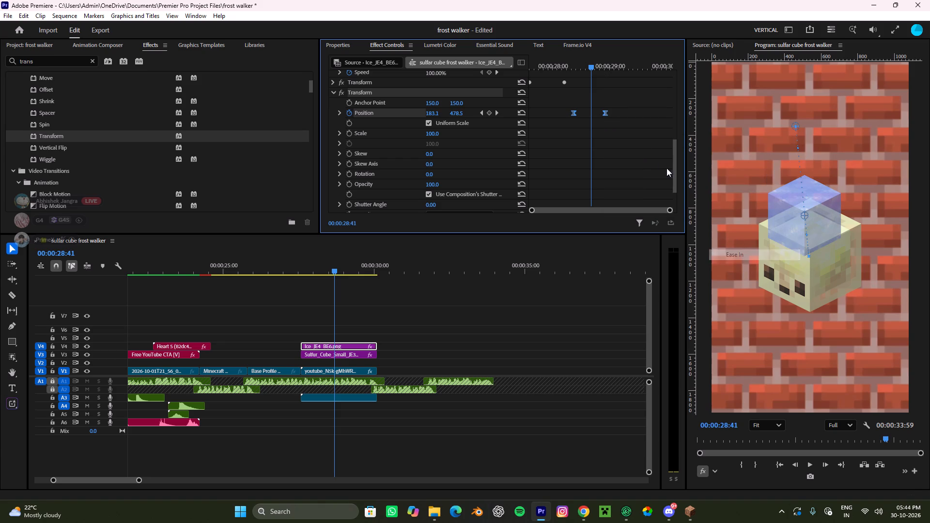
right_click(608, 113)
click(652, 197)
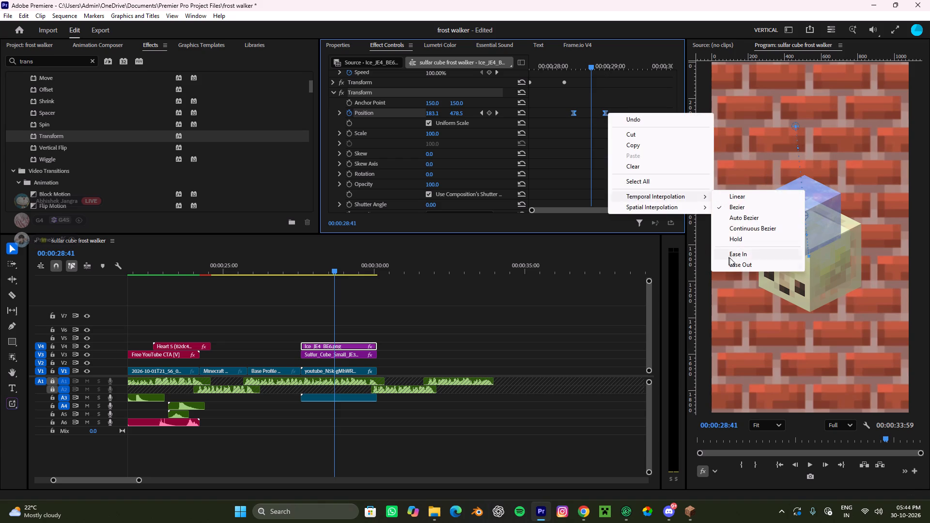
click(740, 264)
Expand the Position velocity graph, reshape its curve to peak sharply at the start of the drop, and preview it.
click(341, 111)
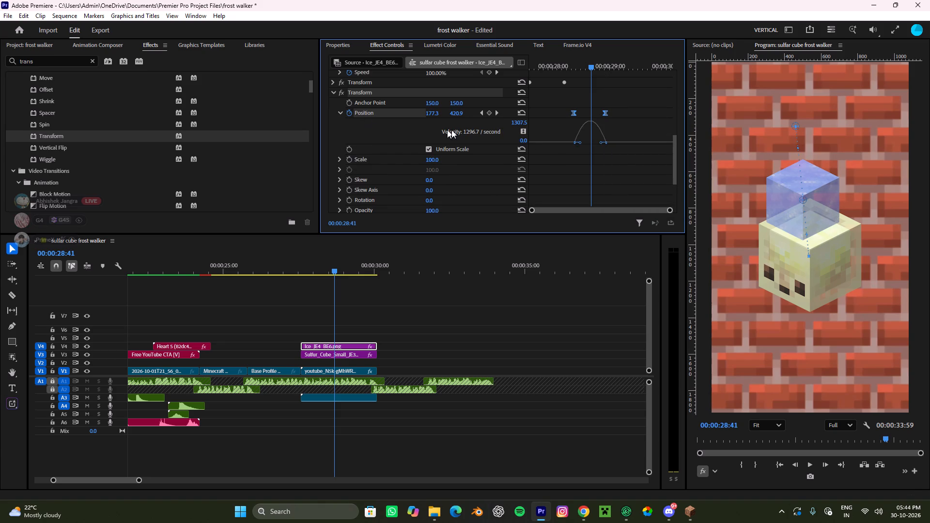
drag(602, 143, 585, 144)
drag(581, 142, 573, 142)
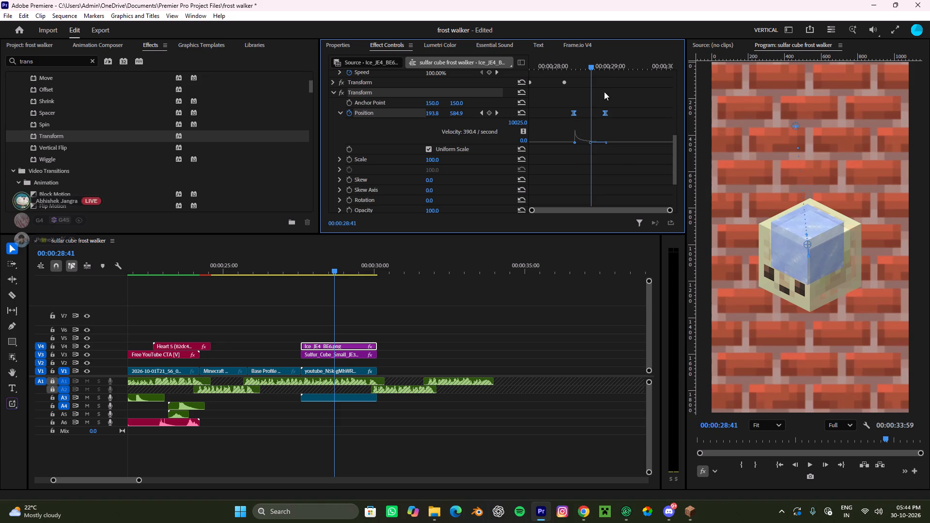
drag(585, 65, 564, 71)
key(space)
key(space)
drag(607, 64, 548, 73)
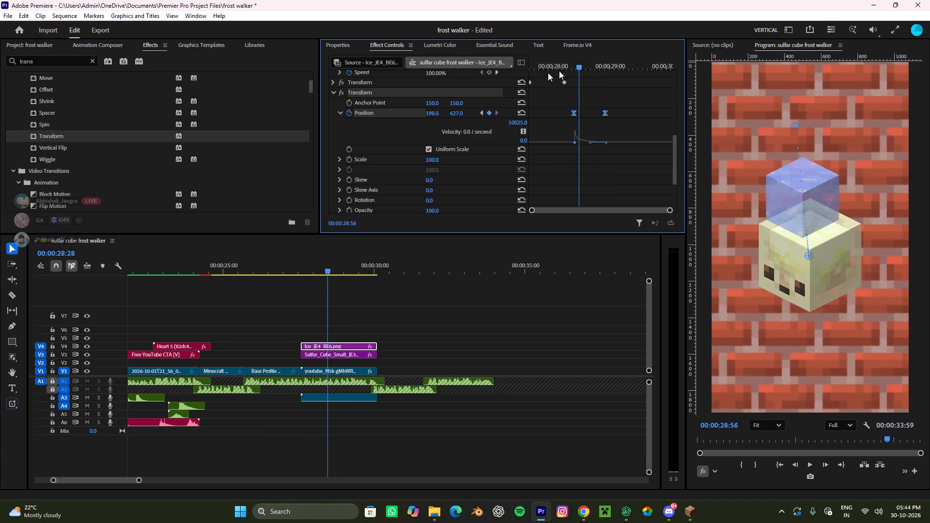
drag(548, 73, 330, 76)
key(space)
key(space)
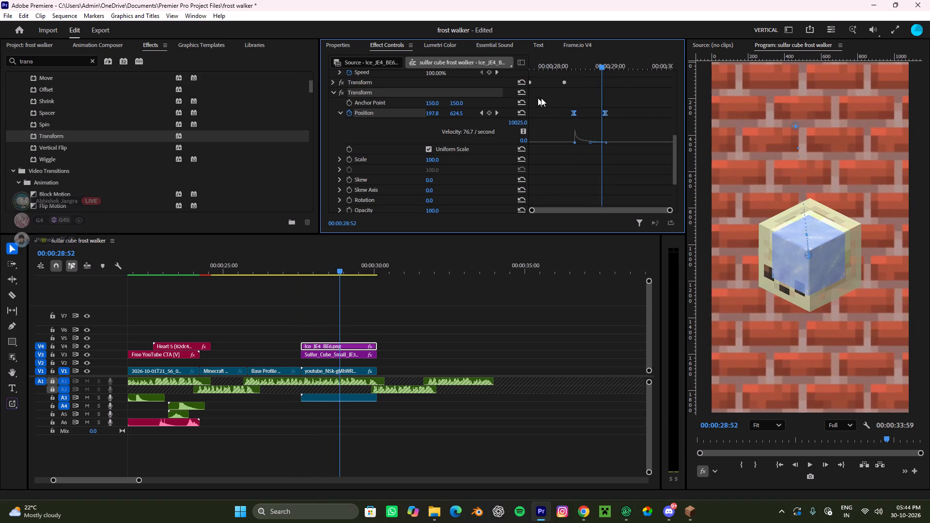
Move the last Position keyframe slightly later and reshape the velocity curve into a narrow peak about midway between the keyframes.
click(589, 93)
click(600, 110)
click(607, 110)
drag(607, 110, 618, 113)
click(571, 114)
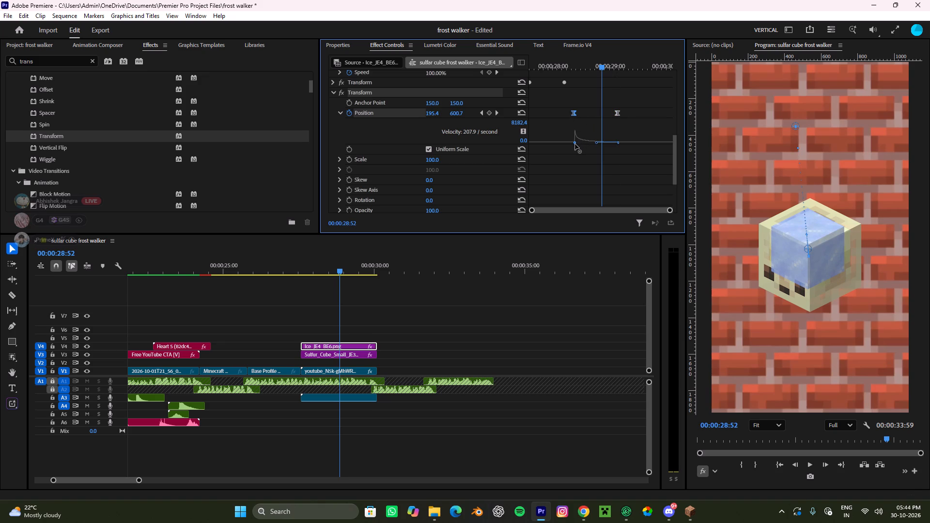
drag(575, 144, 588, 145)
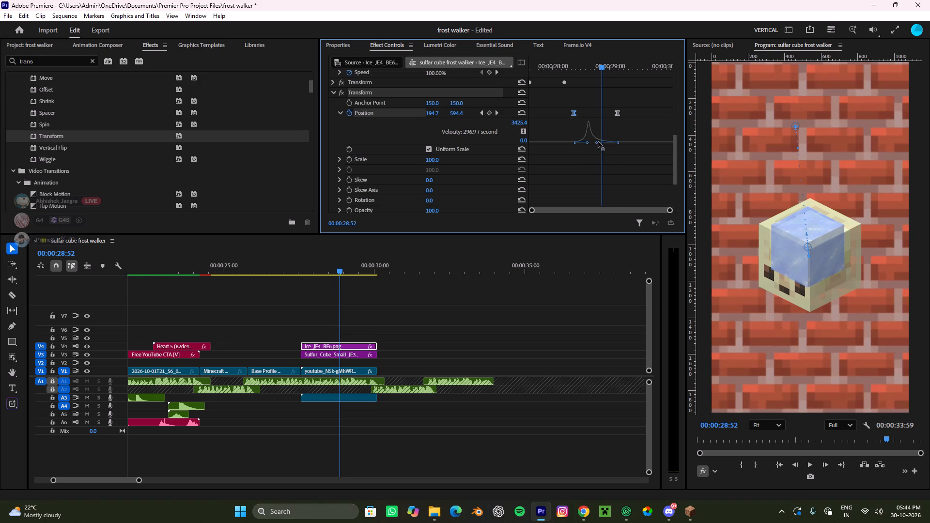
drag(598, 141, 604, 142)
drag(589, 142, 593, 143)
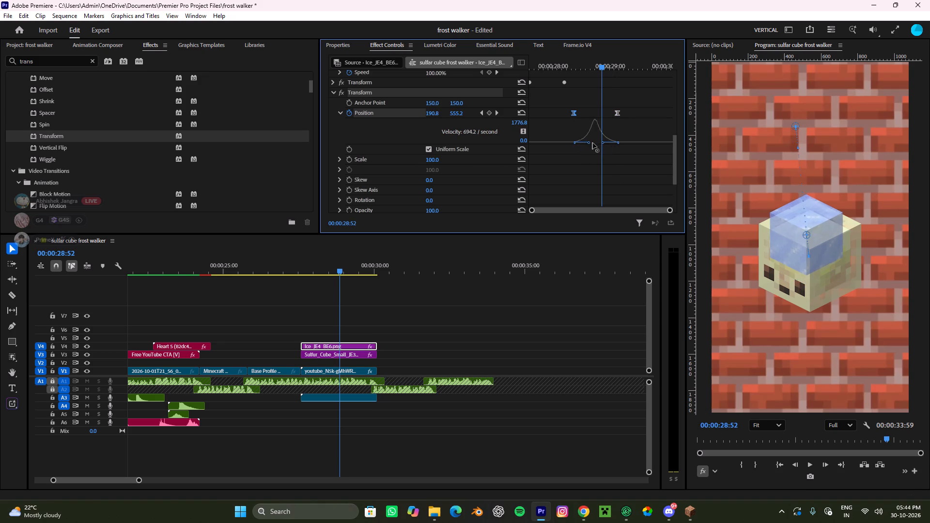
drag(593, 143, 593, 143)
drag(601, 141, 596, 141)
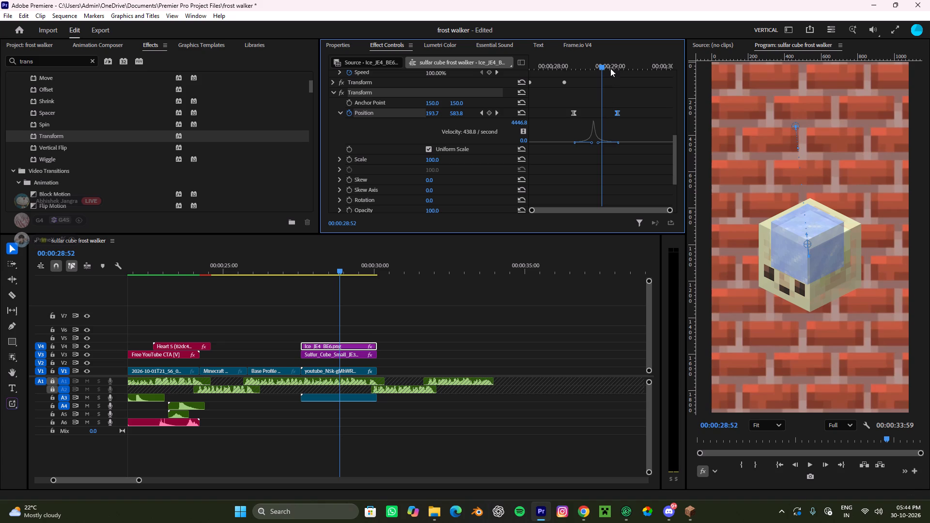
Preview the ice drop, move the last Position keyframe earlier to shorten the movement, and play it again.
drag(599, 53, 530, 68)
drag(597, 64, 553, 80)
key(space)
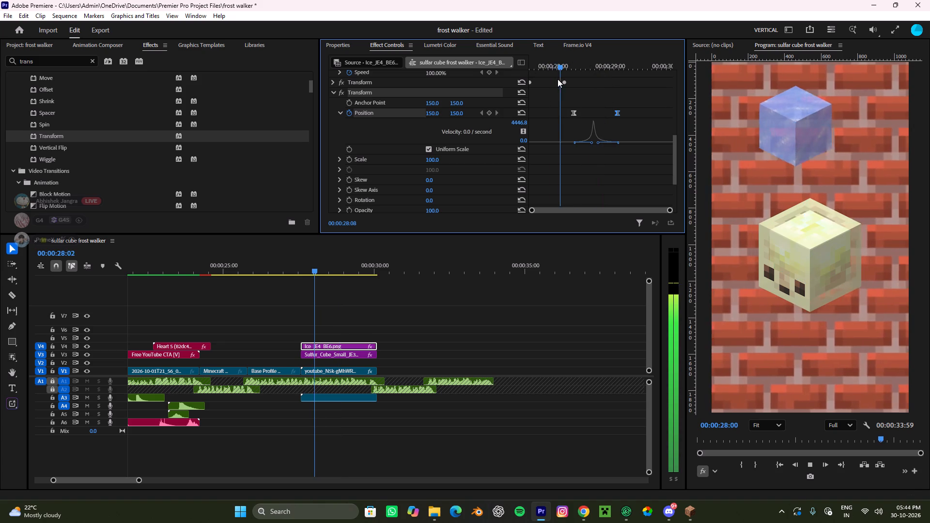
key(space)
drag(610, 63, 543, 86)
key(space)
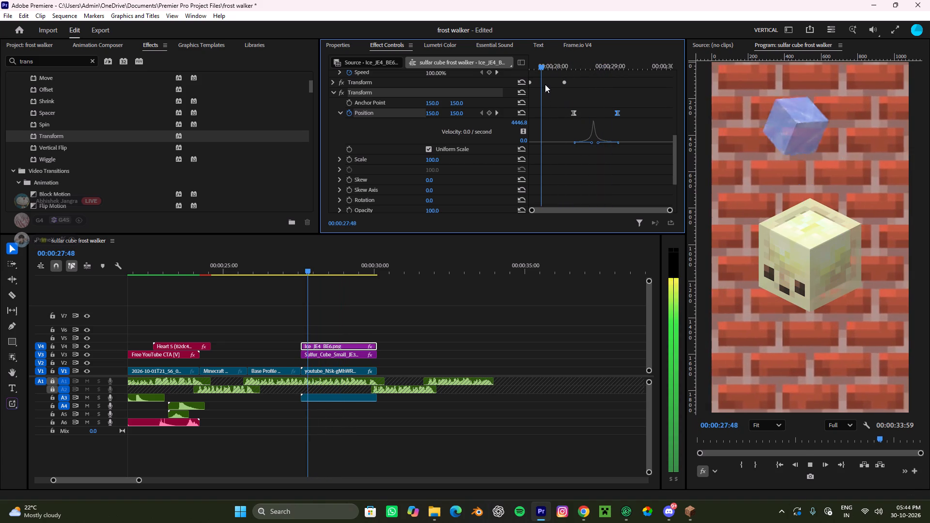
key(space)
drag(615, 113, 607, 115)
drag(602, 62, 409, 71)
key(space)
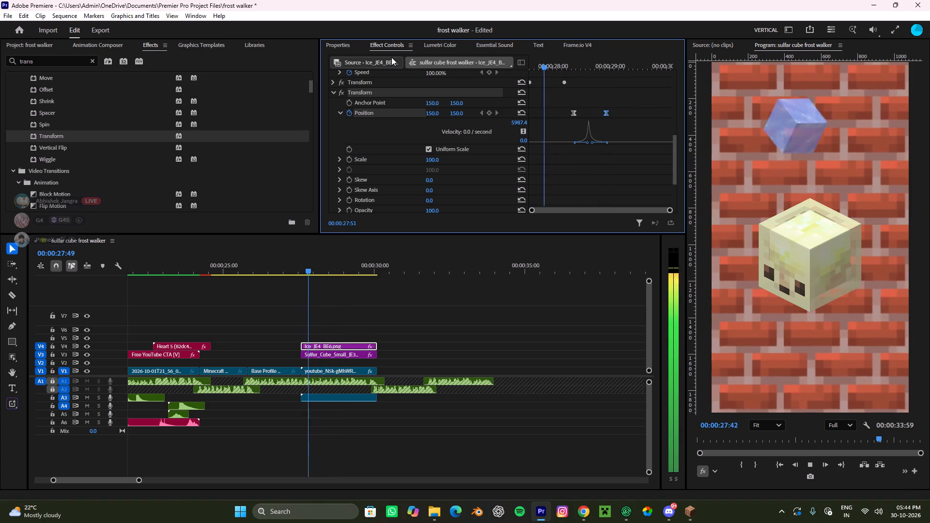
key(space)
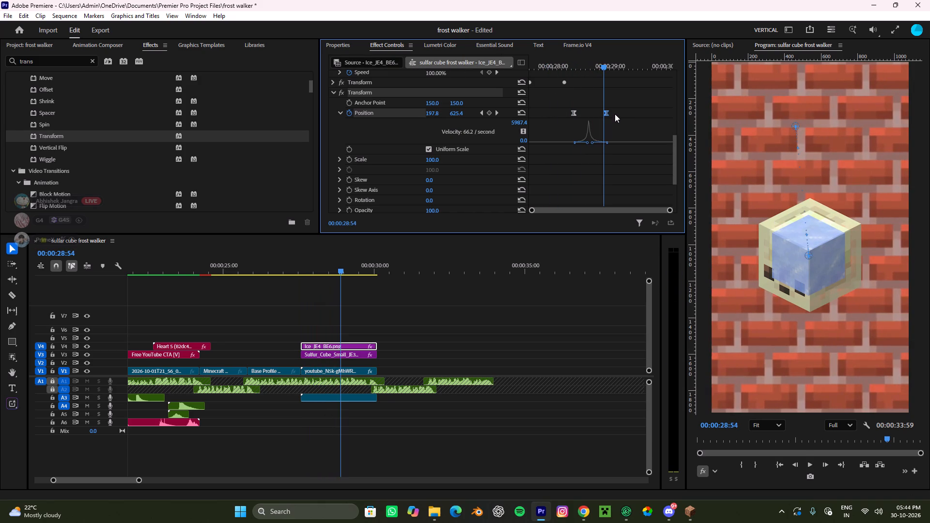
Shift both Position keyframes later together so the drop straddles 00:00:29:00, and replay the ice clip.
key(space)
key(space)
drag(616, 113, 561, 106)
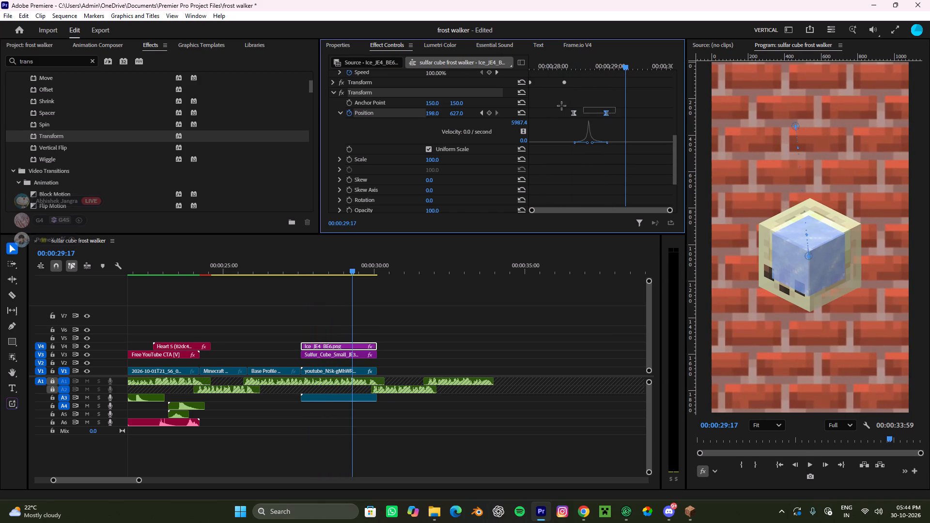
drag(561, 106, 559, 106)
drag(609, 113, 630, 116)
drag(628, 59, 320, 65)
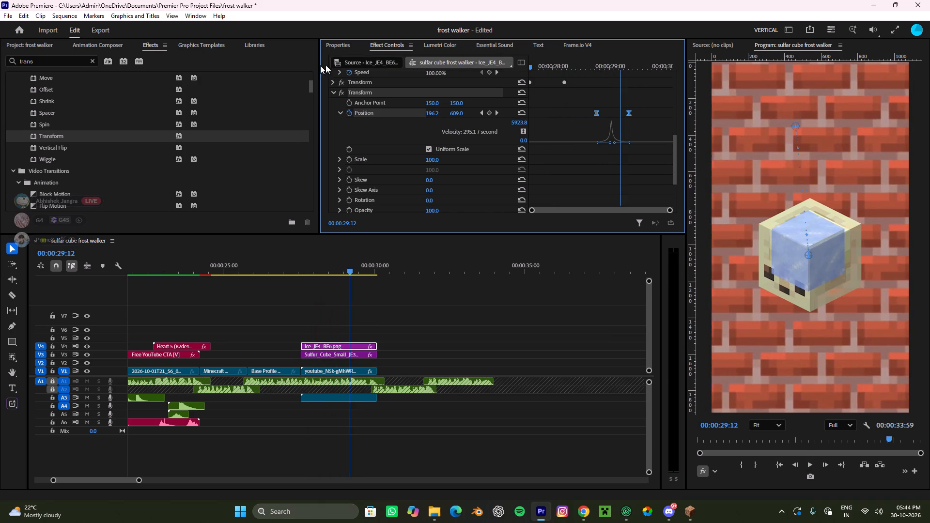
drag(320, 65, 292, 66)
key(space)
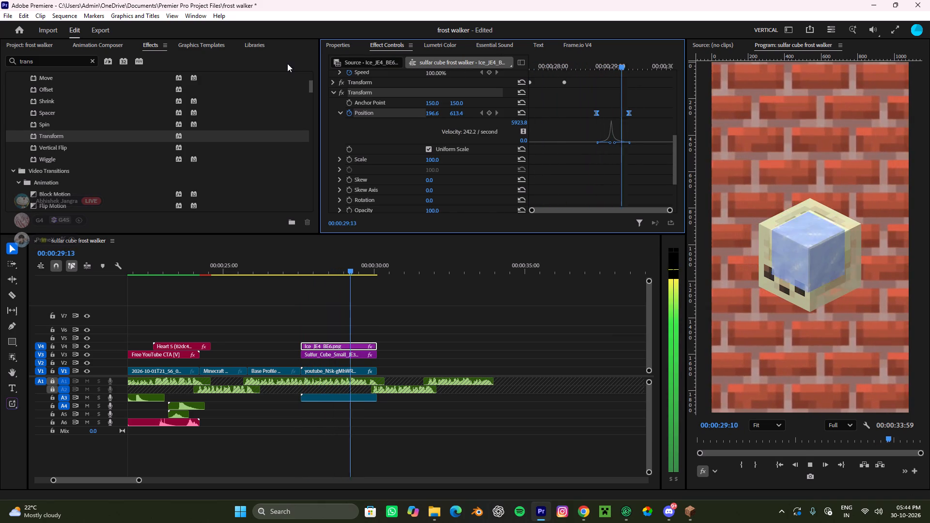
key(space)
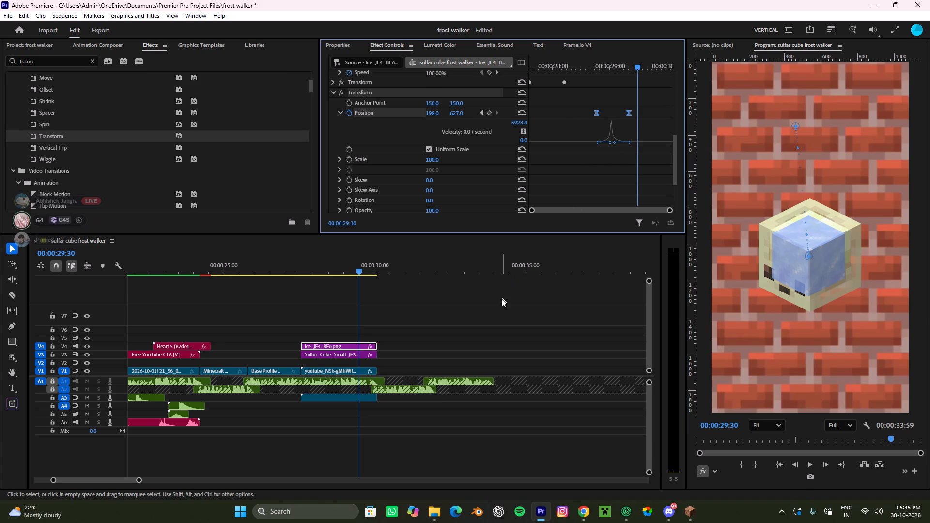
Split the Ice_JE4_BE6.png and Sulfur_Cube_Small clips at 00:00:29:49, redoing the sulfur cube's cut.
key(space)
key(space)
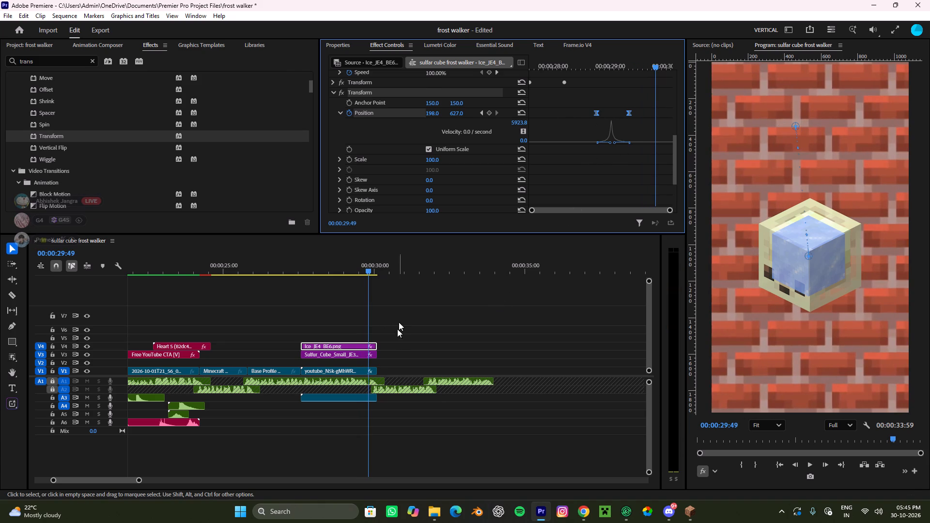
key(c)
click(370, 349)
click(371, 356)
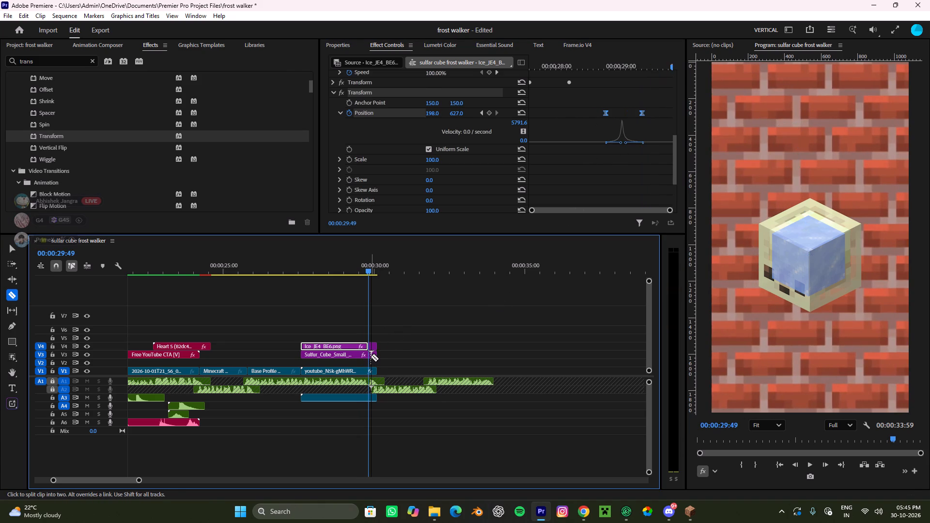
key(v)
key(ctrl+z)
alt+scroll(372, 343, up, 5)
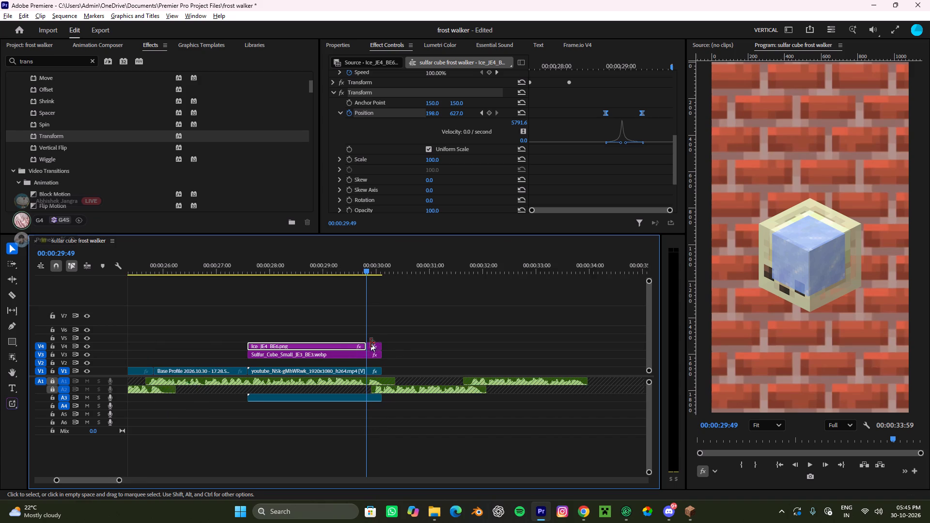
alt+scroll(371, 343, up, 2)
alt+scroll(371, 343, down, 1)
alt+scroll(371, 343, up, 2)
key(c)
click(365, 355)
Remove the leftover ice and sulfur cube pieces after 00:00:29:49 and preview the trimmed segment.
key(v)
drag(403, 334, 384, 359)
key(ctrl+x)
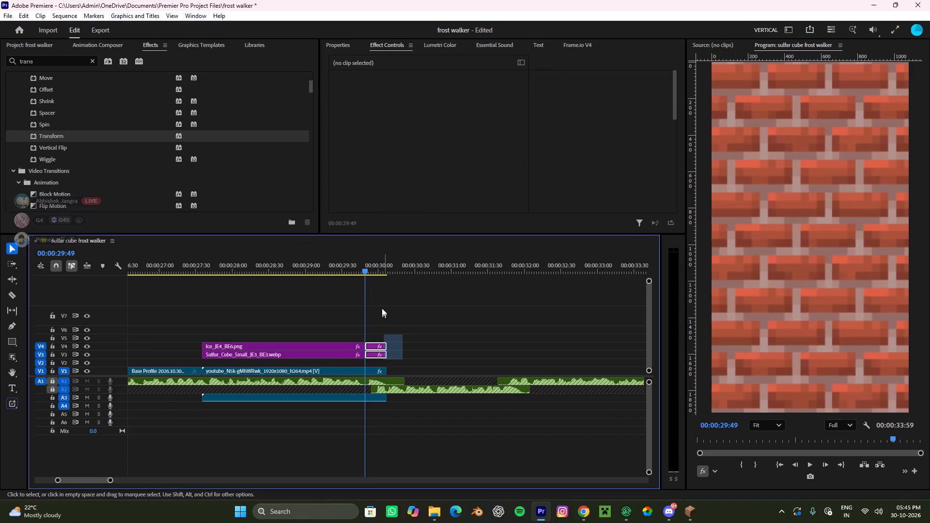
drag(353, 255, 190, 333)
key(space)
alt+scroll(311, 327, down, 4)
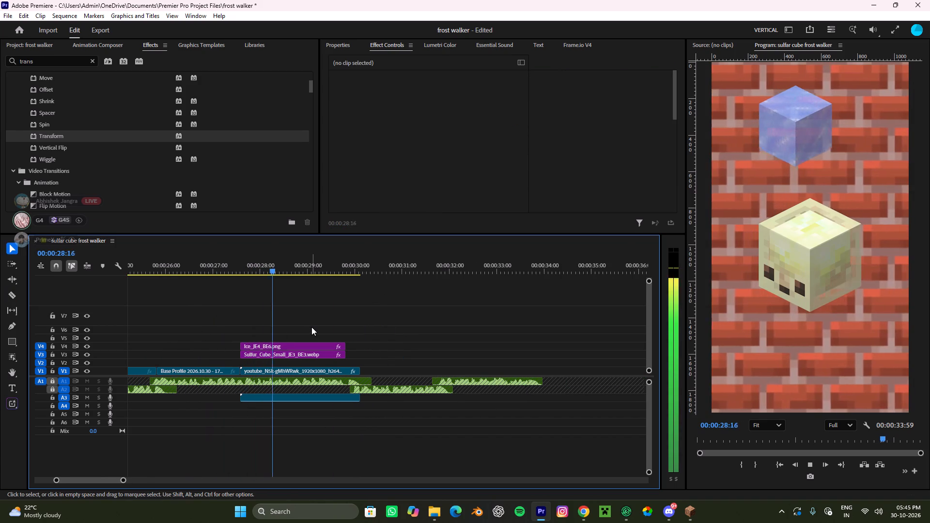
key(space)
In the ice's second Transform, disable Use Composition's Shutter Angle, set Shutter Angle to 360, and preview the motion blur.
alt+scroll(302, 329, up, 4)
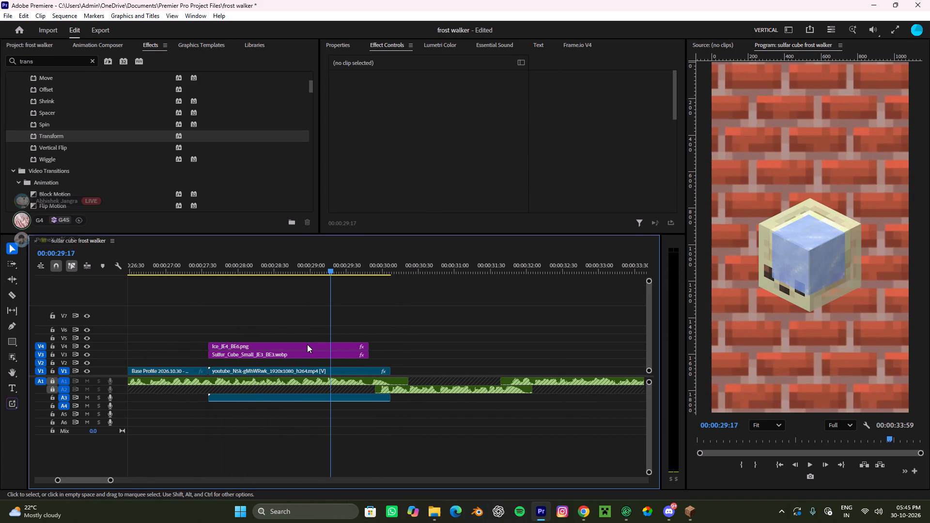
click(307, 344)
click(325, 345)
scroll(375, 204, down, 9)
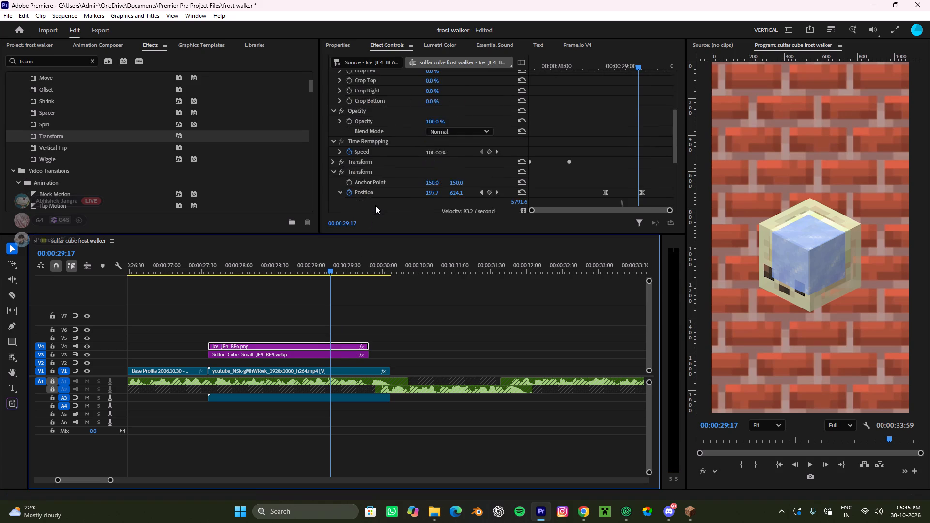
scroll(375, 205, down, 12)
scroll(375, 206, down, 9)
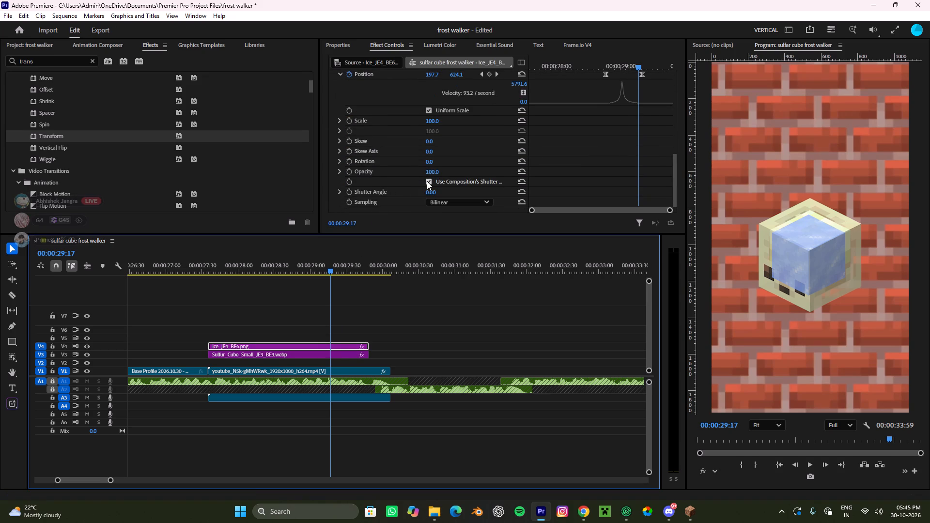
click(427, 181)
drag(429, 193, 472, 182)
drag(644, 60, 185, 77)
key(space)
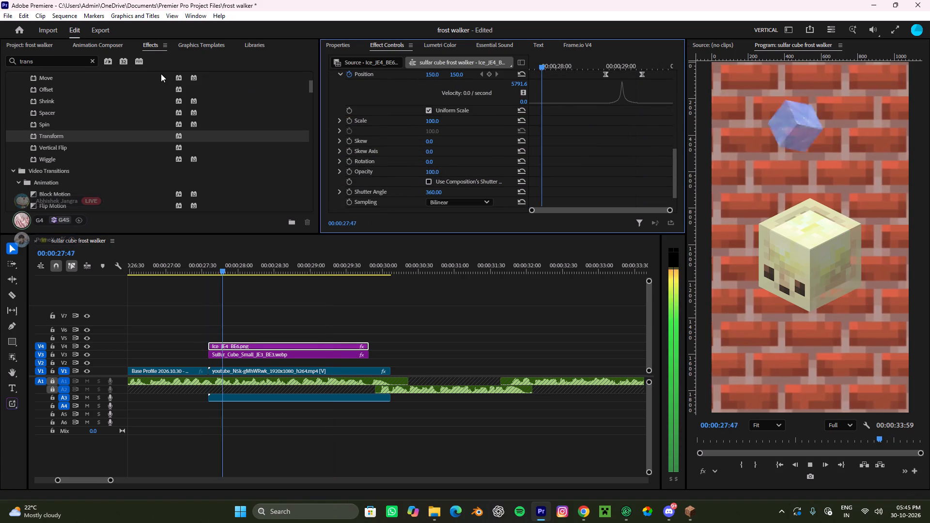
key(space)
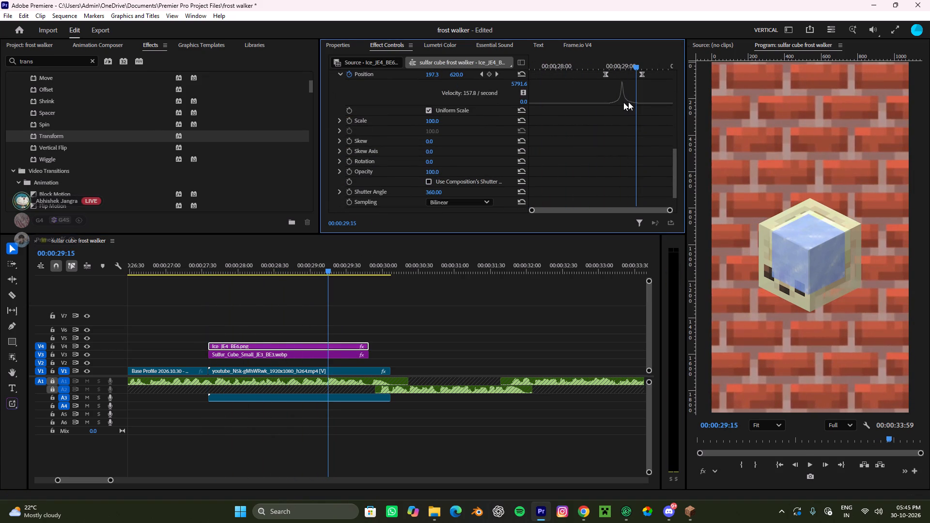
Move the first Position keyframe earlier to about 00:00:28:36 to lengthen the ice drop, and play it back.
scroll(633, 92, up, 4)
click(605, 114)
drag(605, 114, 595, 115)
drag(632, 63, 204, 78)
key(space)
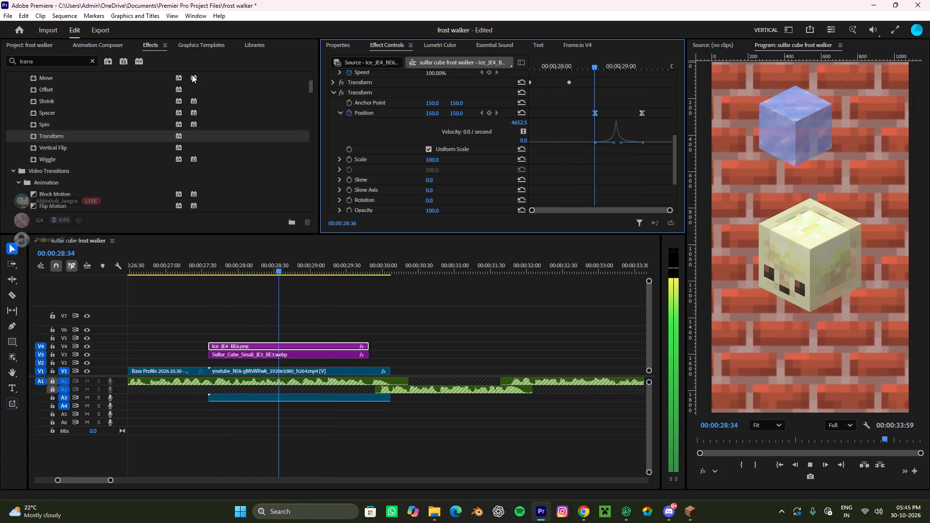
key(space)
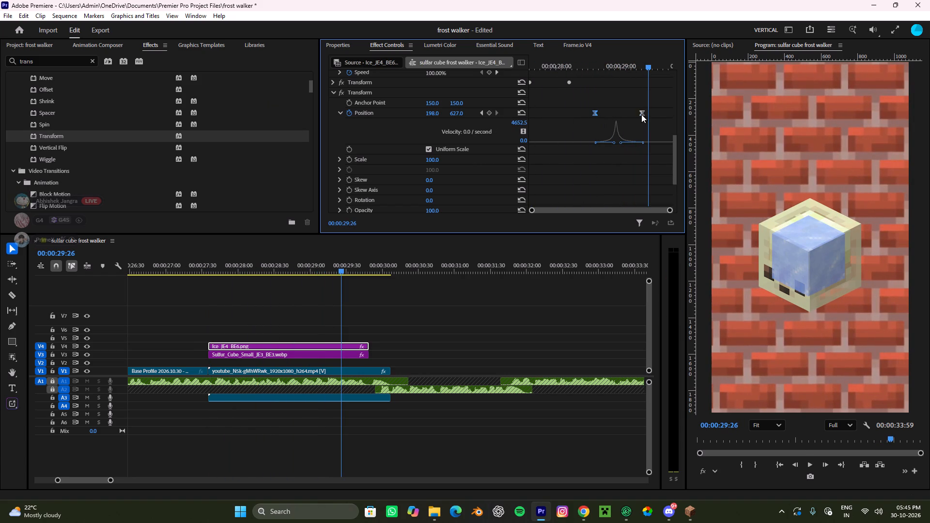
Shift both Position keyframes later together so the drop finishes at the end of the ice clip, and replay it.
click(641, 114)
drag(580, 100, 649, 116)
drag(641, 113, 662, 115)
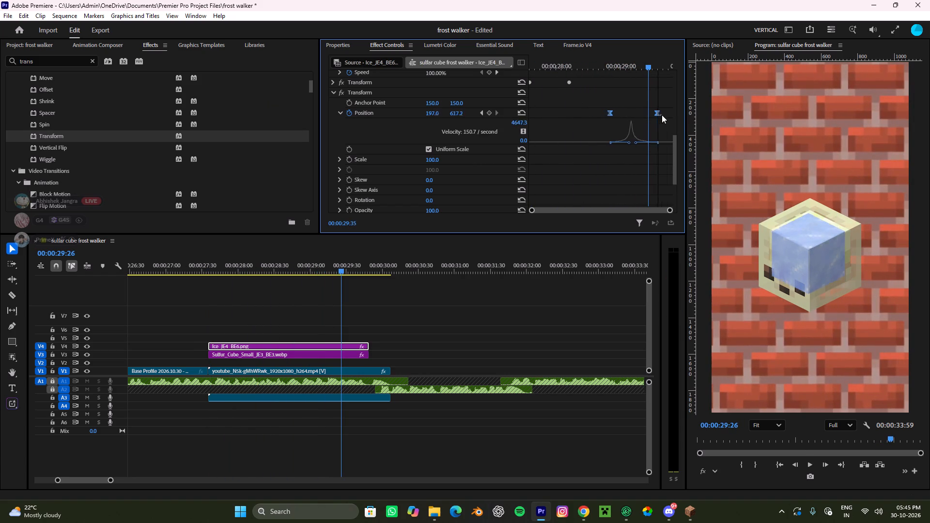
drag(662, 115, 679, 112)
drag(651, 62, 337, 79)
key(space)
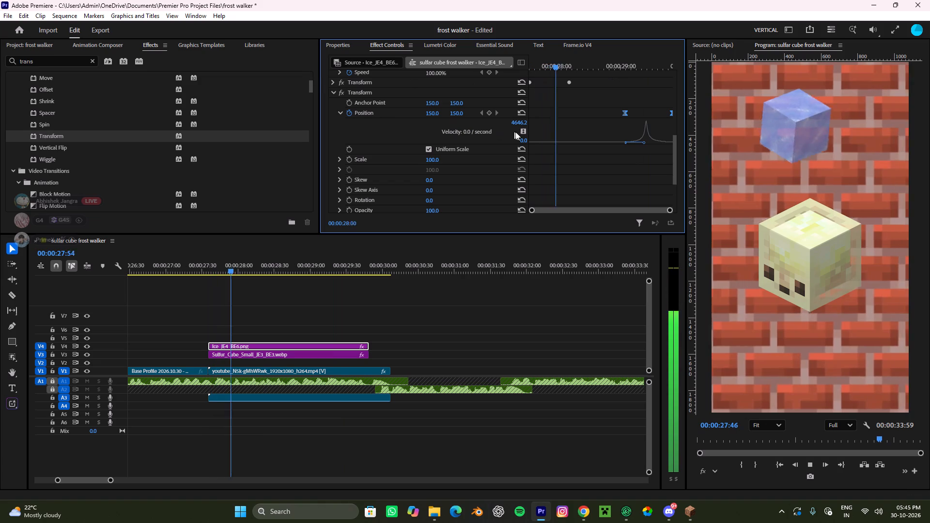
key(space)
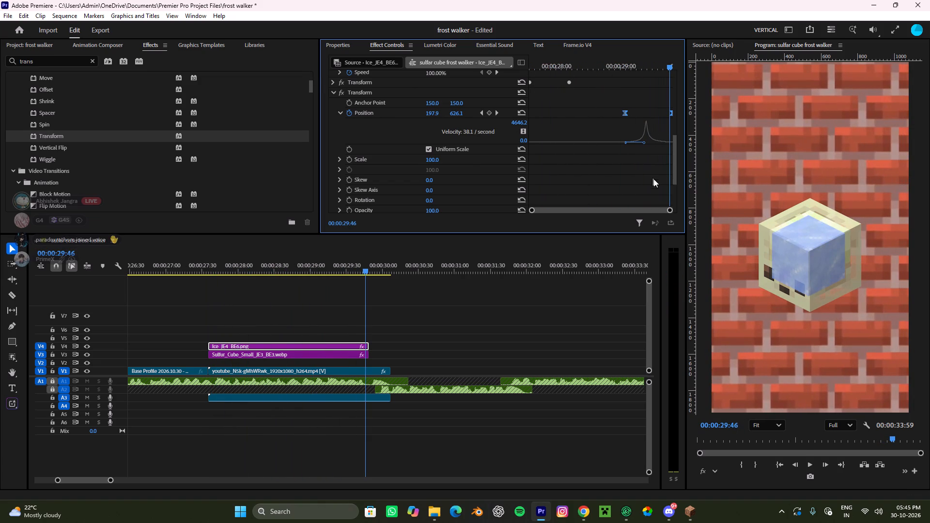
click(641, 171)
drag(585, 63, 314, 64)
key(space)
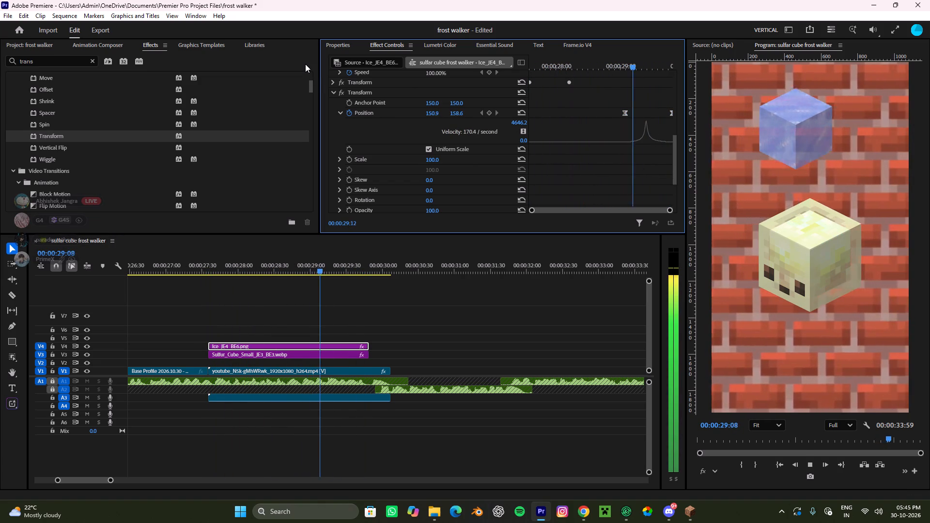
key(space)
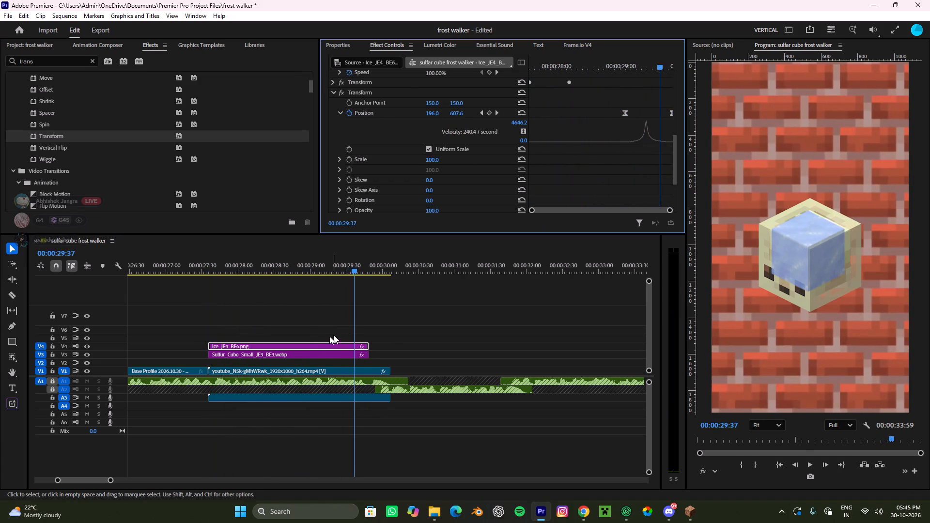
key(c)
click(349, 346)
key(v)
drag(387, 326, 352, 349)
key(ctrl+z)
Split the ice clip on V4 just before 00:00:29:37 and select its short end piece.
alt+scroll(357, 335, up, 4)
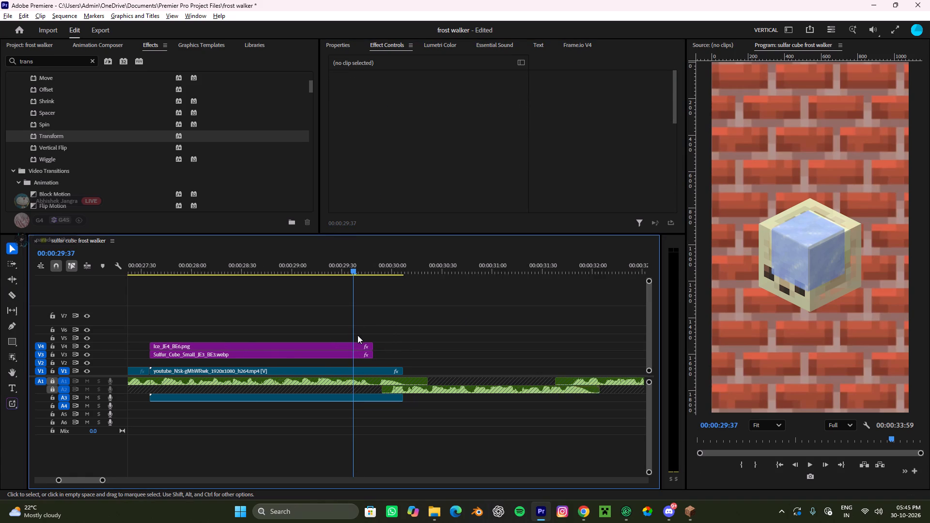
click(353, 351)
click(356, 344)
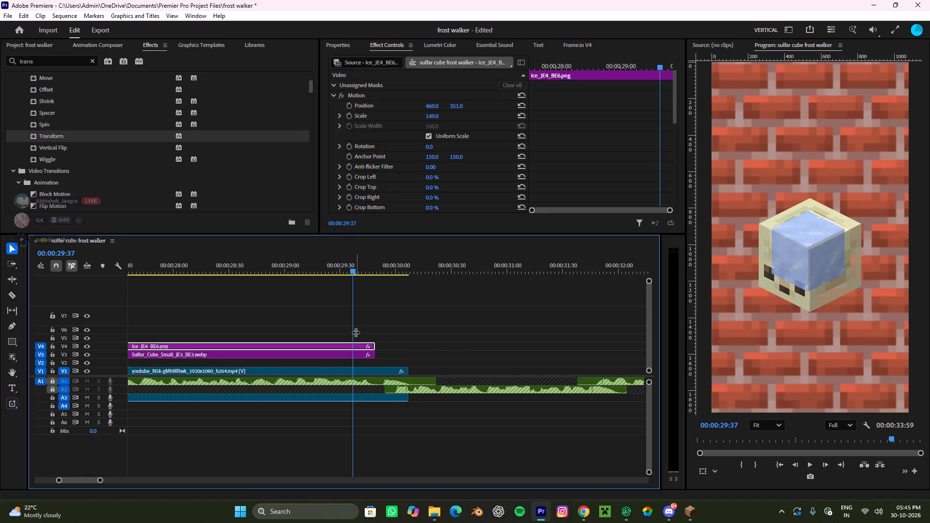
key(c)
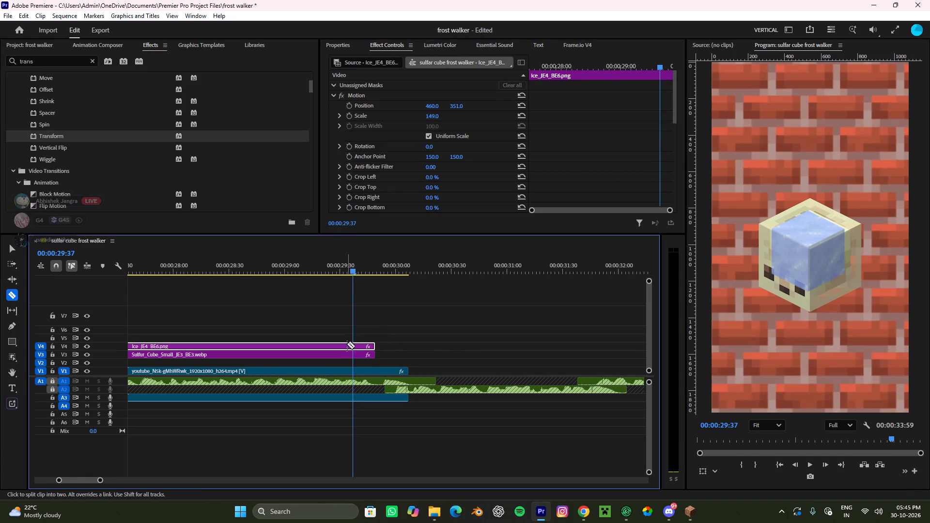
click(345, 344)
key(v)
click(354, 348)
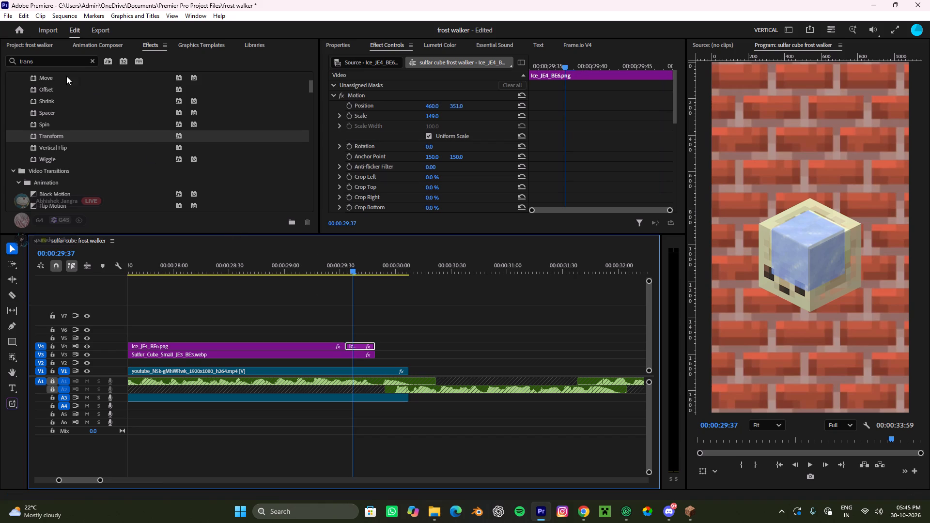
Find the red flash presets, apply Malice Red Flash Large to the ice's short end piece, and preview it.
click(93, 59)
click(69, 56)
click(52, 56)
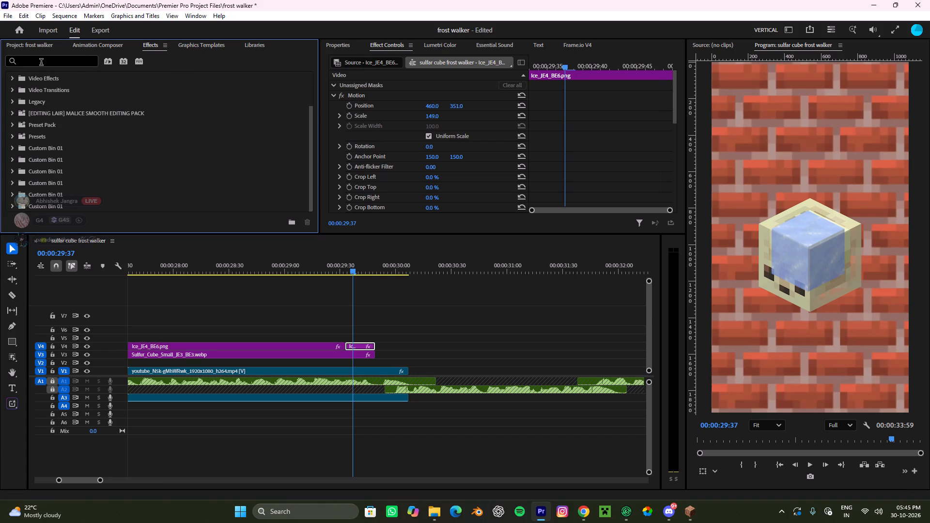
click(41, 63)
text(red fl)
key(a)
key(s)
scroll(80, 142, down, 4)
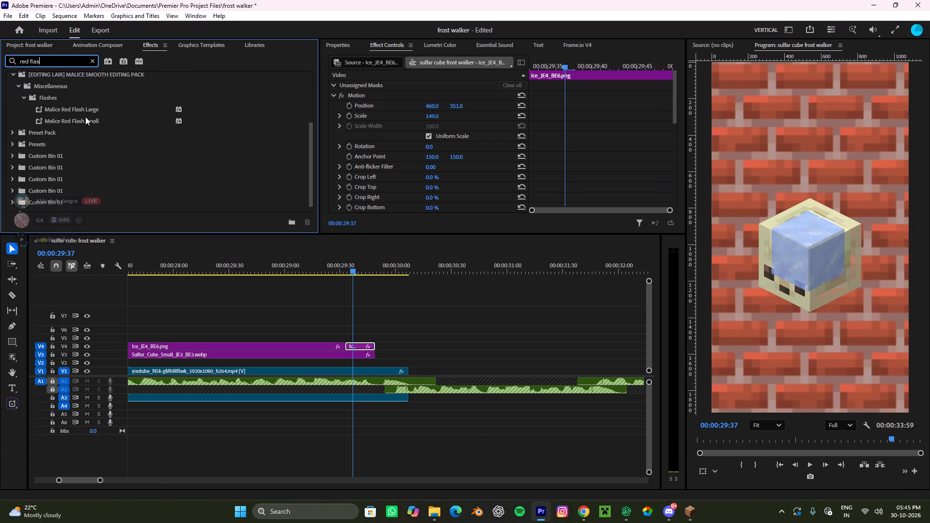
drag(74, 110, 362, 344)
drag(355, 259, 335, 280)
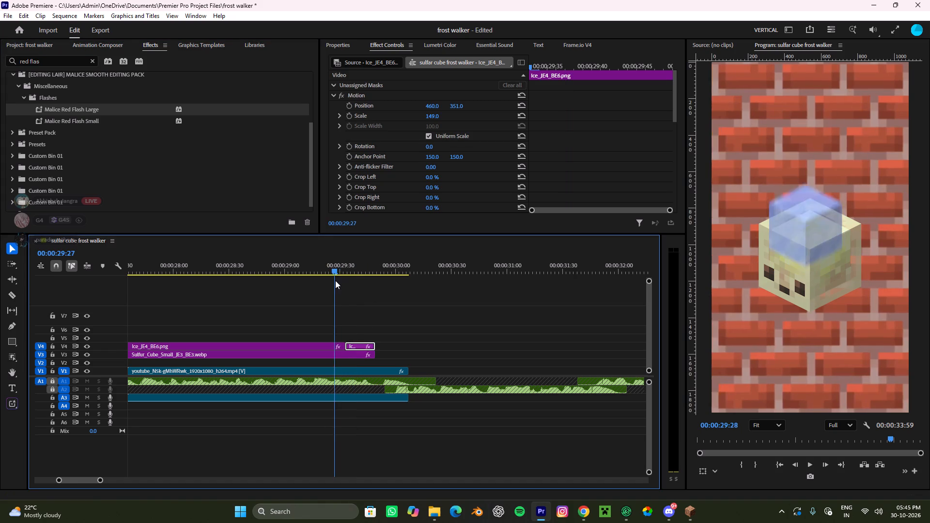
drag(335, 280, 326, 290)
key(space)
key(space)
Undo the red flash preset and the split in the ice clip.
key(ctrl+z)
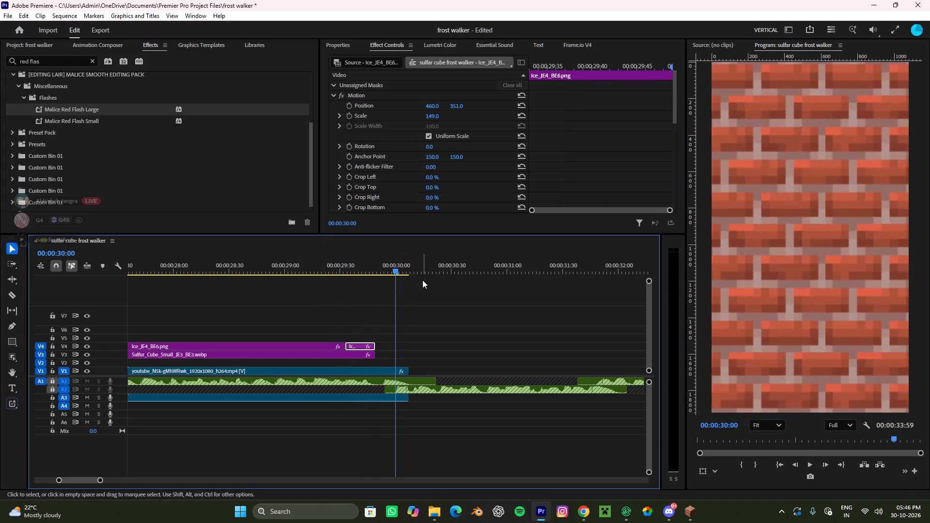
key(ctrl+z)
Play back the ice and sulfur cube segment to review the drop into the cube.
drag(407, 269, 292, 300)
key(space)
alt+scroll(323, 321, down, 4)
key(space)
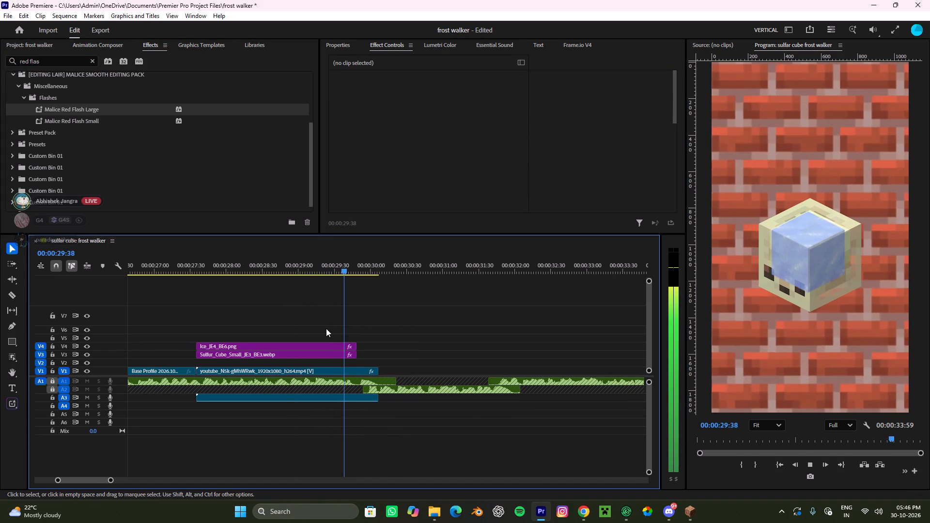
drag(340, 271, 187, 312)
key(space)
alt+scroll(300, 333, down, 4)
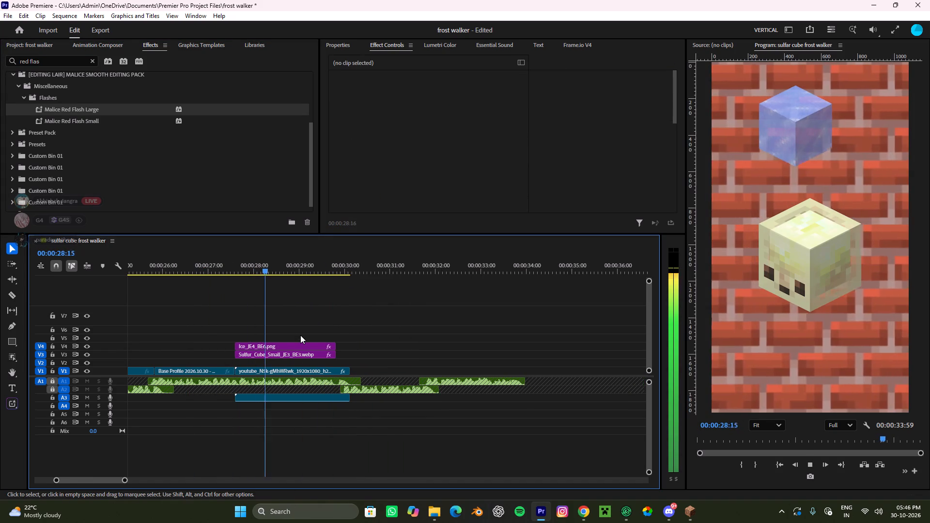
key(space)
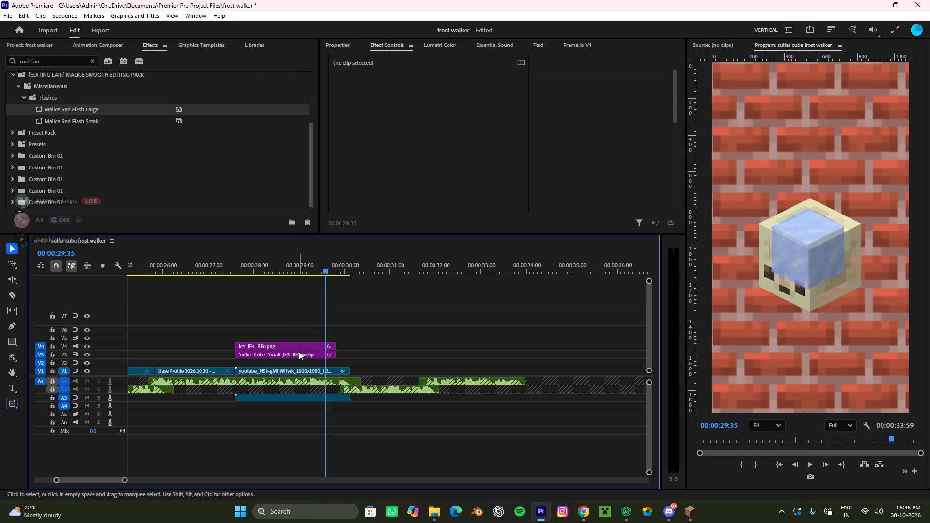
Apply the Camera Shake effect to the sulfur cube clip on V3 and preview the shake.
click(295, 353)
drag(61, 59, 0, 56)
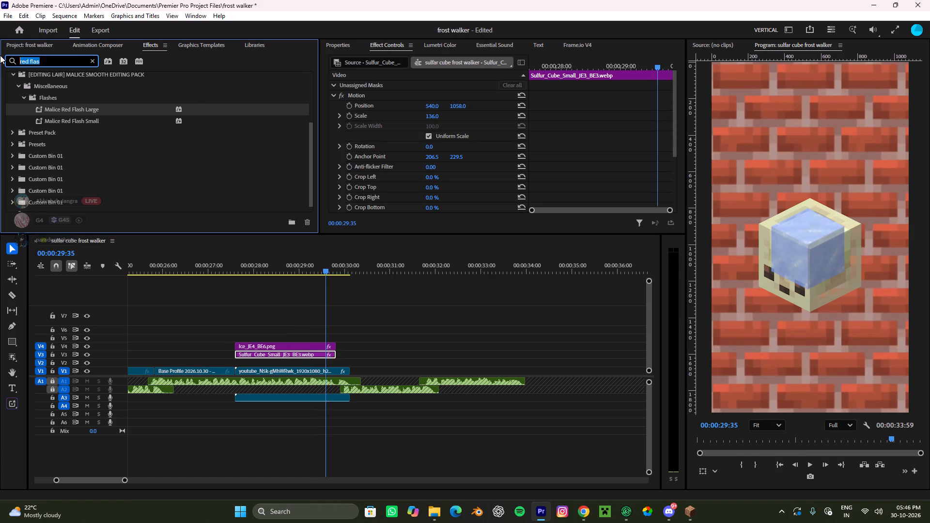
key(c)
text(am)
text(era)
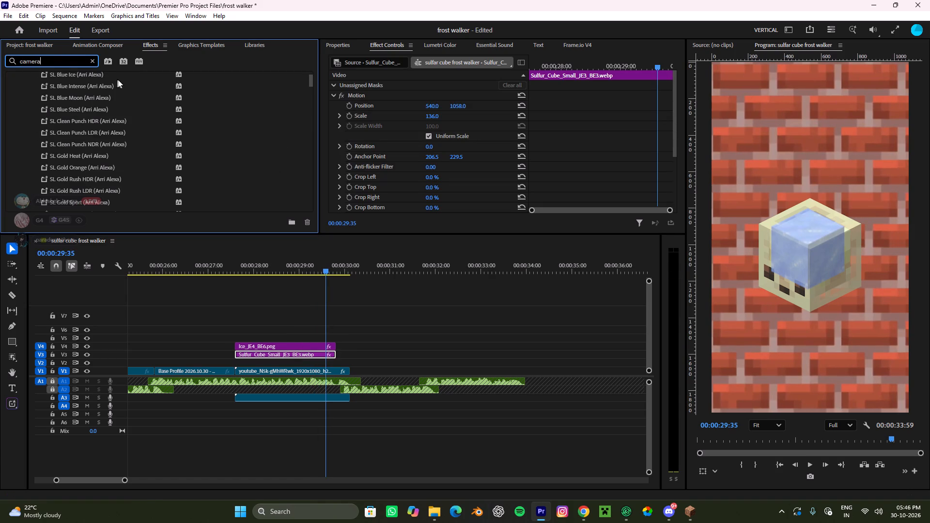
scroll(117, 147, up, 5)
key(space)
text(s)
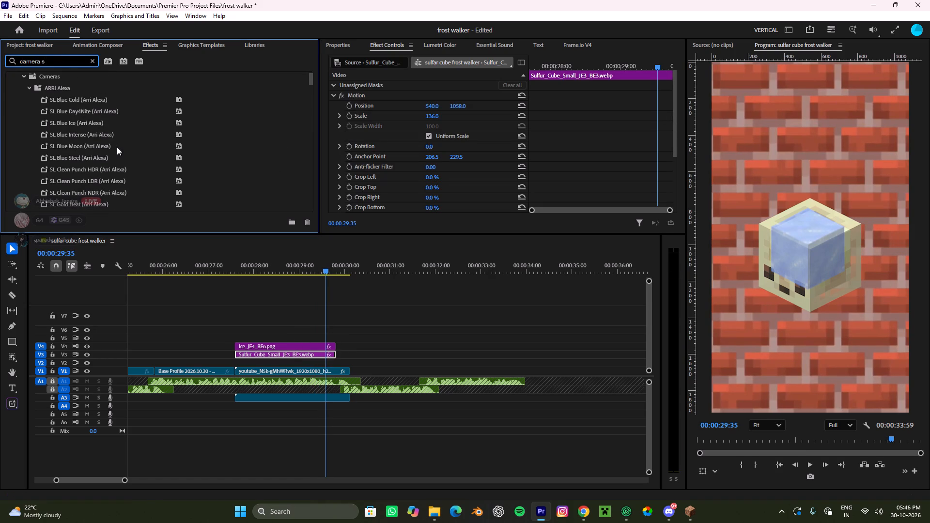
text(ha)
drag(66, 110, 299, 347)
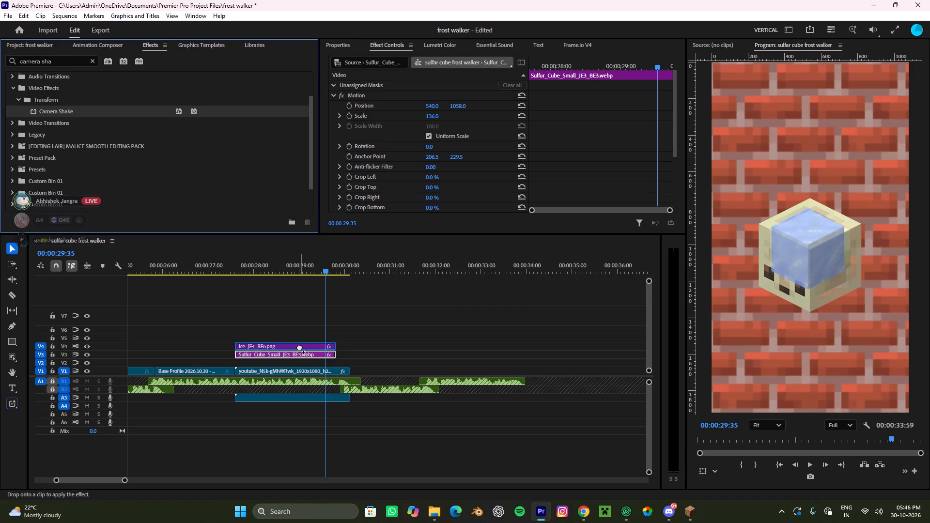
drag(299, 347, 288, 354)
scroll(377, 144, down, 14)
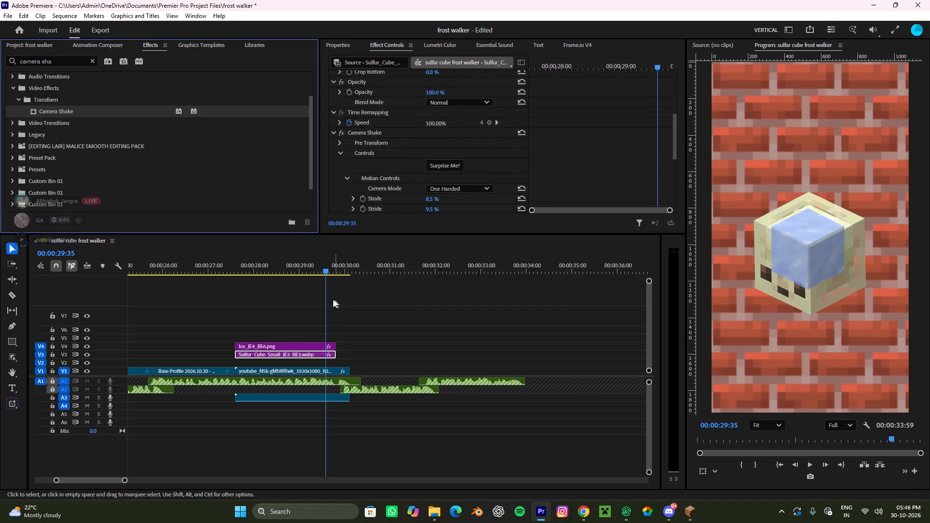
drag(310, 271, 239, 303)
key(space)
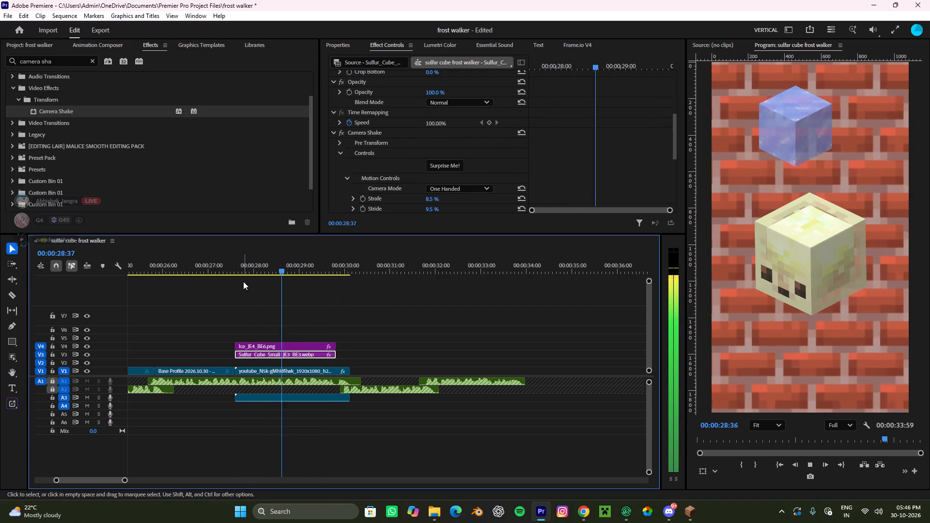
key(space)
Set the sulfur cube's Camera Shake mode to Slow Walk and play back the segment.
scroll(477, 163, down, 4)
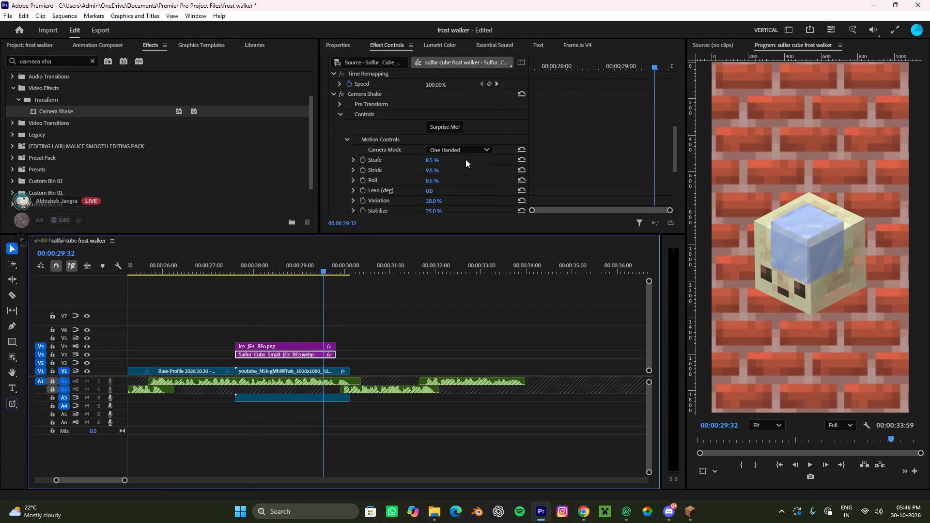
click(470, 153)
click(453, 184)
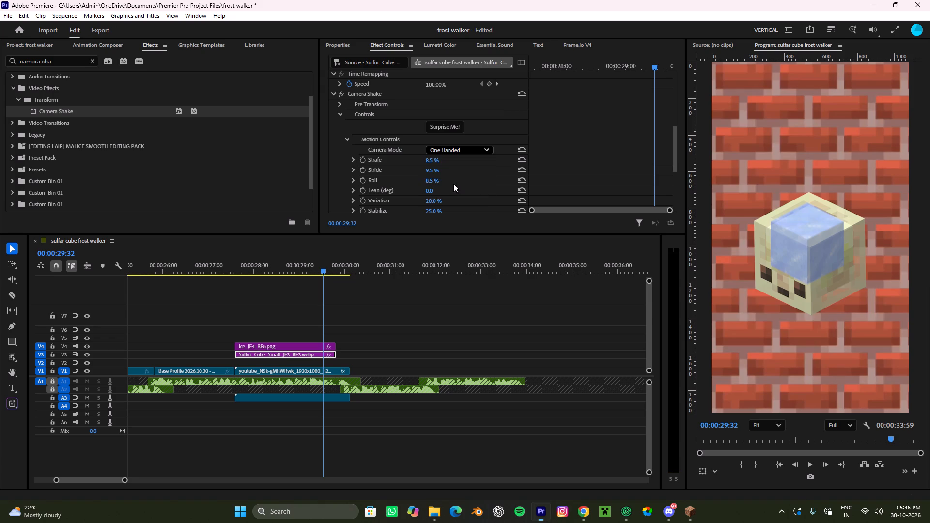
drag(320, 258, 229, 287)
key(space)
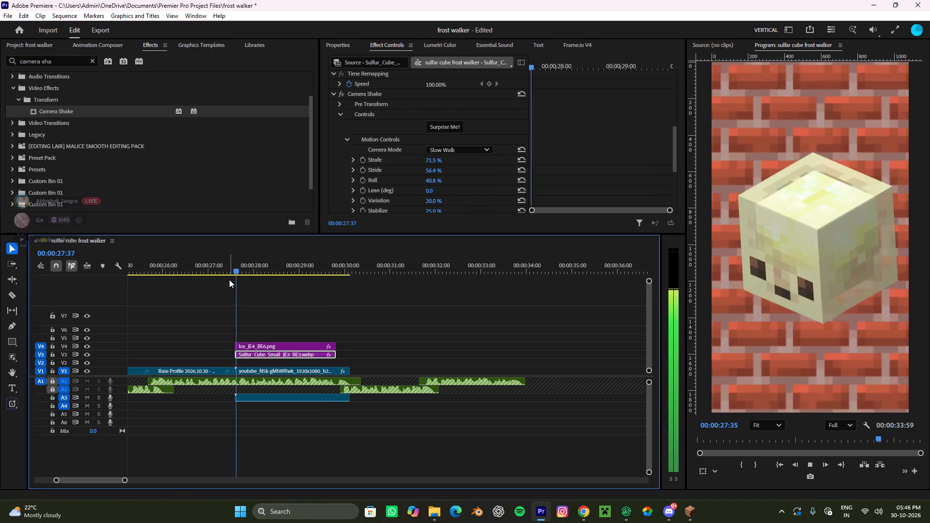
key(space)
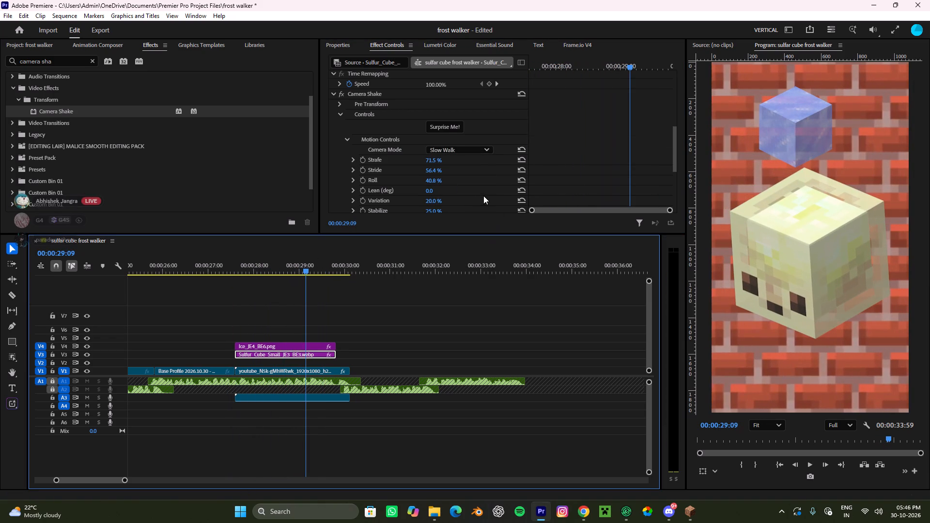
In the cube's Camera Shake, set Motion Blur to 100, turn off Auto Scale, and preview the result.
scroll(483, 196, down, 9)
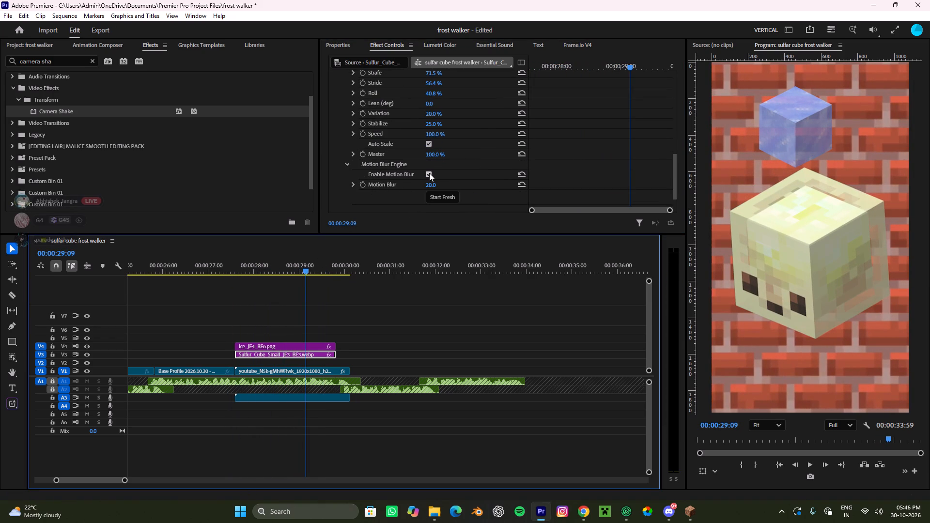
drag(429, 187, 652, 163)
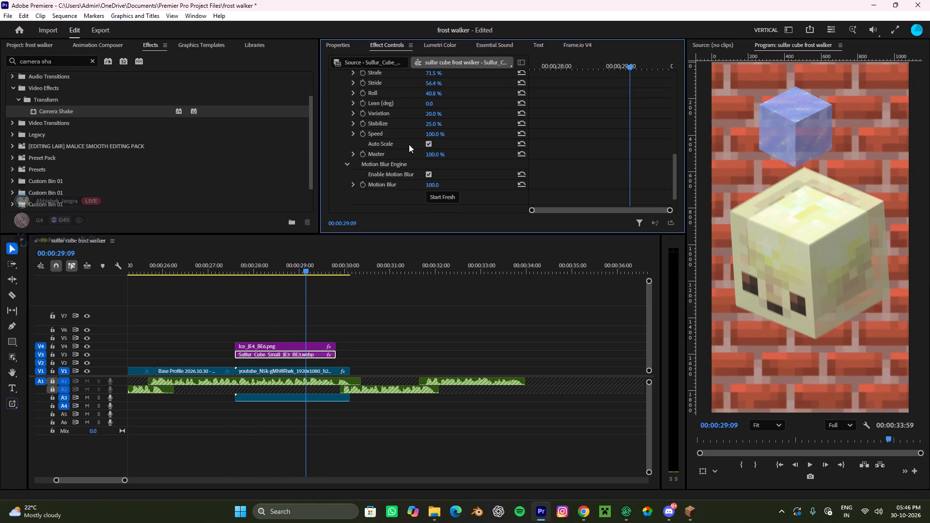
click(428, 143)
drag(621, 65, 437, 71)
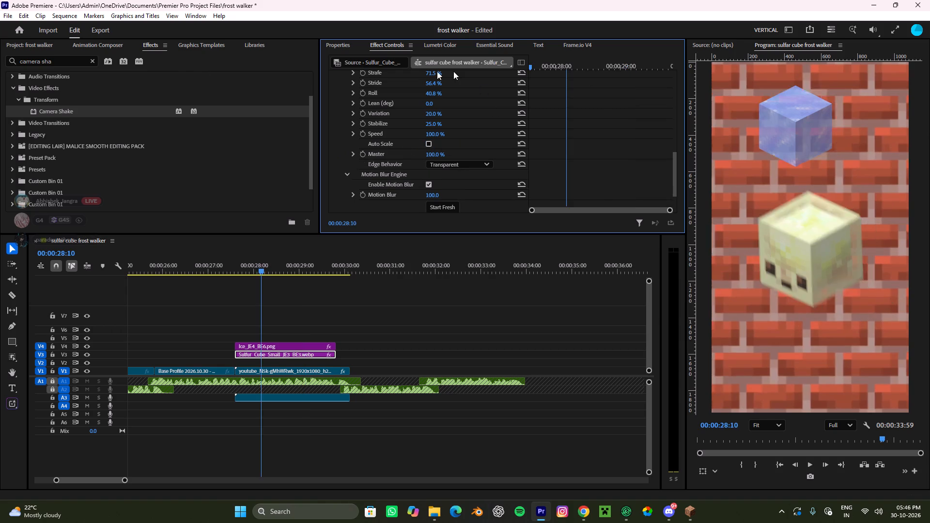
drag(437, 71, 204, 72)
key(space)
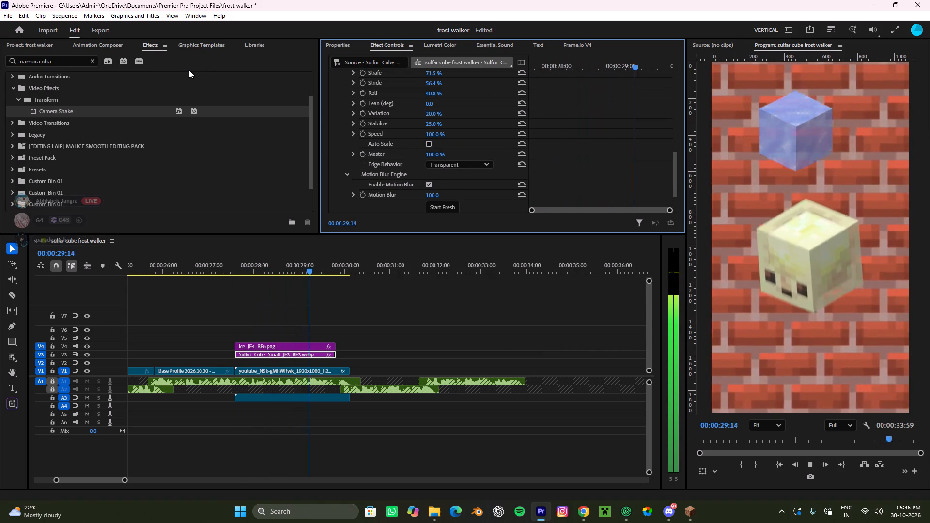
key(space)
Raise the cube's Camera Shake Stabilize value to 100% and replay the segment.
scroll(472, 176, up, 2)
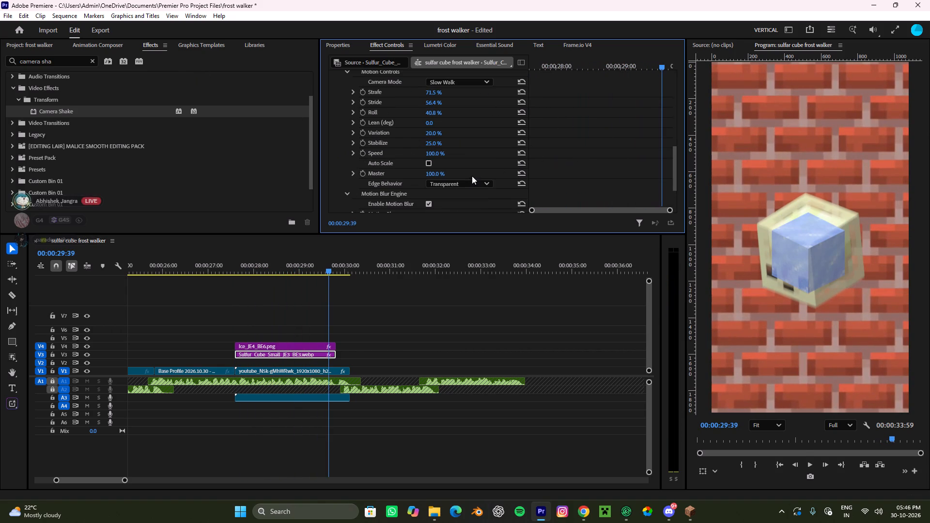
scroll(468, 167, up, 2)
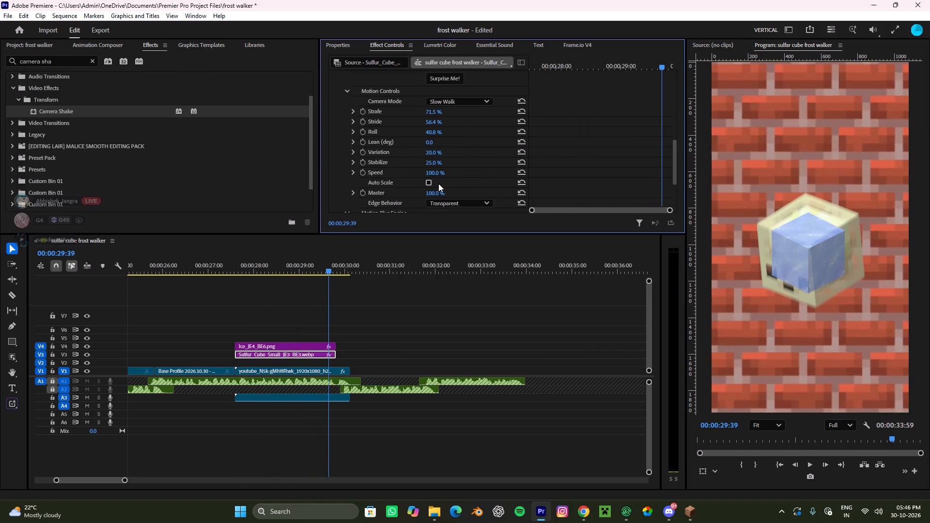
scroll(506, 178, down, 1)
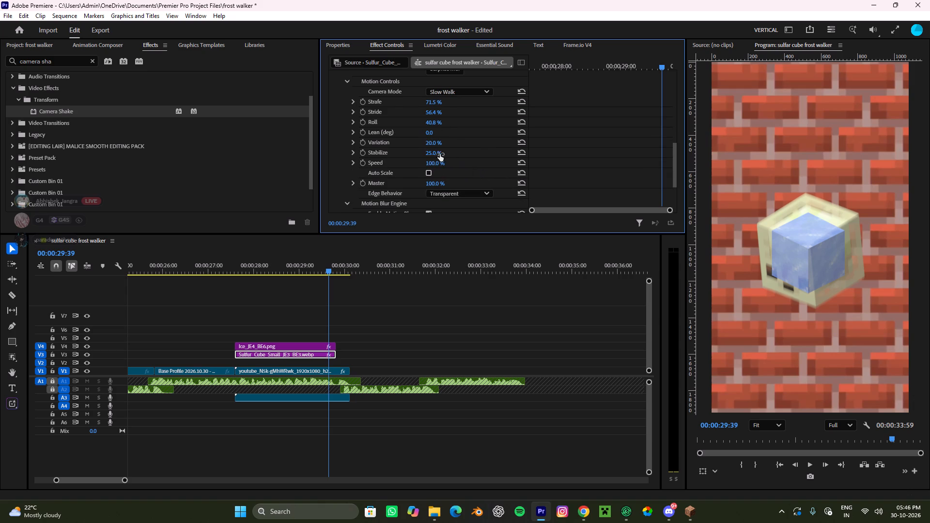
drag(435, 153, 623, 131)
drag(645, 67, 285, 63)
key(space)
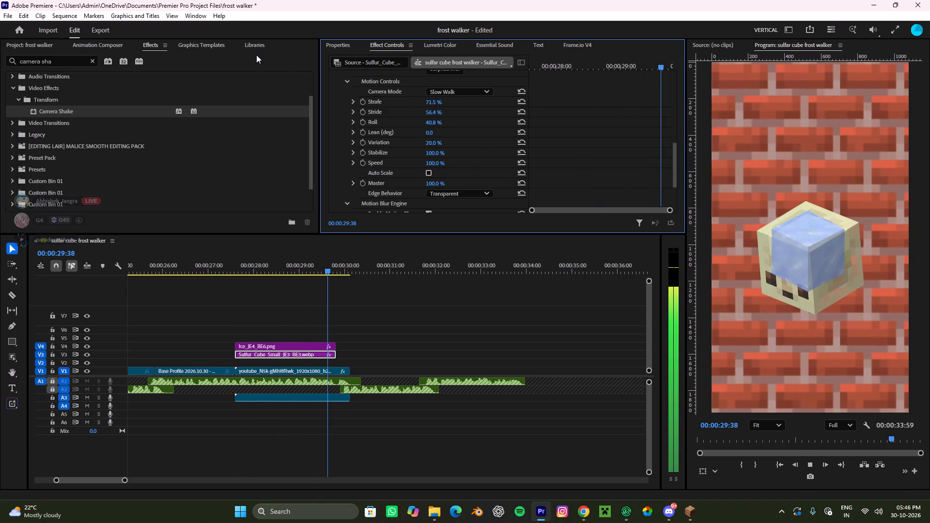
key(space)
Switch the cube's Camera Shake mode to Fast Walk and play back the segment twice.
scroll(560, 121, up, 3)
scroll(559, 133, down, 3)
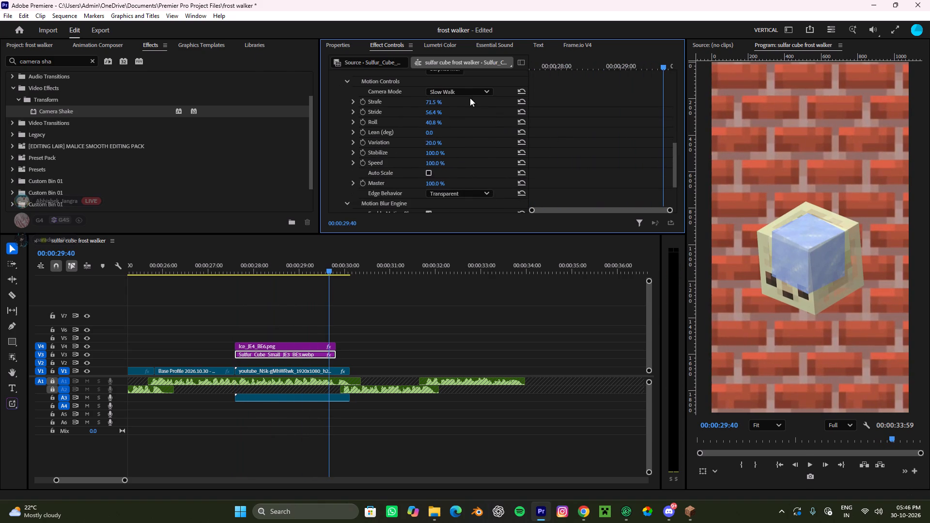
click(458, 88)
click(450, 140)
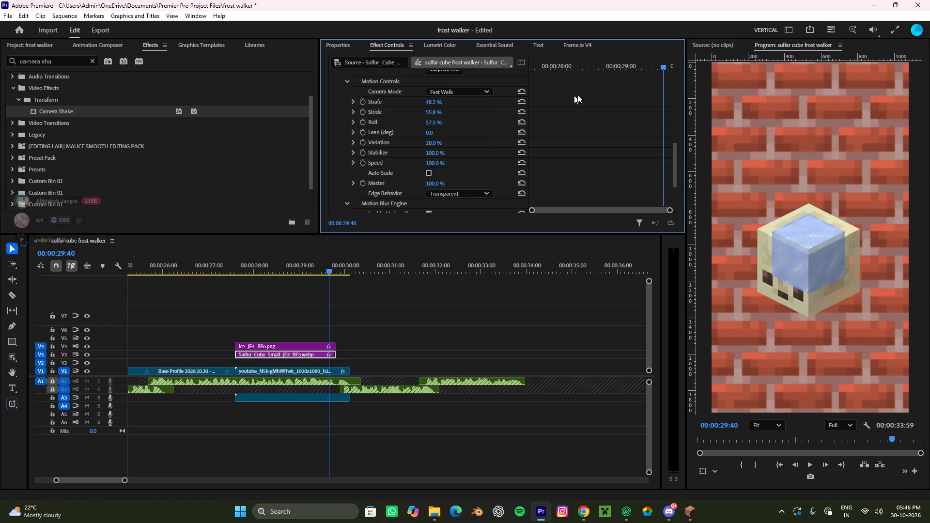
drag(654, 64, 286, 73)
key(space)
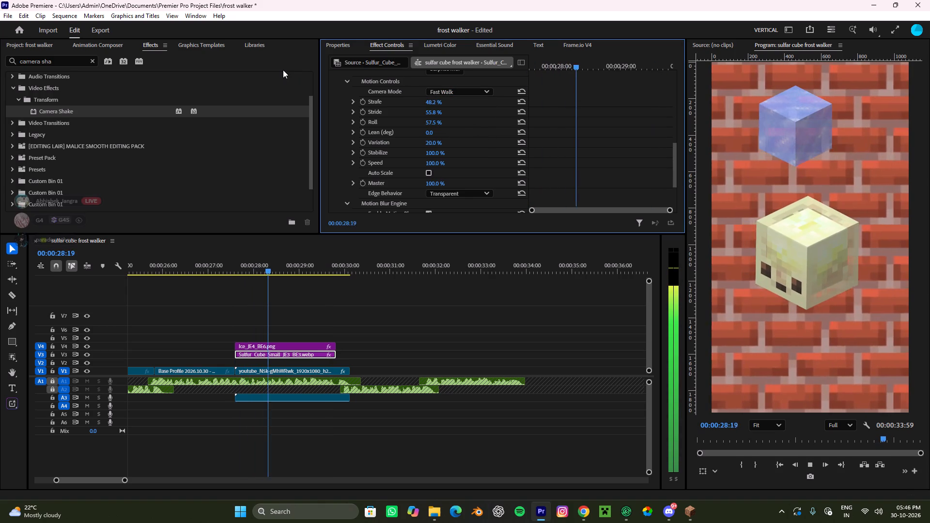
key(space)
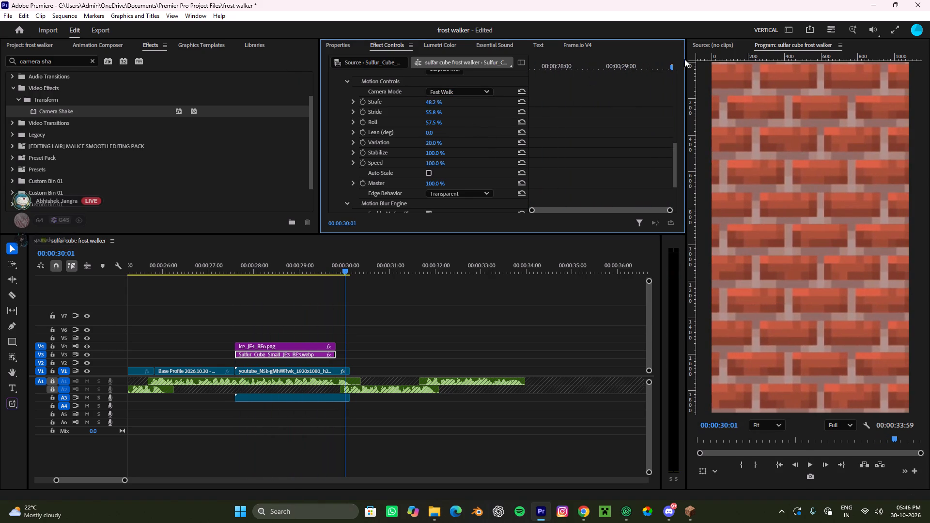
drag(666, 64, 397, 62)
key(space)
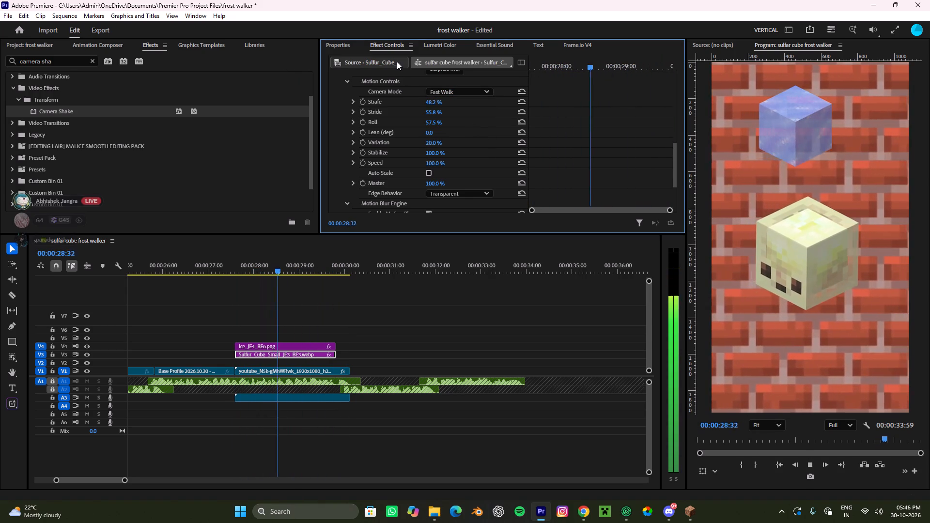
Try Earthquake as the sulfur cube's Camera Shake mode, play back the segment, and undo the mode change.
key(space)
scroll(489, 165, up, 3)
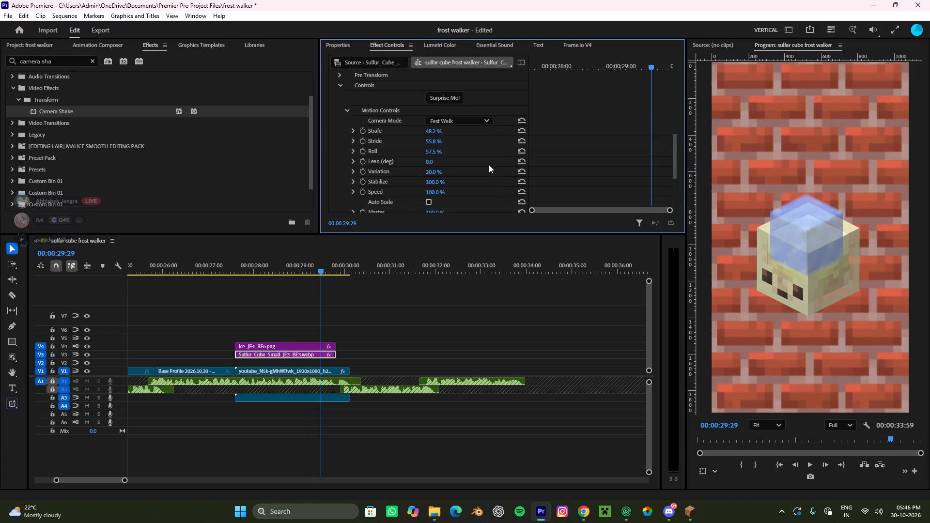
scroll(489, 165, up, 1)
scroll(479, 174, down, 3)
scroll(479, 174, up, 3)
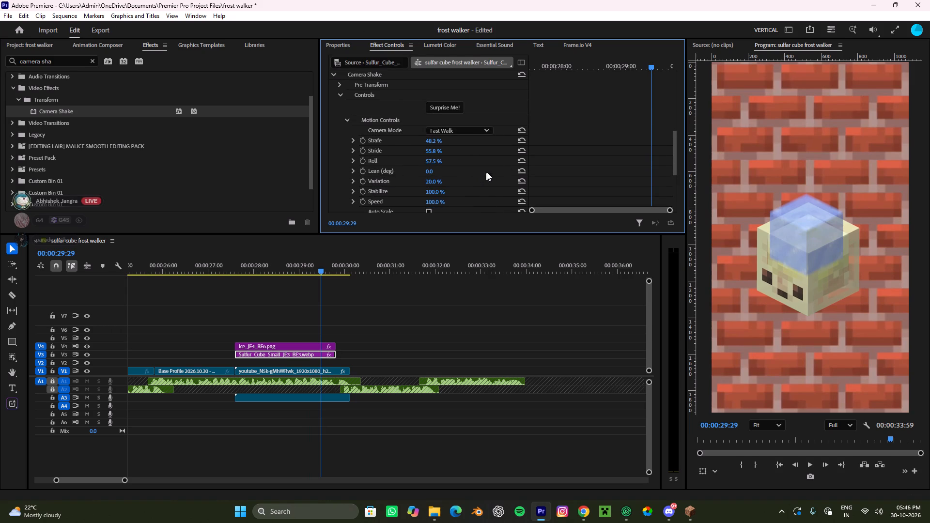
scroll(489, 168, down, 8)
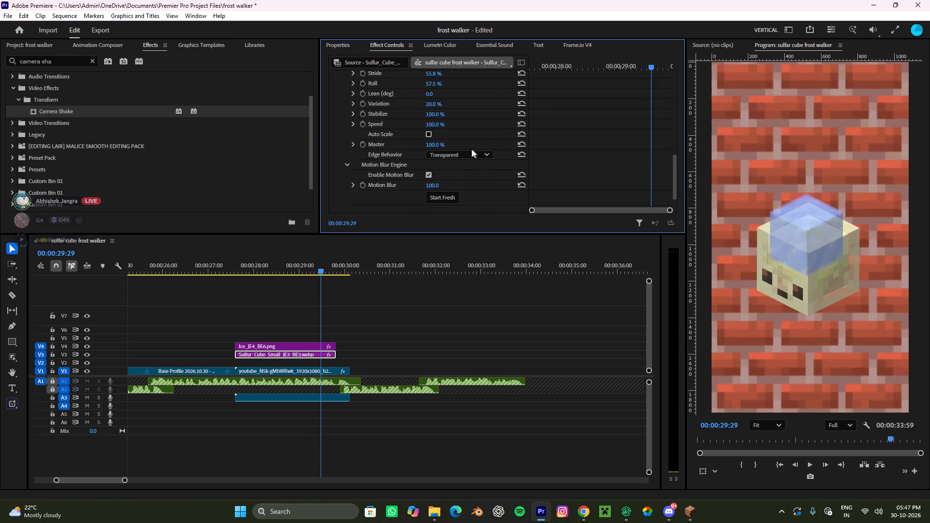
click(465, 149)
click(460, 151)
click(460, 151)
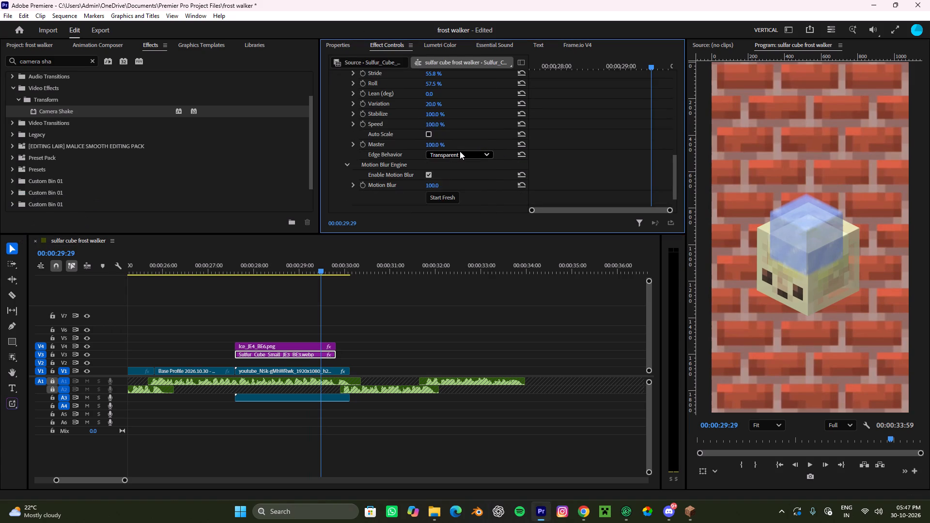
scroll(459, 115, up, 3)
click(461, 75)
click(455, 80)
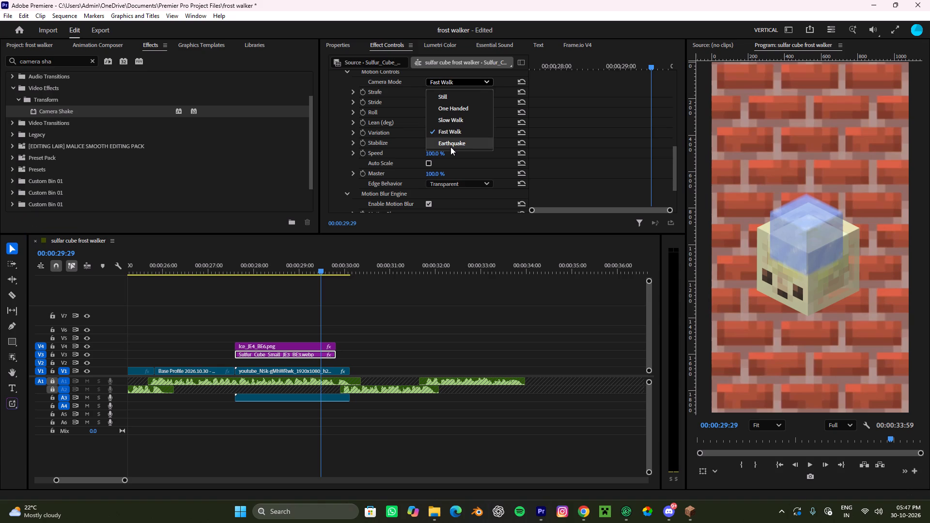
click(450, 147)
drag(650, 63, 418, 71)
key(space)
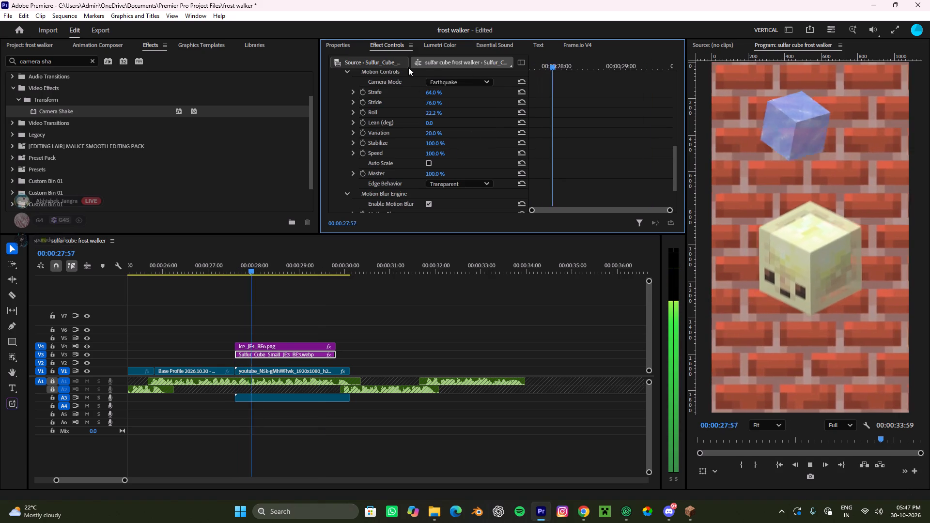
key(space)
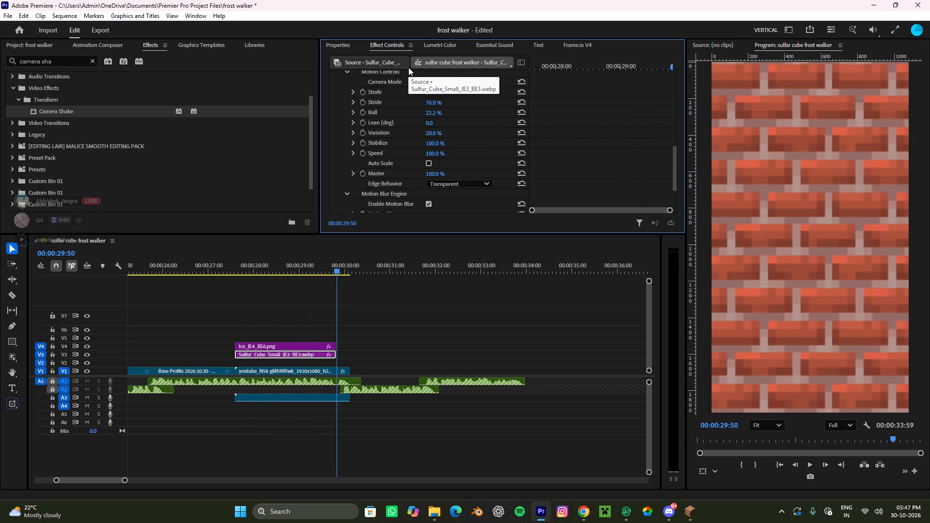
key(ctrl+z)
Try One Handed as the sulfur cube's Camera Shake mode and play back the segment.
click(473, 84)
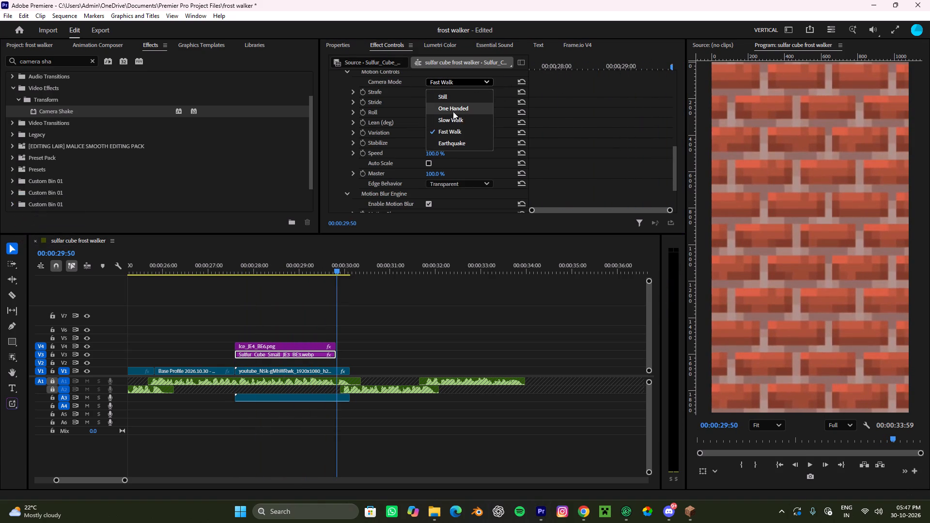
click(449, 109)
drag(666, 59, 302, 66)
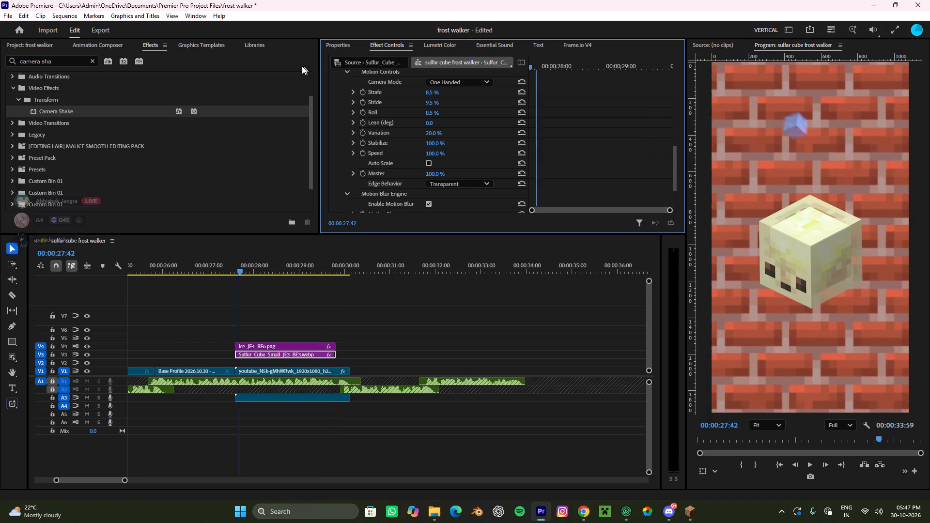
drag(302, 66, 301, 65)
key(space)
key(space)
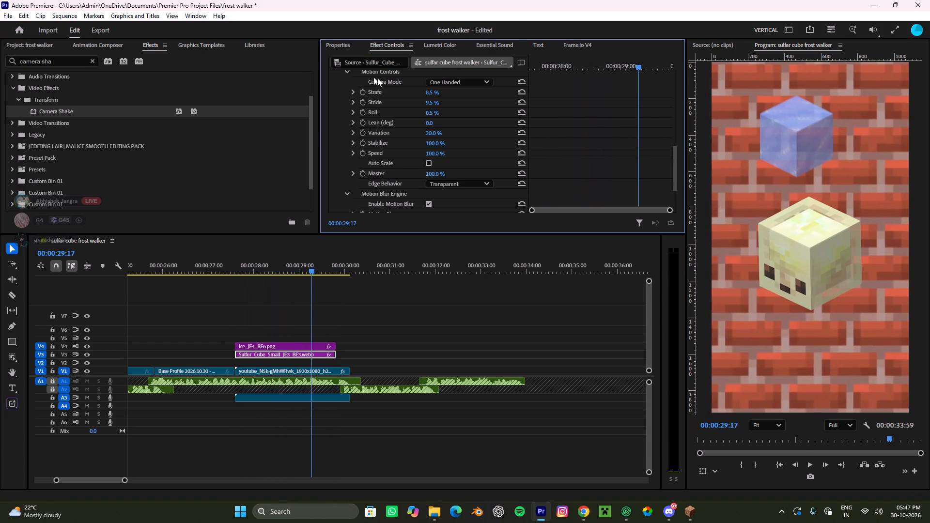
Set the sulfur cube's Camera Shake mode to Slow Walk and play back the segment from its start.
click(458, 83)
click(456, 123)
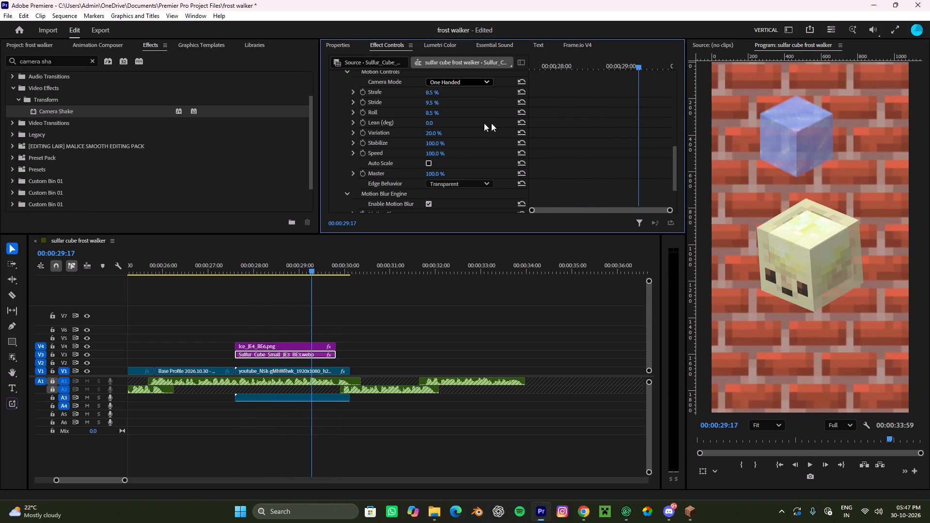
drag(639, 69, 334, 74)
key(space)
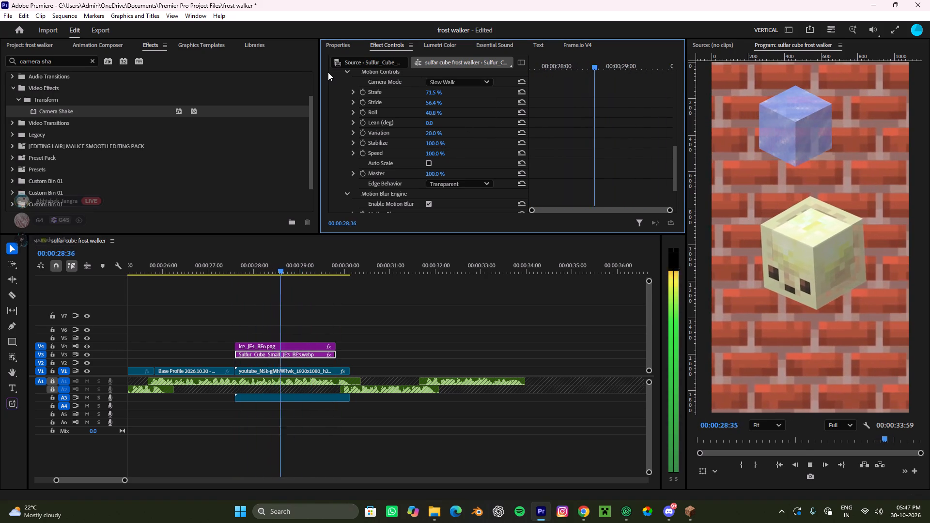
key(space)
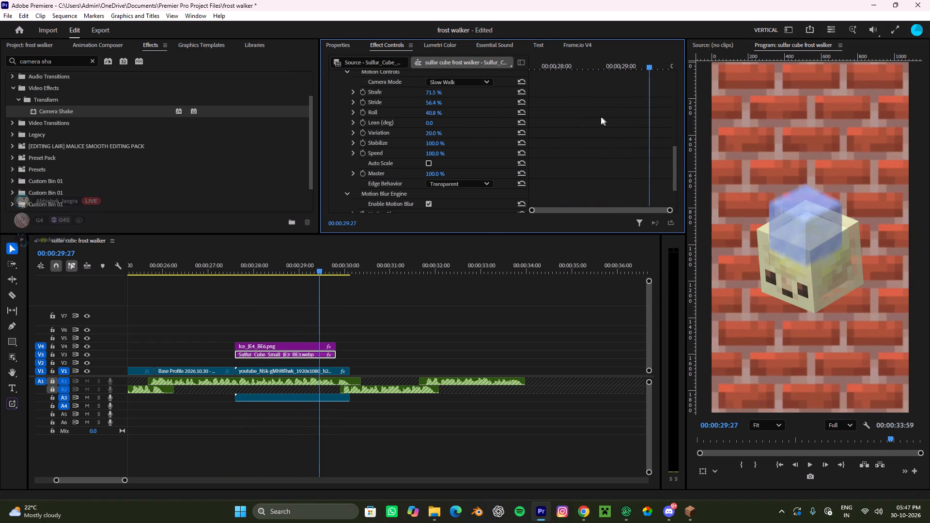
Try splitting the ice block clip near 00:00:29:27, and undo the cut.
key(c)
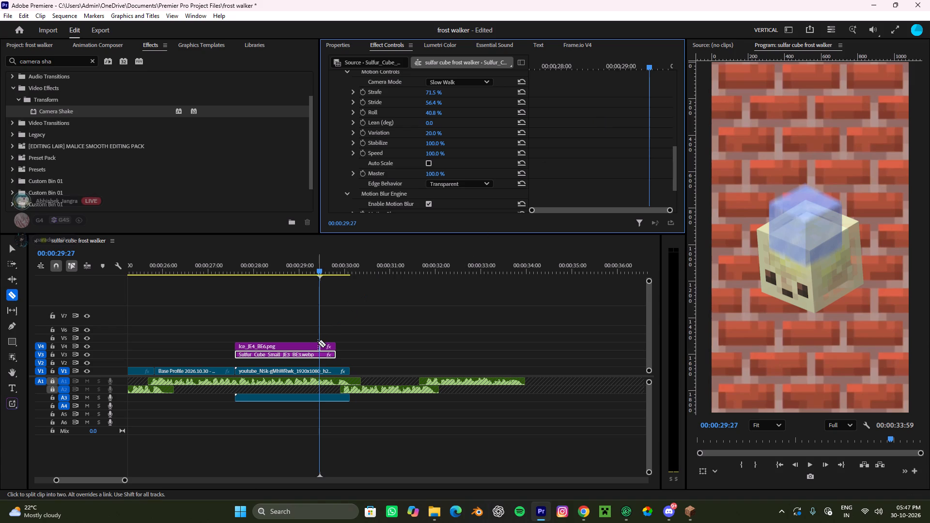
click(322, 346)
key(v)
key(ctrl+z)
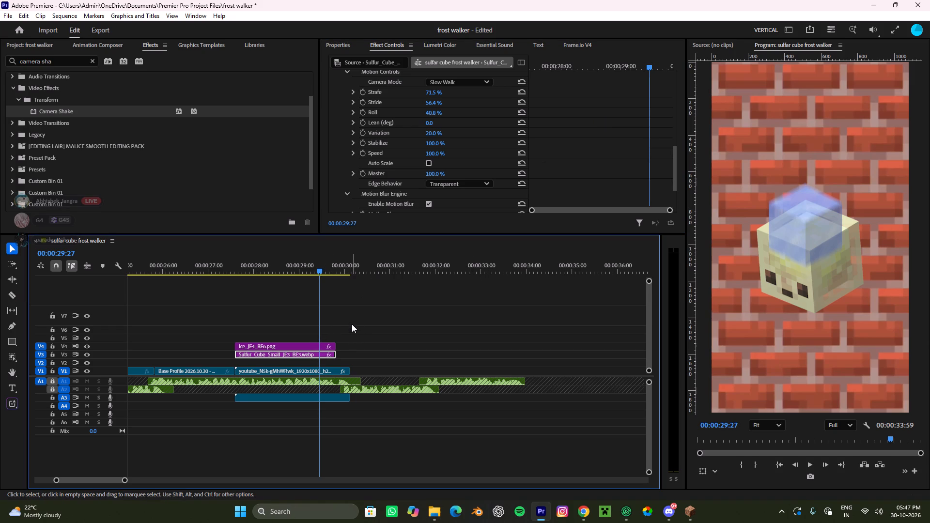
Replay the segment, apply the Camera Shake effect to the ice block clip on V4, and preview the result.
drag(327, 264, 231, 310)
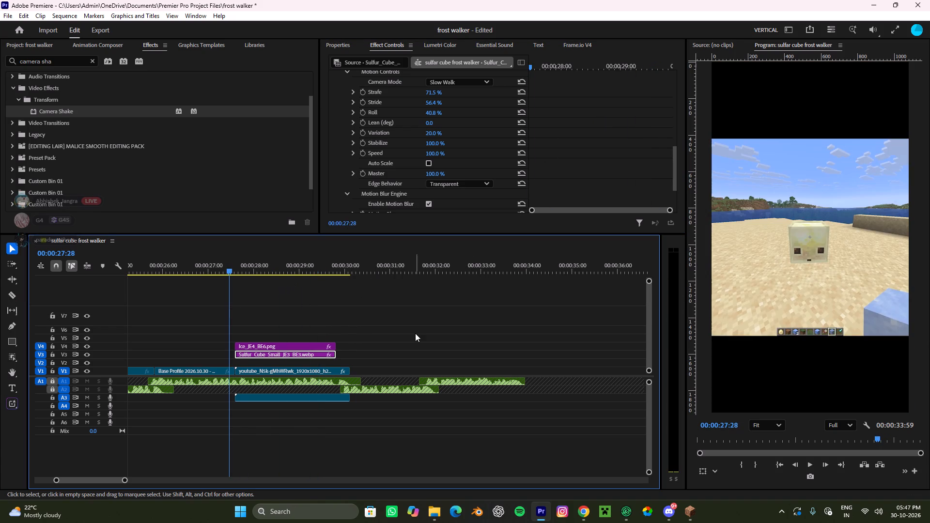
click(415, 333)
key(space)
alt+scroll(411, 330, down, 4)
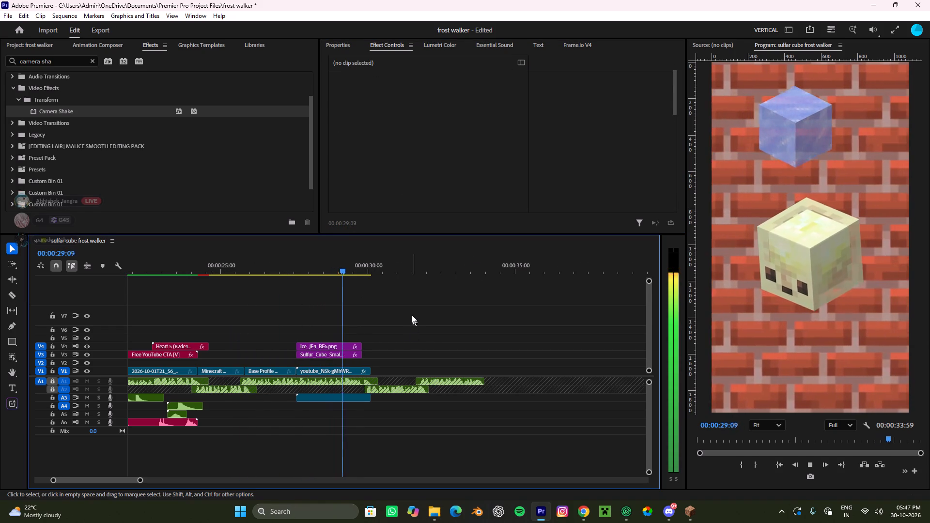
key(space)
click(321, 344)
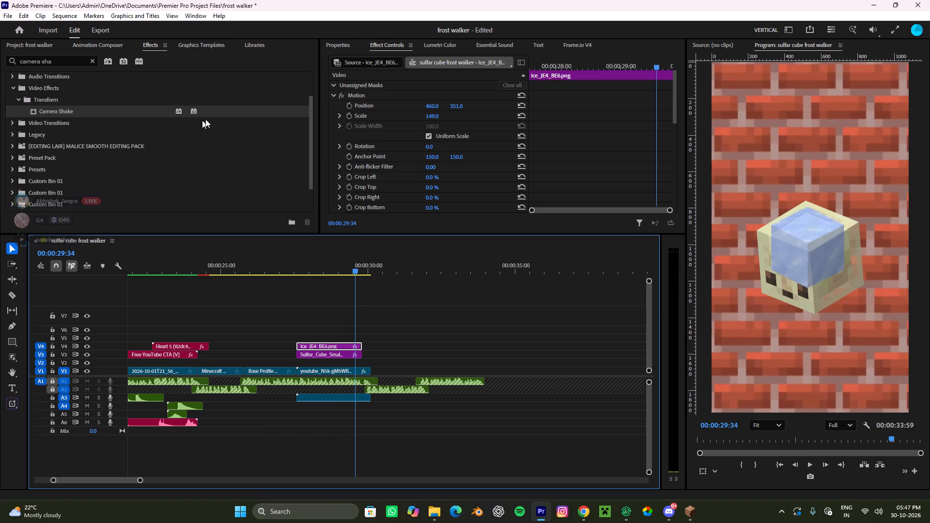
drag(58, 108, 328, 342)
drag(354, 272, 275, 302)
key(space)
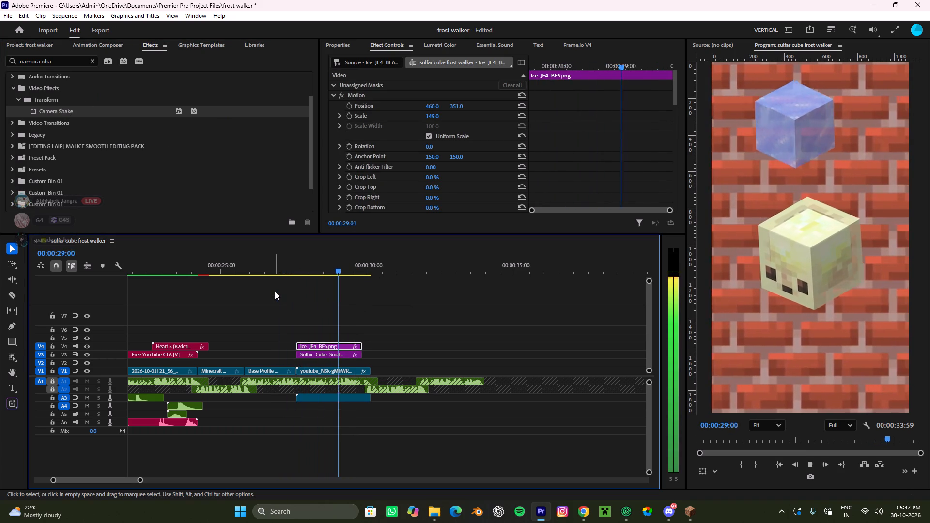
key(space)
alt+scroll(374, 330, up, 3)
alt+scroll(374, 330, down, 4)
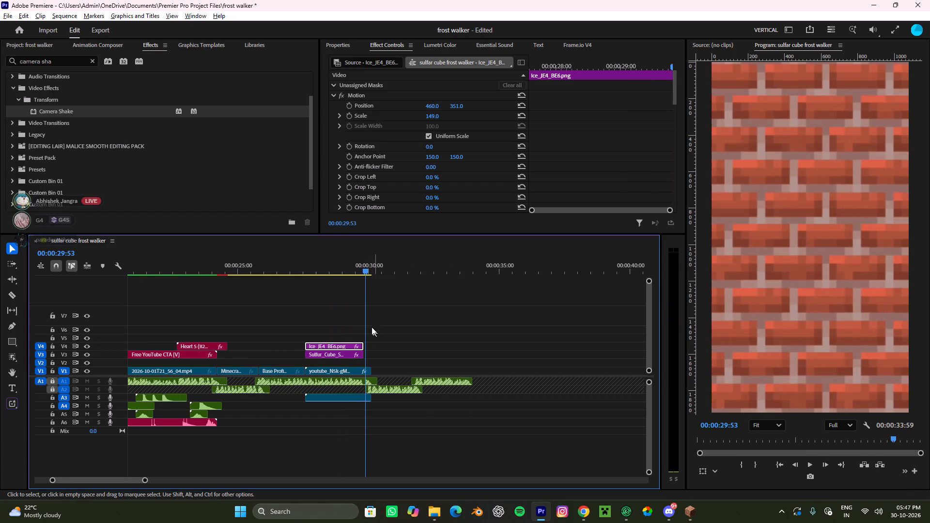
Restack the two clips with the sulfur cube on V4 above the ice block on V3, and play back the segment.
click(47, 44)
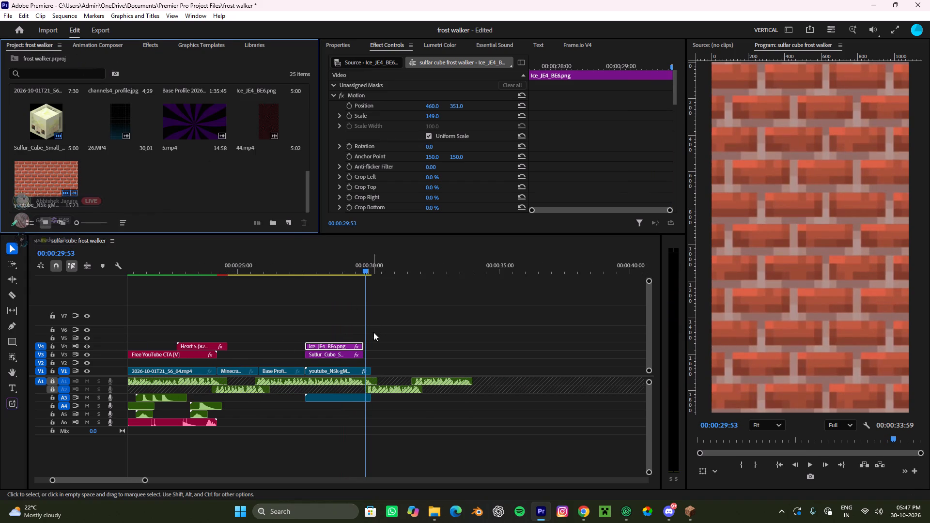
drag(341, 356, 340, 339)
drag(368, 323, 348, 349)
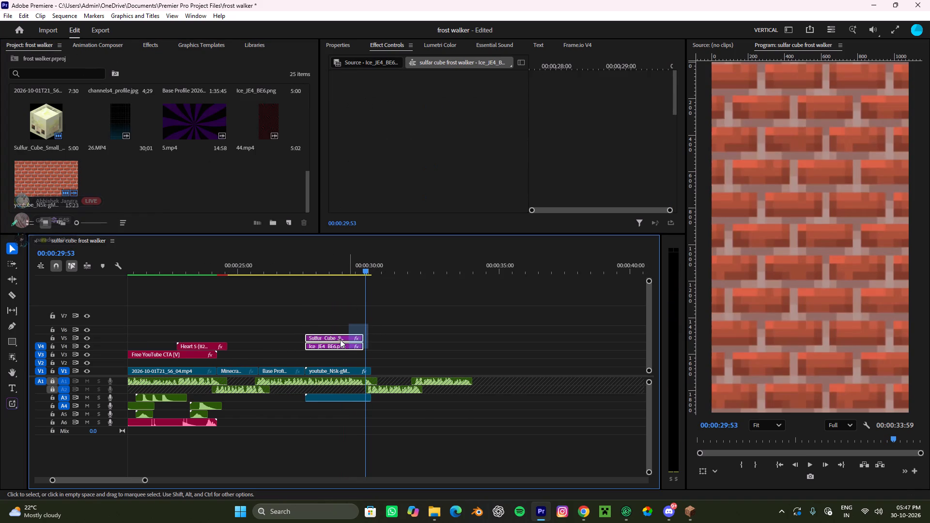
drag(340, 339, 338, 347)
click(376, 337)
drag(363, 258, 290, 308)
key(space)
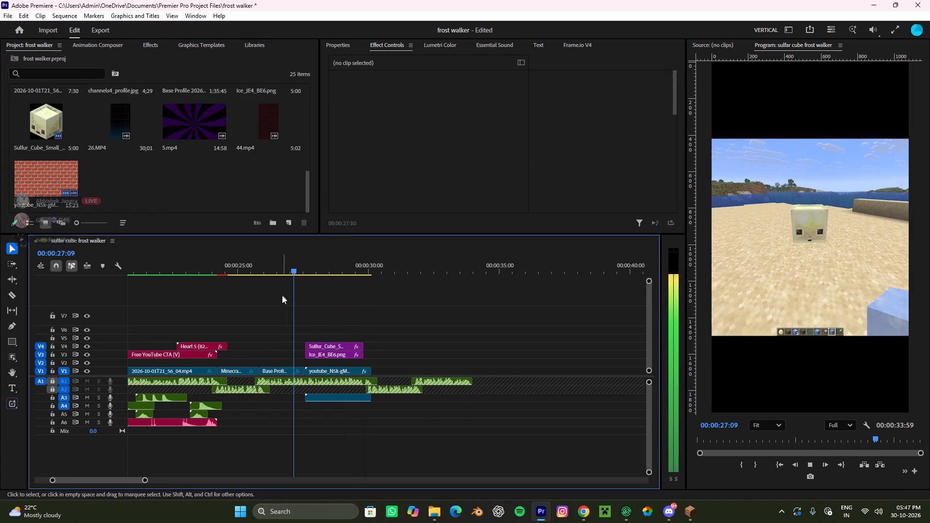
alt+scroll(278, 295, down, 4)
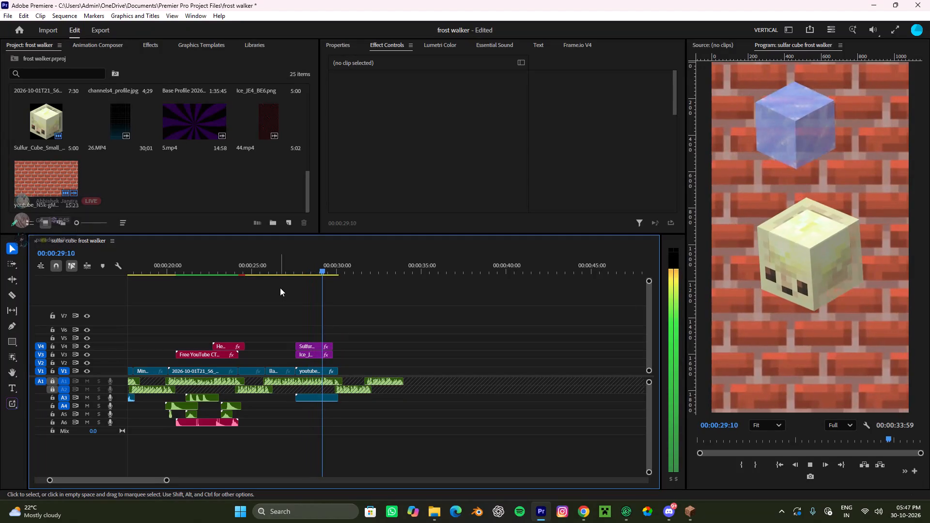
key(space)
alt+scroll(357, 322, up, 3)
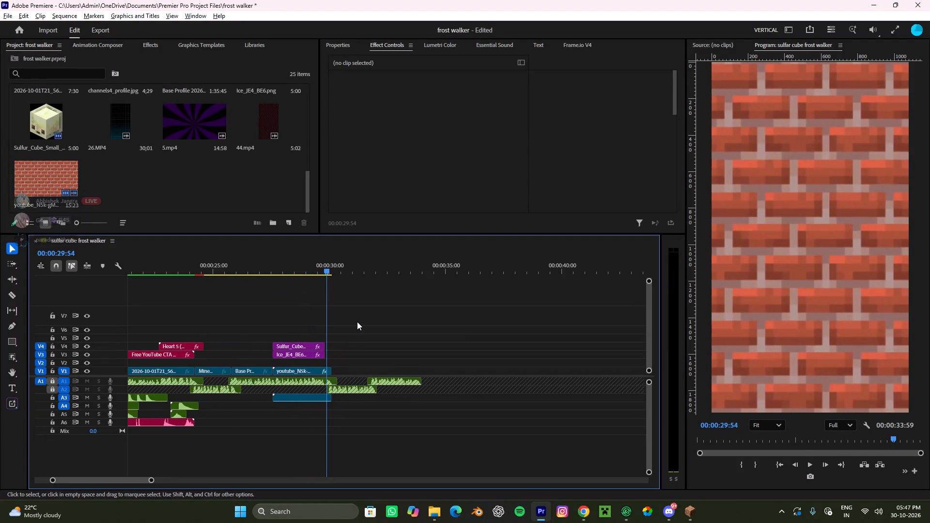
drag(318, 268, 306, 294)
key(space)
key(space)
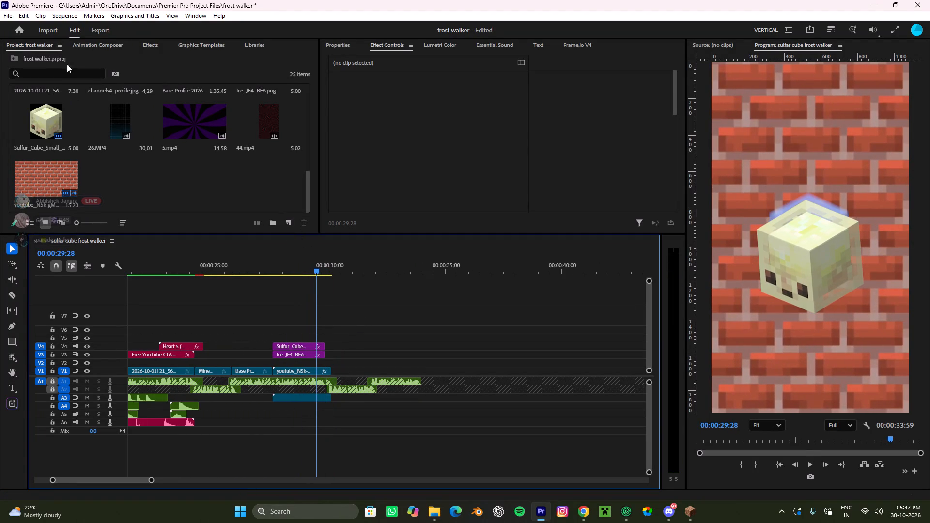
Create an adjustment layer with the default settings and place it on V5 over the end of the sulfur cube clip.
click(292, 219)
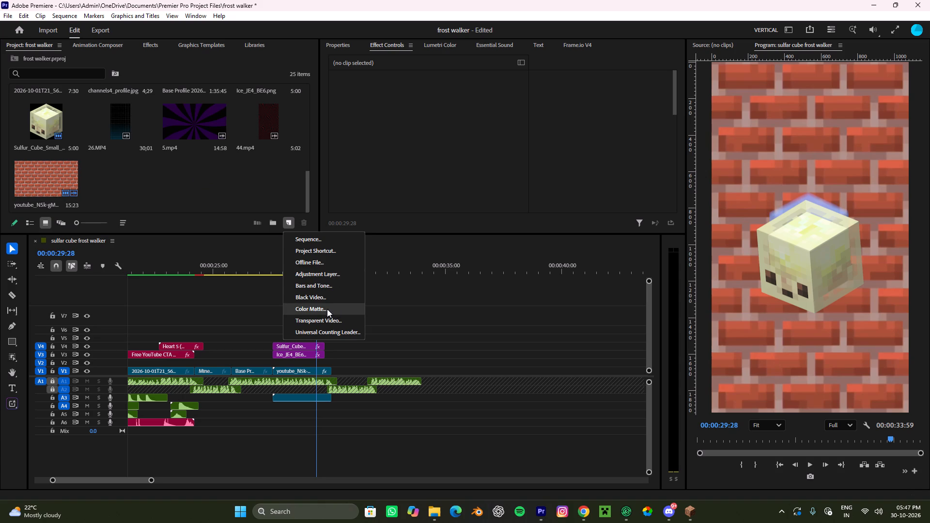
click(325, 279)
click(500, 304)
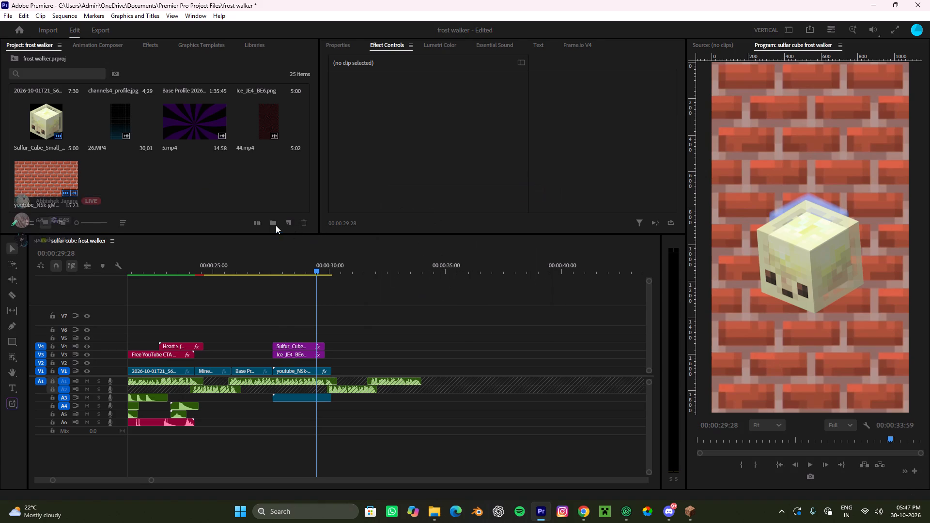
drag(131, 177, 310, 338)
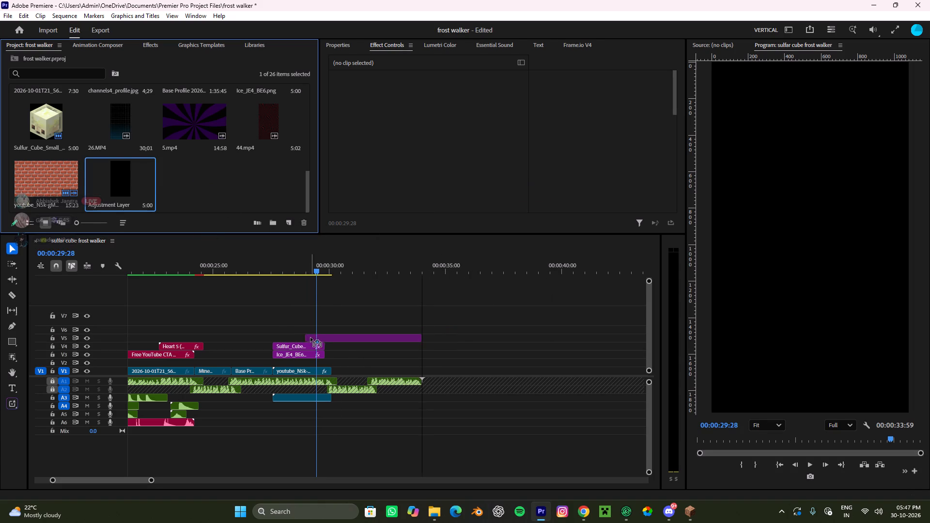
drag(310, 338, 310, 340)
Split the V5 adjustment layer where the sulfur cube clip ends and remove the part extending past it.
key(c)
click(323, 337)
key(v)
click(331, 338)
key(ctrl+x)
ctrl+click(335, 336)
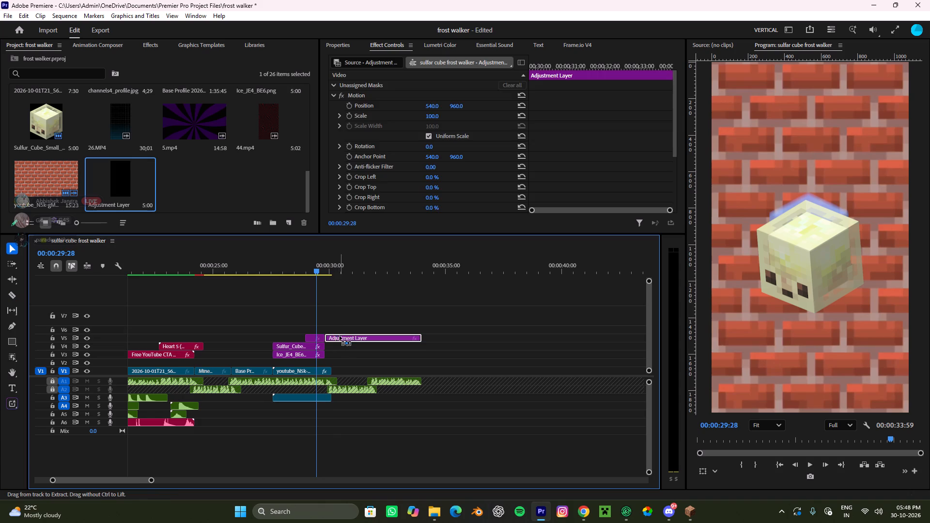
key(ctrl+x)
Trim the adjustment layer's start to about 00:00:29:09 and play back the segment from the beginning.
alt+scroll(318, 333, up, 10)
drag(286, 338, 295, 342)
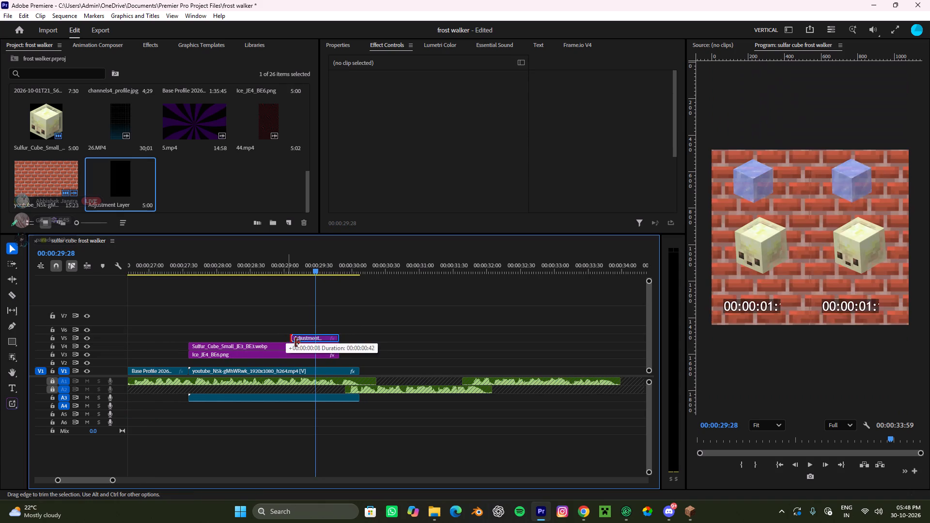
drag(295, 342, 298, 342)
drag(304, 262, 174, 317)
key(space)
alt+scroll(265, 331, down, 4)
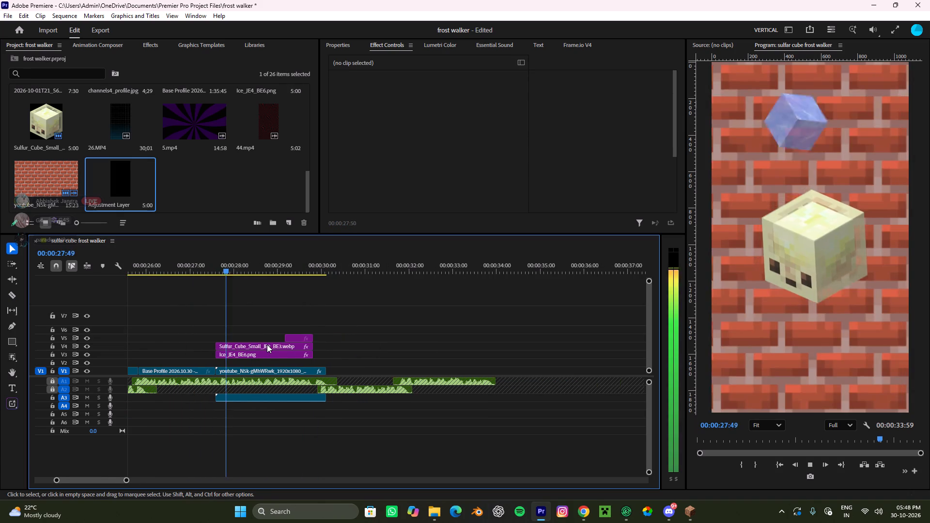
key(space)
Split the ice block clip on V3 at 00:00:28:16, remove the portion before the cut, and play back the segment.
click(246, 350)
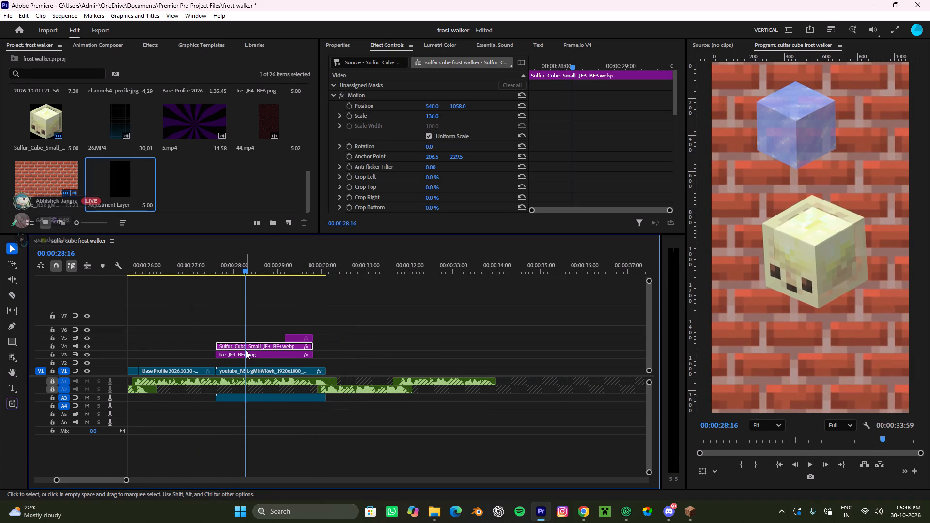
click(244, 354)
key(c)
click(243, 355)
key(v)
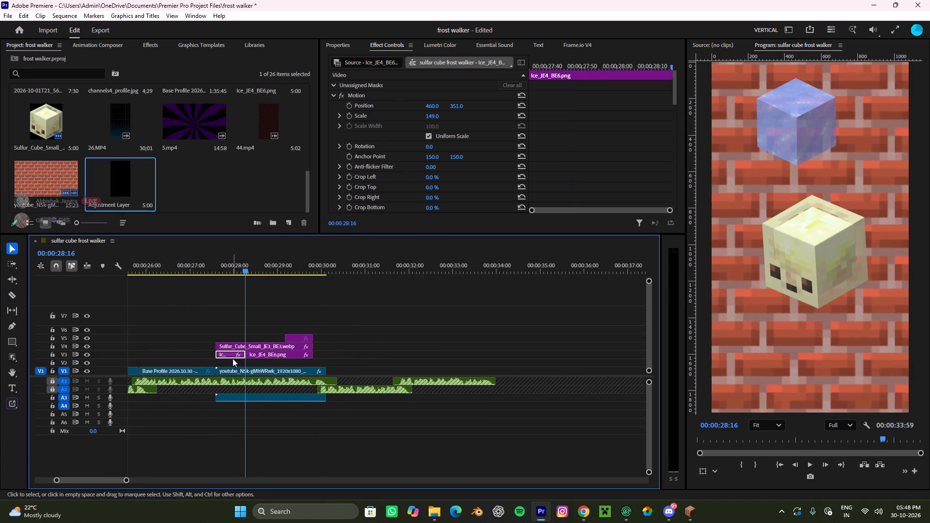
click(232, 358)
key(ctrl+x)
drag(264, 261, 208, 299)
key(space)
key(space)
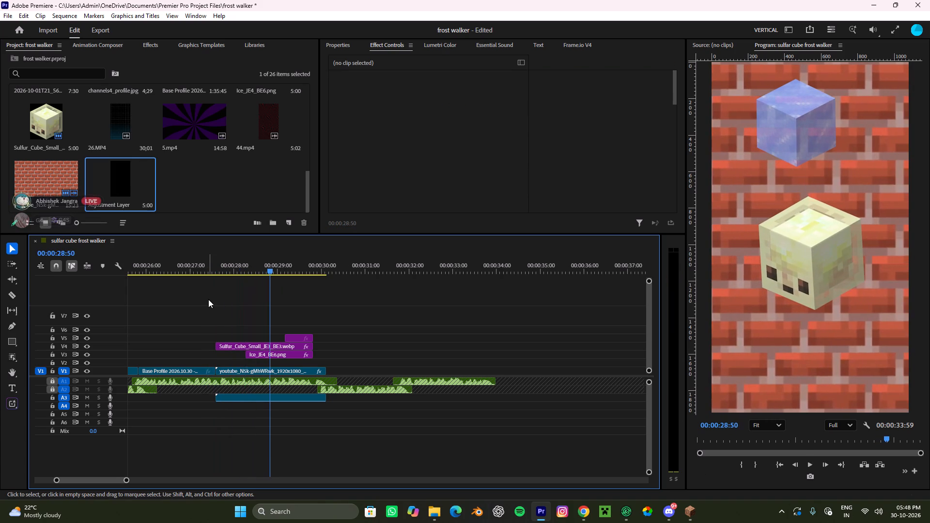
Undo the split and partial removal of the ice block clip on V3, and play back the segment.
key(ctrl+z)
key(ctrl+z)
drag(268, 257, 213, 299)
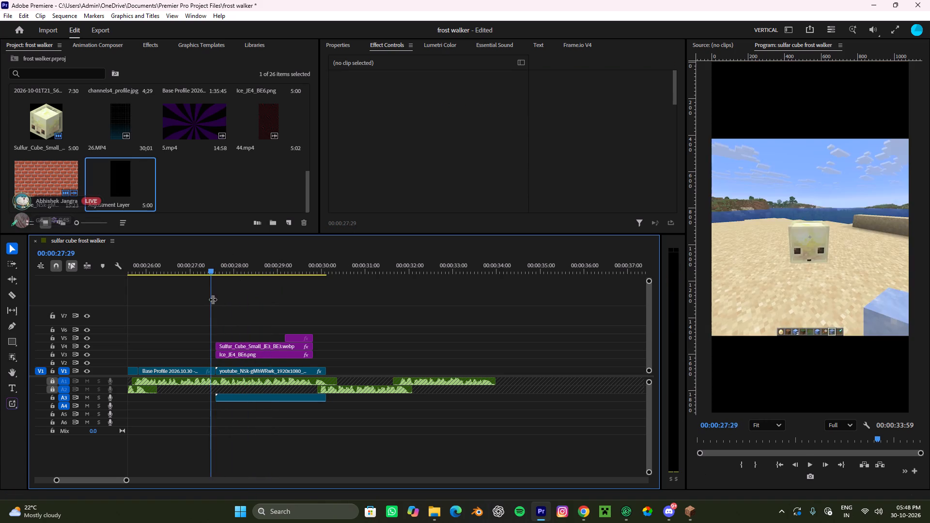
key(space)
key(space)
Split the sulfur cube clip on V4 at 00:00:28:09 and 00:00:28:37.
click(246, 346)
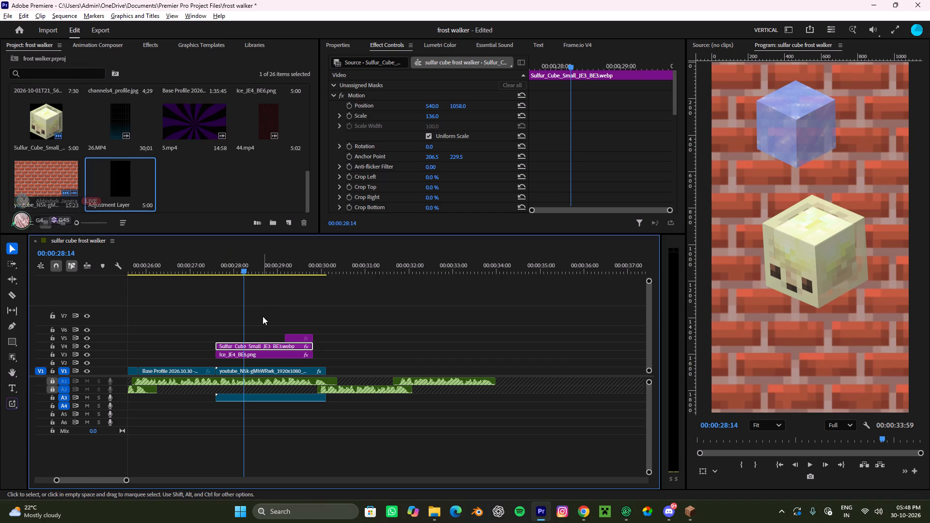
alt+scroll(262, 318, up, 10)
key(c)
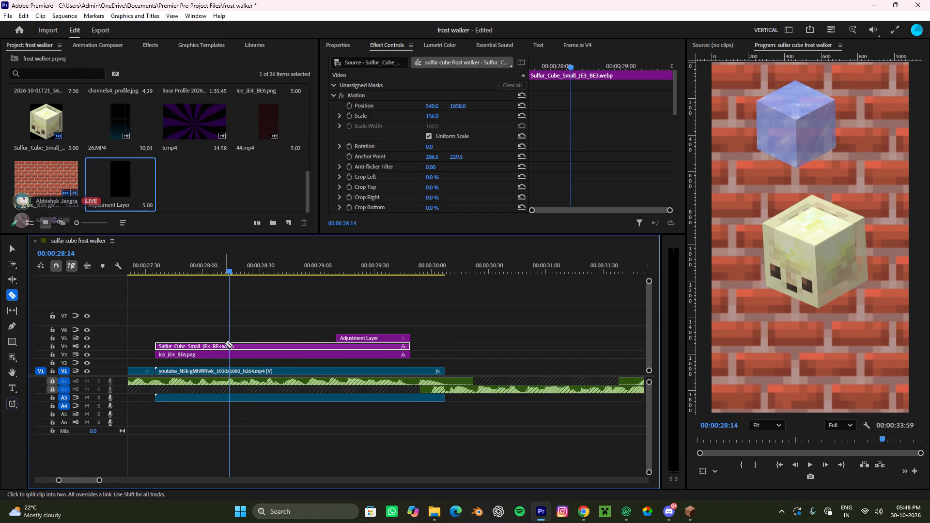
drag(220, 345, 227, 347)
click(273, 348)
Duplicate the middle sulfur cube piece from V4 onto V5 directly above it.
key(v)
click(247, 345)
alt+drag(247, 345, 248, 337)
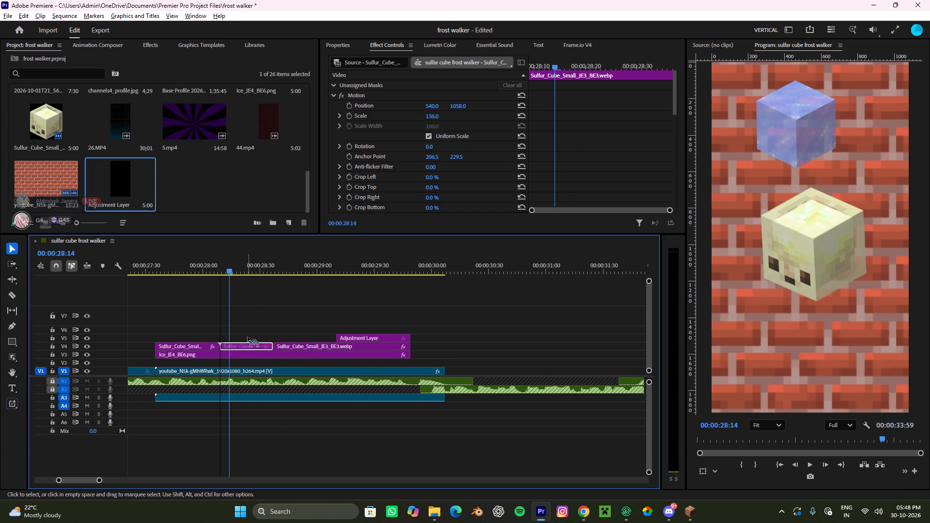
alt+drag(248, 337, 248, 335)
click(244, 341)
Search the effects for "neon" and add the Neon Wipe transition at the start of the sulfur cube copy on V5.
click(150, 48)
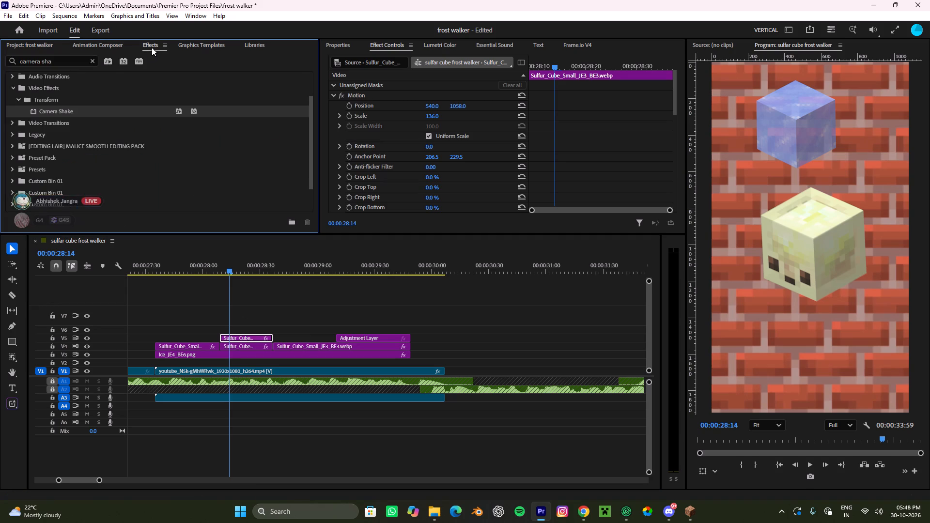
drag(74, 63, 0, 49)
text(neaon)
key(space)
key(BackSpace)
key(BackSpace)
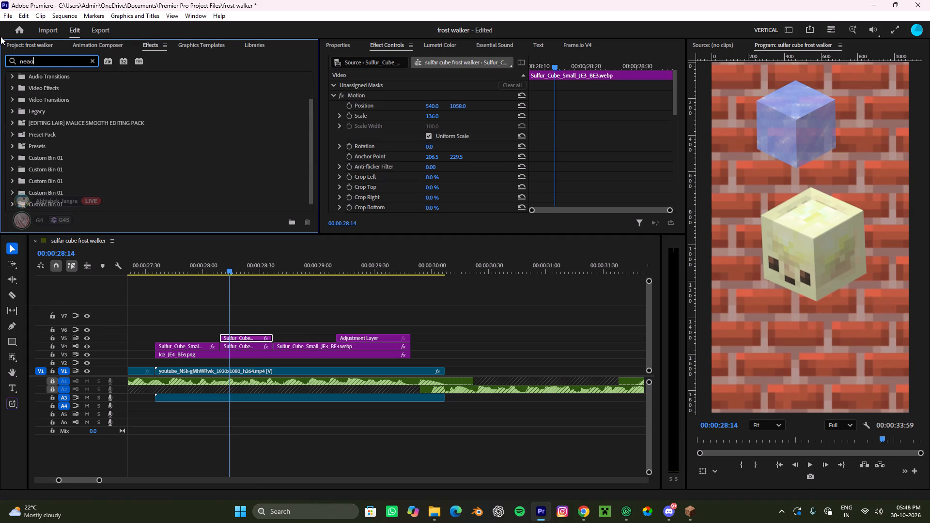
key(BackSpace)
key(BackSpace)
text(on)
key(space)
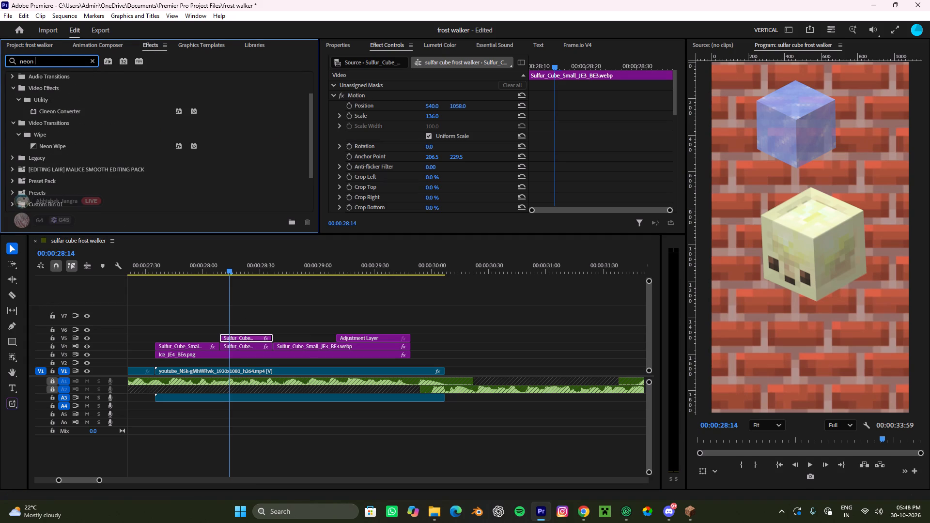
drag(60, 142, 244, 342)
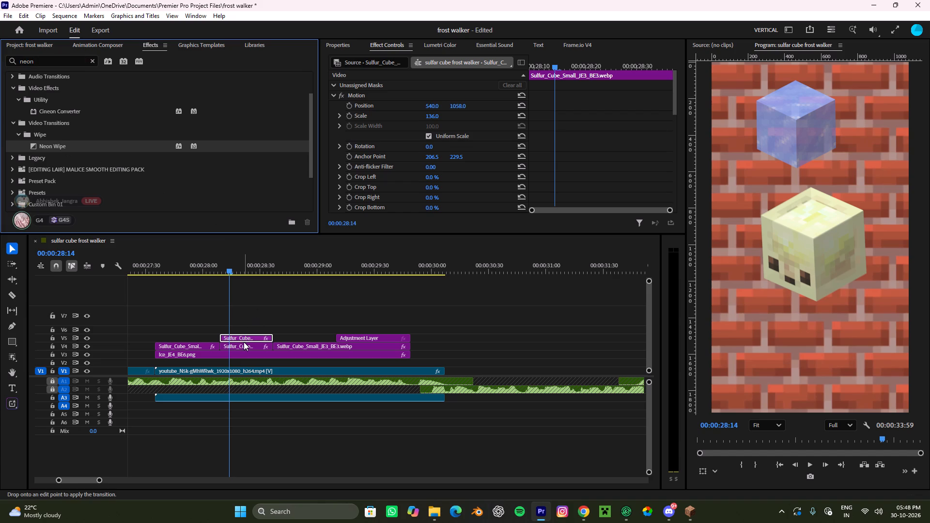
drag(244, 342, 247, 325)
drag(257, 308, 244, 340)
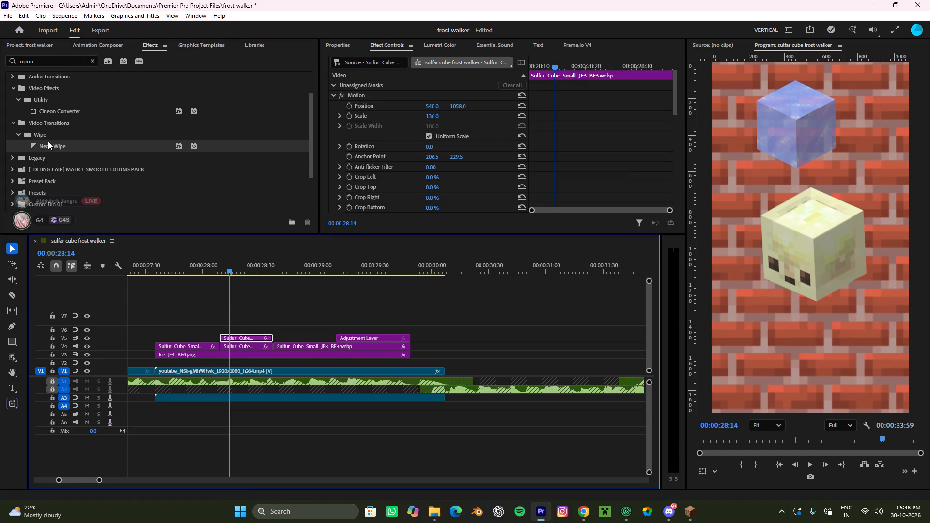
drag(46, 149, 228, 337)
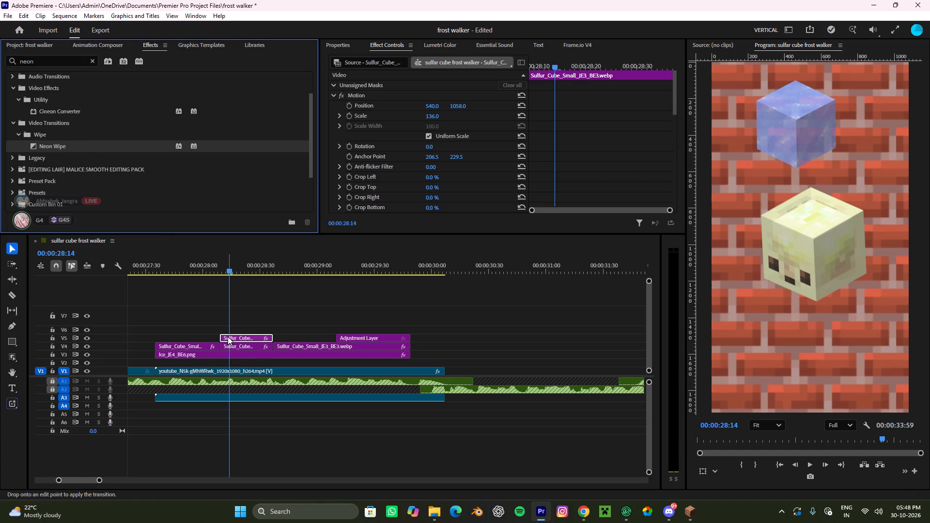
drag(228, 337, 225, 338)
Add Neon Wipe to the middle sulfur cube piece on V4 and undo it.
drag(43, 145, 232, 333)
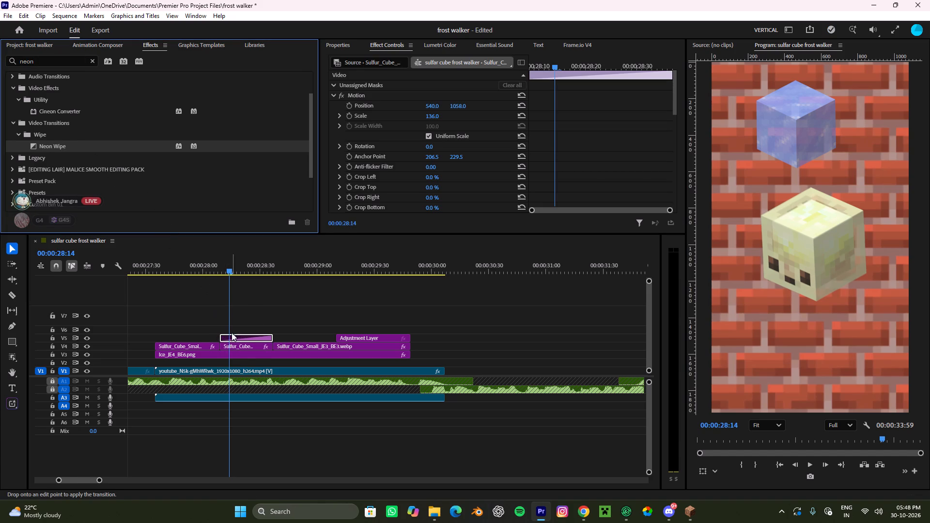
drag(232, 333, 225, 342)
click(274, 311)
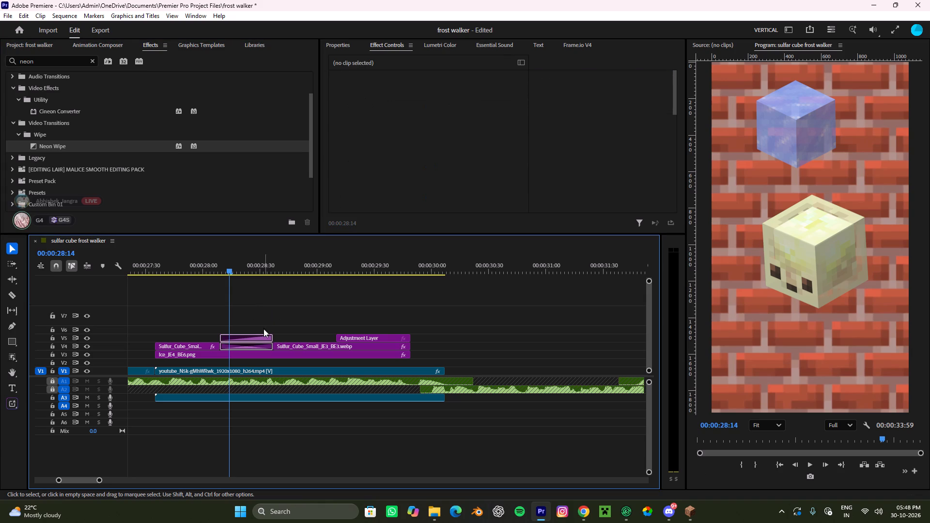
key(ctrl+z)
Move the sulfur cube copy with the Neon Wipe from V5 up to V7.
click(249, 338)
drag(277, 325, 270, 333)
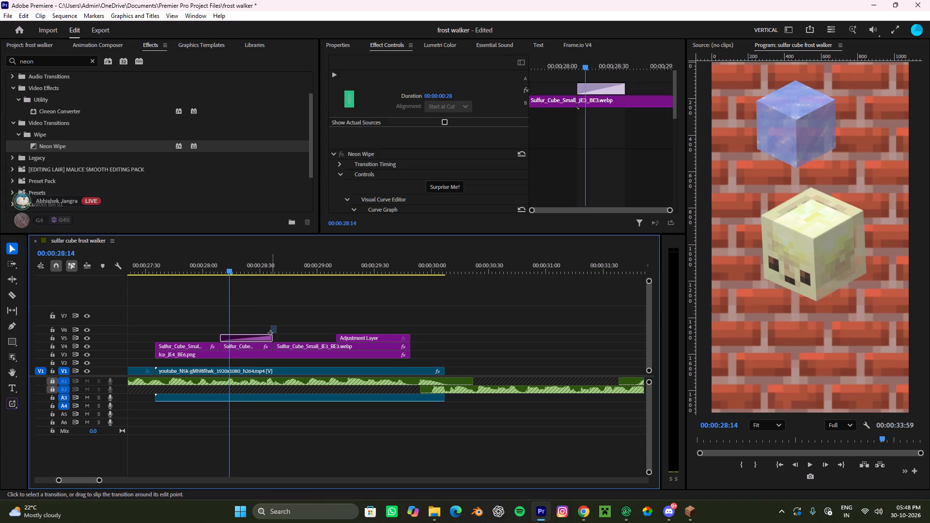
drag(270, 333, 251, 337)
drag(248, 338, 249, 323)
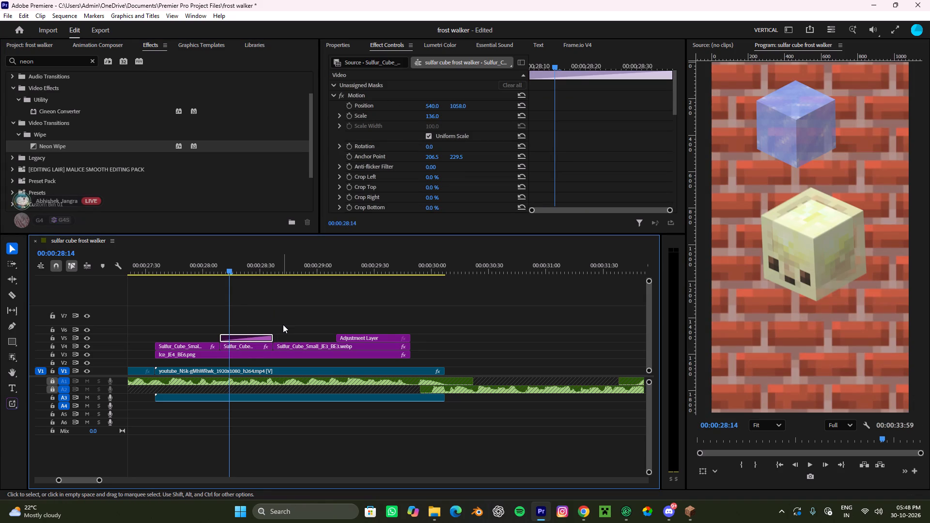
key(Up)
key(Right)
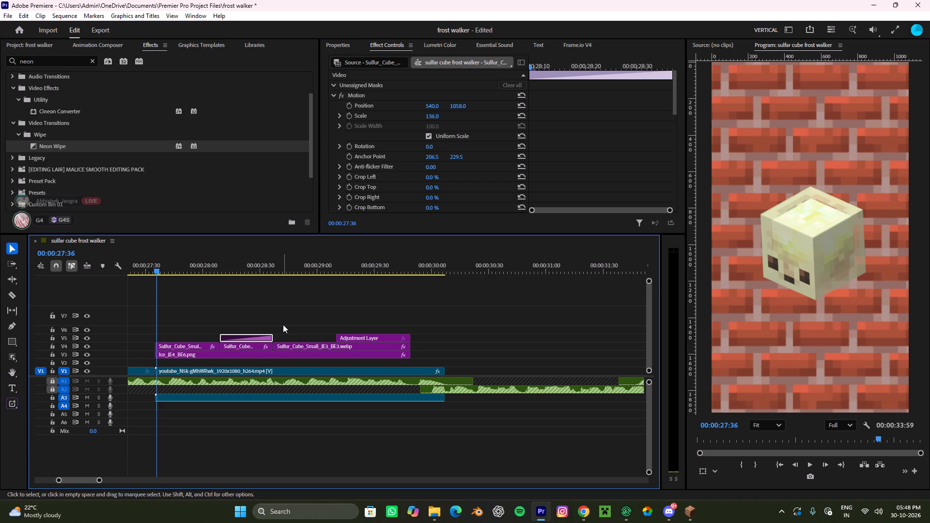
key(alt+Up)
key(alt+Up)
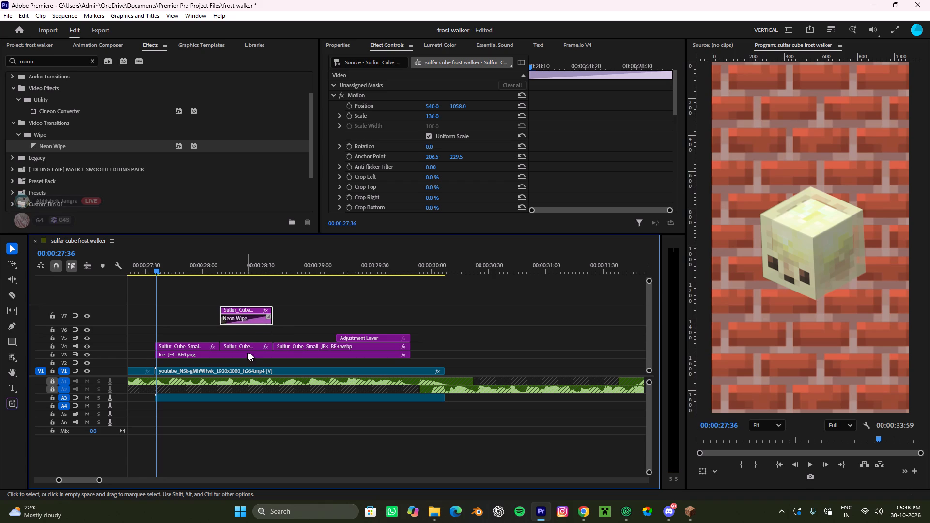
Move the middle sulfur cube piece from V4 up to V6, beneath the V7 copy.
click(249, 345)
key(Up)
key(alt+Up)
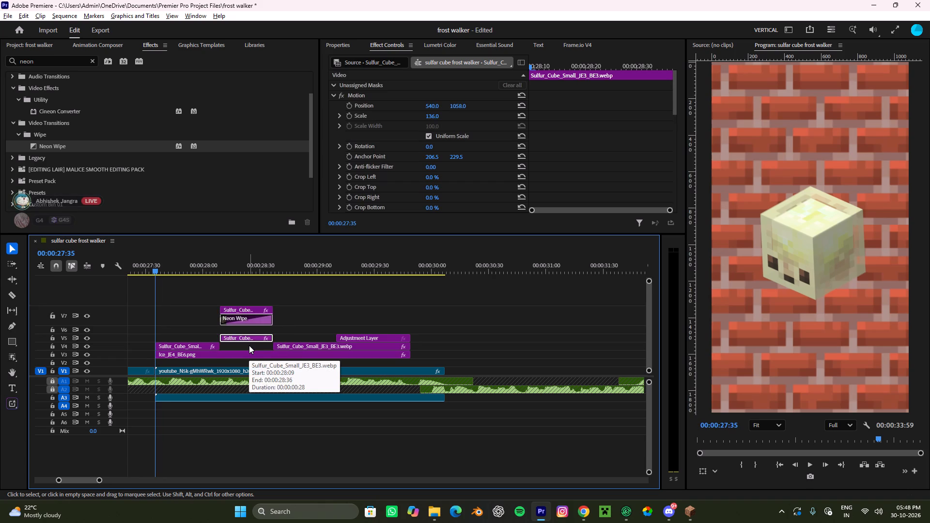
key(alt+Up)
key(Right)
key(Right)
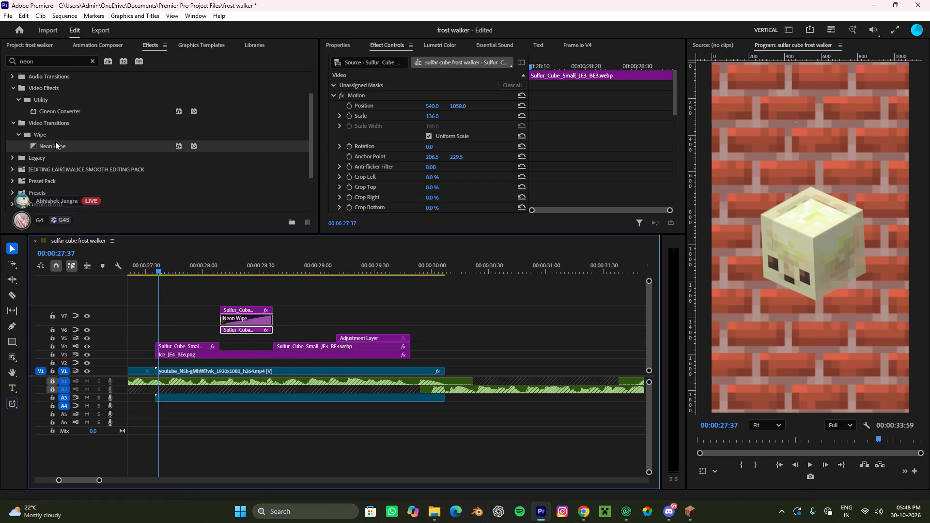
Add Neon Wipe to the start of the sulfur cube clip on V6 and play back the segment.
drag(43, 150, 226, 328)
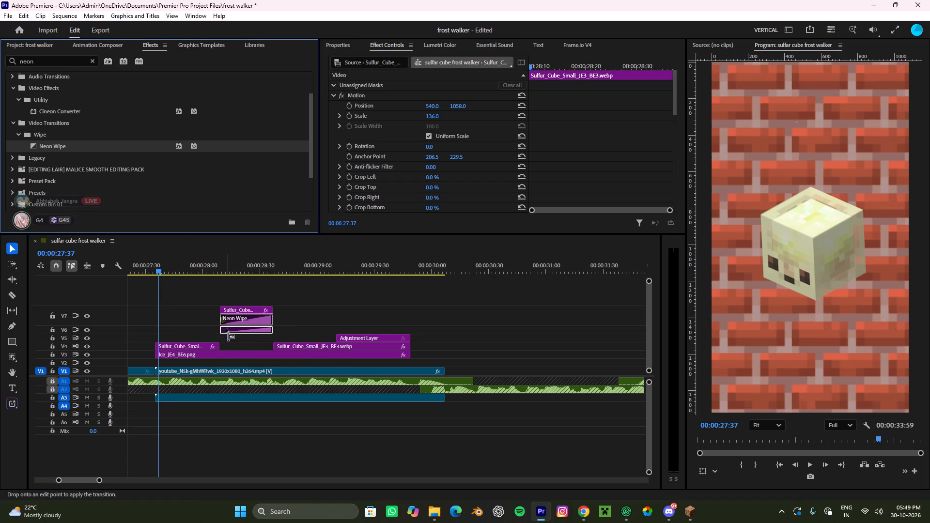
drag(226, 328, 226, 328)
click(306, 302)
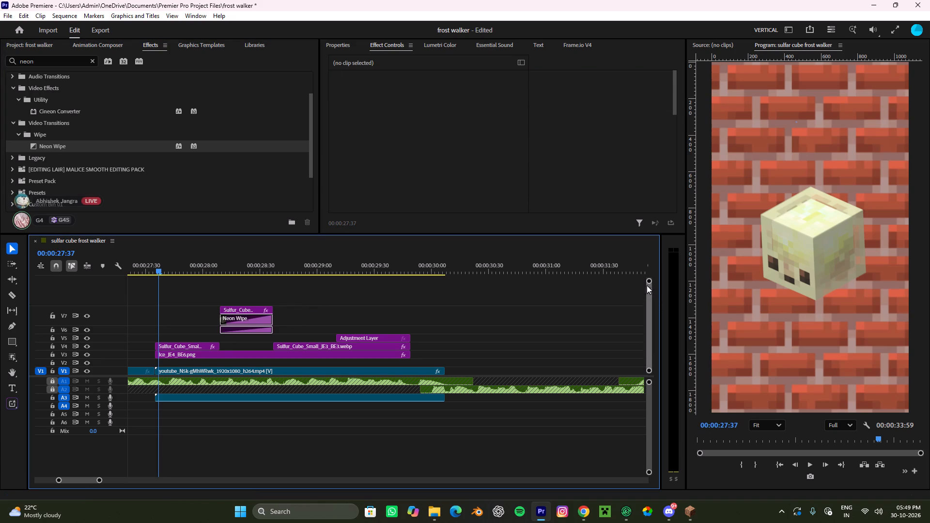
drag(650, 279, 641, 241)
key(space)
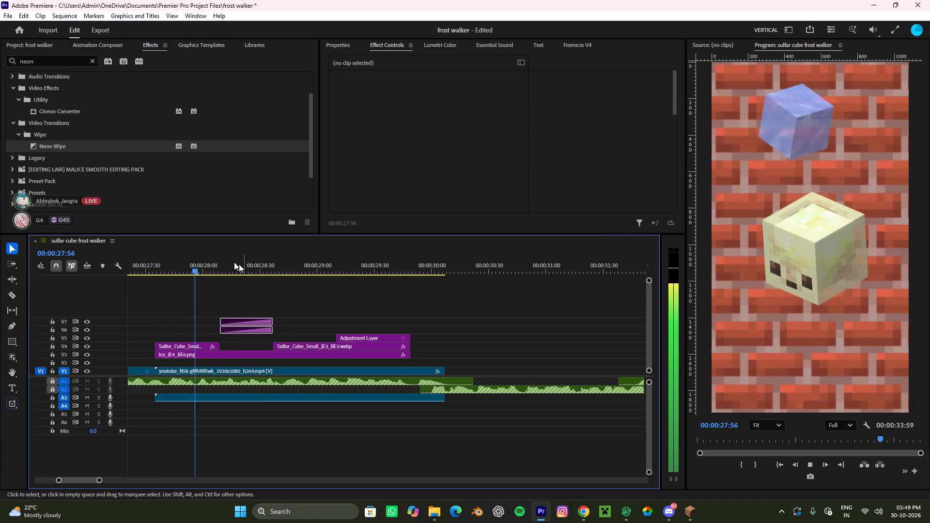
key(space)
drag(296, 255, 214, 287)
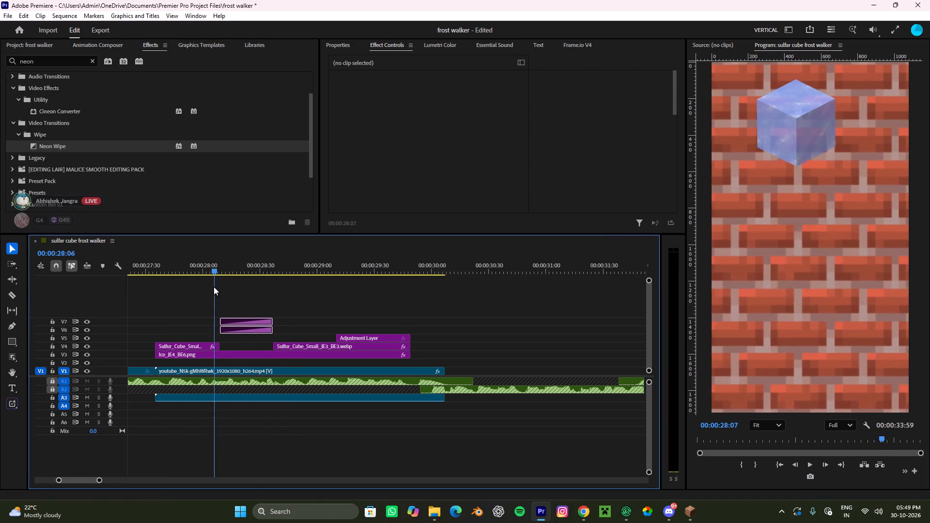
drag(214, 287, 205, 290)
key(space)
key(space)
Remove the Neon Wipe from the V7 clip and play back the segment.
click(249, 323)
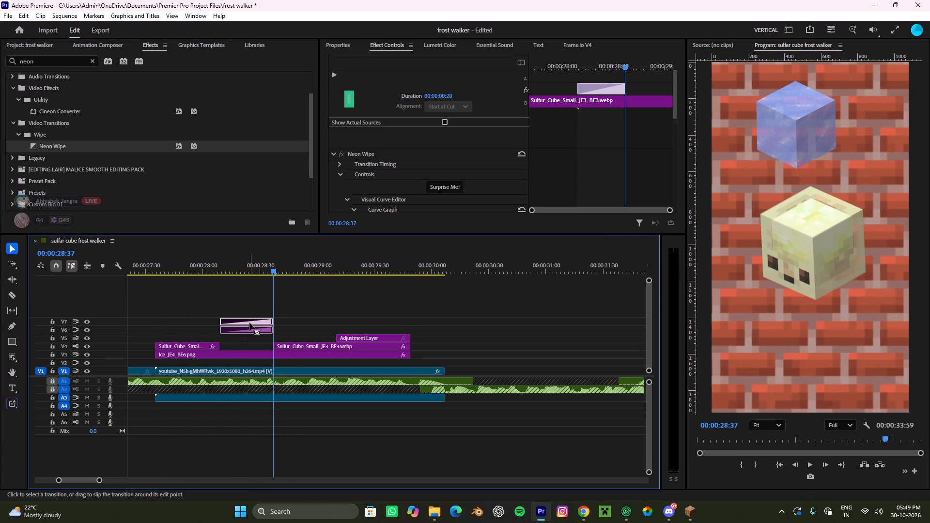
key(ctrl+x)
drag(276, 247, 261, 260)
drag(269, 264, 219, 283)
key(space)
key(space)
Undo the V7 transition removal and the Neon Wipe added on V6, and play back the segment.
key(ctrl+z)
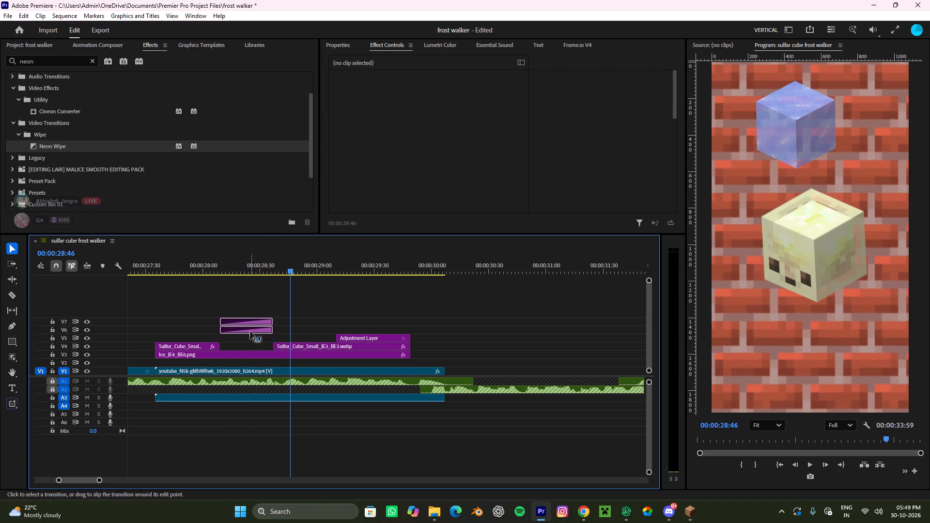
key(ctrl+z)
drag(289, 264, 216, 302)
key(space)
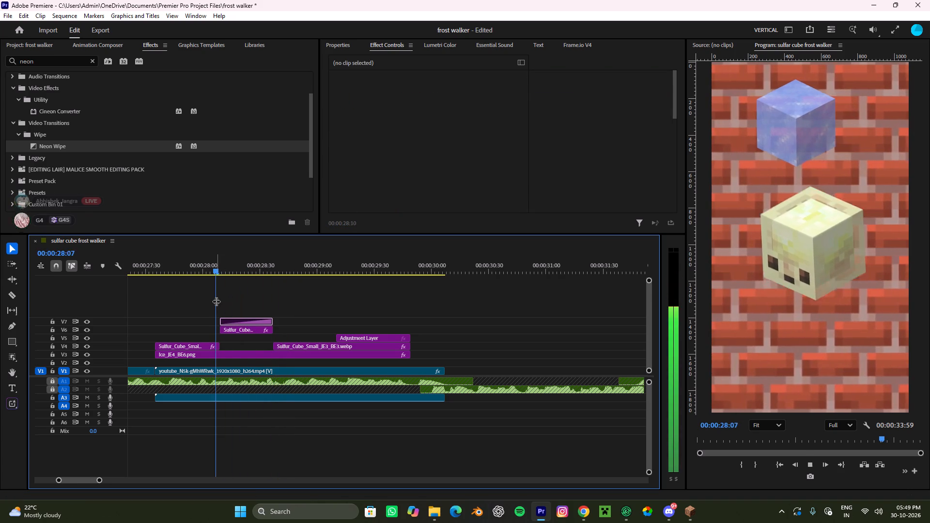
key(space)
Extend the ends of the sulfur cube clips on V7 and V6 over the start of the following V4 clip.
drag(276, 323, 308, 325)
drag(275, 332, 308, 334)
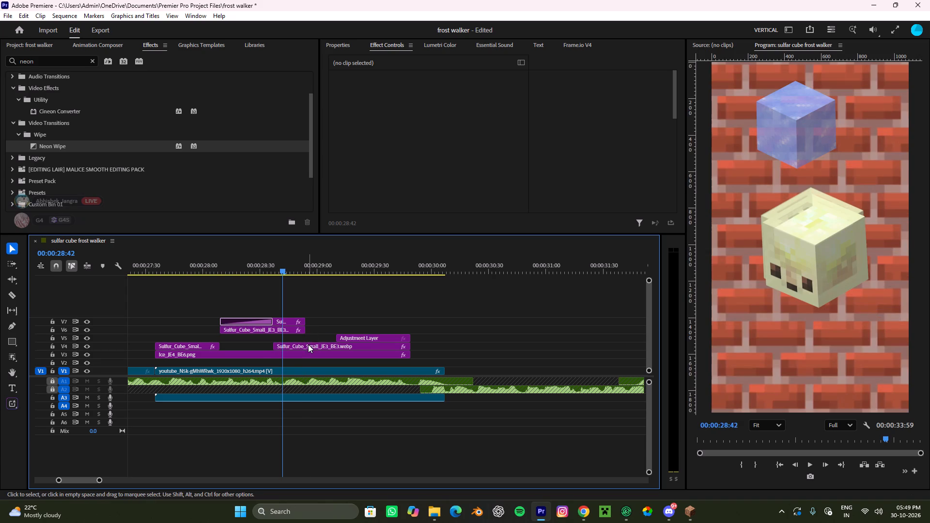
Split the last sulfur cube clip on V4 where the extended clips end and remove the portion beneath them.
key(c)
click(307, 345)
key(v)
click(319, 345)
click(283, 345)
key(ctrl+x)
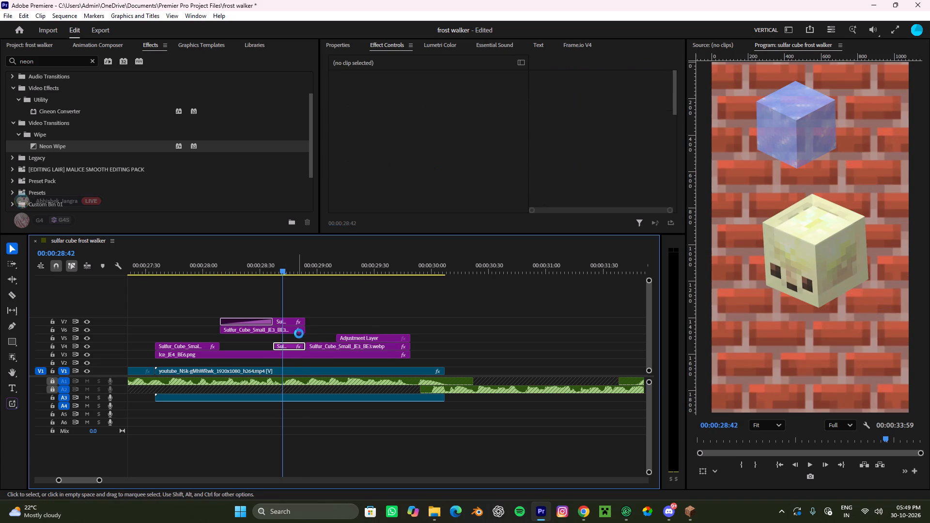
Extend the V6 and V7 clips to about 00:00:28:58, lengthen the Neon Wipe to the V7 clip's end, and play back the segment.
drag(308, 331, 318, 331)
drag(309, 320, 317, 322)
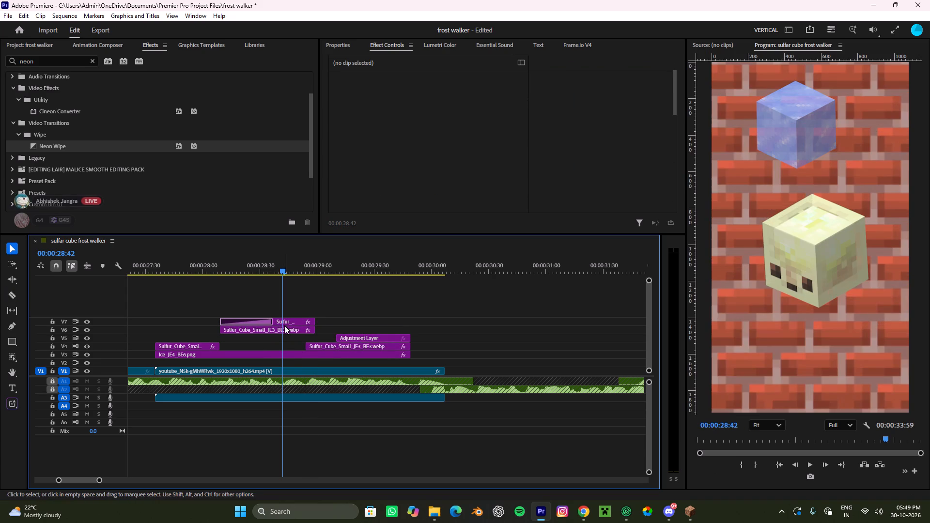
click(263, 320)
drag(272, 321, 318, 324)
drag(276, 265, 192, 281)
key(space)
key(space)
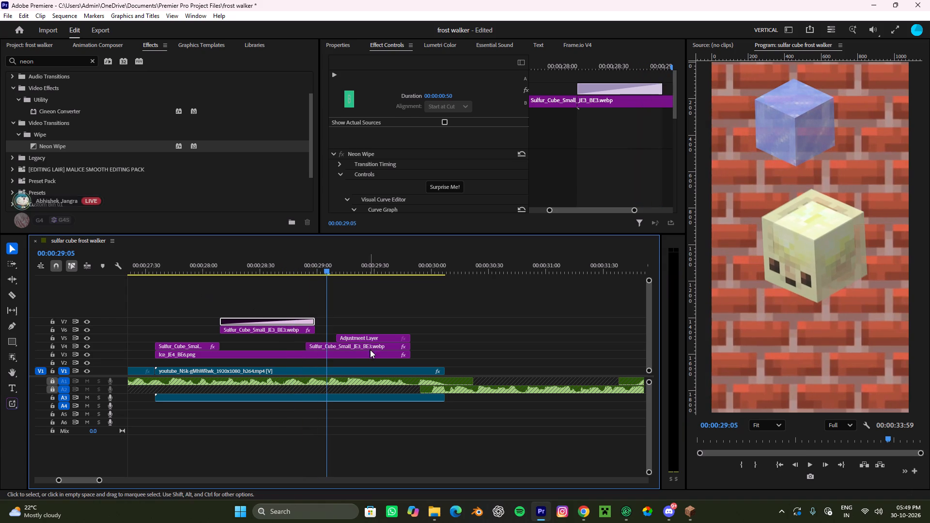
Trim the start of the last sulfur cube clip on V4 to where the V6 clip ends.
drag(308, 346, 318, 347)
Move the V7 and V6 sulfur cube clips down to V5 and V4, and play back the segment.
drag(289, 298, 283, 341)
drag(282, 323, 282, 328)
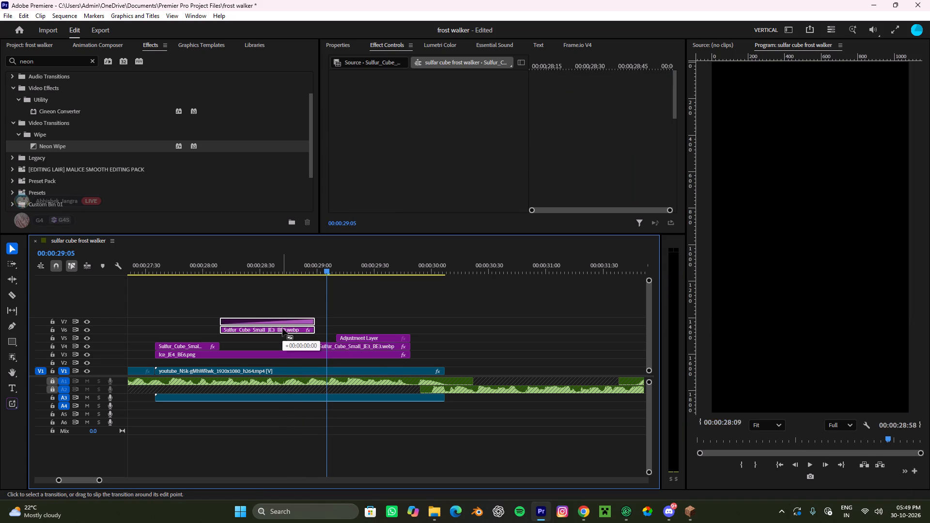
drag(282, 328, 282, 336)
key(alt+Down)
key(alt+Down)
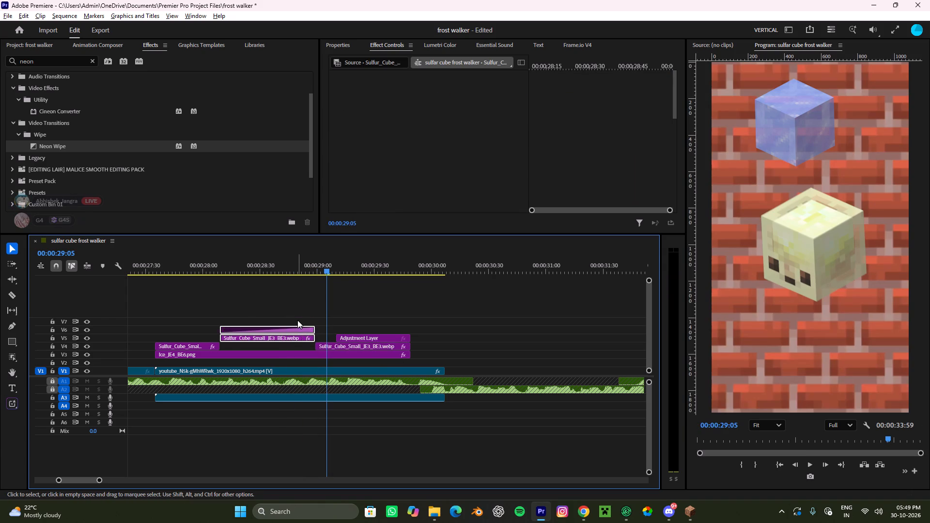
drag(335, 266, 186, 320)
key(space)
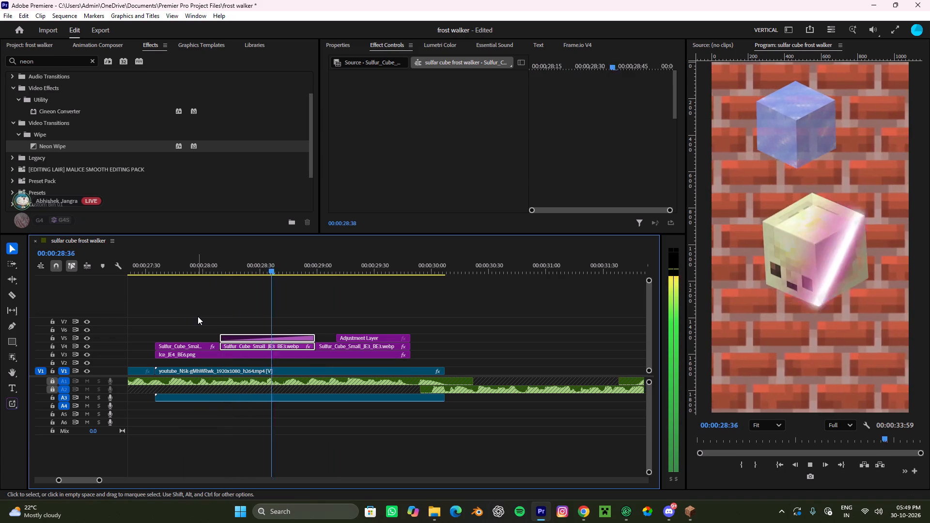
key(space)
Shift the first V4 cut back to about 00:00:28:04 and extend the start of the V5 sulfur cube clip to match.
click(311, 320)
drag(217, 346, 207, 355)
drag(218, 343, 208, 349)
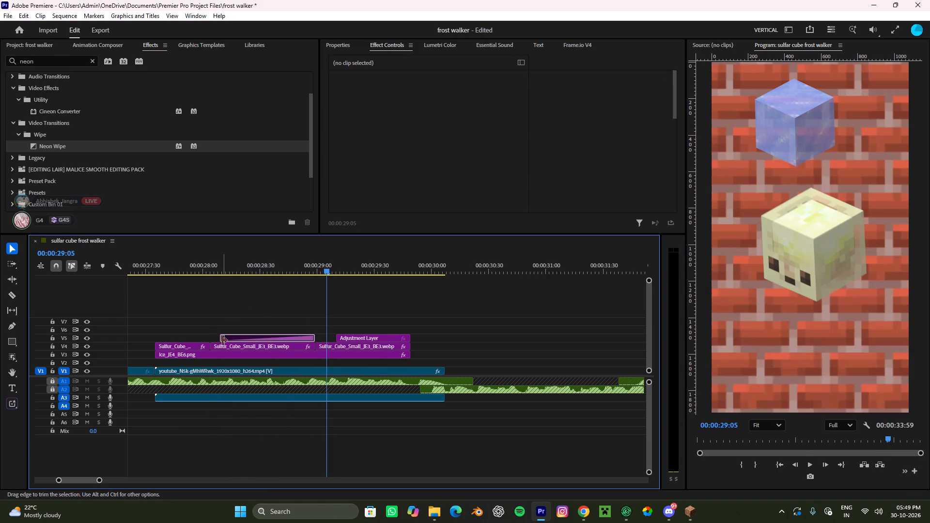
drag(222, 337, 208, 343)
Lengthen the Neon Wipe on the V5 sulfur cube clip to the clip's end and play back the segment.
click(294, 338)
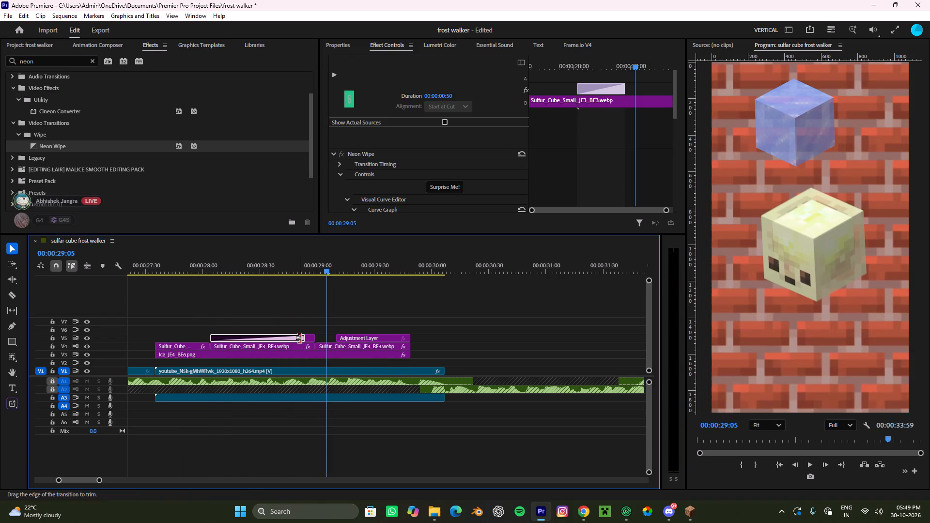
drag(301, 338, 312, 340)
click(322, 311)
drag(329, 249, 227, 289)
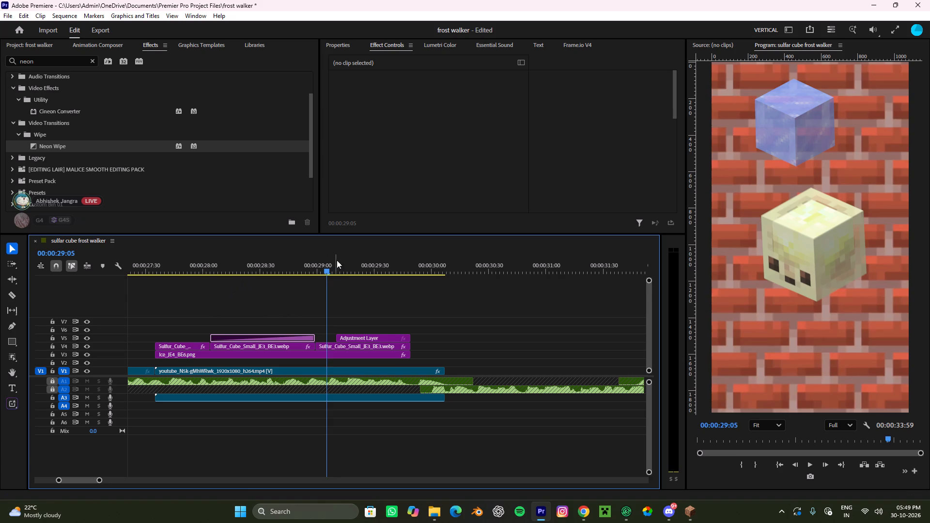
drag(336, 261, 195, 308)
key(space)
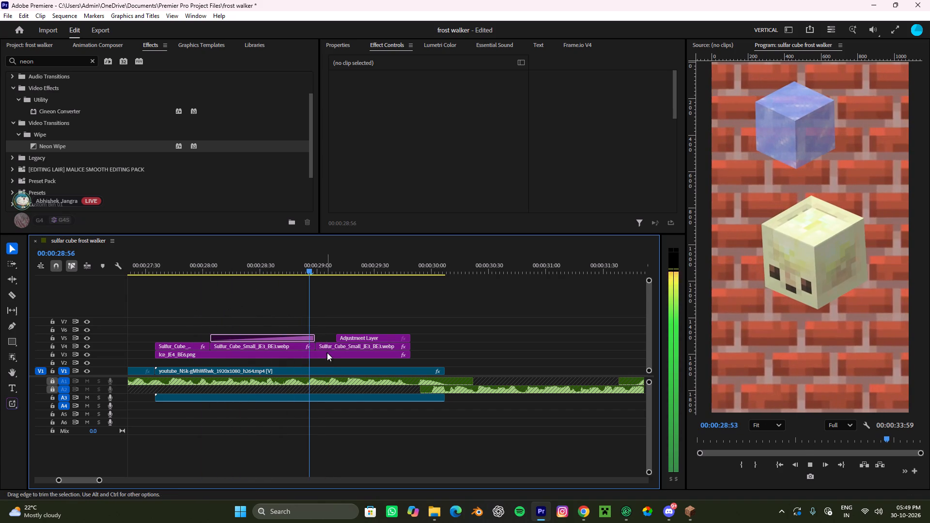
key(space)
Set the Neon Wipe's color to white (FFFFFF) and play back the segment.
alt+scroll(353, 395, down, 3)
click(275, 333)
click(273, 338)
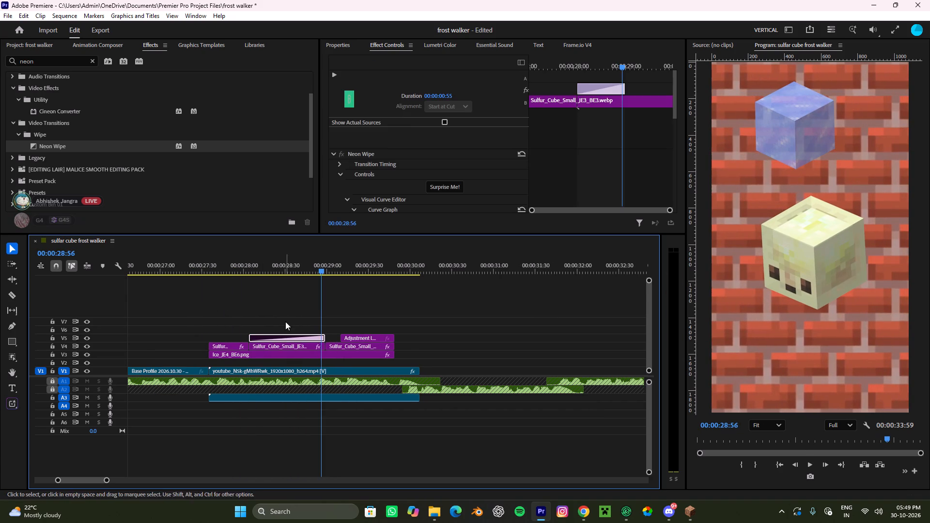
scroll(393, 131, down, 13)
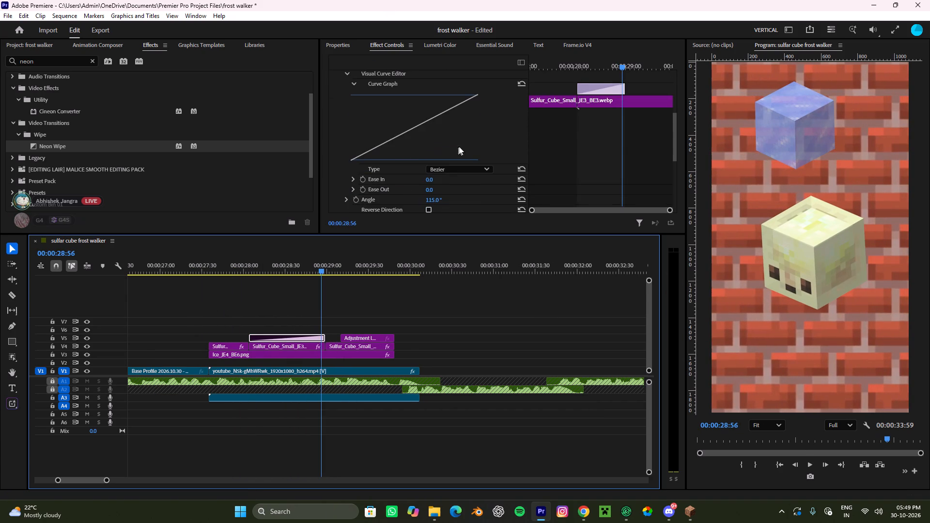
scroll(502, 140, down, 12)
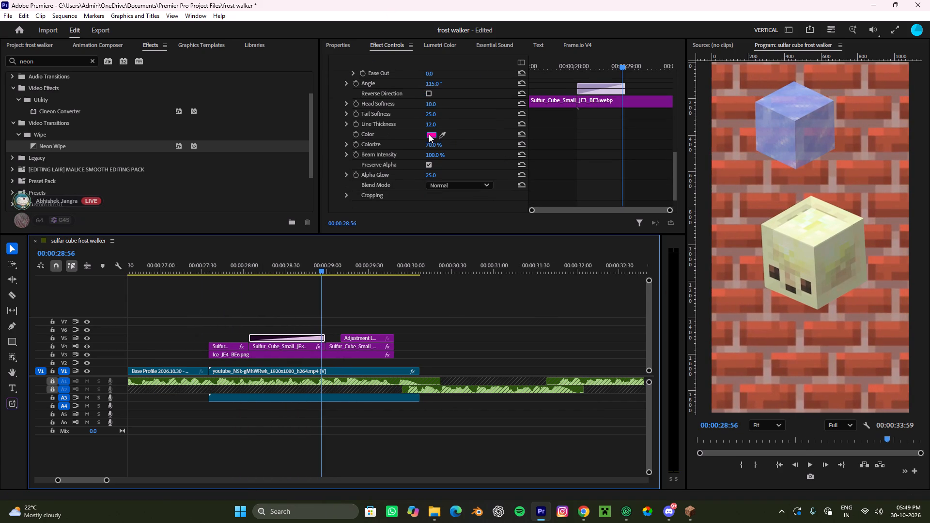
click(427, 134)
drag(408, 280, 258, 343)
click(540, 328)
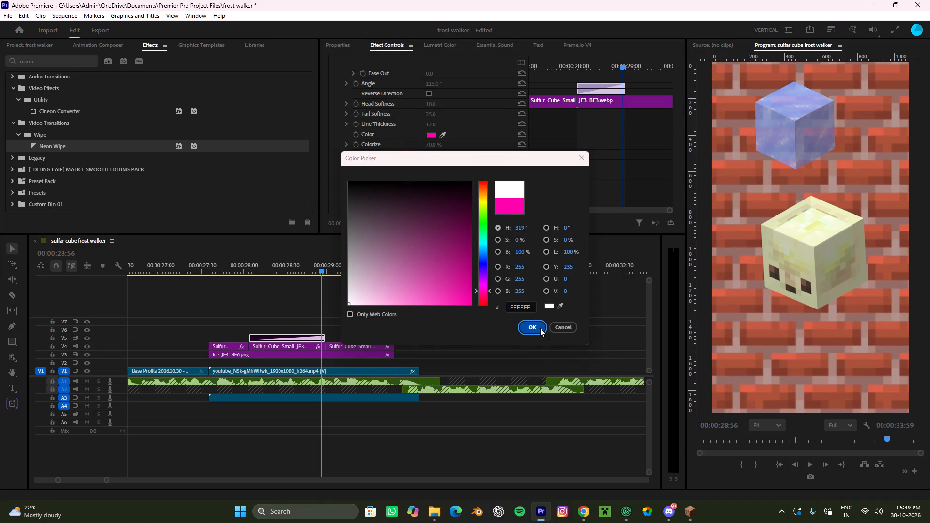
drag(323, 258, 221, 292)
key(space)
alt+scroll(317, 333, down, 3)
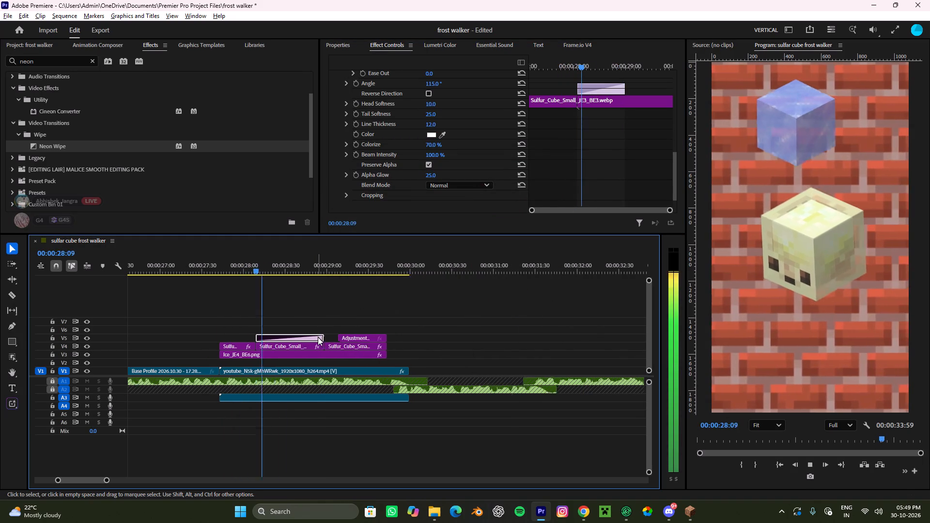
key(space)
drag(330, 260, 224, 286)
key(space)
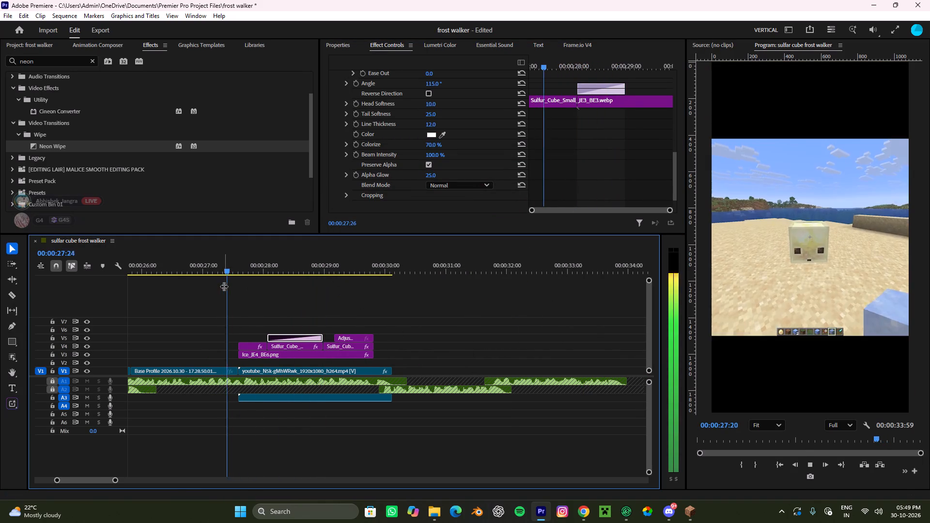
key(space)
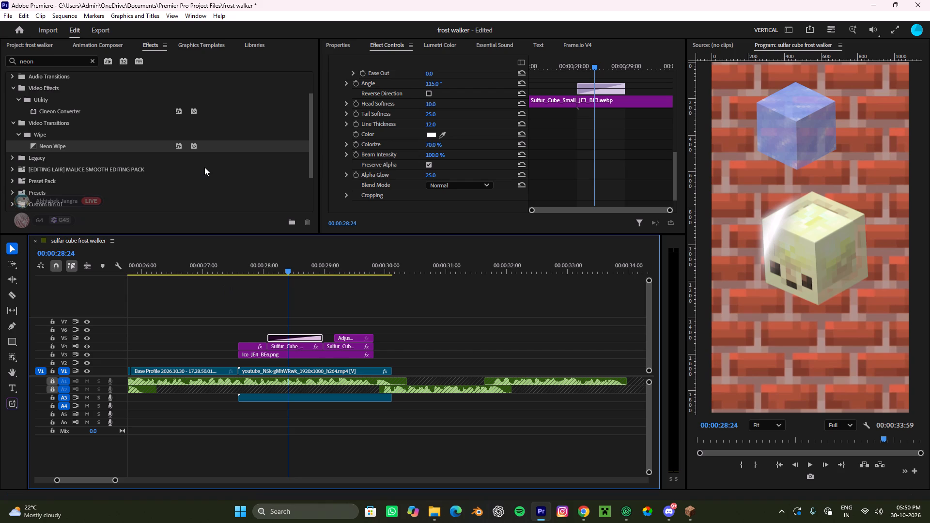
Search the Animation Composer library for "breast".
click(103, 41)
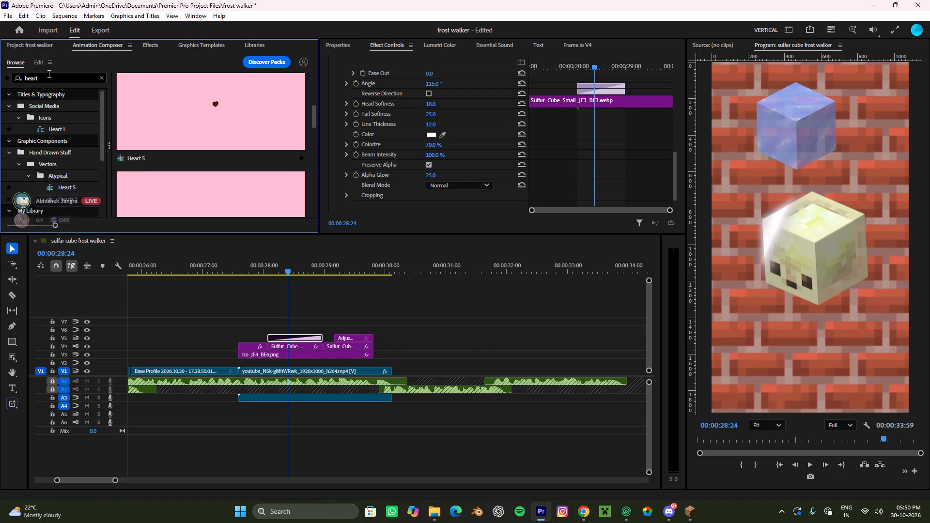
drag(52, 74, 0, 68)
text(br)
key(e)
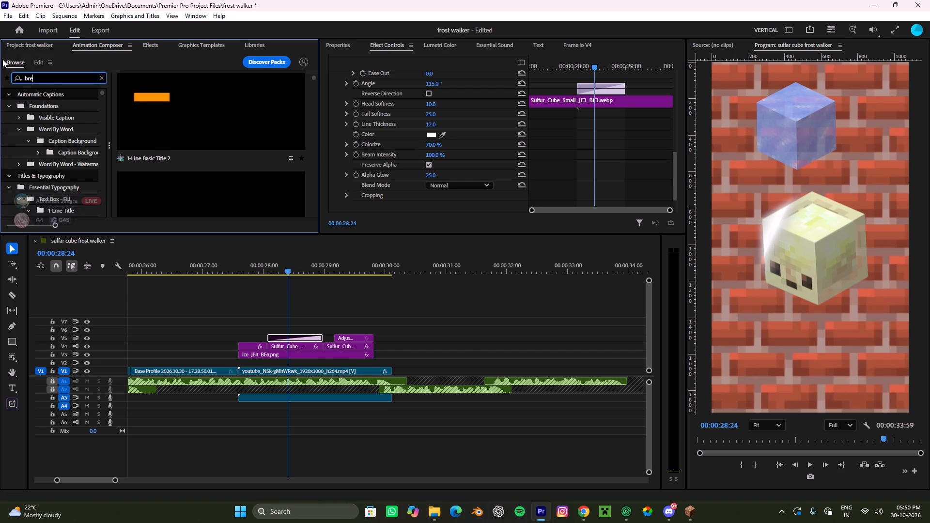
key(Left)
key(Down)
key(t)
scroll(176, 147, up, 2)
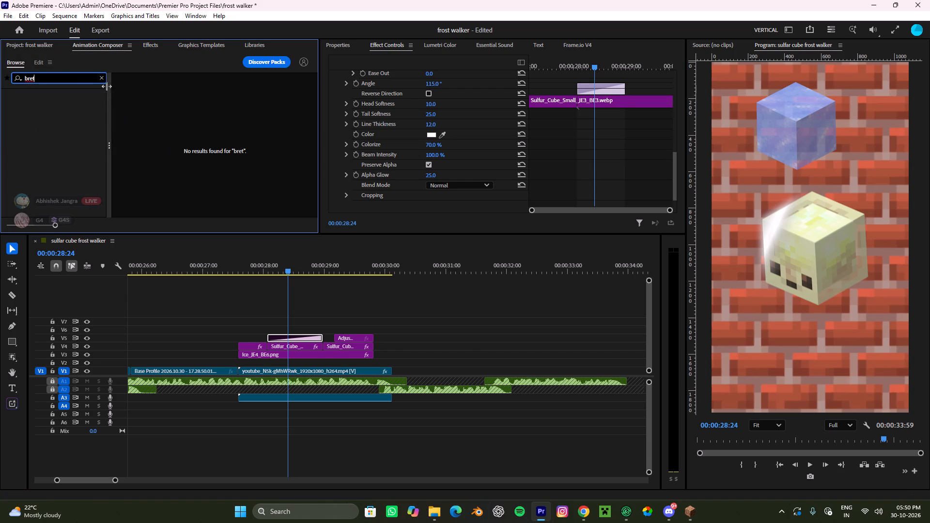
click(71, 81)
key(BackSpace)
text(st)
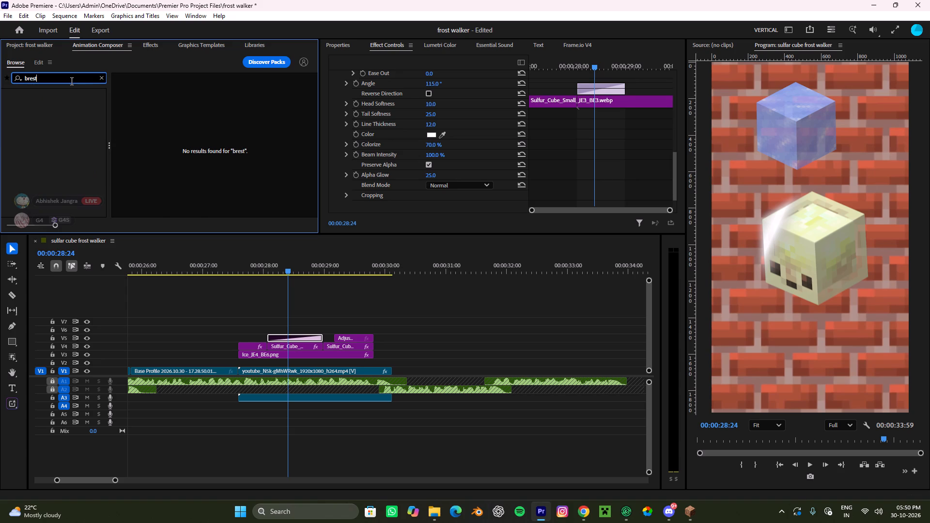
key(BackSpace)
key(BackSpace)
key(a)
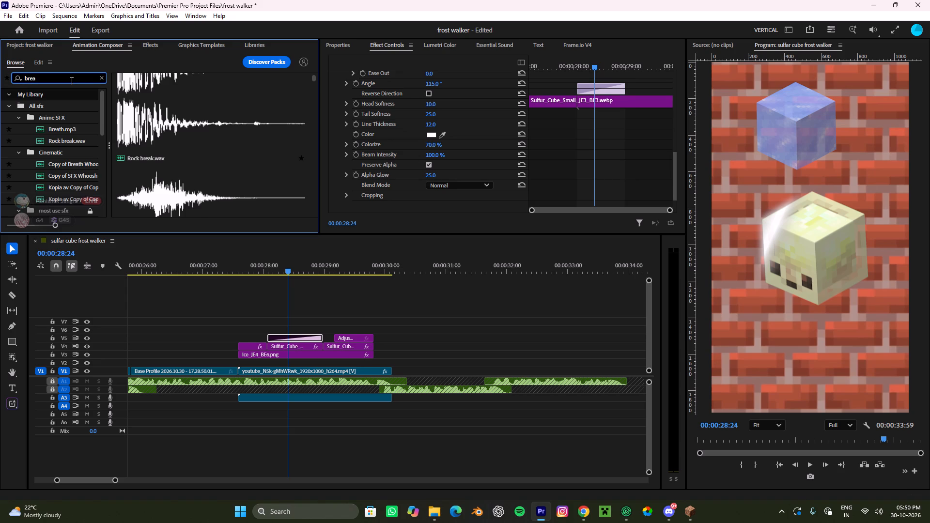
text(st)
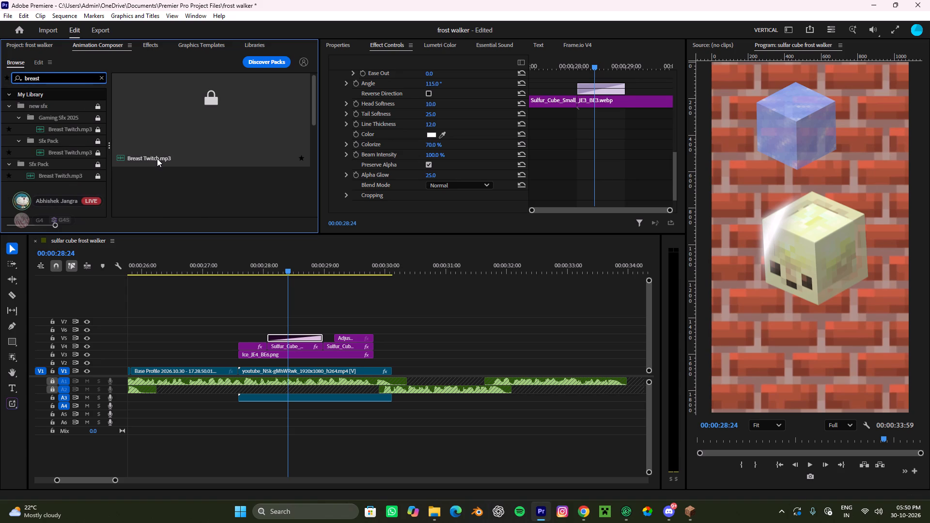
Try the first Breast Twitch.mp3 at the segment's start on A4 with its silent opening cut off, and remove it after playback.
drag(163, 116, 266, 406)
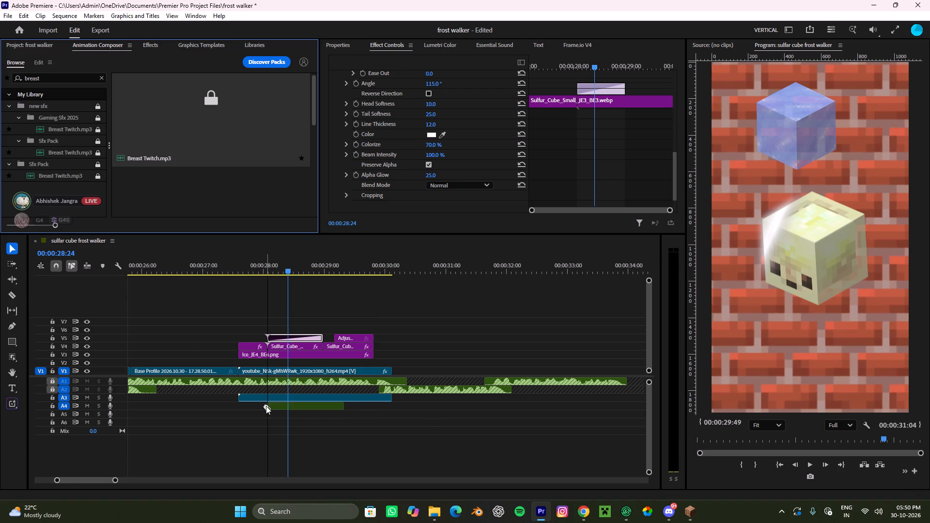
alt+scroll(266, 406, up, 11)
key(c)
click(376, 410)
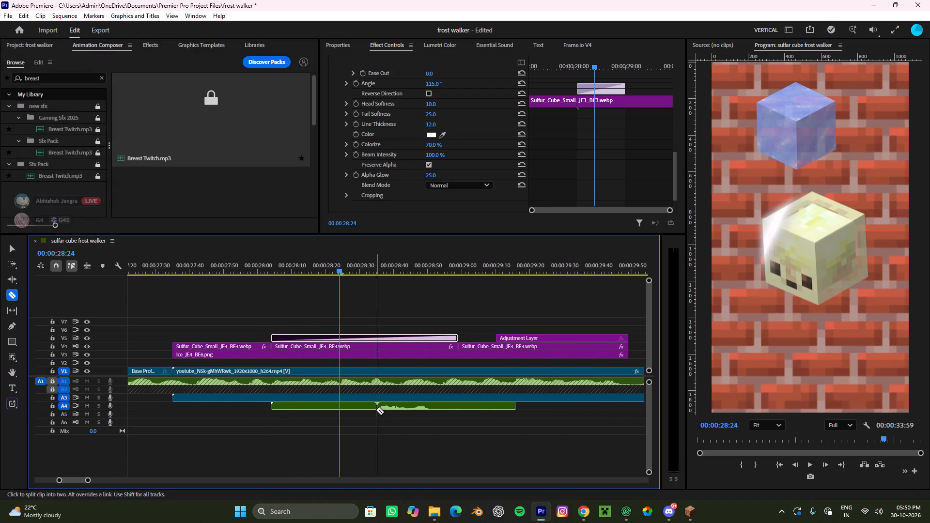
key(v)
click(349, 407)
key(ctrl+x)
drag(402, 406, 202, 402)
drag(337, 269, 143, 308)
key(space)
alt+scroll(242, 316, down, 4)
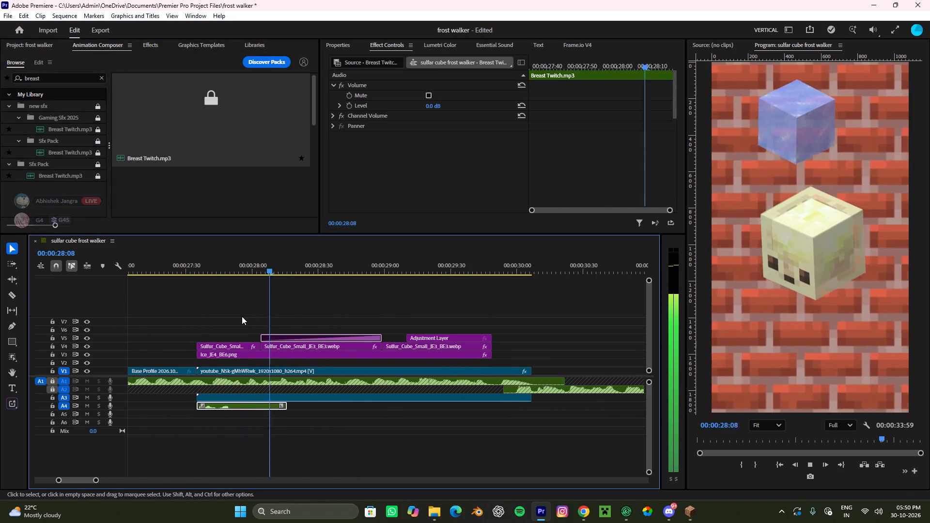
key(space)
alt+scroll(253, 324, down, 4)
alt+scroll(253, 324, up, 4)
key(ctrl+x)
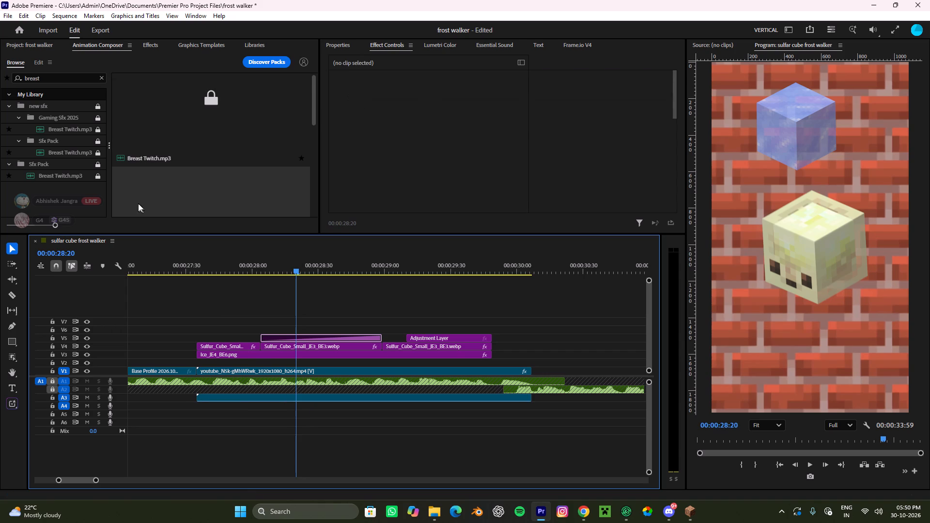
Place another Breast Twitch.mp3 on A4 starting at about 00:00:27:32, just before the ice block clip, and play back the segment.
scroll(151, 156, down, 1)
drag(160, 98, 199, 404)
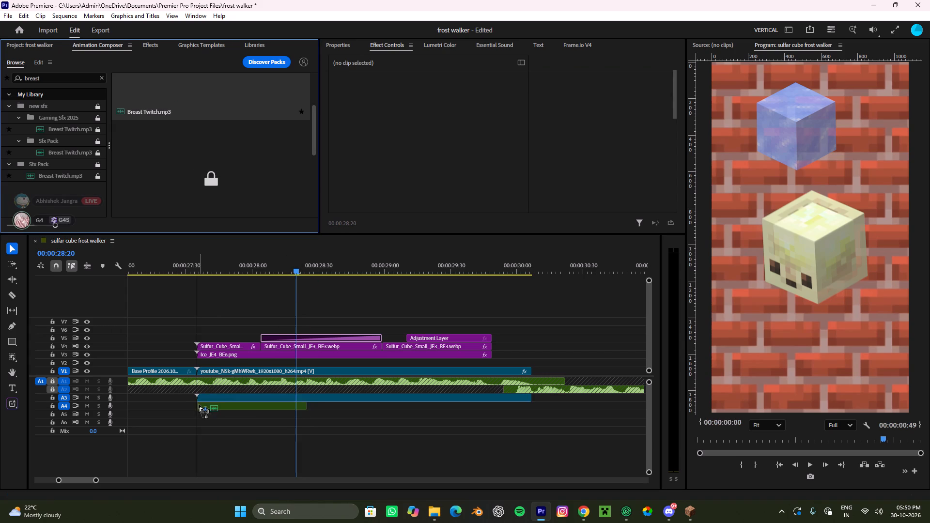
drag(199, 404, 193, 401)
drag(238, 399, 237, 401)
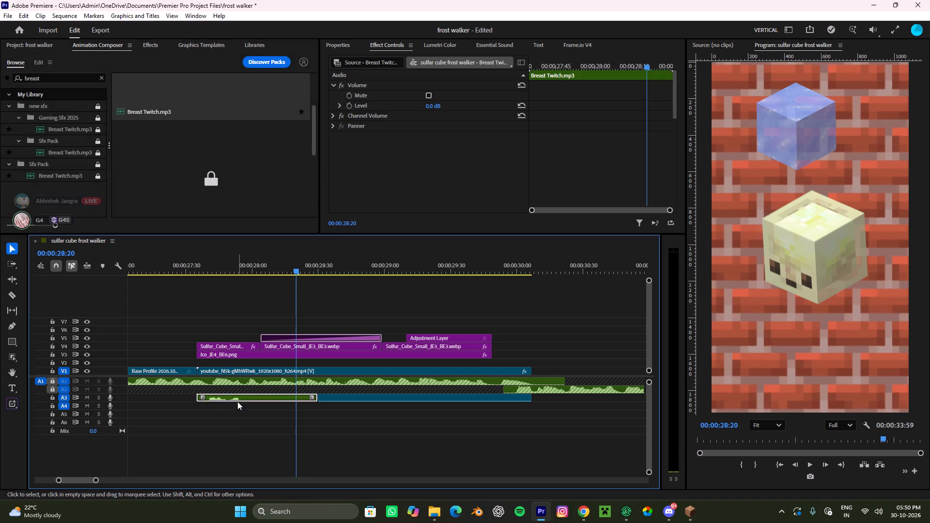
drag(237, 401, 236, 407)
drag(236, 406, 228, 406)
alt+scroll(215, 381, up, 3)
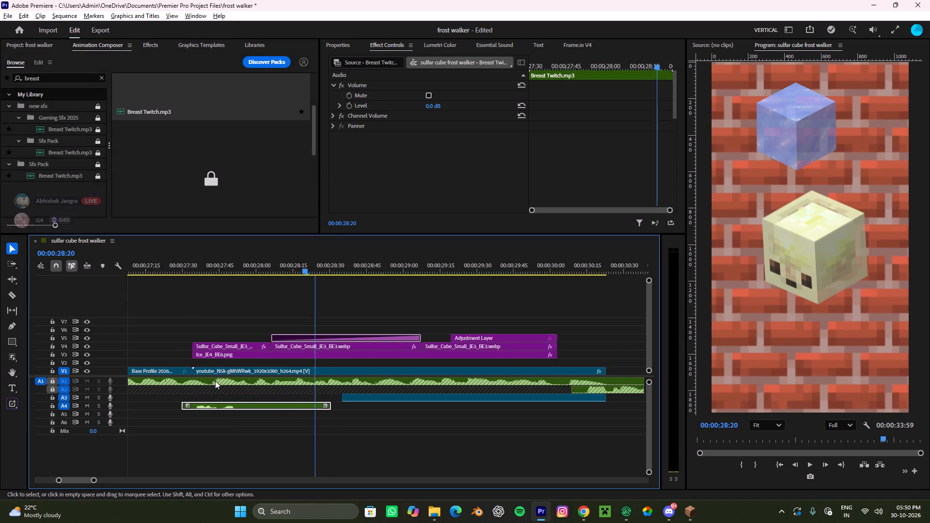
alt+scroll(215, 381, up, 1)
drag(204, 407, 209, 408)
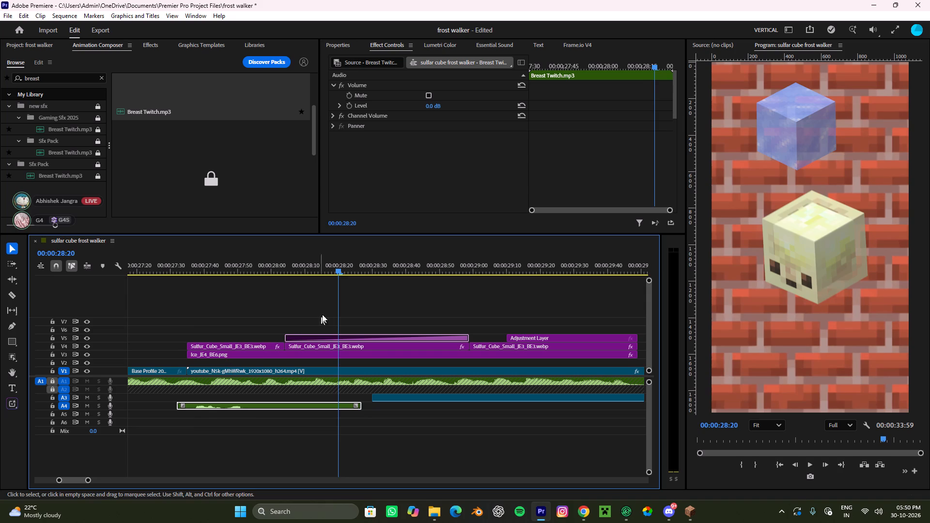
drag(359, 261, 161, 347)
key(space)
alt+scroll(186, 347, down, 4)
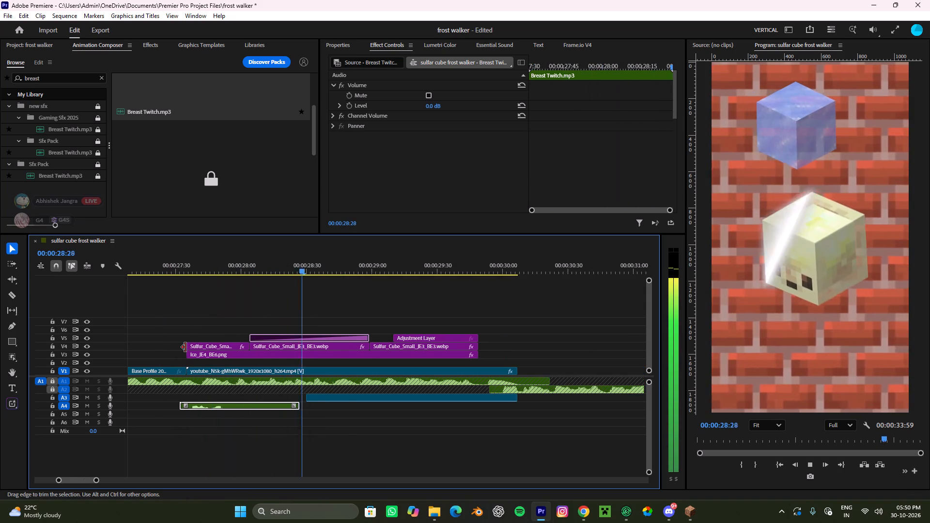
key(space)
alt+scroll(241, 377, down, 4)
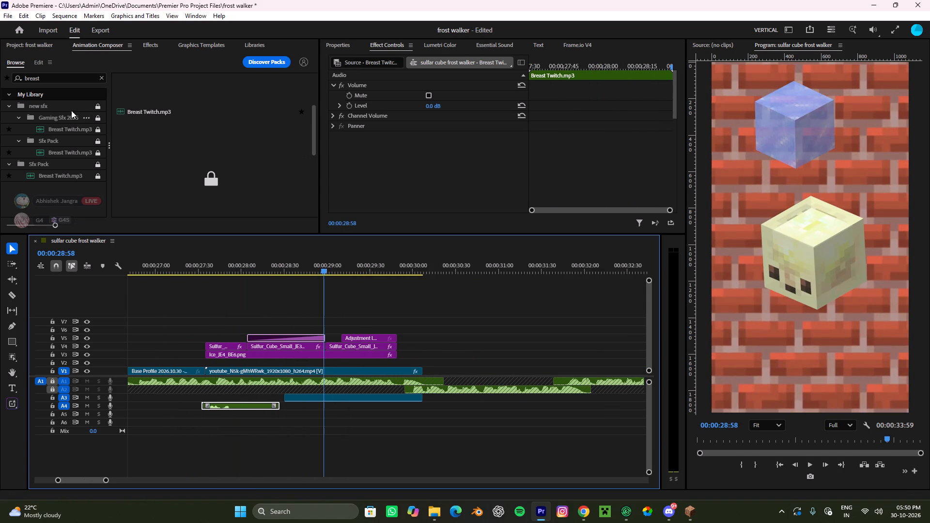
Search the Animation Composer library for "anime shine".
drag(43, 76, 0, 74)
text(as)
key(BackSpace)
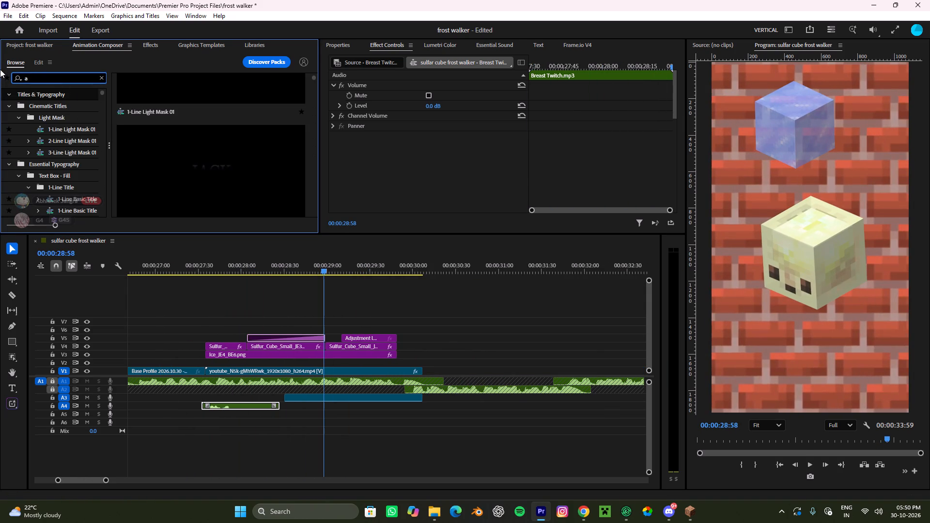
text(ni)
key(m)
text(e shi)
key(n)
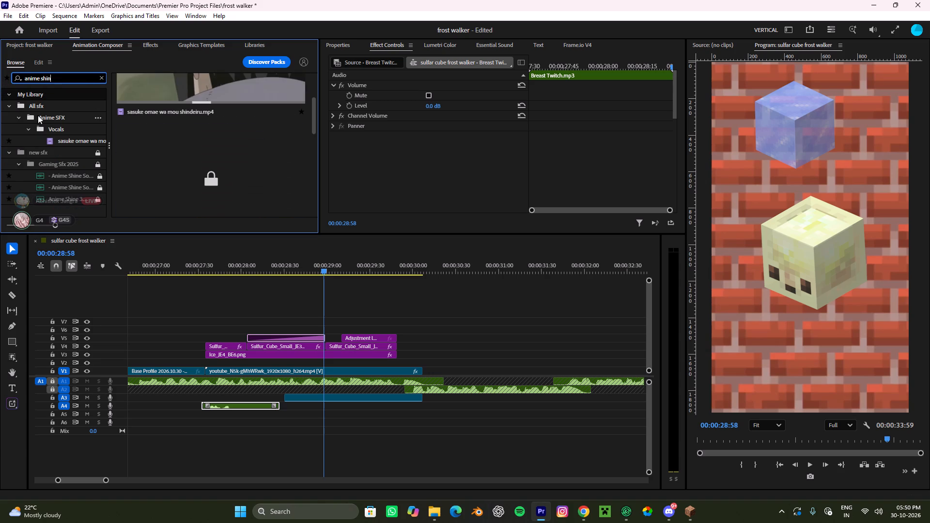
key(e)
Place Anime Shine Sound Effect ProSounds.mp3 on A5 at the Neon Wipe's start, with its silent opening cut off.
scroll(156, 175, up, 2)
click(200, 141)
click(147, 109)
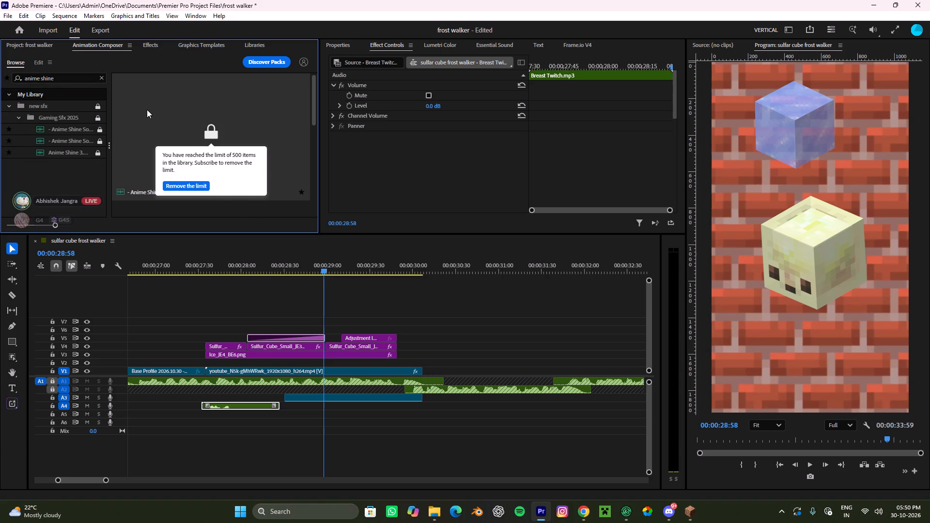
scroll(184, 176, down, 2)
click(161, 127)
click(181, 102)
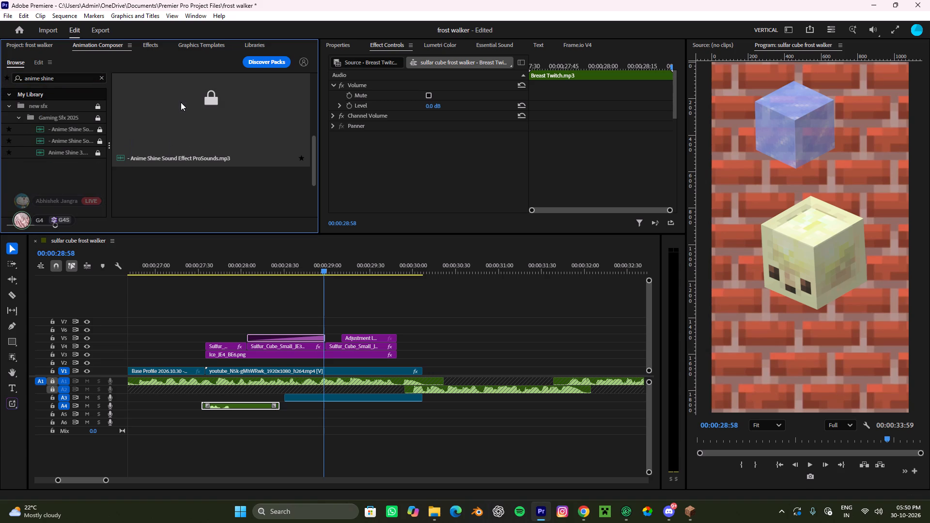
drag(181, 104, 241, 415)
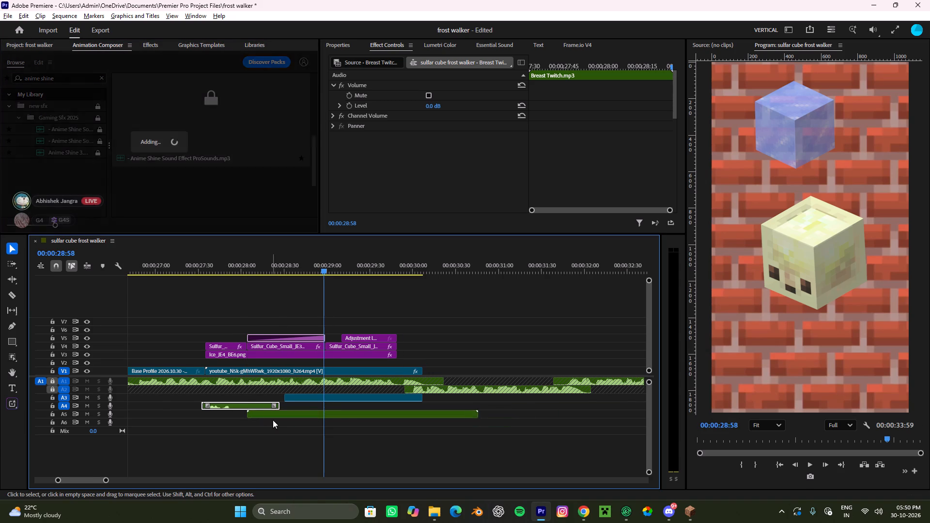
alt+scroll(275, 420, up, 4)
key(c)
click(294, 415)
key(v)
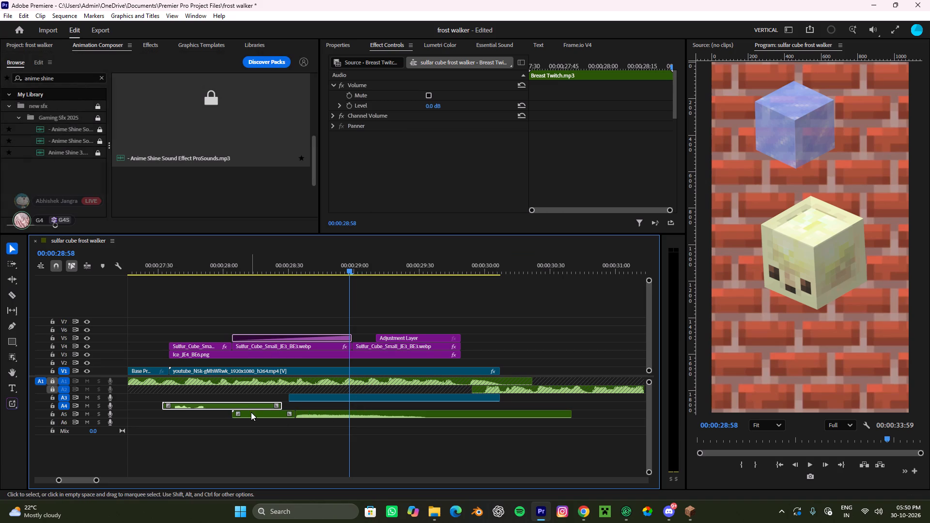
click(251, 412)
key(ctrl+x)
drag(313, 415, 251, 412)
Cut off the tail of the anime shine sound on A5 so that it ends at about 00:00:29:11.
key(c)
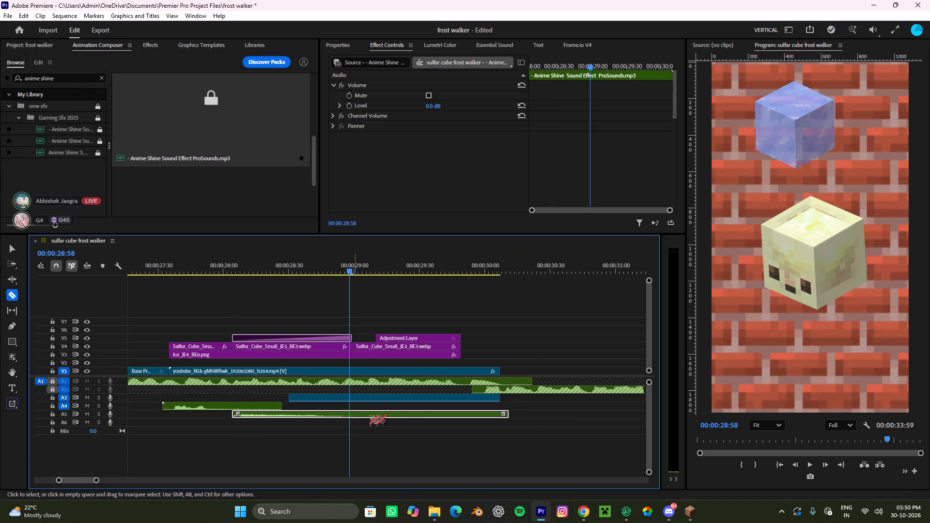
click(359, 413)
key(v)
click(380, 414)
key(ctrl+x)
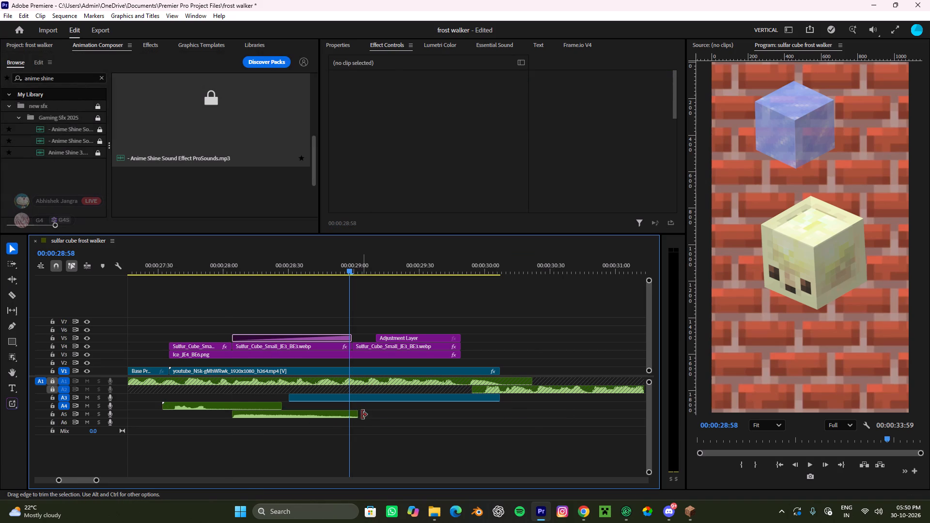
drag(361, 415, 384, 417)
Move the playhead back to about 00:00:27:23, just before the frost walker segment.
alt+scroll(371, 415, down, 8)
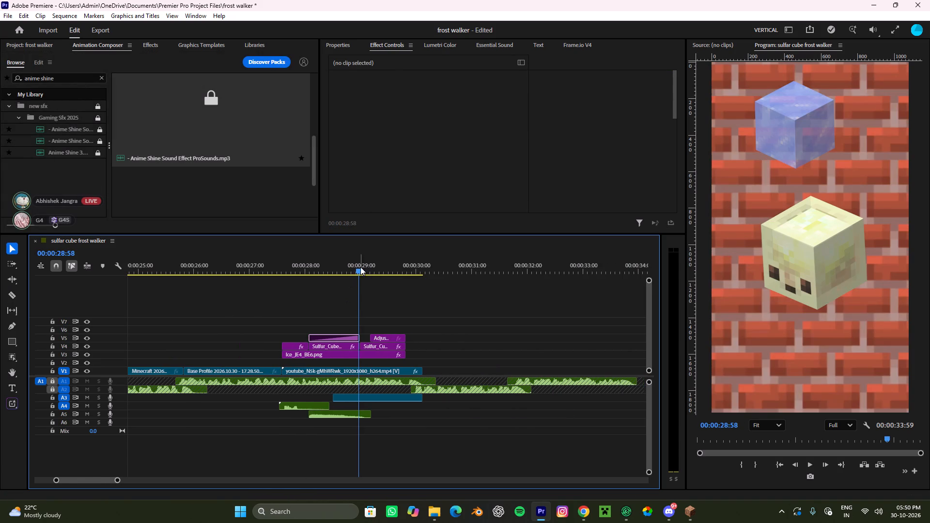
drag(359, 266, 272, 295)
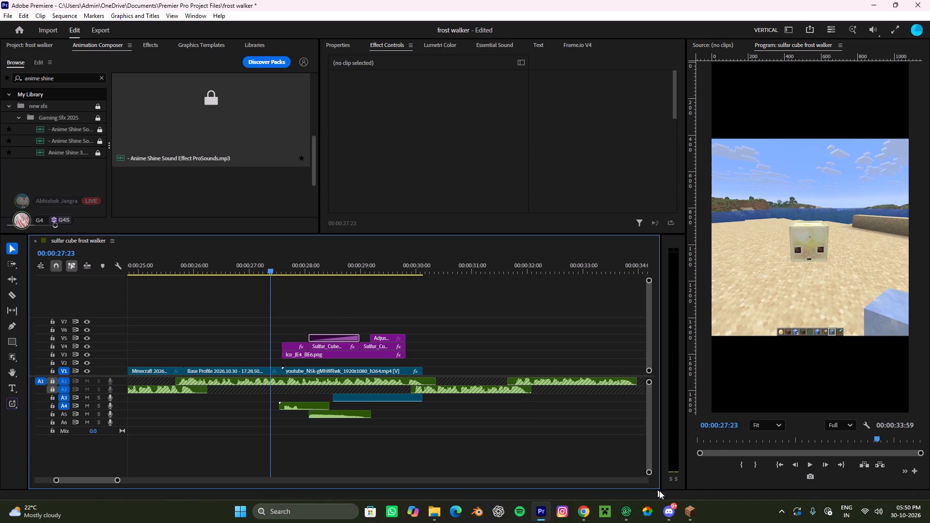
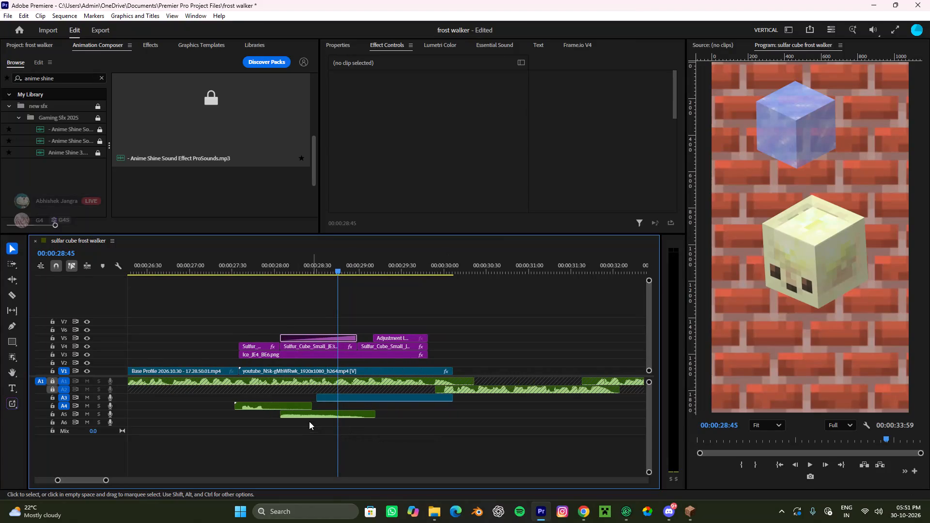
Shift the anime shine sound on A5 later so that it starts at about 00:00:28:15.
drag(300, 415, 315, 416)
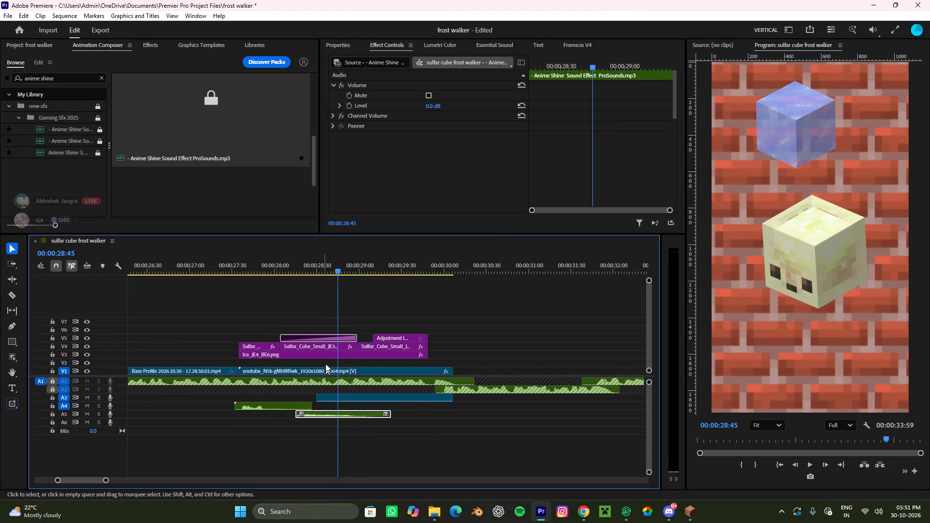
Play back the frost walker segment repeatedly to check the anime shine sound's timing against the sulfur cube's glint and the ice block's motion.
drag(315, 262, 239, 277)
key(space)
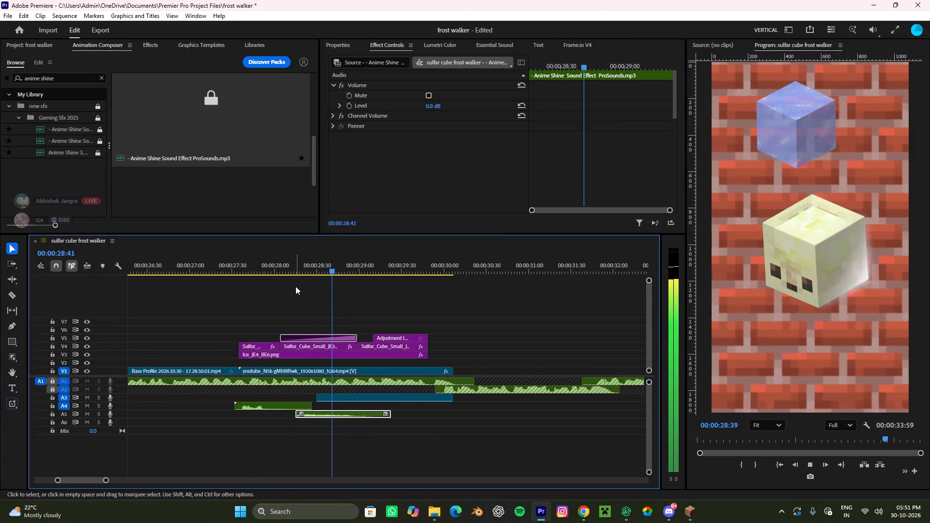
alt+scroll(432, 343, down, 4)
key(space)
alt+scroll(432, 343, up, 2)
alt+scroll(432, 343, down, 3)
alt+scroll(432, 343, up, 3)
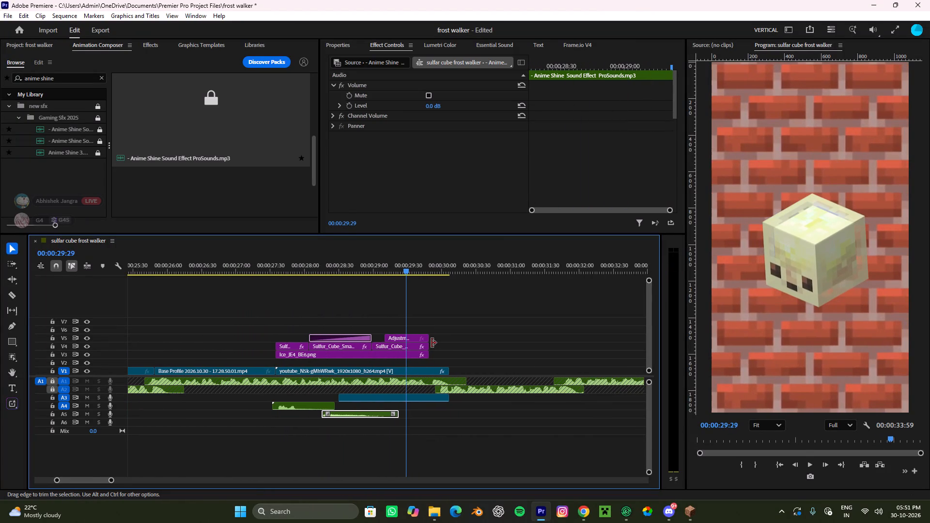
key(space)
key(space)
drag(423, 266, 261, 308)
key(space)
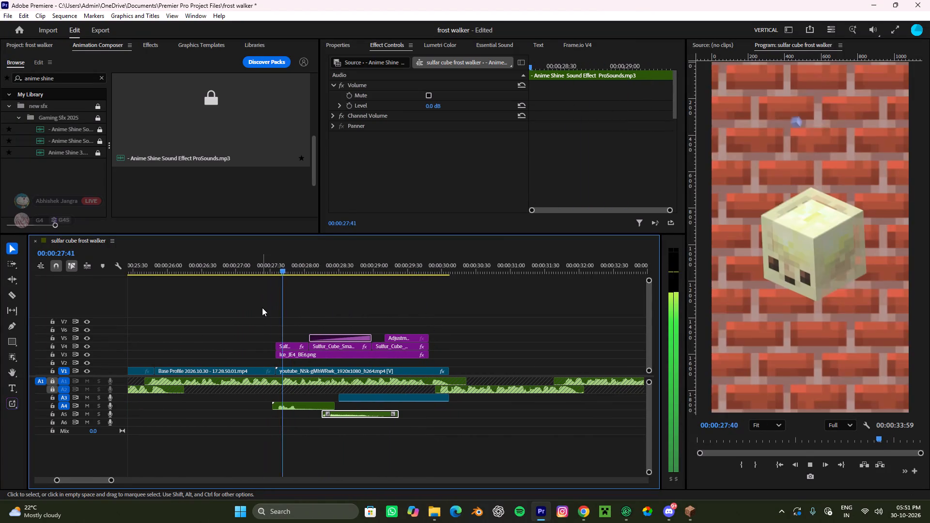
key(space)
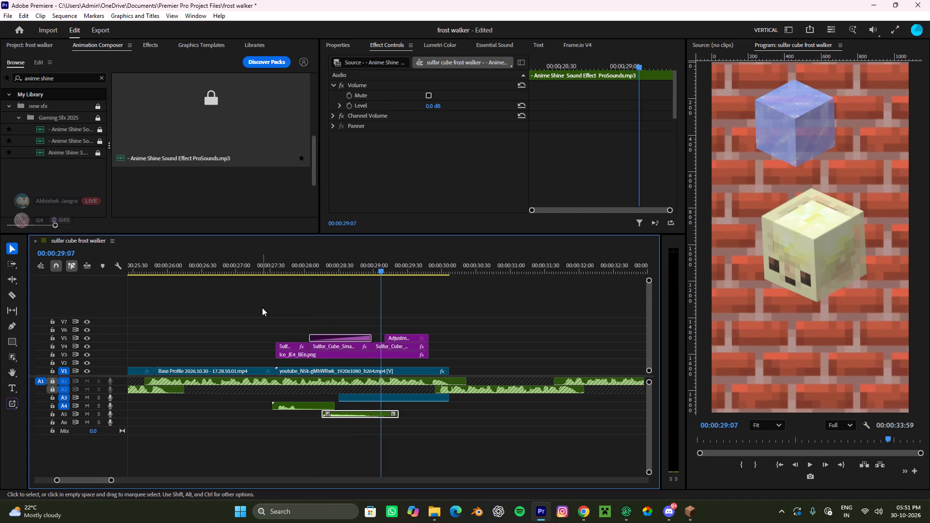
key(space)
key(space)
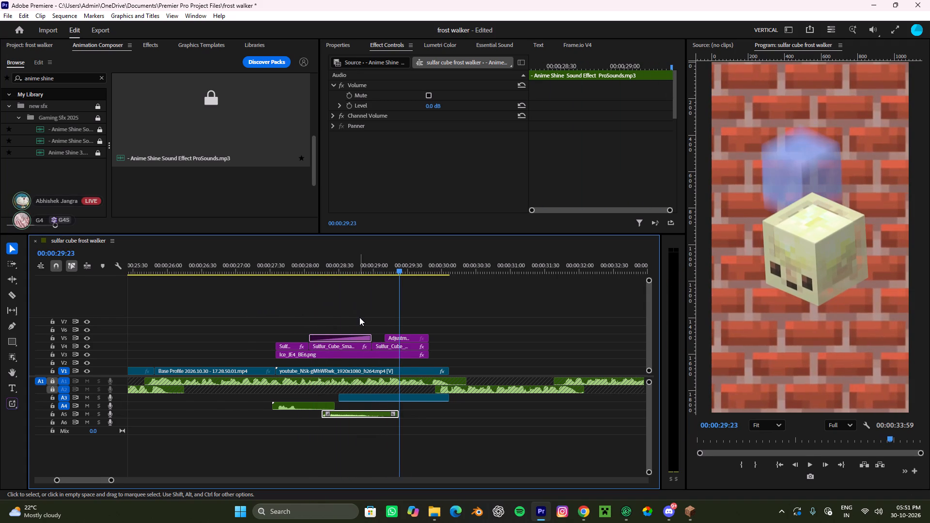
alt+scroll(359, 317, up, 4)
scroll(359, 317, up, 4)
drag(478, 269, 402, 284)
key(space)
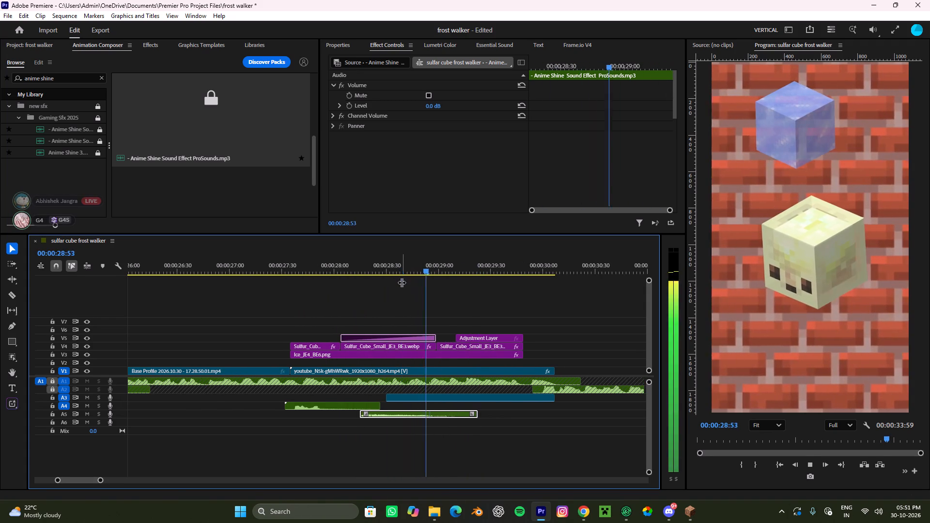
key(space)
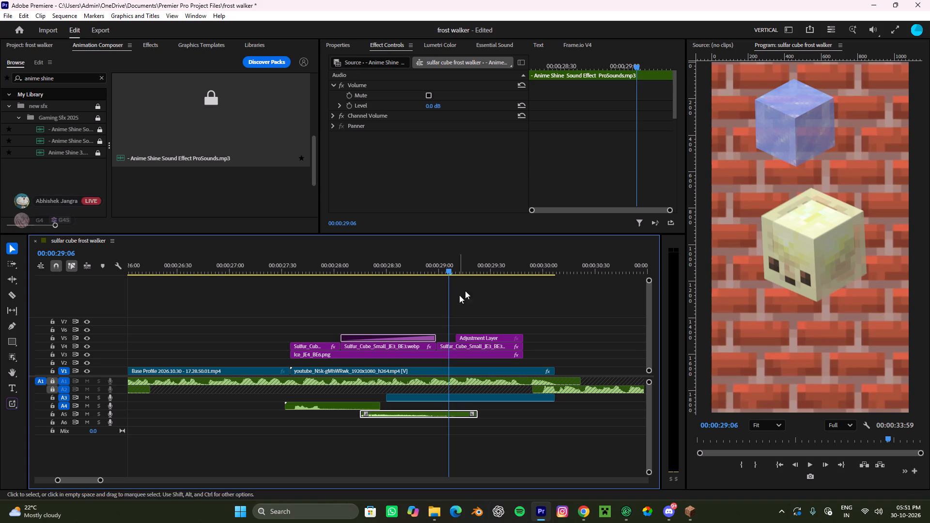
drag(453, 270, 270, 313)
key(space)
alt+scroll(318, 319, down, 7)
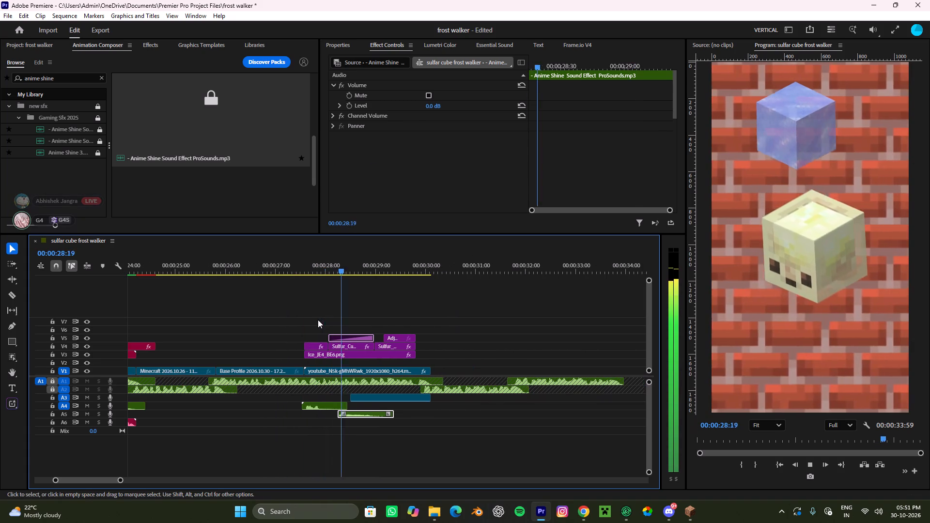
key(space)
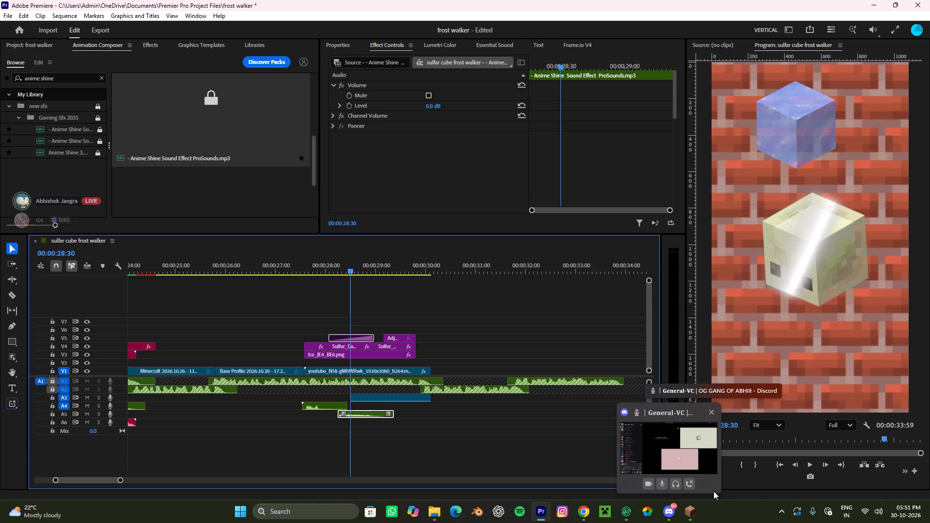
click(471, 350)
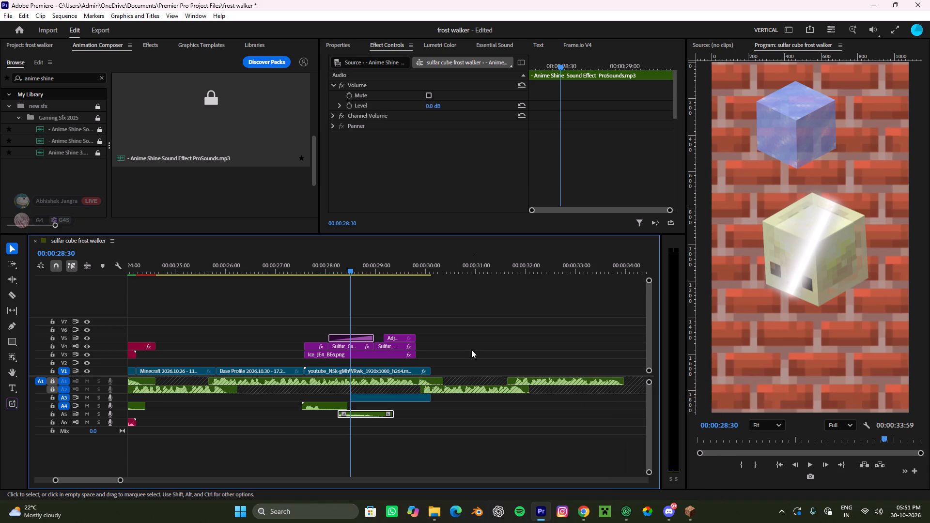
drag(367, 267, 307, 286)
key(space)
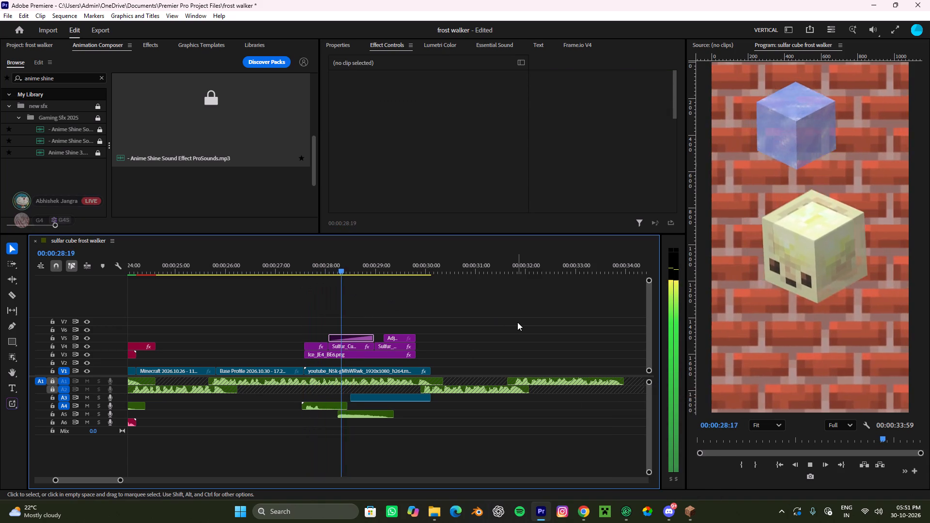
key(space)
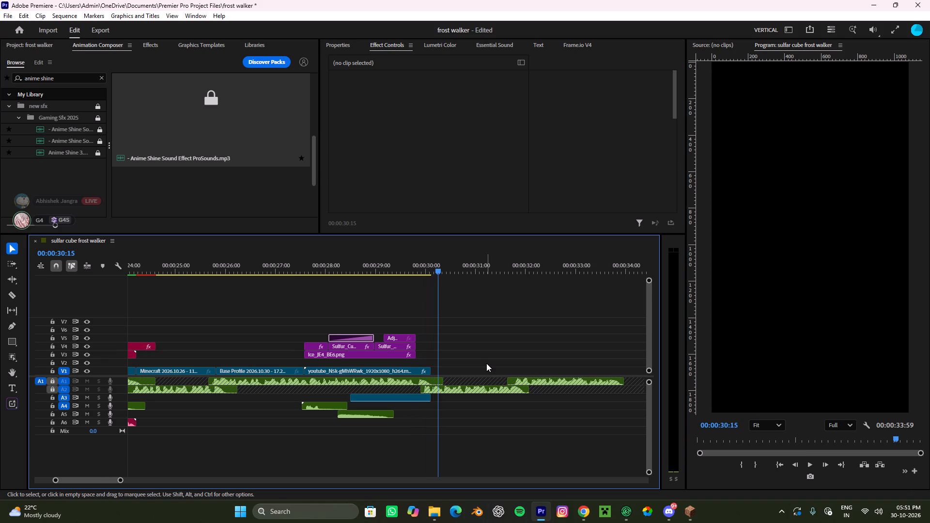
Search the Animation Composer library for "swoosh".
alt+scroll(419, 362, up, 4)
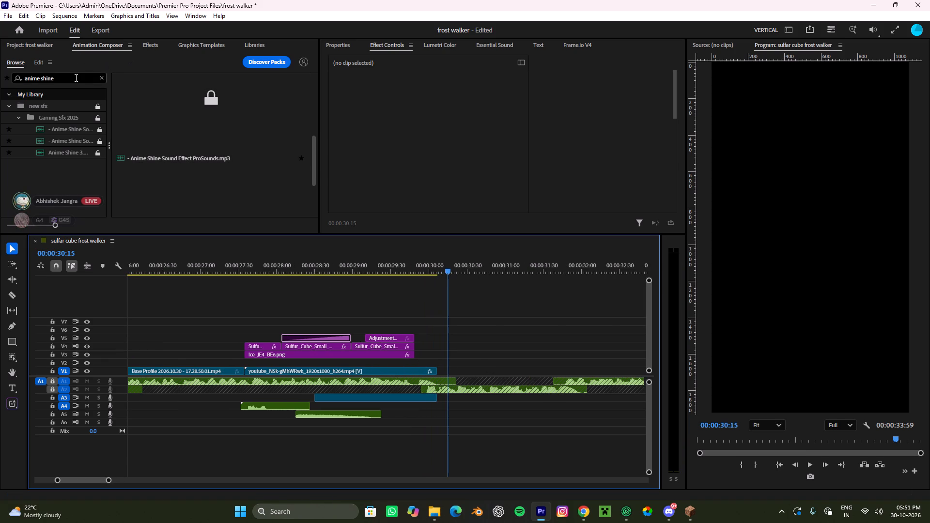
drag(75, 77, 0, 44)
key(s)
key(w)
key(o)
key(o)
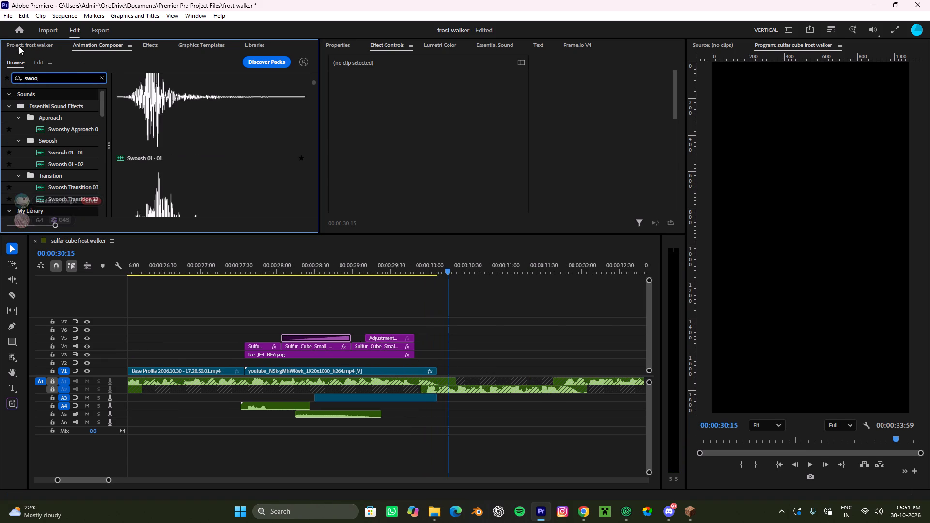
key(s)
key(h)
Place the Swoosh Transition 03 sound on A4 after the existing effect, starting at about 00:00:28:47.
scroll(238, 142, down, 4)
scroll(206, 129, up, 1)
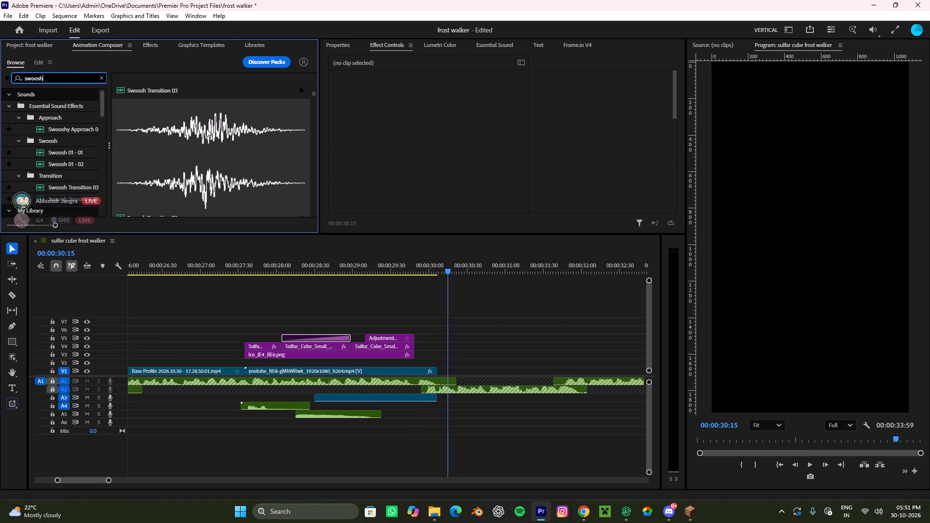
drag(199, 115, 338, 404)
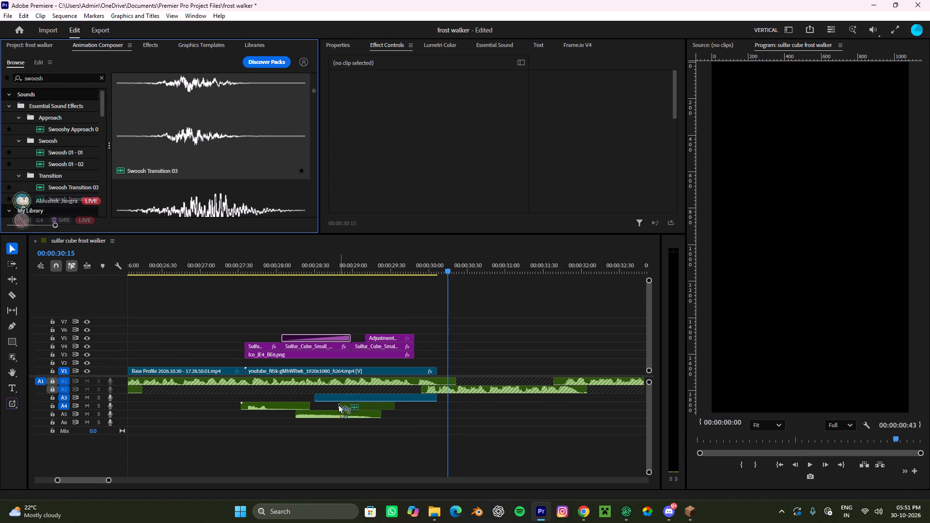
drag(338, 404, 336, 407)
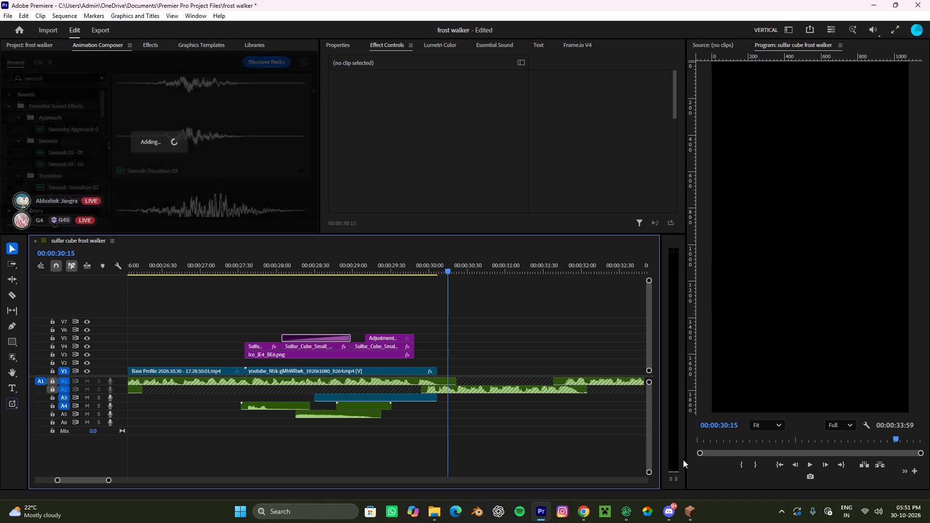
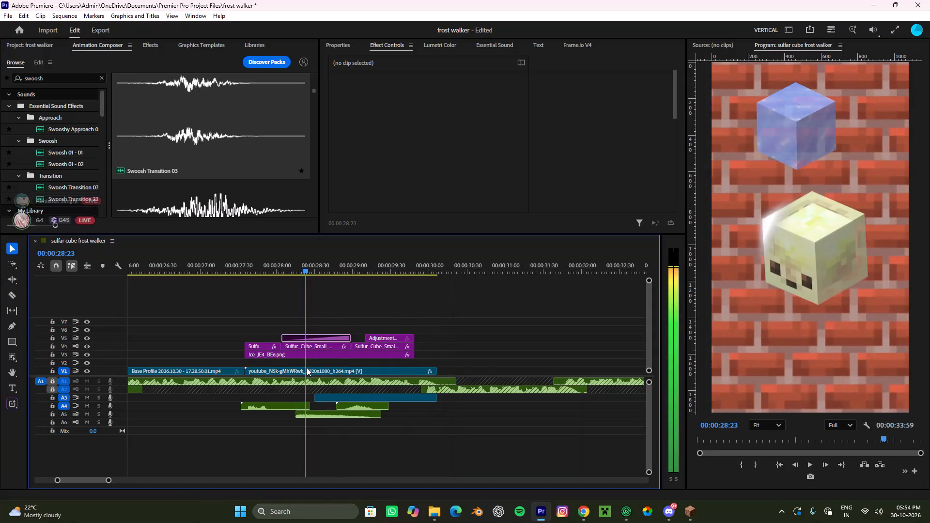
Shift the Swoosh Transition 03 sound on A4 later so that it starts at about 00:00:29:03, and check its timing in playback.
key(space)
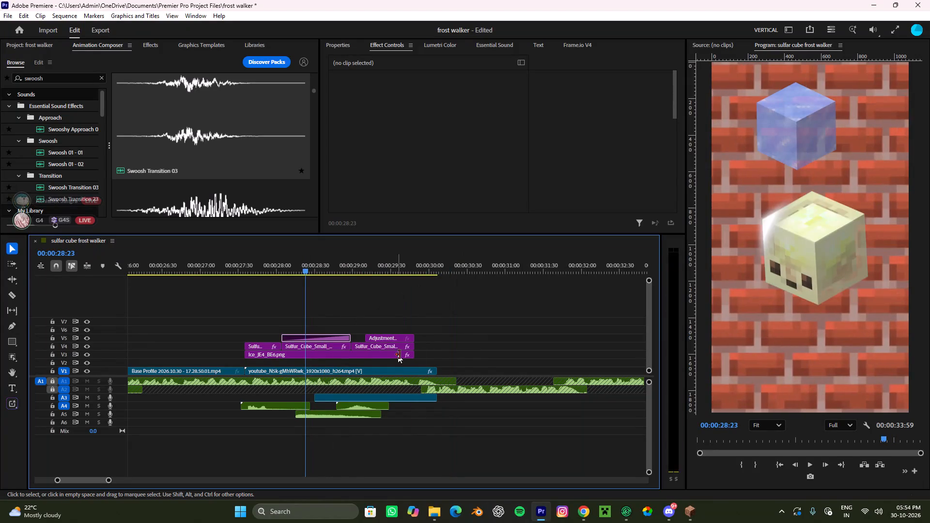
key(space)
alt+scroll(460, 368, up, 5)
key(space)
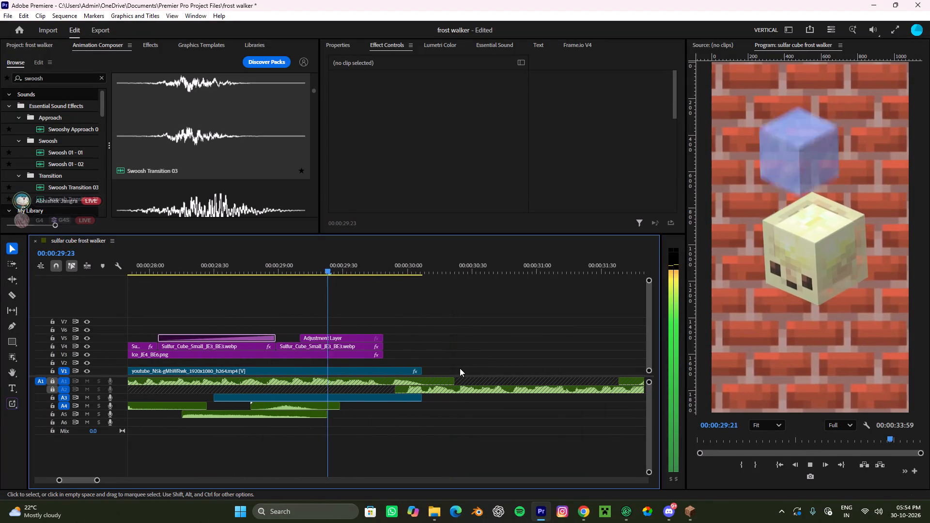
key(space)
alt+scroll(325, 426, up, 4)
drag(363, 264, 287, 294)
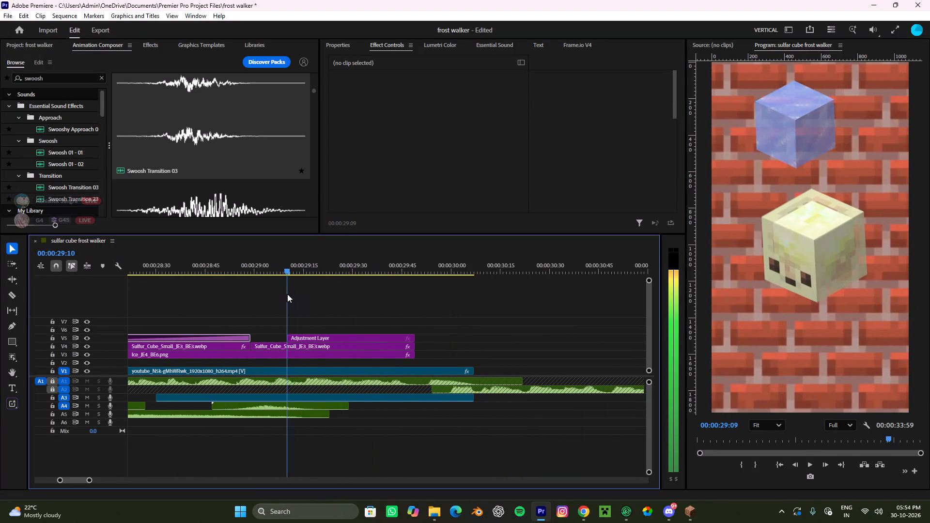
drag(287, 294, 314, 291)
drag(286, 404, 329, 405)
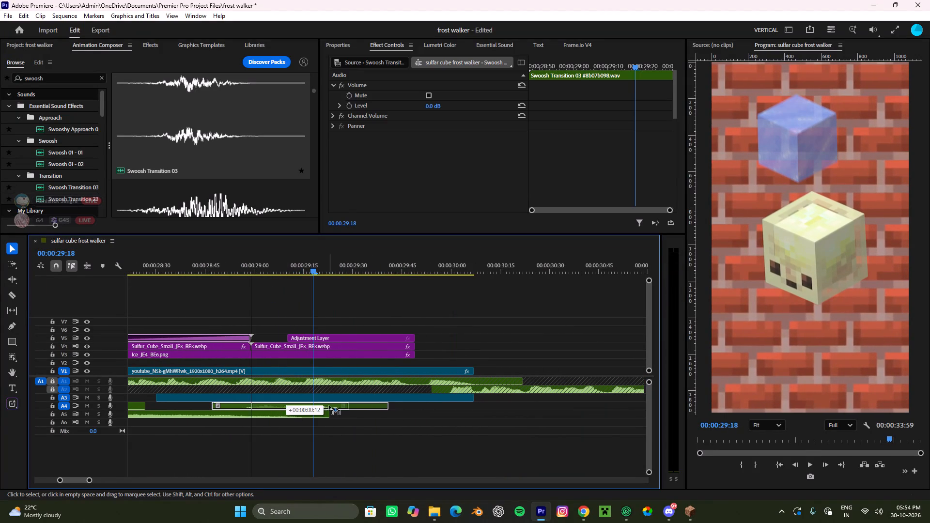
drag(329, 405, 337, 405)
drag(321, 268, 238, 288)
key(space)
alt+scroll(281, 320, down, 4)
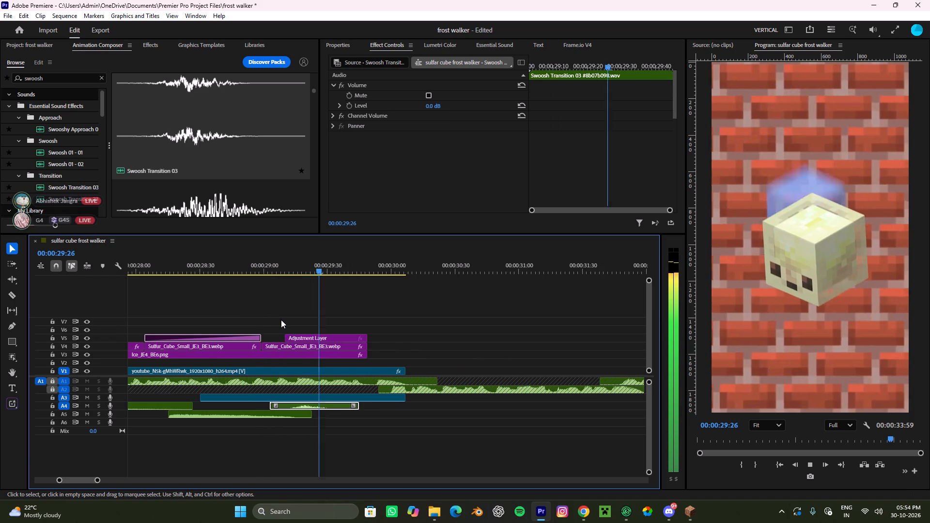
alt+scroll(394, 376, down, 4)
key(space)
Extend the ends of the last sulfur cube clip, the ice block clip and the V5 adjustment layer to about 00:00:30:00.
drag(404, 253, 398, 261)
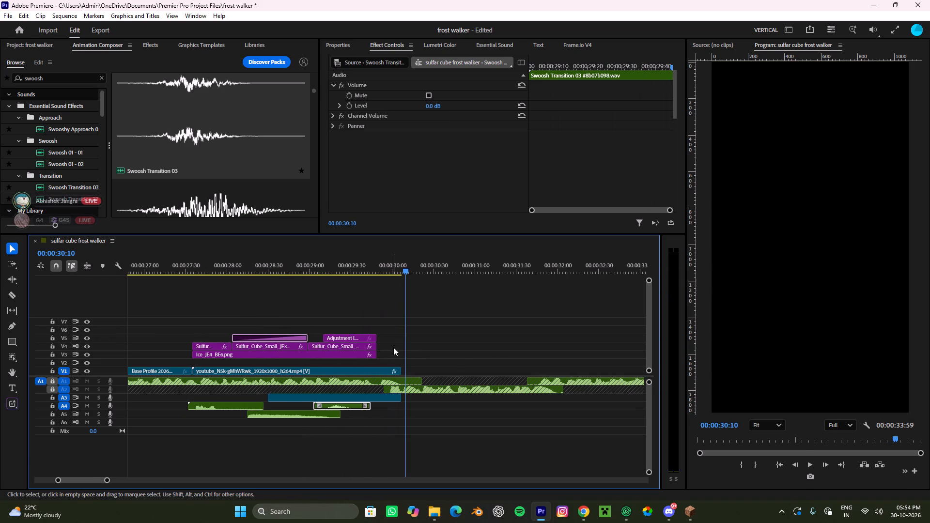
drag(379, 350, 394, 353)
drag(381, 355, 394, 357)
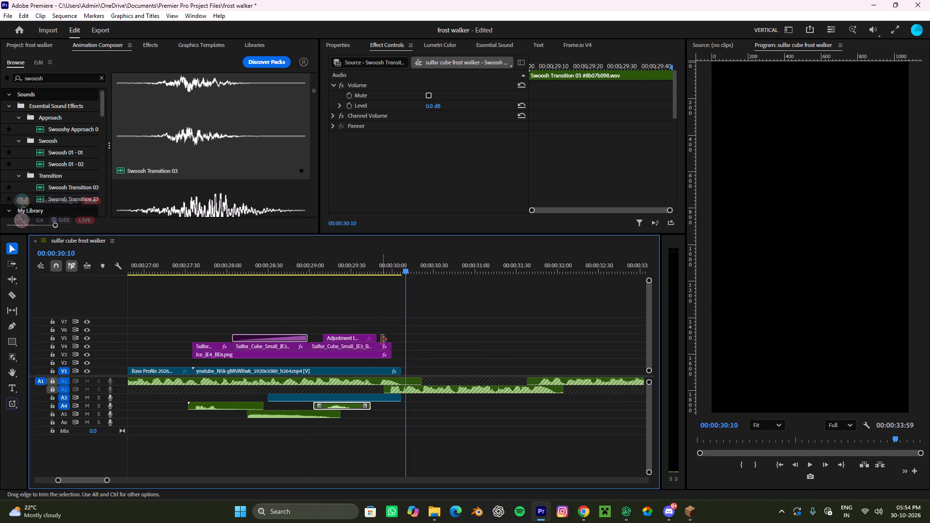
drag(382, 339, 398, 342)
Shift the adjustment layer on V5 later so that it ends together with the V1 video clip.
drag(419, 261, 324, 288)
key(space)
alt+scroll(383, 313, down, 4)
key(space)
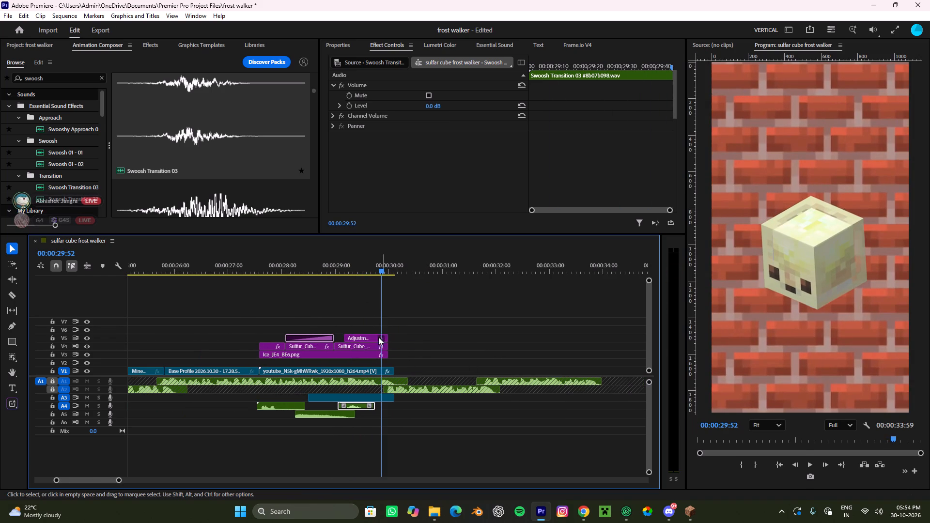
drag(363, 336, 372, 339)
drag(365, 337, 358, 339)
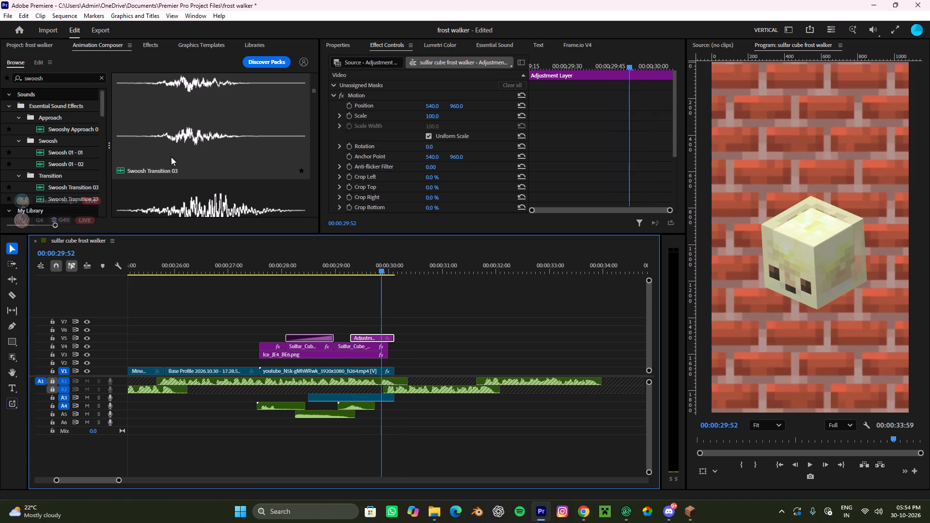
Find the "red flash" presets, apply Malice Red Flash Large to the V5 adjustment layer, and preview it.
click(146, 47)
drag(54, 62, 0, 52)
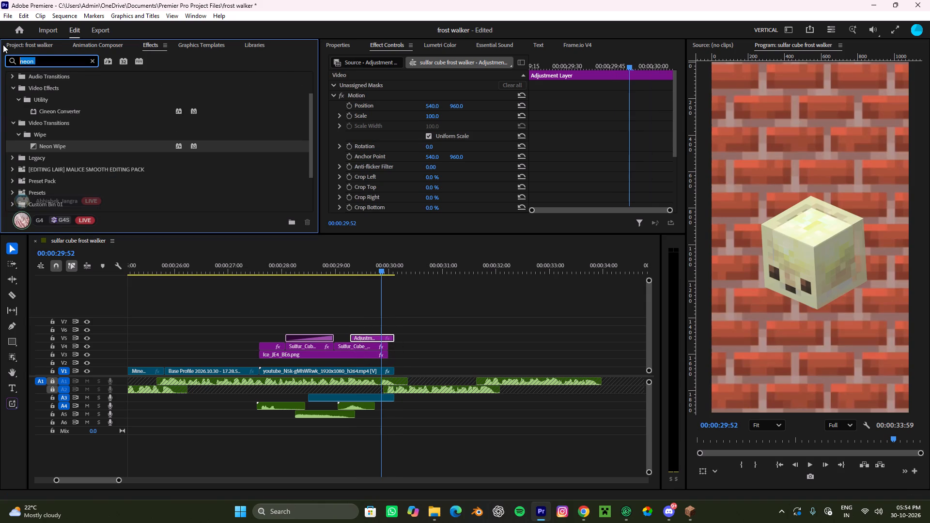
text(red flash)
drag(90, 157, 268, 241)
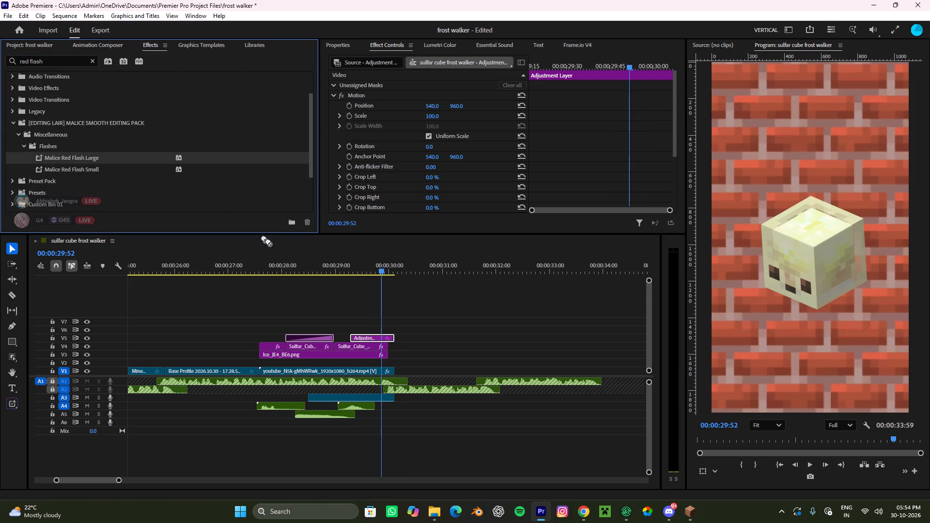
drag(268, 241, 361, 335)
drag(381, 267, 333, 303)
key(space)
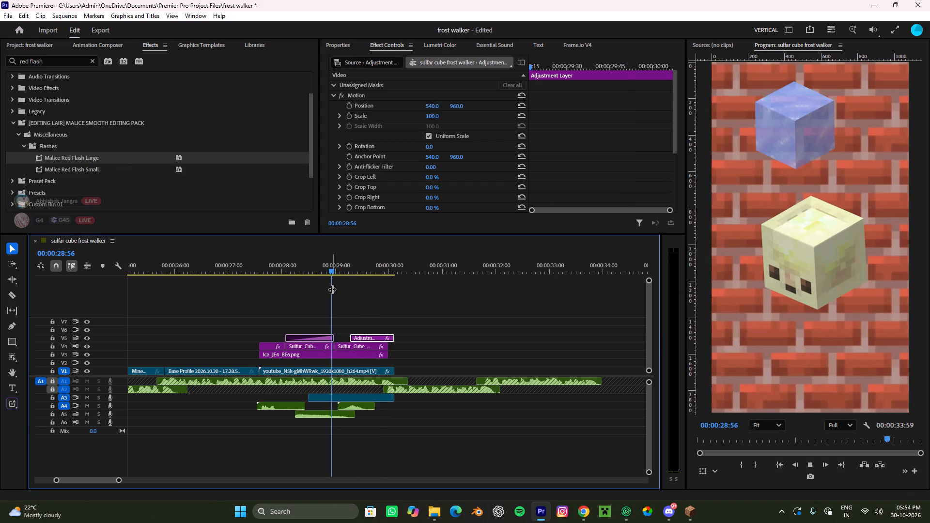
key(space)
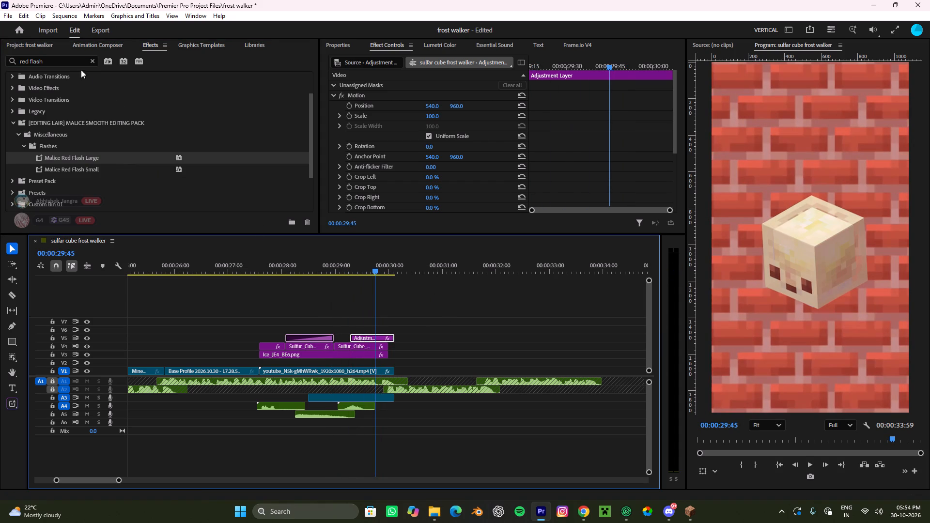
Find the "impact" presets, apply Malice Impact Shake Mid to the V5 adjustment layer, and preview it.
click(90, 59)
click(67, 61)
text(impact)
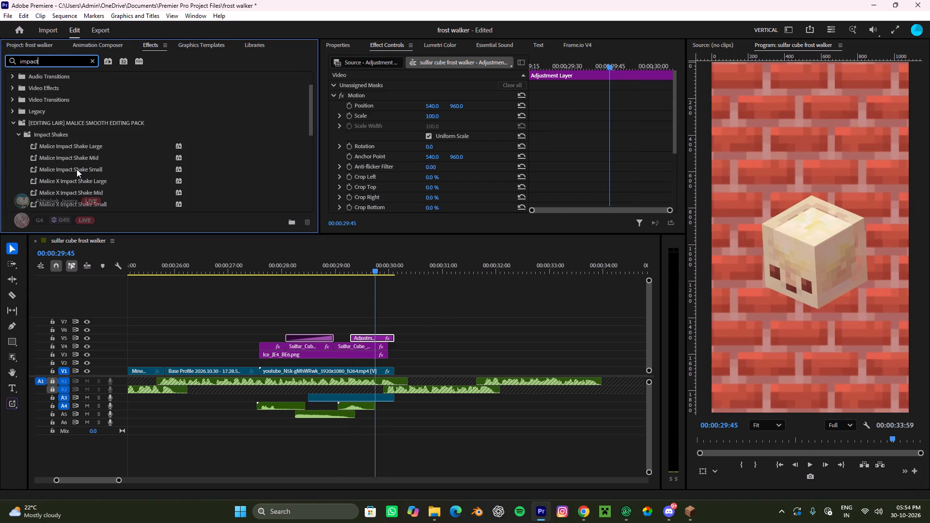
drag(65, 152, 245, 165)
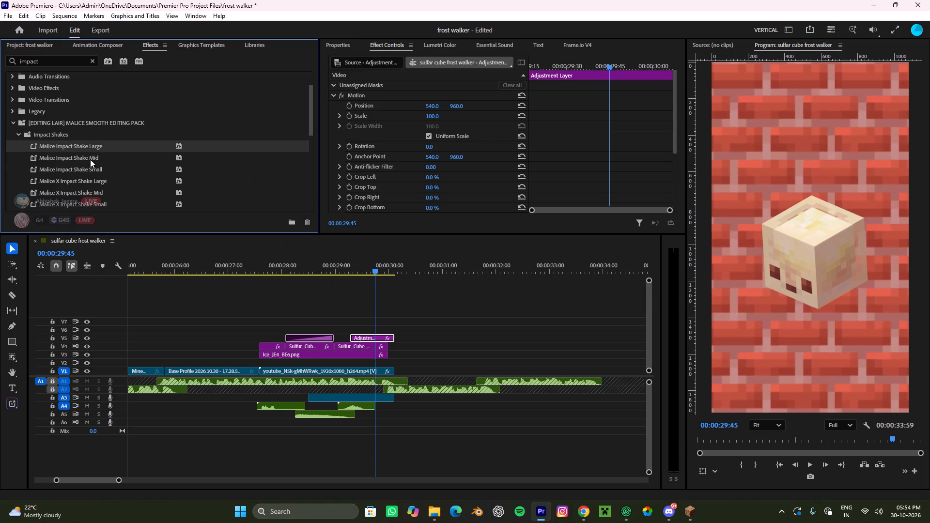
drag(89, 159, 376, 340)
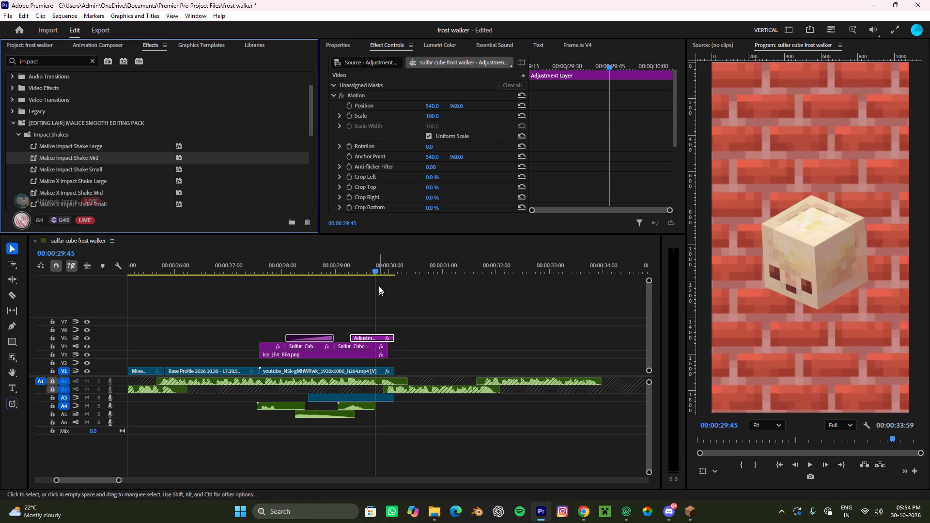
drag(379, 268, 342, 306)
key(space)
key(space)
Shift the V5 adjustment layer later so that it starts at about 00:00:29:23, and check the flash and shake in playback.
alt+scroll(365, 347, up, 4)
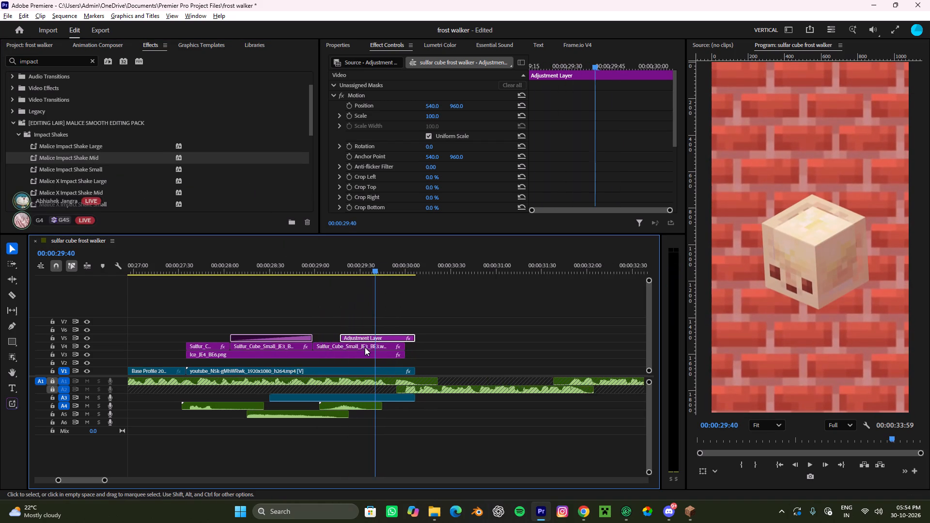
alt+scroll(365, 347, up, 5)
drag(362, 339, 388, 341)
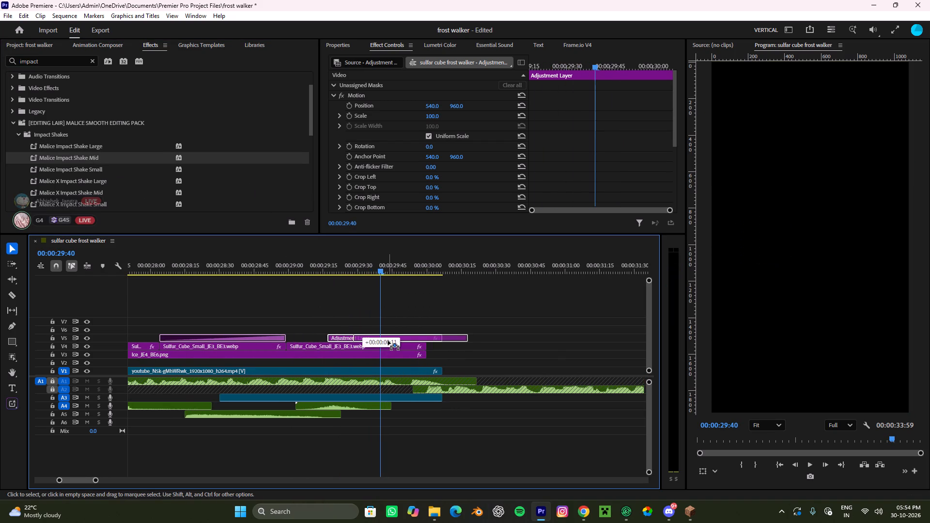
drag(388, 341, 378, 339)
drag(382, 262, 326, 289)
key(space)
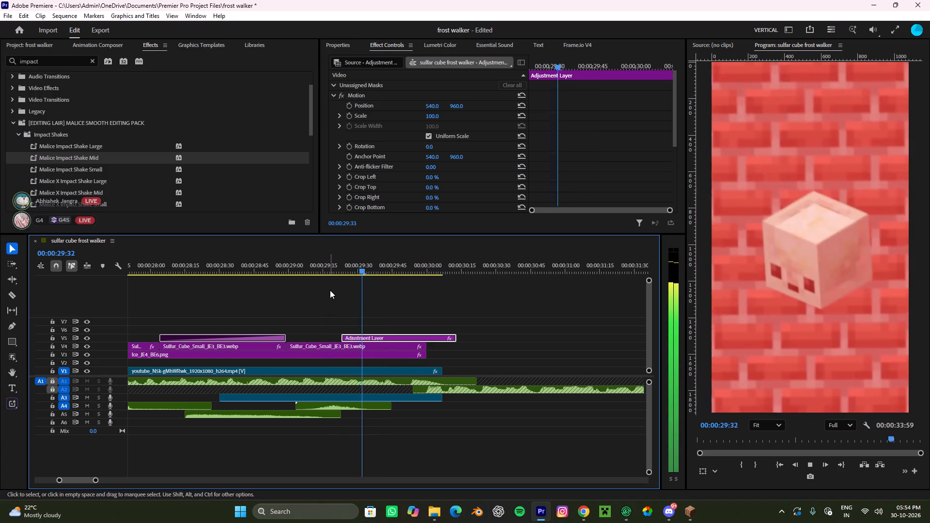
key(space)
Split the V5 adjustment layer where the sulfur cube and ice clips end, and remove the leftover piece after the cut.
key(c)
click(427, 338)
key(b)
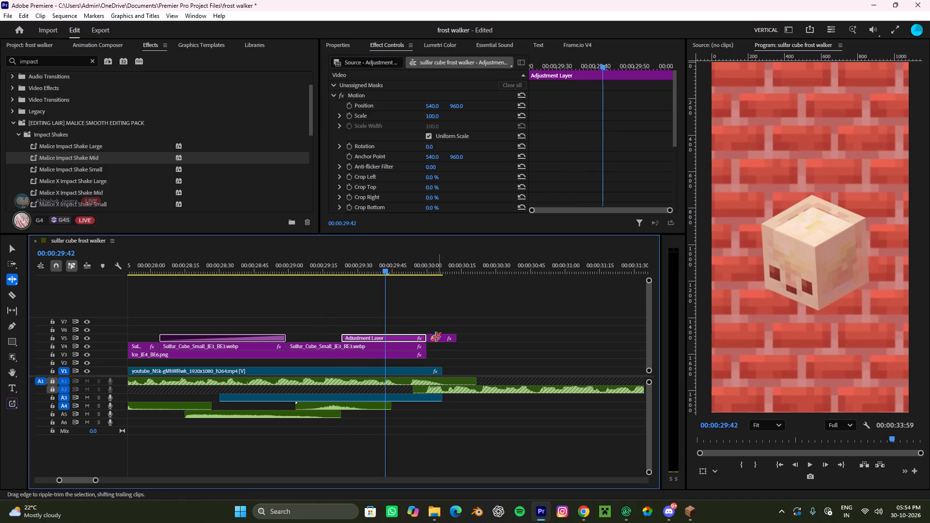
key(v)
click(441, 338)
key(ctrl+x)
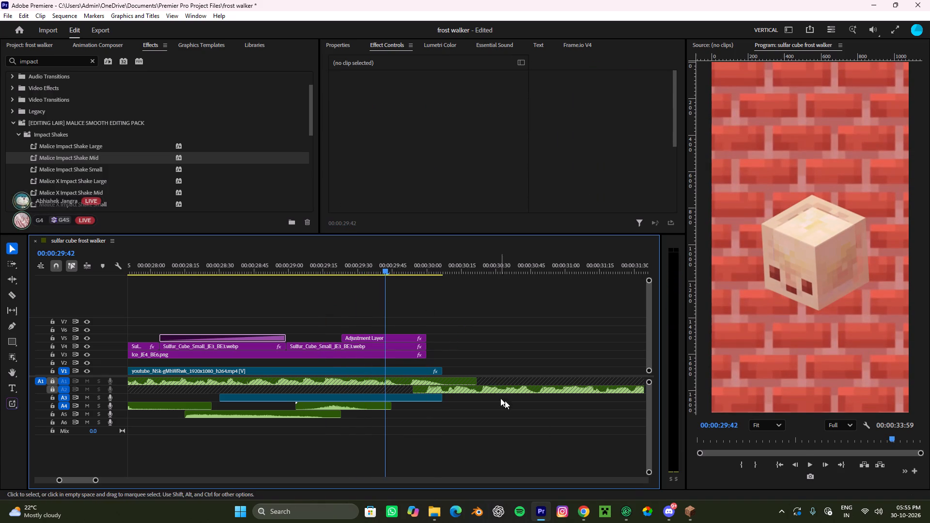
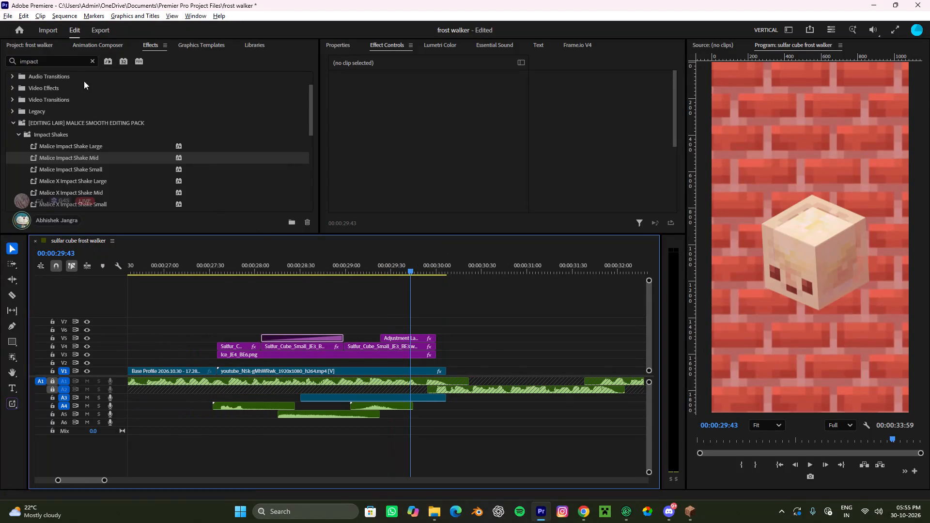
Search the Animation Composer sound library for "break", check the sounds on offer, and clear the search.
click(46, 44)
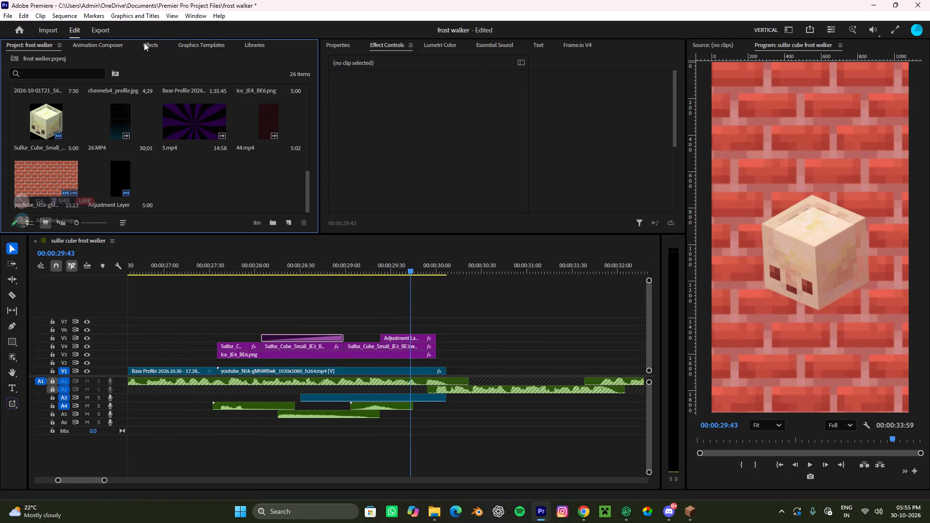
click(144, 43)
click(112, 41)
drag(57, 75, 0, 67)
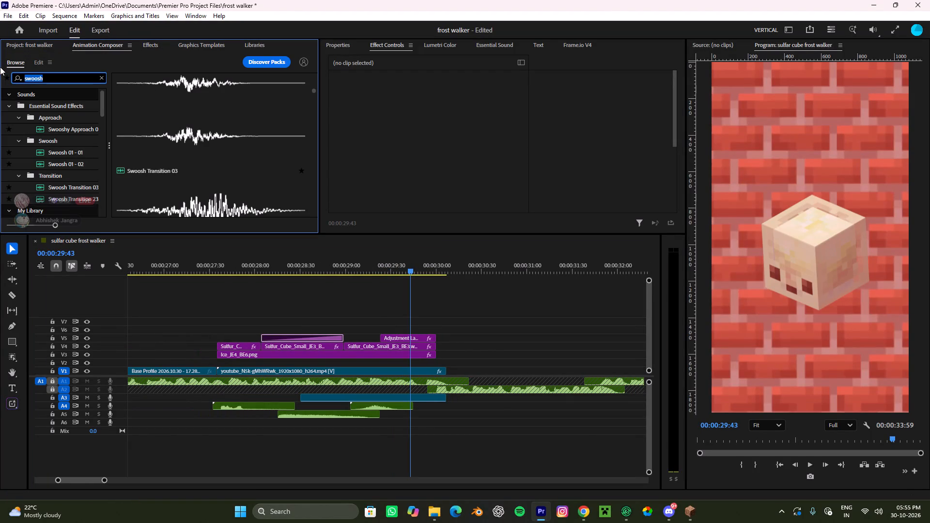
text(break)
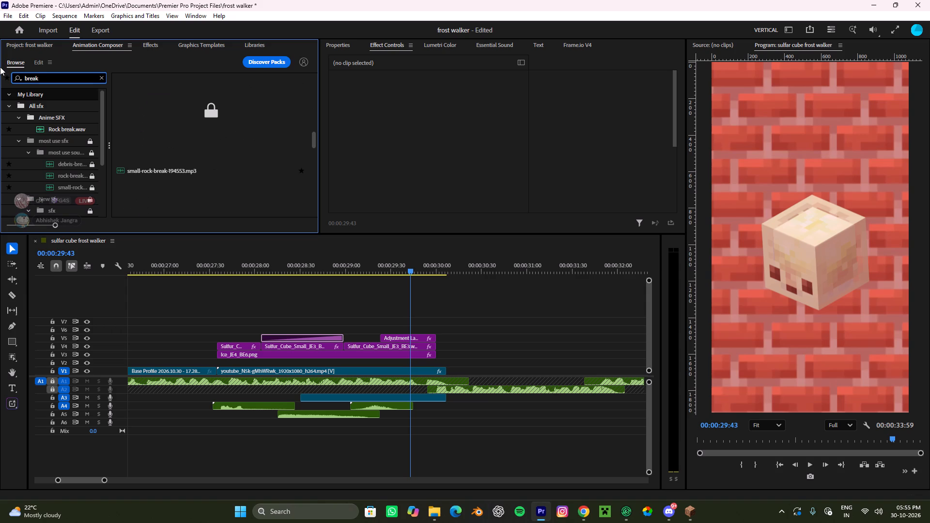
click(155, 102)
click(188, 95)
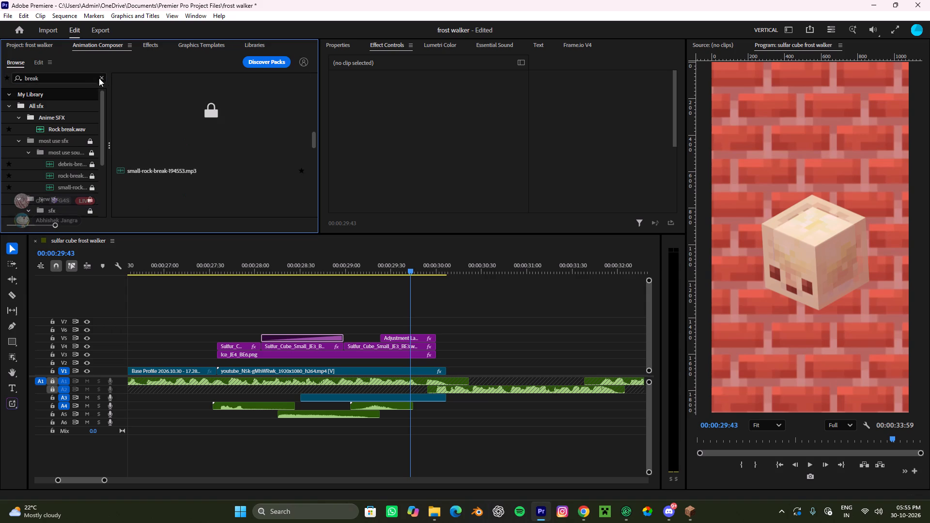
click(98, 77)
Switch to Google Chrome and search the web in a new tab for "pick axe break minecraft sfx".
click(585, 518)
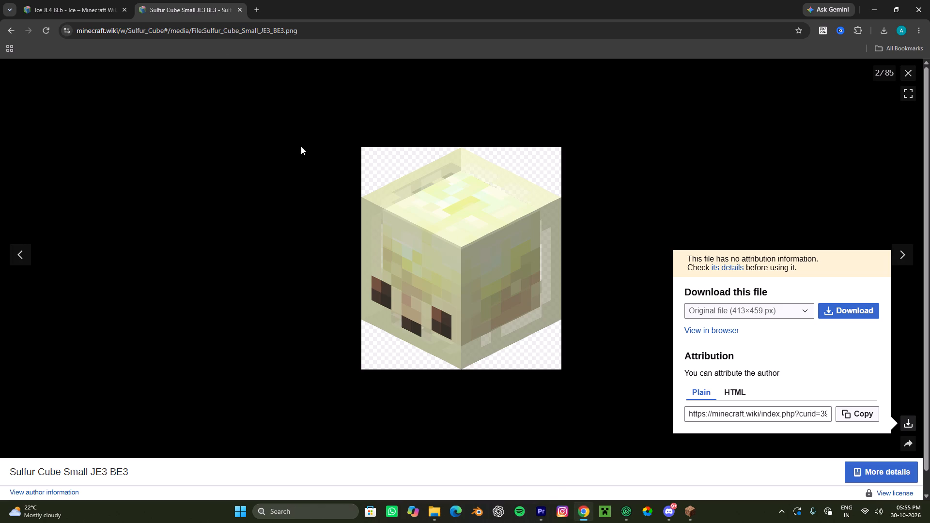
click(258, 3)
click(372, 196)
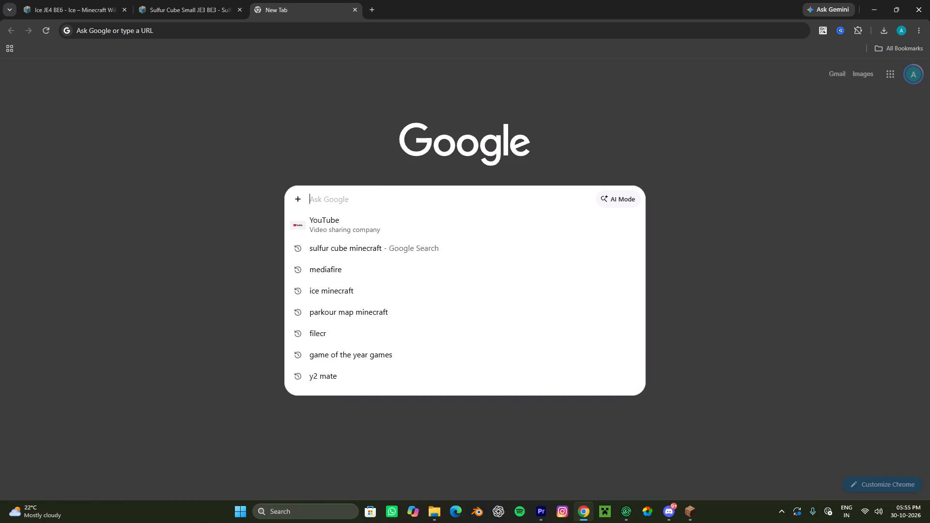
text(pick axe break a)
key(BackSpace)
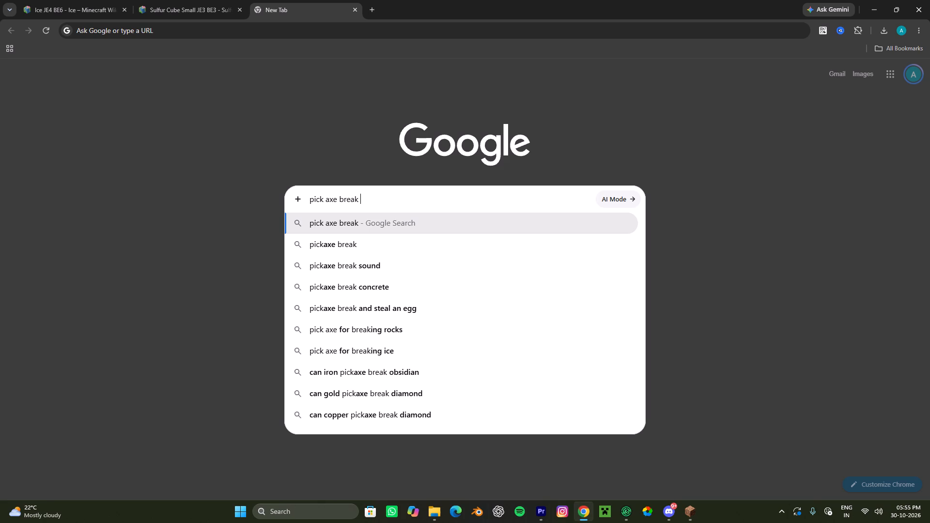
text(minecraft sfx)
key(Return)
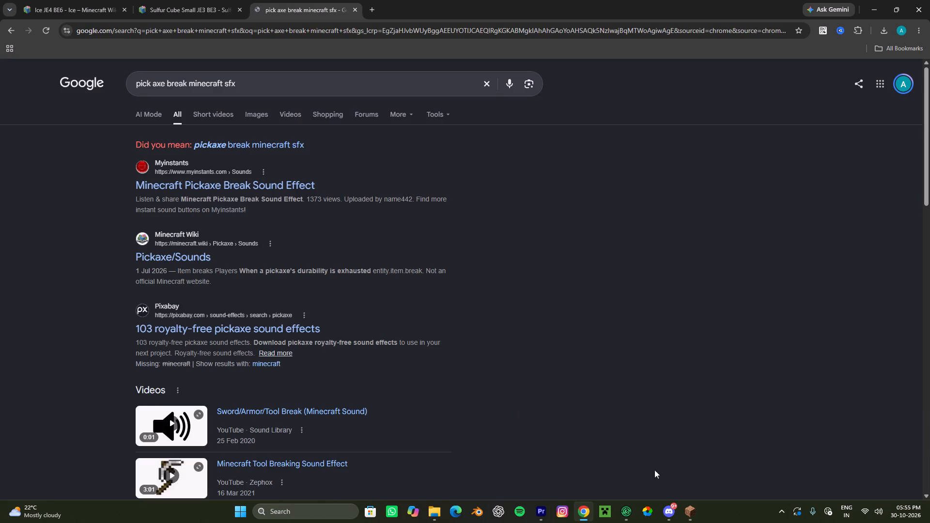
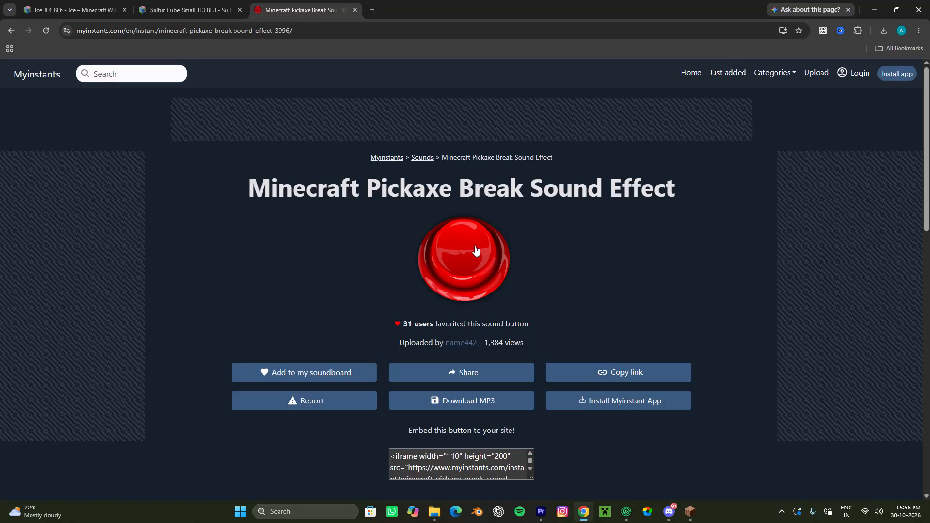
Download the Minecraft Pickaxe Break Sound Effect from Myinstants as an MP3.
click(494, 406)
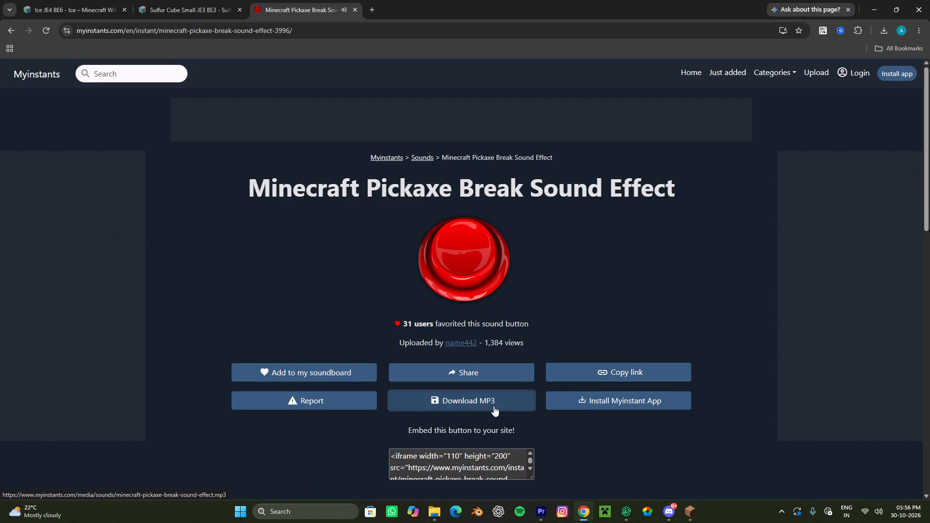
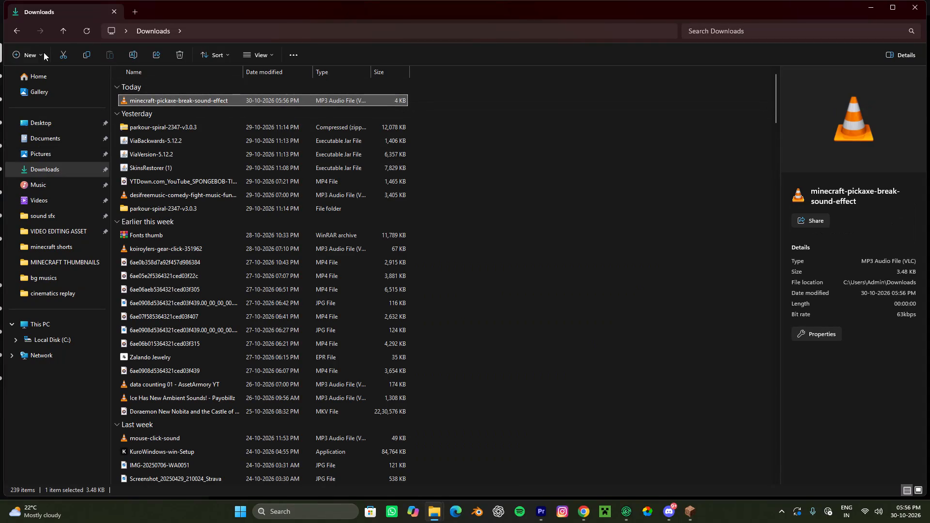
Move the minecraft-pickaxe-break-sound-effect file from Downloads into the Gaming Sfx 2025 folder under VIDEO EDITING ASSET > new sfx.
click(69, 49)
click(90, 234)
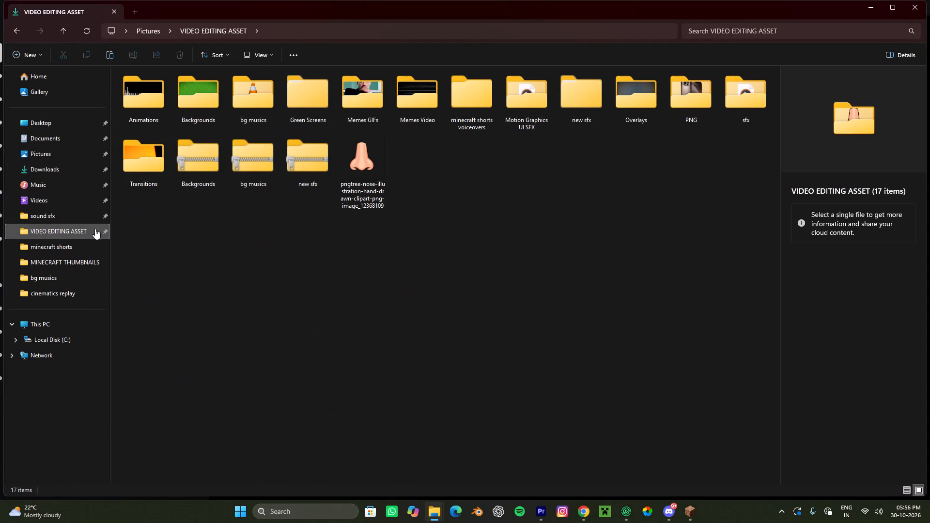
double_click(579, 91)
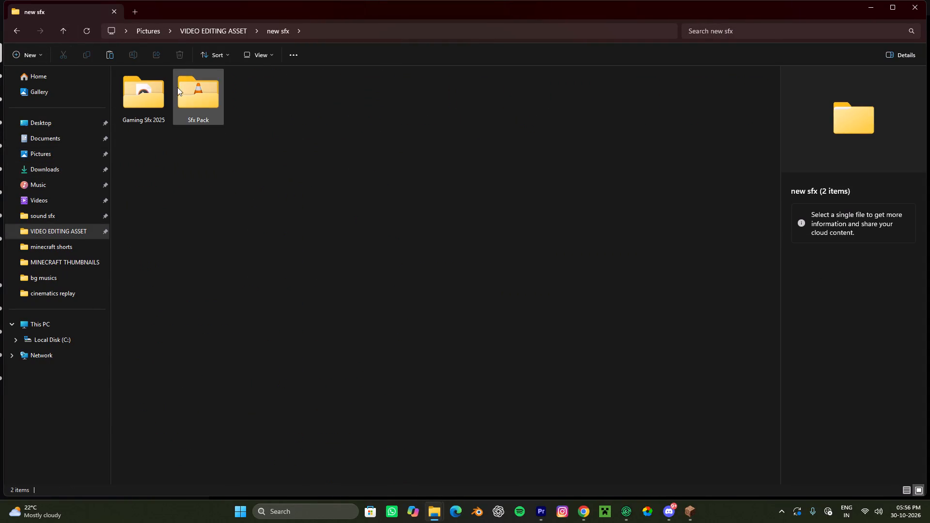
double_click(151, 88)
click(114, 55)
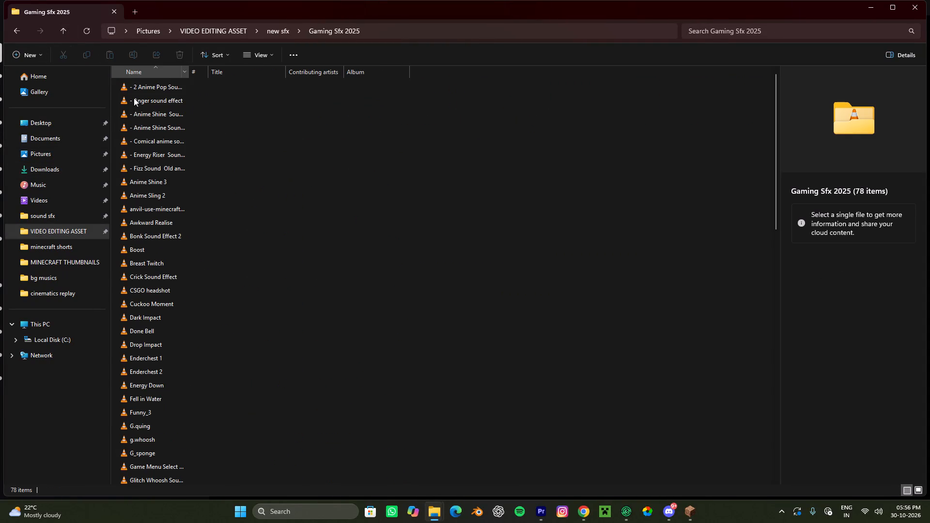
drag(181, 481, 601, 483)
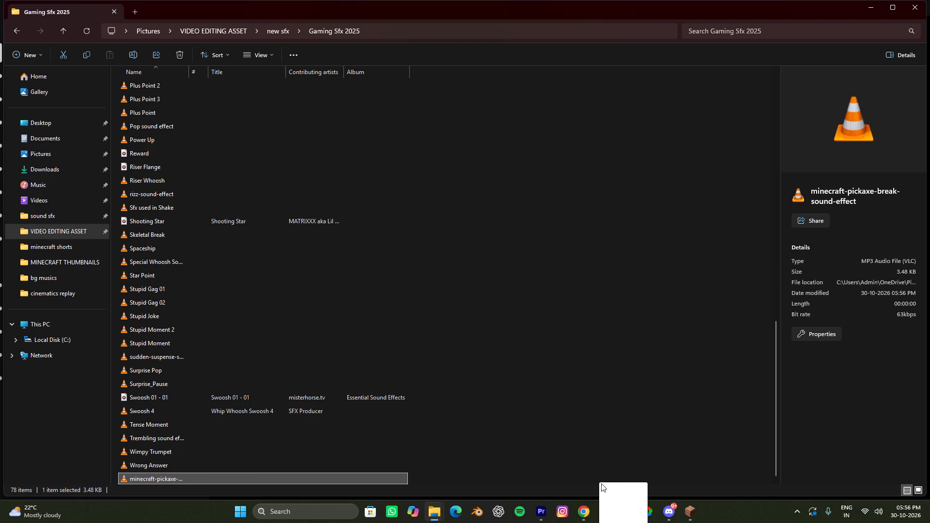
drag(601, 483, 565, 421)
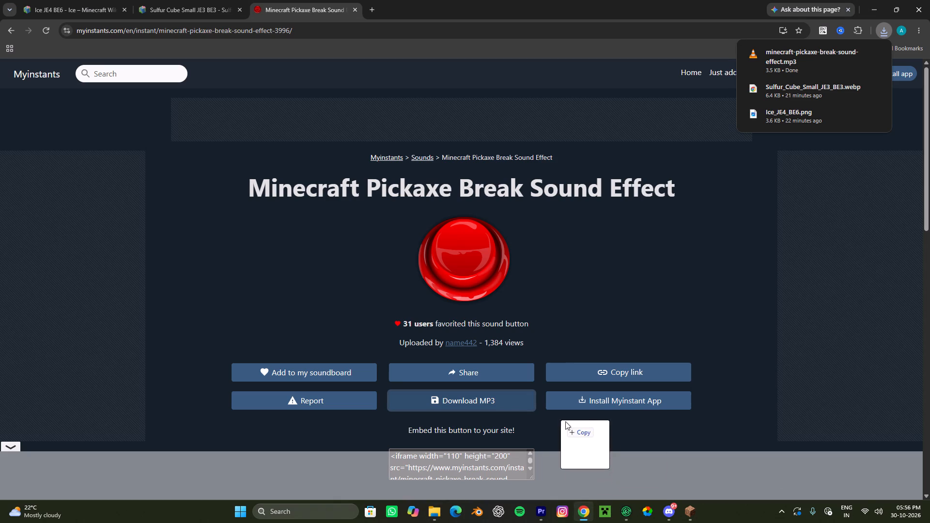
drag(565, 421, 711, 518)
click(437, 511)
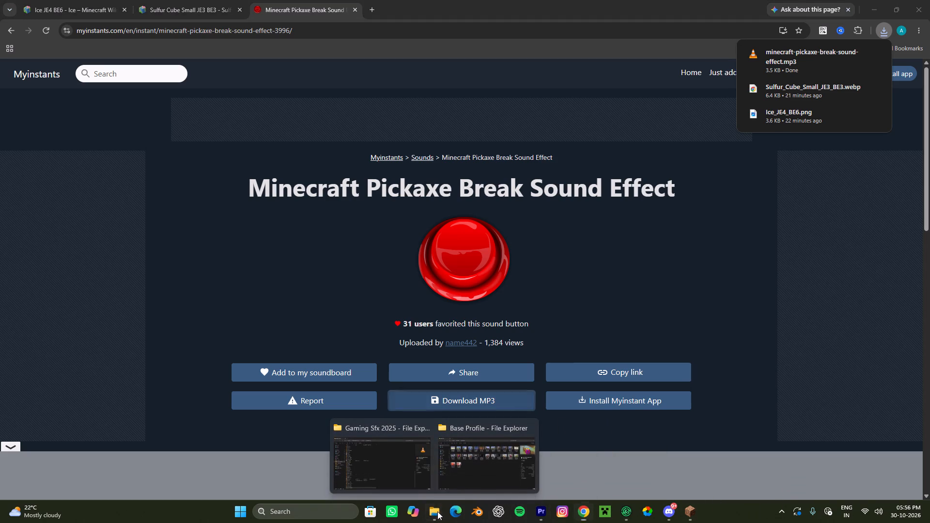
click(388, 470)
Add the pickaxe break sound from File Explorer to Premiere's audio track A5, starting where the impact's adjustment layer begins.
drag(172, 477, 664, 484)
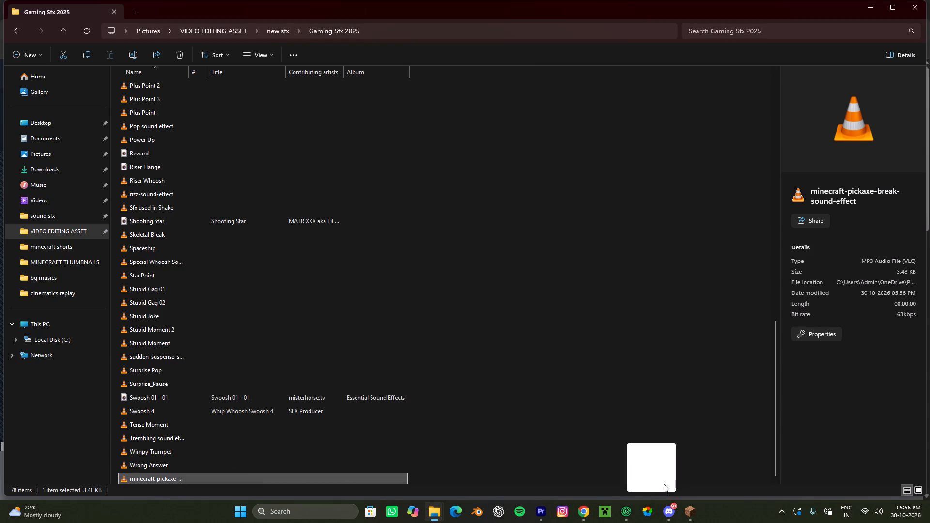
drag(664, 484, 439, 425)
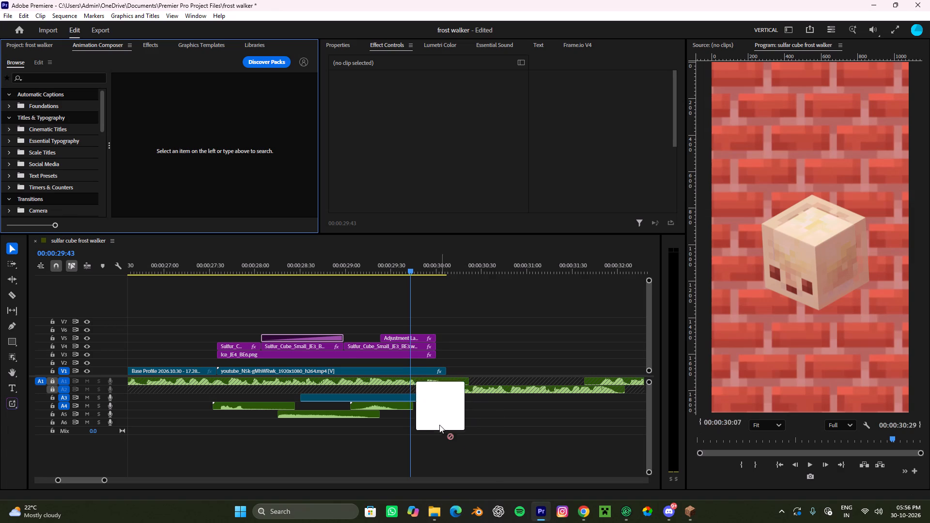
drag(439, 425, 410, 416)
alt+scroll(415, 424, up, 10)
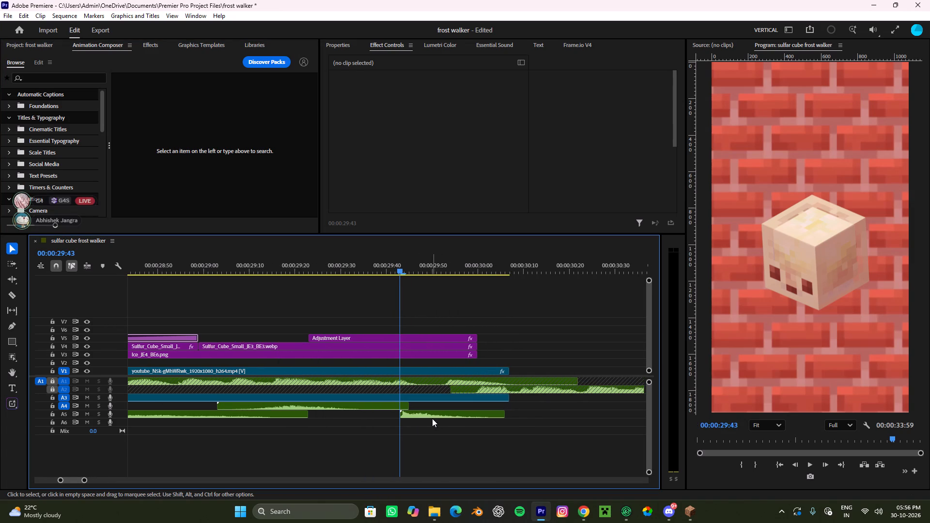
drag(432, 418, 344, 415)
Play back the ice block and sulfur cube segment to check the pickaxe break sound against the red flash impact.
drag(386, 261, 260, 290)
key(space)
alt+scroll(380, 340, down, 4)
key(space)
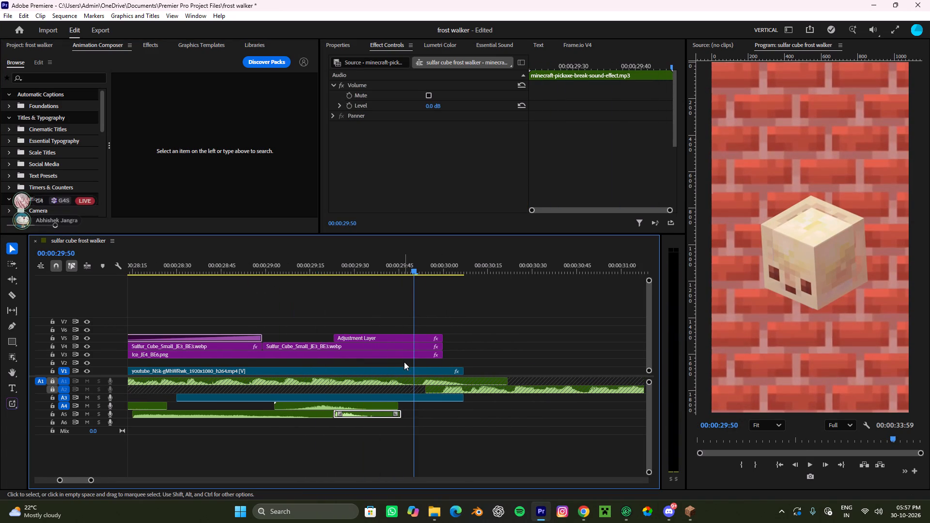
alt+scroll(404, 362, down, 9)
key(space)
key(space)
alt+scroll(401, 363, down, 14)
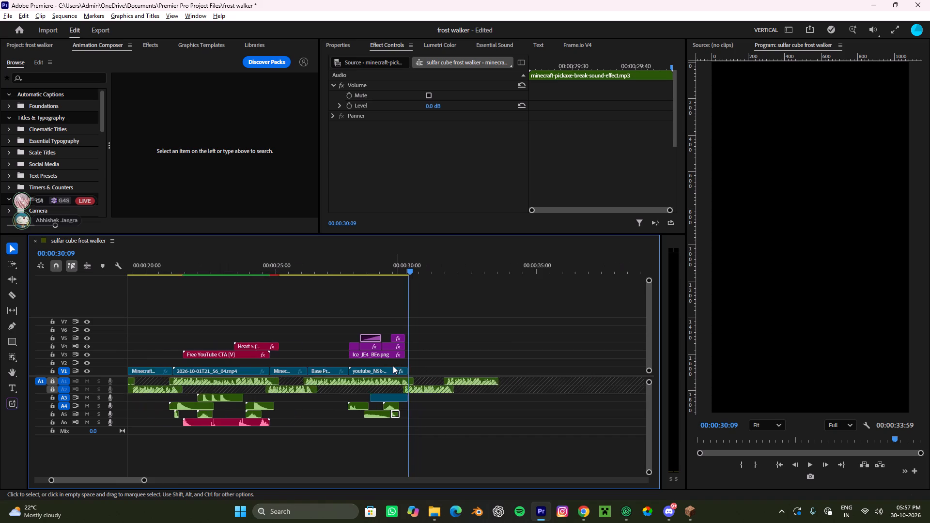
alt+scroll(393, 366, down, 1)
drag(414, 262, 336, 274)
key(space)
click(465, 322)
alt+scroll(464, 322, up, 4)
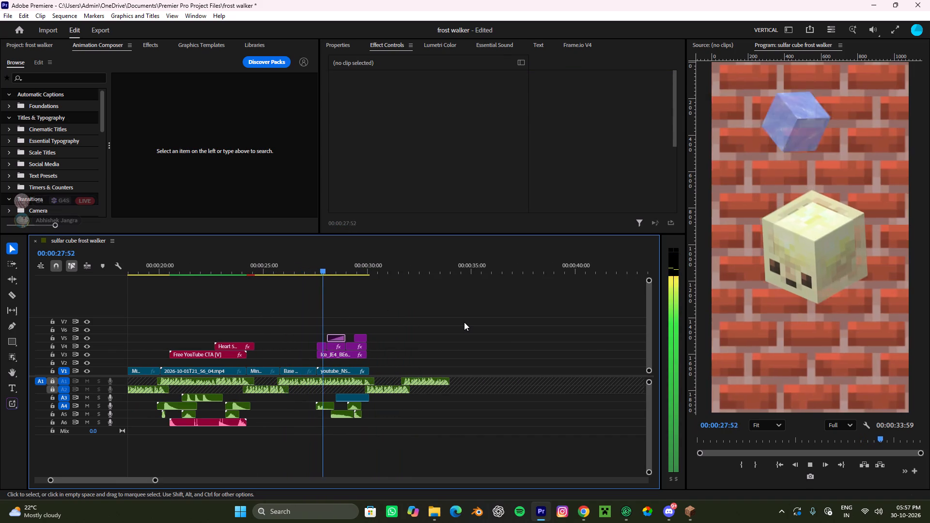
key(space)
Lower the volume of the Anime Shine sound effect on A5 to about -13.1 dB.
alt+scroll(363, 379, up, 3)
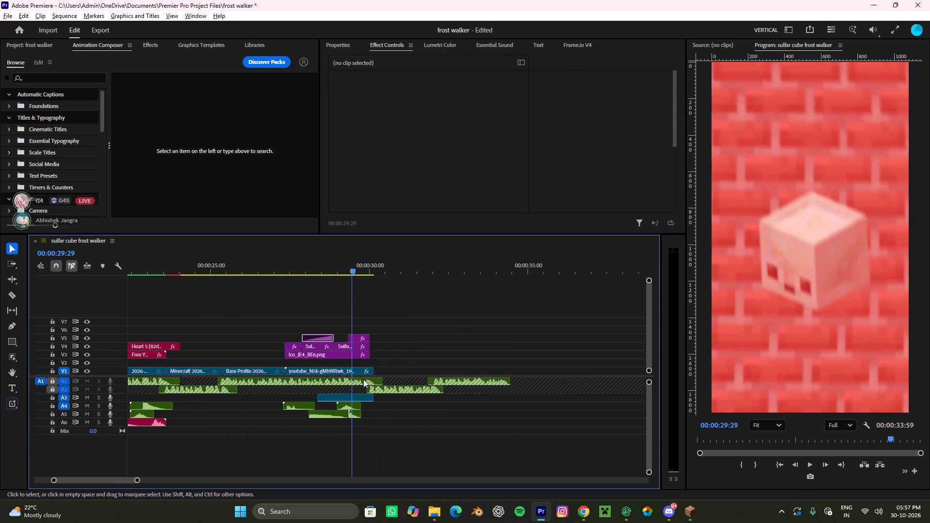
alt+scroll(363, 379, up, 6)
click(362, 413)
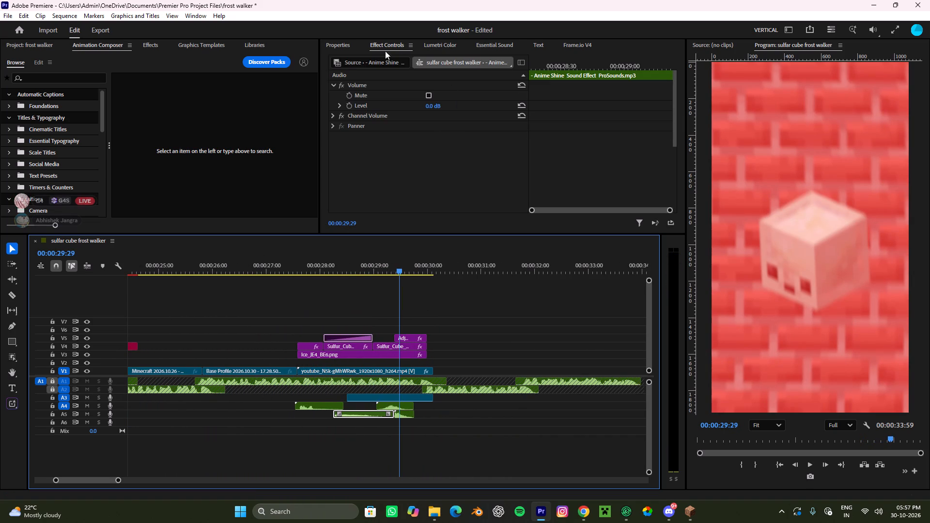
click(352, 47)
drag(543, 106, 433, 164)
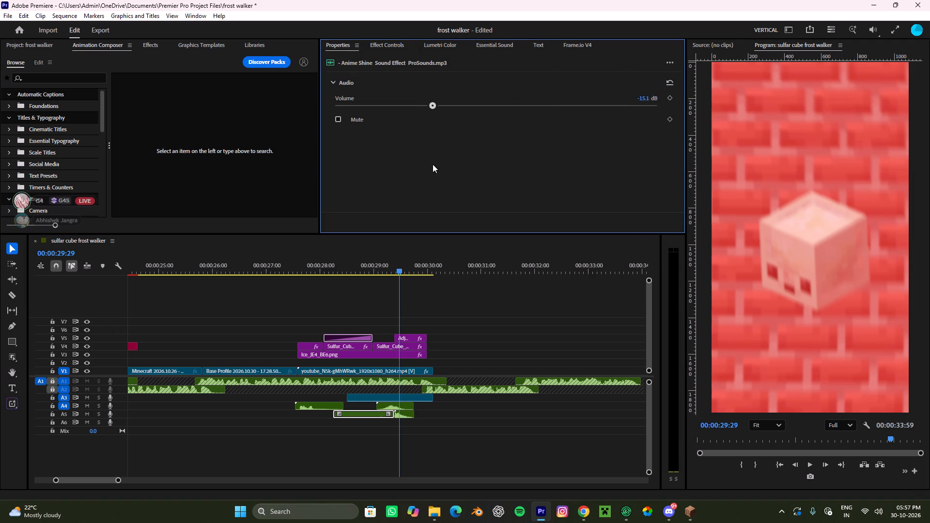
drag(433, 164, 443, 165)
Replay the segment to judge the sound balance and raise the Anime Shine sound effect's volume to about -10.8 dB.
drag(404, 267, 279, 298)
key(space)
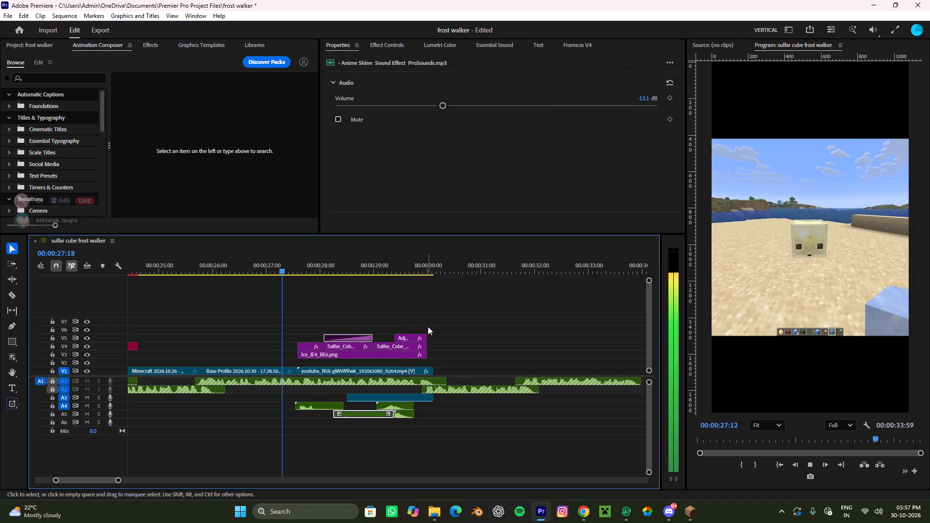
alt+scroll(428, 326, down, 4)
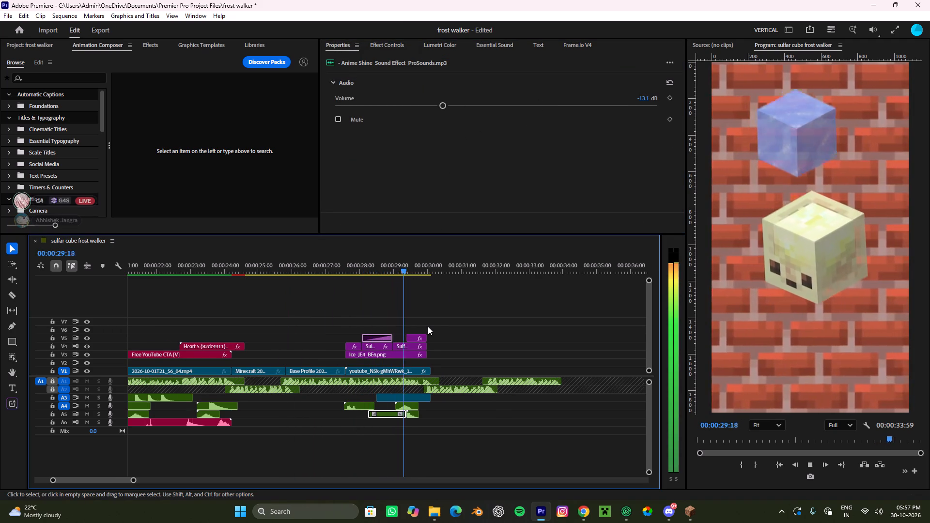
key(space)
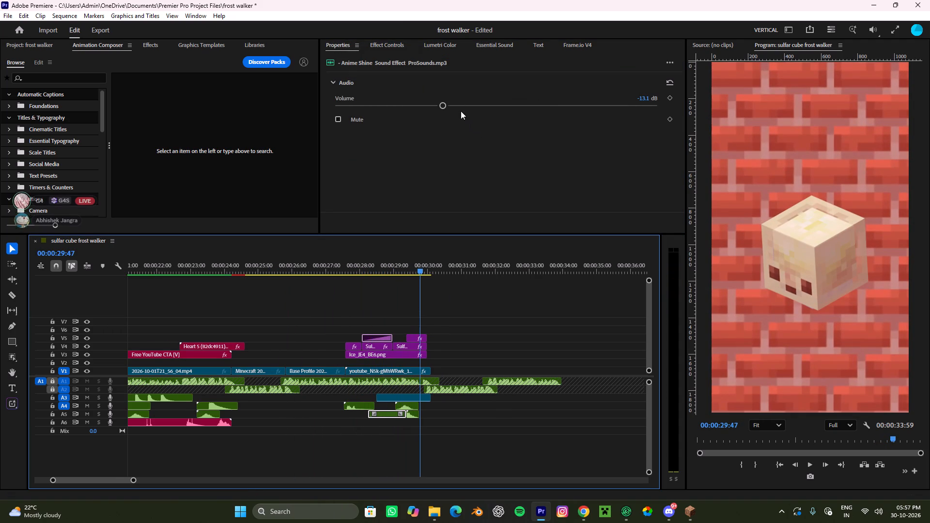
click(456, 102)
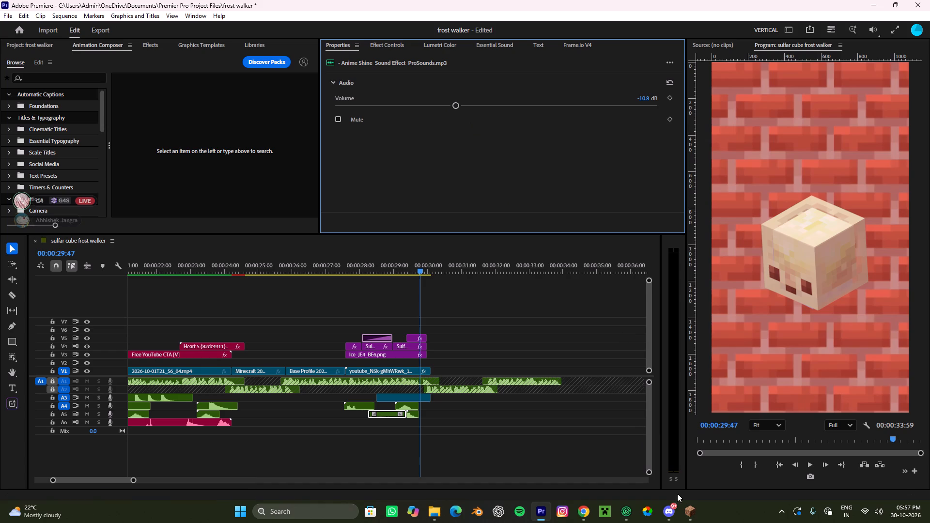
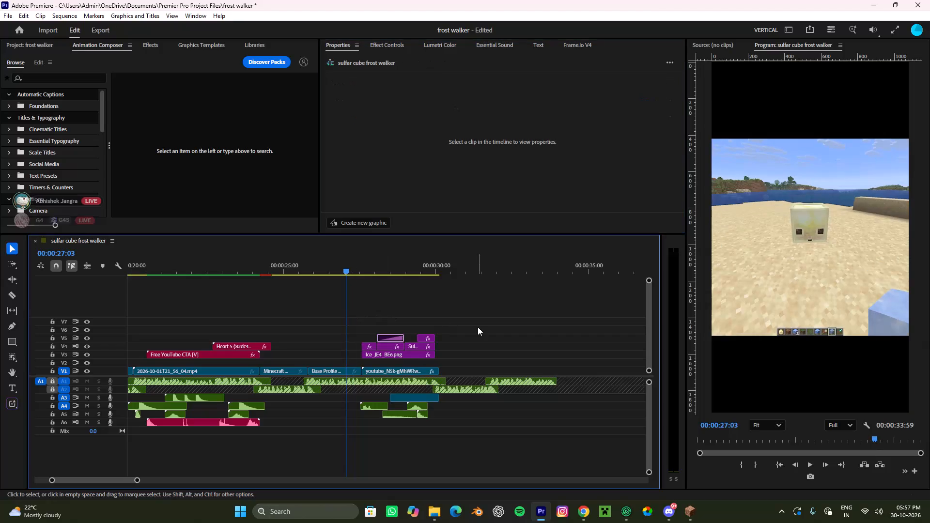
Replay the ice block and sulfur cube segment from about 27 seconds to check its animation and sound balance through the red flash impact.
key(space)
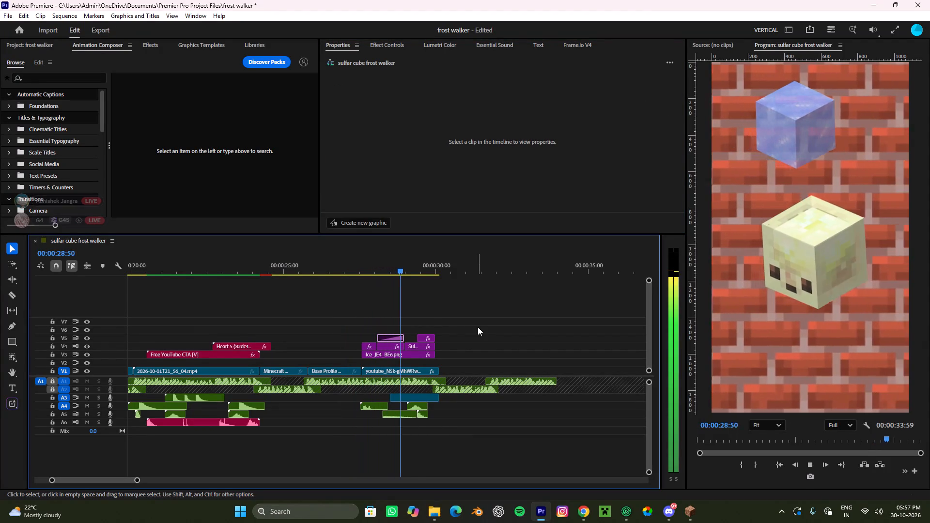
key(space)
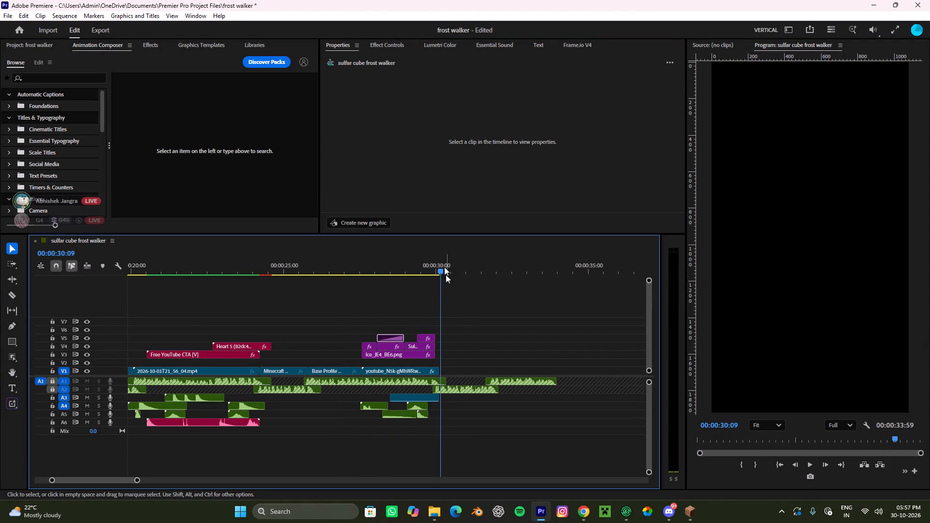
drag(443, 265, 351, 307)
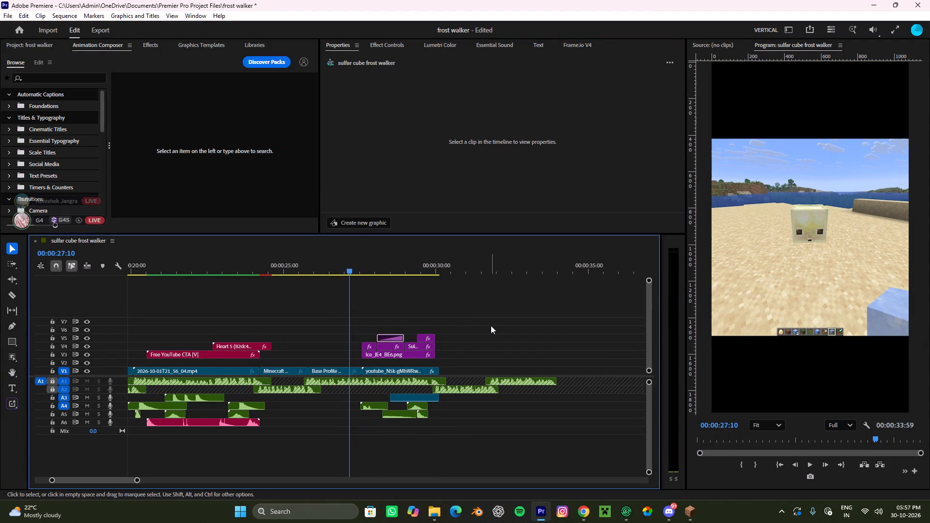
click(491, 325)
key(space)
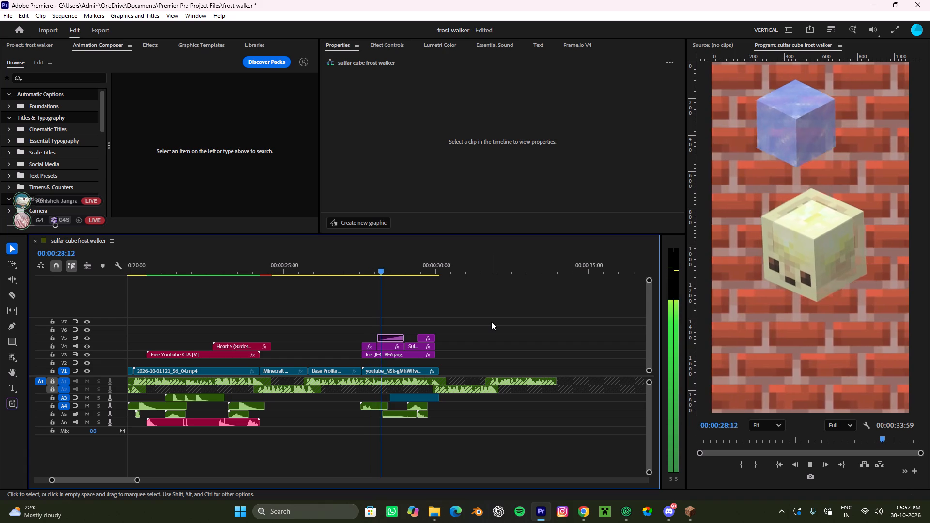
key(space)
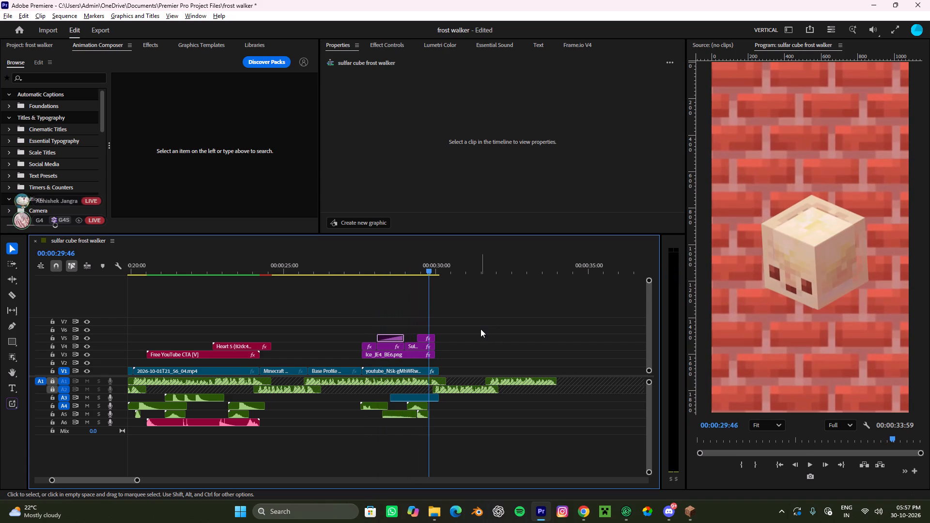
alt+scroll(479, 330, down, 3)
alt+scroll(448, 335, up, 4)
scroll(448, 335, down, 4)
alt+scroll(395, 346, down, 4)
alt+scroll(395, 347, up, 5)
scroll(395, 347, down, 5)
alt+scroll(361, 347, up, 5)
scroll(352, 350, up, 4)
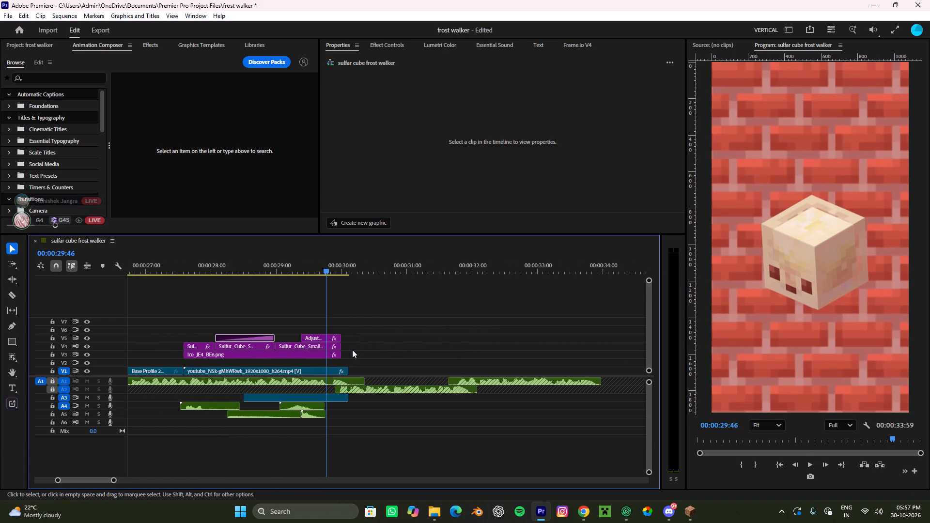
alt+scroll(326, 331, down, 9)
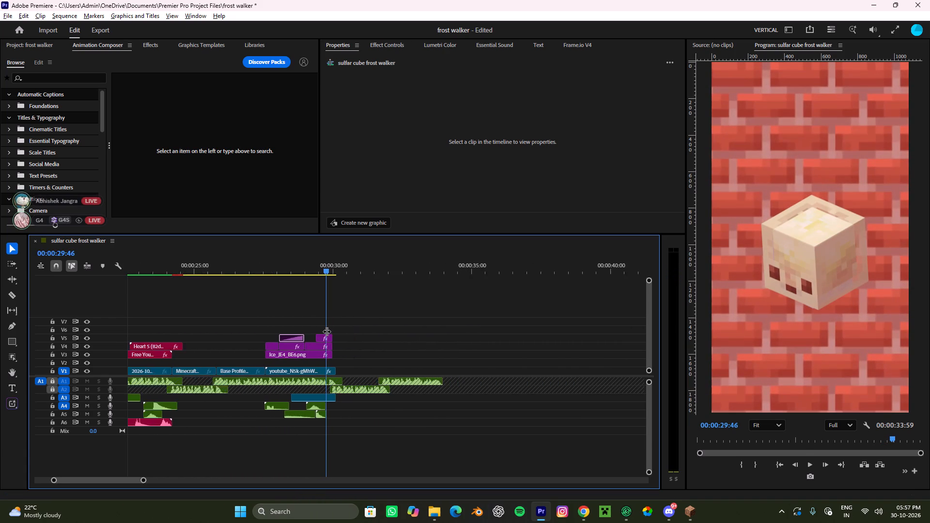
alt+scroll(326, 331, down, 4)
scroll(326, 331, up, 5)
drag(399, 263, 359, 295)
click(451, 307)
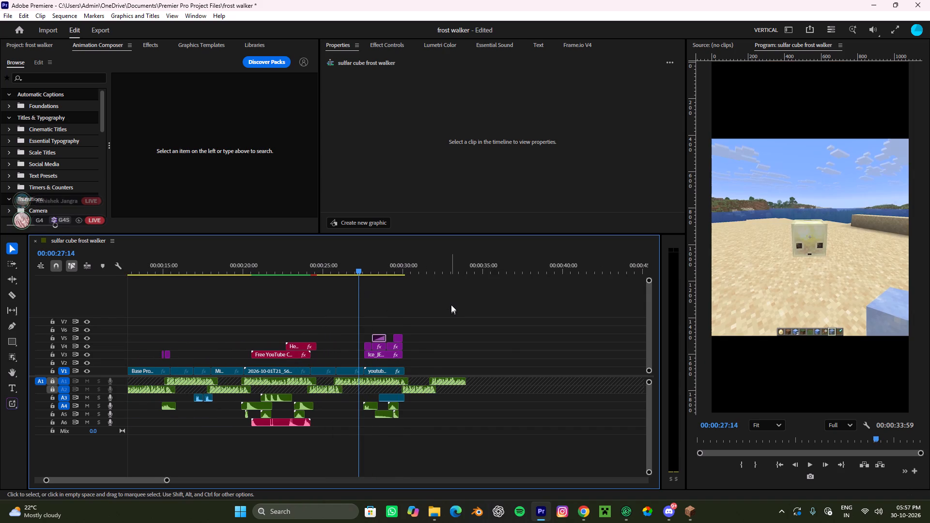
key(space)
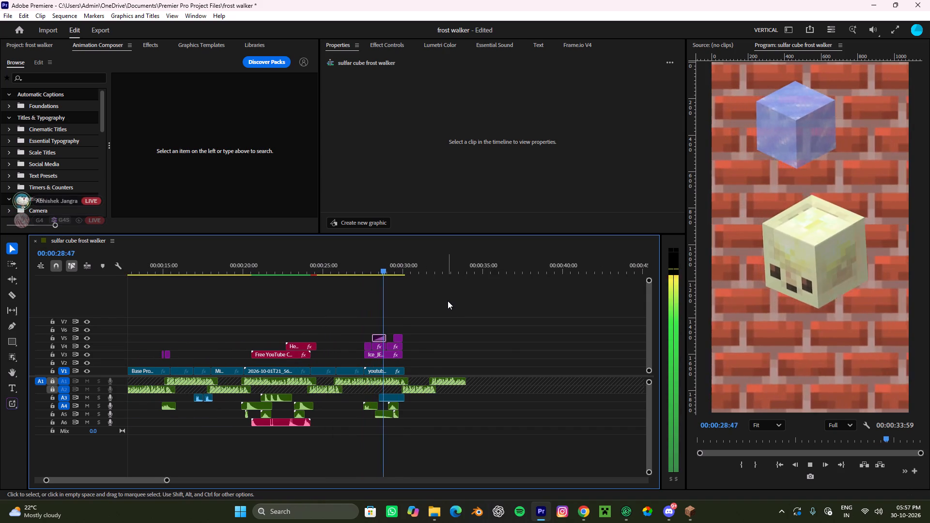
key(space)
alt+scroll(395, 323, up, 8)
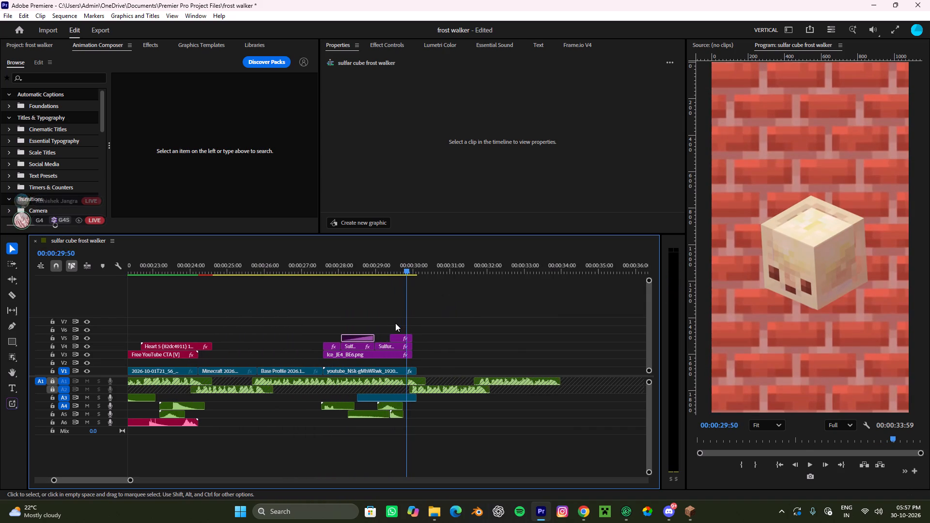
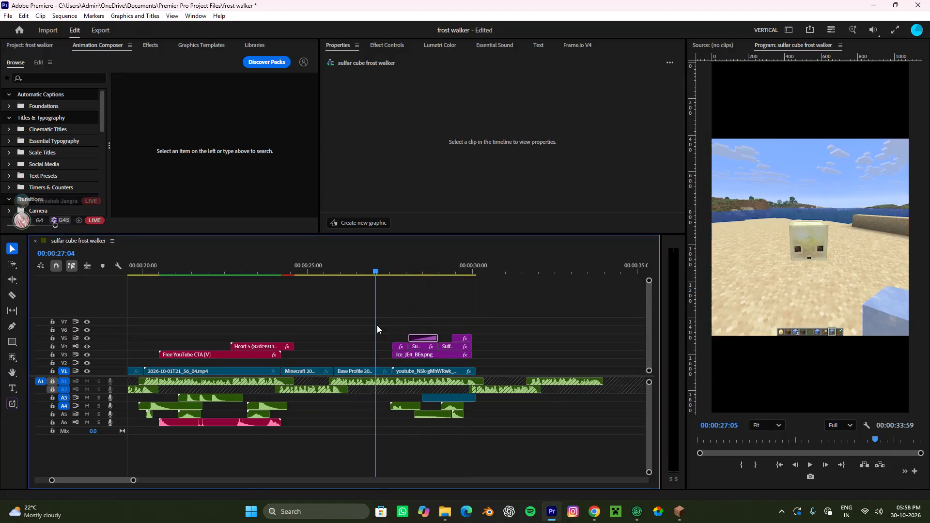
Play the ice block and sulfur cube segment from about 27 seconds to the end of the brick background clip.
key(space)
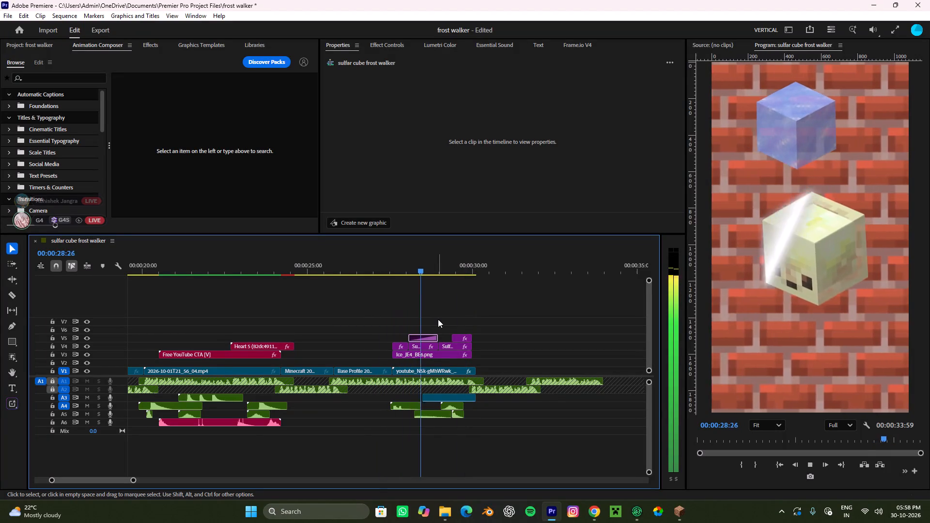
alt+scroll(438, 319, down, 4)
alt+scroll(438, 319, up, 4)
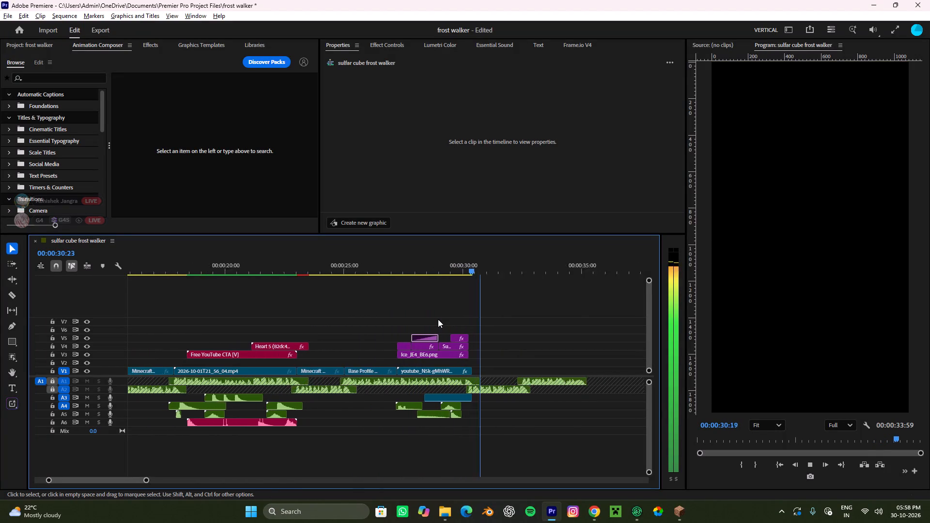
alt+scroll(438, 319, down, 7)
alt+scroll(430, 325, up, 4)
alt+scroll(430, 325, down, 9)
alt+scroll(430, 325, up, 4)
scroll(430, 319, down, 4)
alt+scroll(368, 363, down, 4)
alt+scroll(360, 366, up, 5)
alt+scroll(361, 356, down, 5)
key(space)
drag(366, 268, 331, 318)
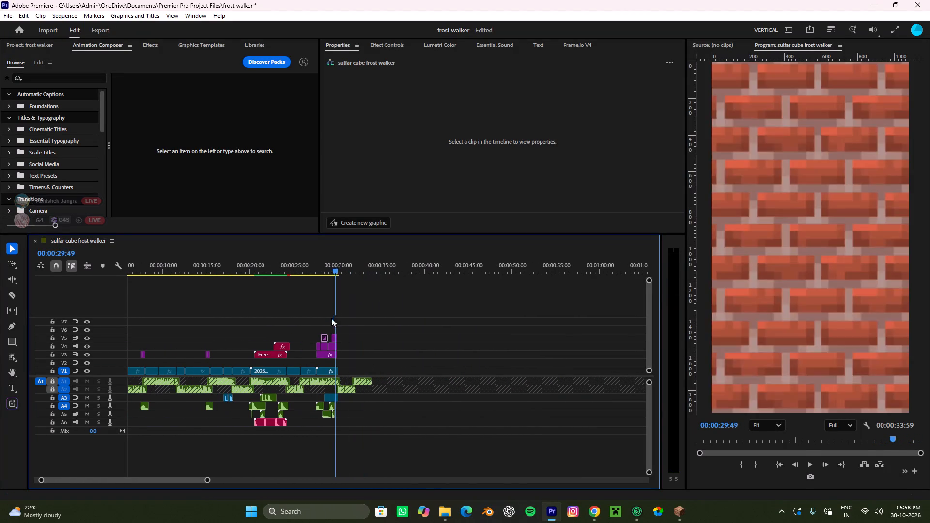
drag(331, 318, 328, 327)
key(space)
click(388, 337)
key(space)
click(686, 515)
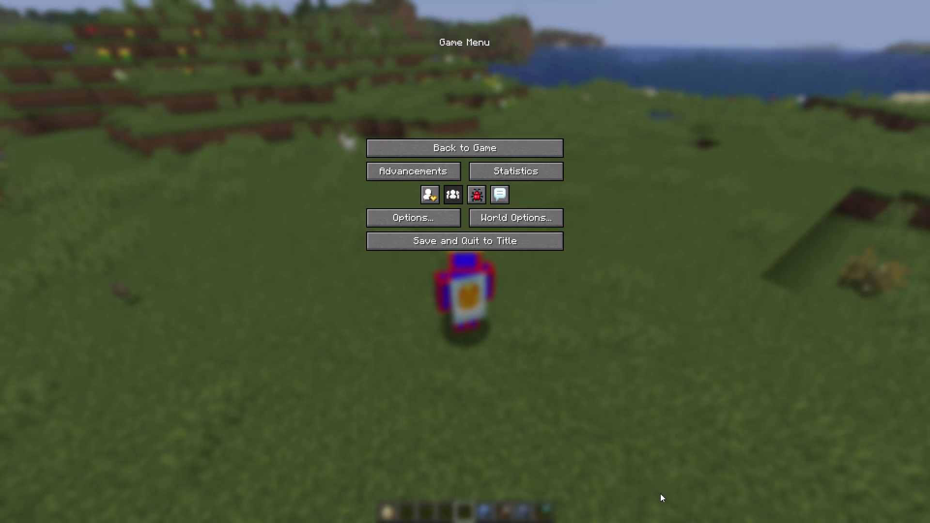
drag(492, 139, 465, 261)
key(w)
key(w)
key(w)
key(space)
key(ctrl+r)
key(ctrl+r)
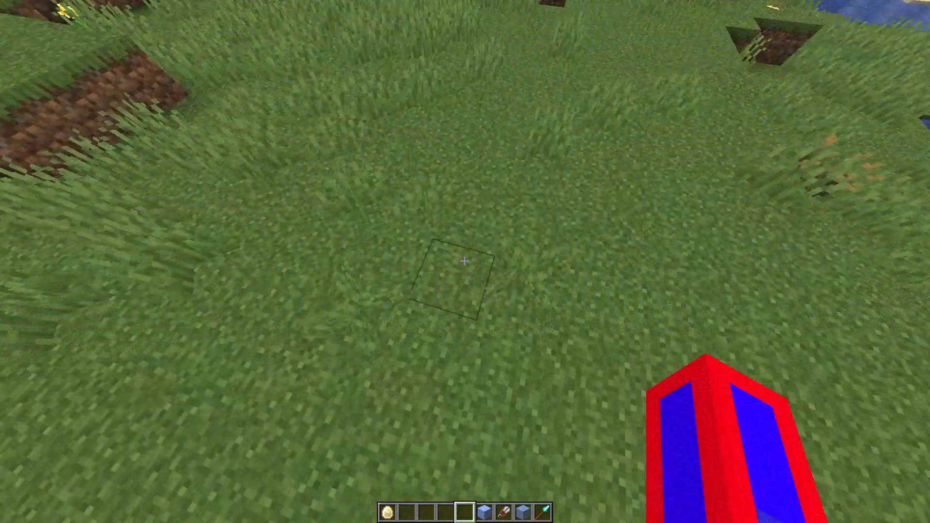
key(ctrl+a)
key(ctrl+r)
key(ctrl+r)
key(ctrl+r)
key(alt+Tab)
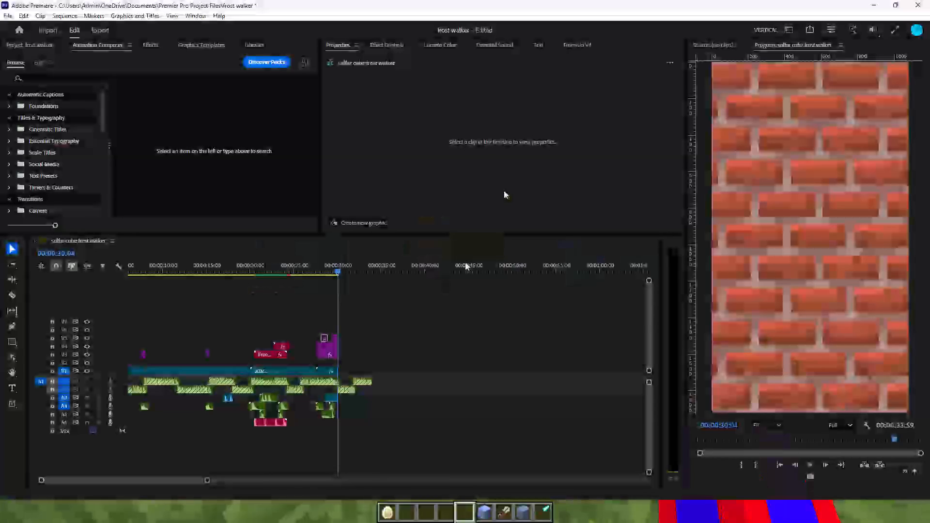
Copy the Base Profile 16.16.29.01 gameplay clip at about 17 seconds to V1, shortly after the brick background clip.
drag(341, 267, 303, 301)
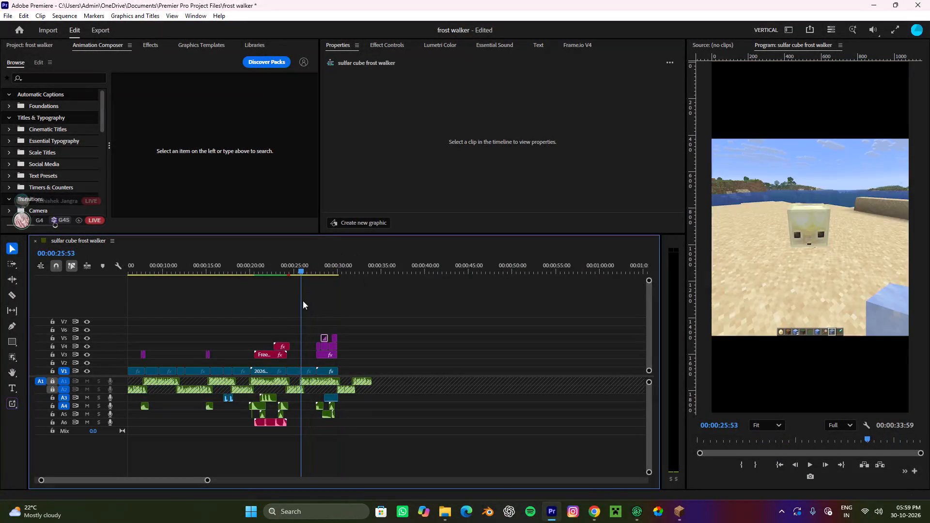
drag(303, 301, 306, 306)
alt+scroll(324, 379, up, 9)
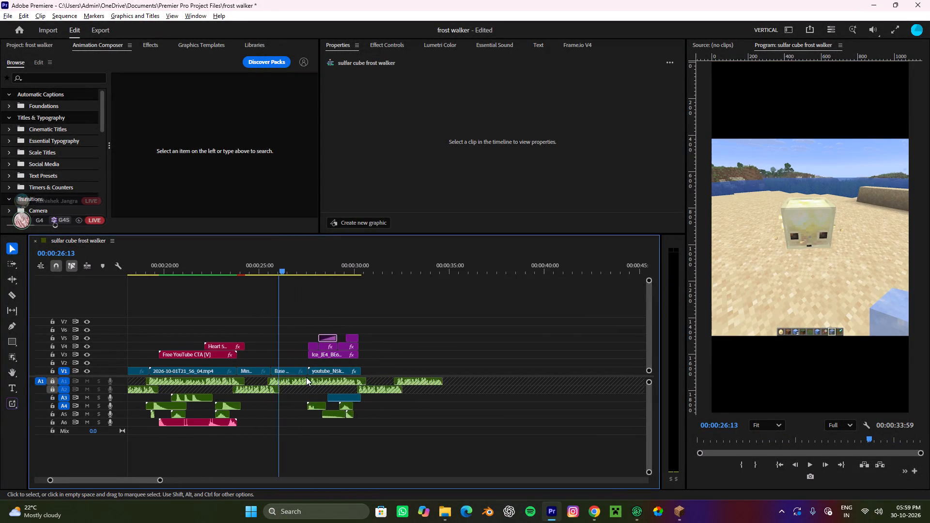
alt+scroll(296, 373, down, 4)
drag(294, 267, 172, 325)
alt+scroll(172, 326, down, 5)
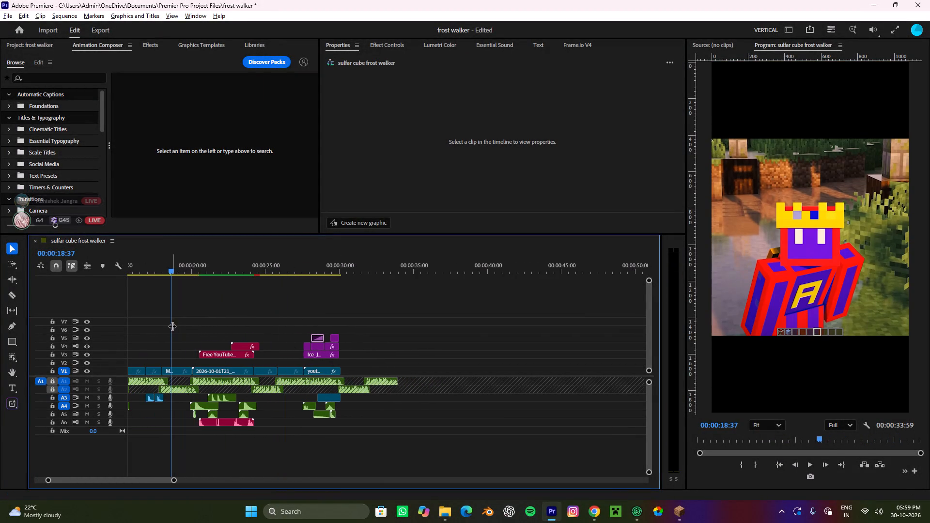
scroll(172, 327, up, 9)
drag(282, 259, 266, 291)
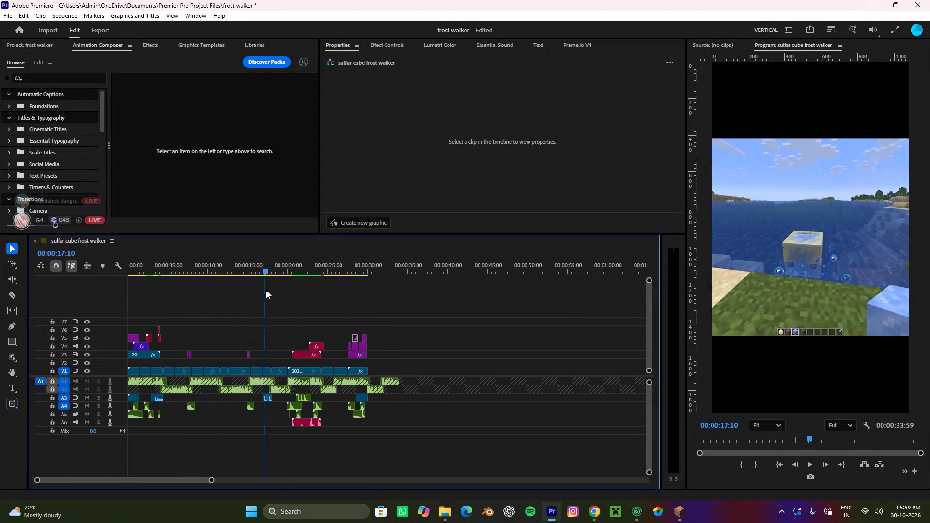
drag(266, 291, 258, 331)
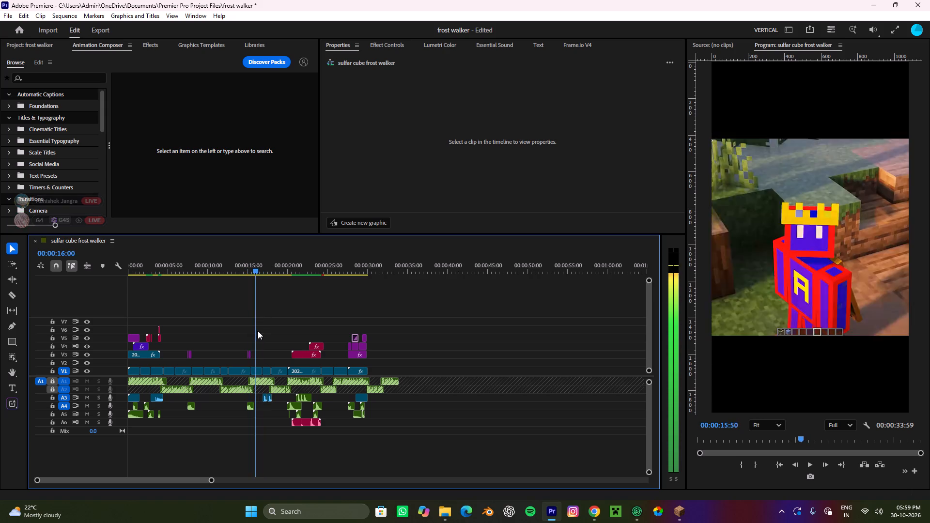
drag(258, 331, 269, 326)
alt+scroll(268, 338, up, 9)
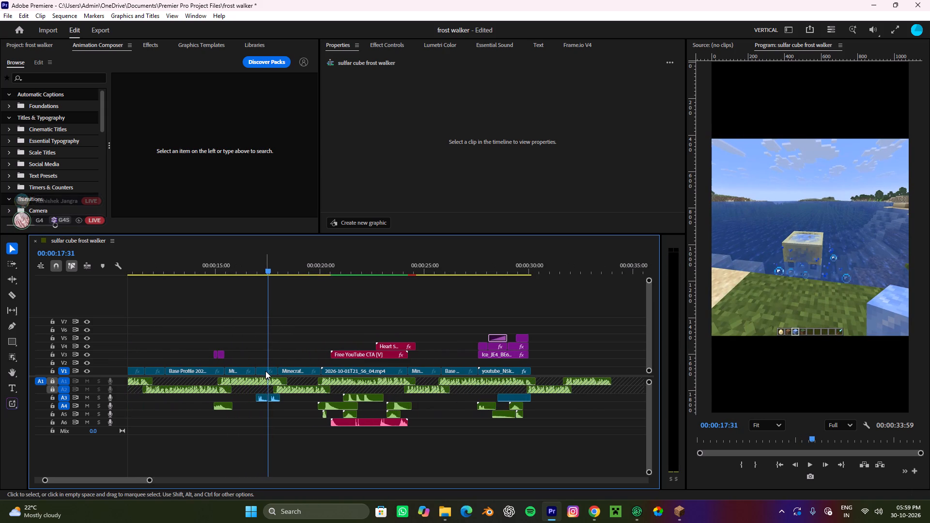
click(263, 371)
drag(263, 371, 545, 372)
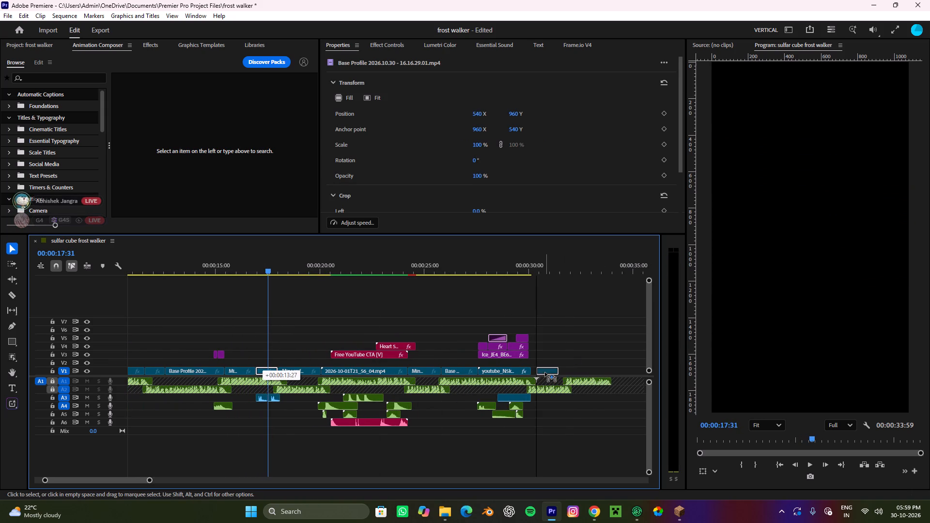
drag(545, 372, 546, 372)
Extend the copied gameplay clip's start back to the brick clip's end at 30:04 and its end to about 31:57.
click(531, 268)
alt+scroll(541, 356, up, 6)
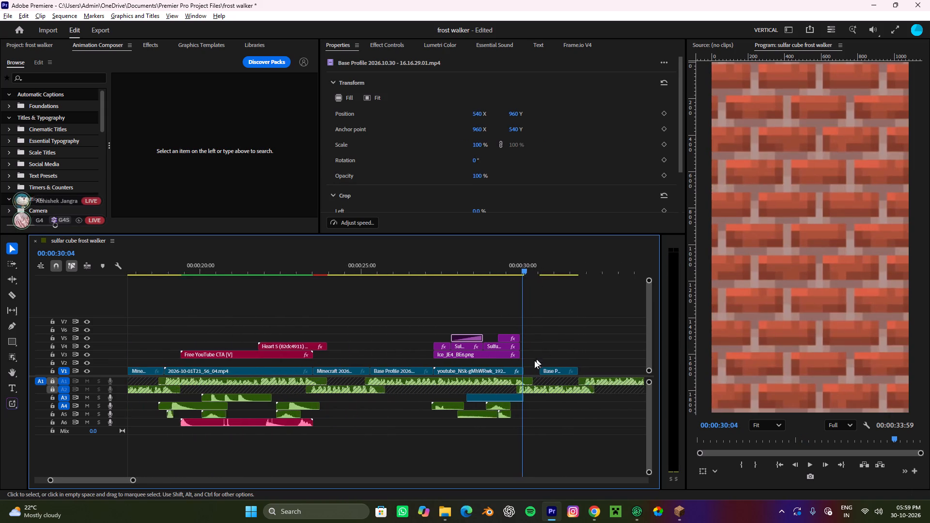
alt+scroll(534, 360, up, 4)
click(549, 367)
drag(548, 368, 520, 379)
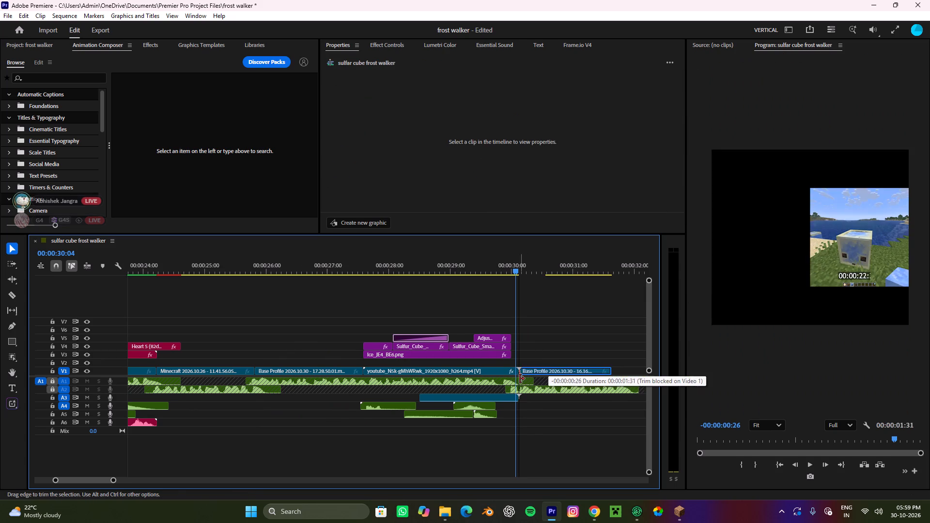
drag(520, 379, 512, 379)
scroll(513, 374, down, 7)
click(512, 366)
drag(513, 369, 521, 370)
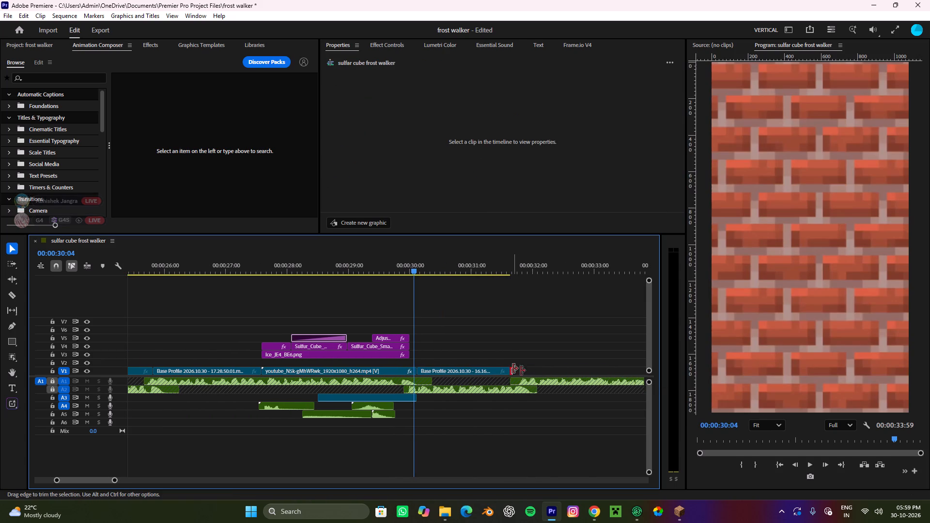
drag(521, 370, 532, 379)
Play the copied gameplay clip from 30:04 past its end to check the shot of the cube in the water.
click(566, 326)
key(space)
alt+scroll(565, 326, down, 9)
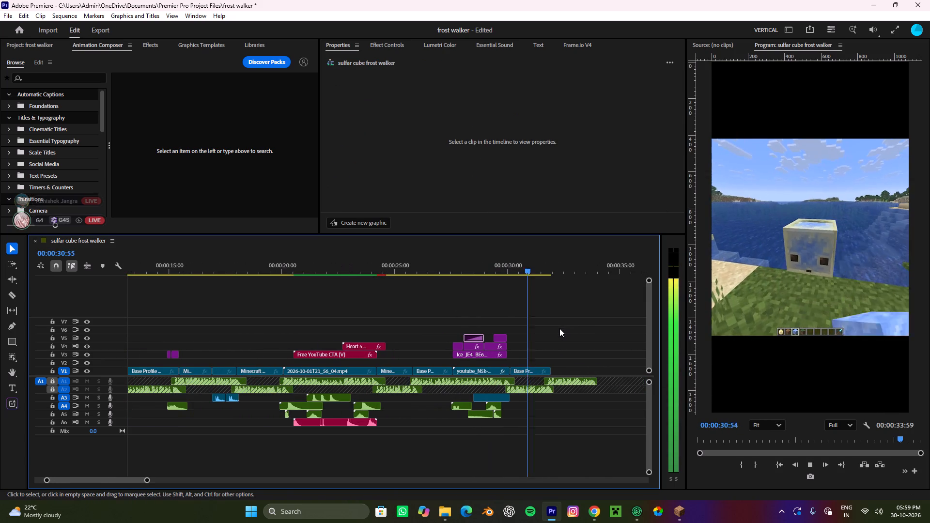
key(space)
alt+scroll(559, 328, down, 4)
scroll(557, 329, down, 4)
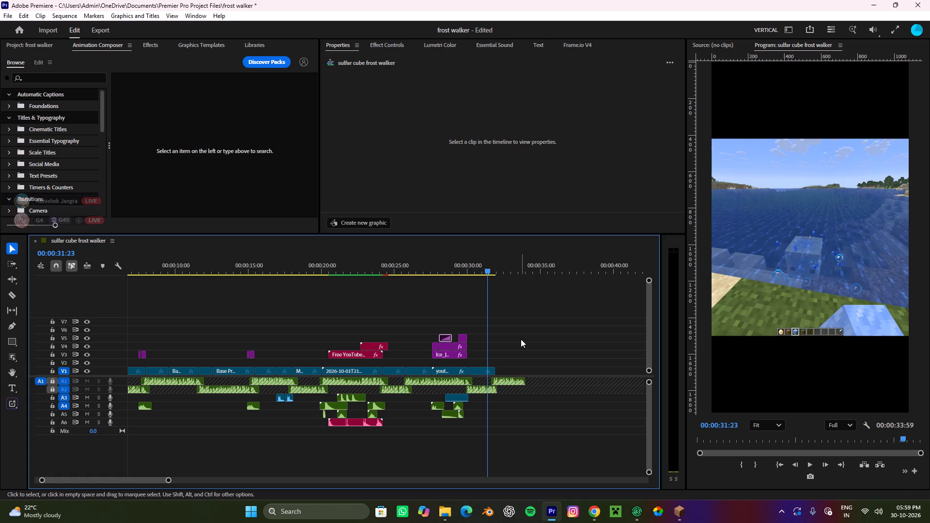
key(space)
alt+scroll(574, 422, down, 5)
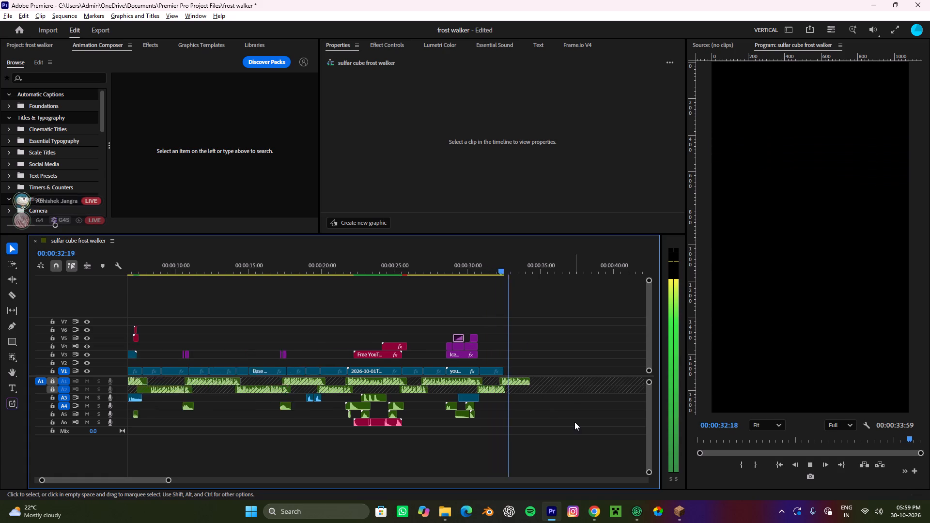
alt+scroll(559, 412, up, 1)
alt+scroll(493, 388, down, 5)
alt+scroll(254, 369, up, 5)
key(space)
Replay from the red flash at 29:30 through the copied gameplay clip to check how the two shots join.
drag(320, 265, 294, 313)
key(space)
alt+scroll(308, 329, up, 5)
key(space)
alt+scroll(308, 329, up, 9)
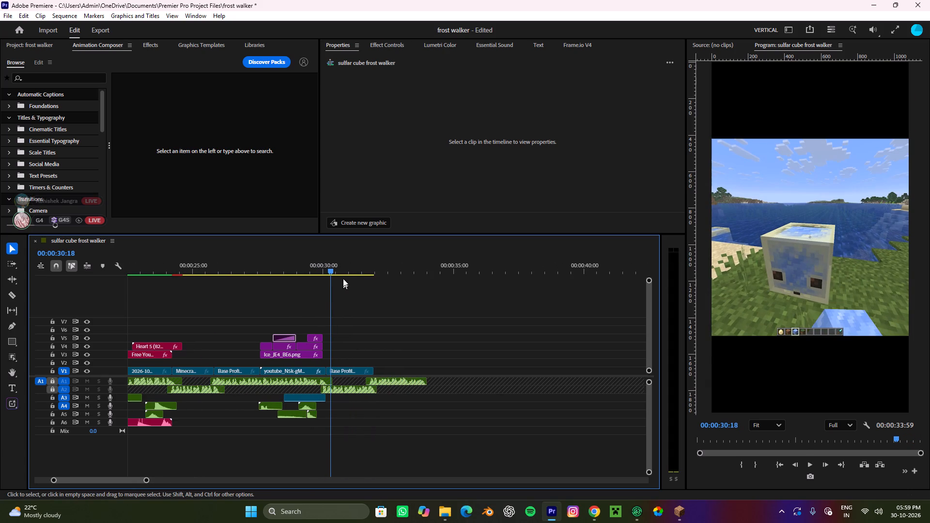
drag(334, 269, 311, 302)
click(382, 328)
click(378, 331)
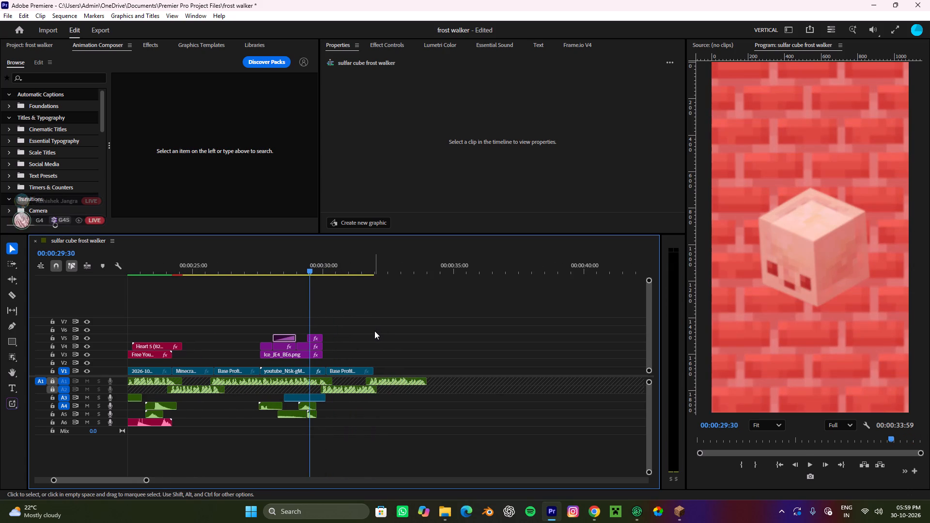
key(space)
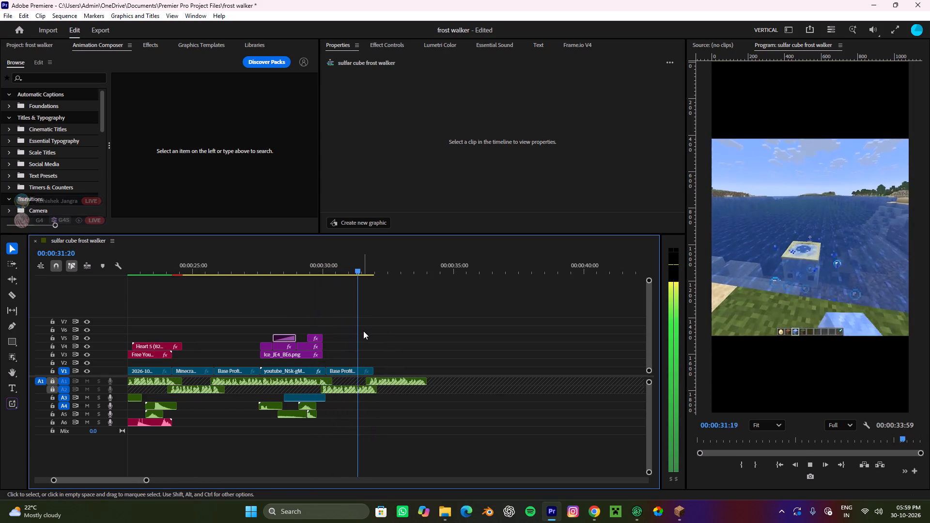
key(space)
alt+scroll(379, 347, down, 2)
alt+scroll(379, 347, up, 3)
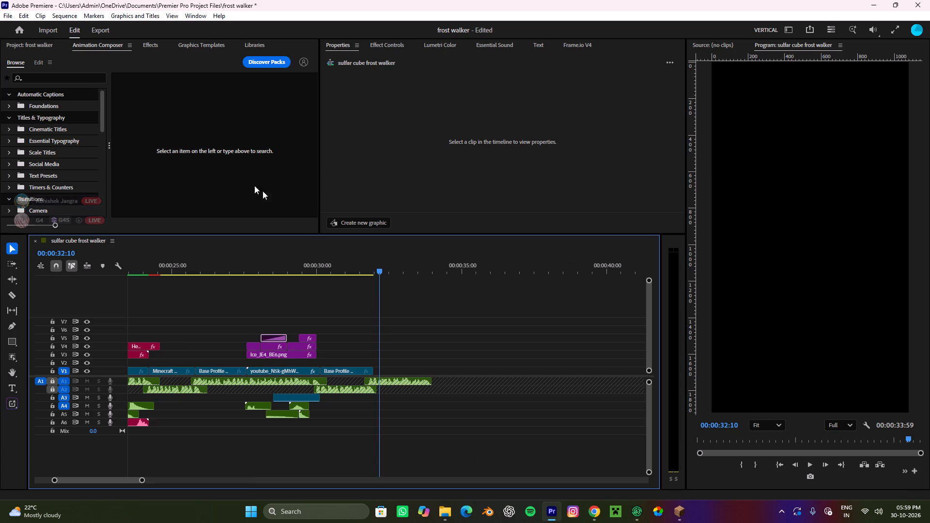
Add the adjustment layer to V3 from about 30:56, cut it at about 31:38 and remove the remainder.
click(27, 47)
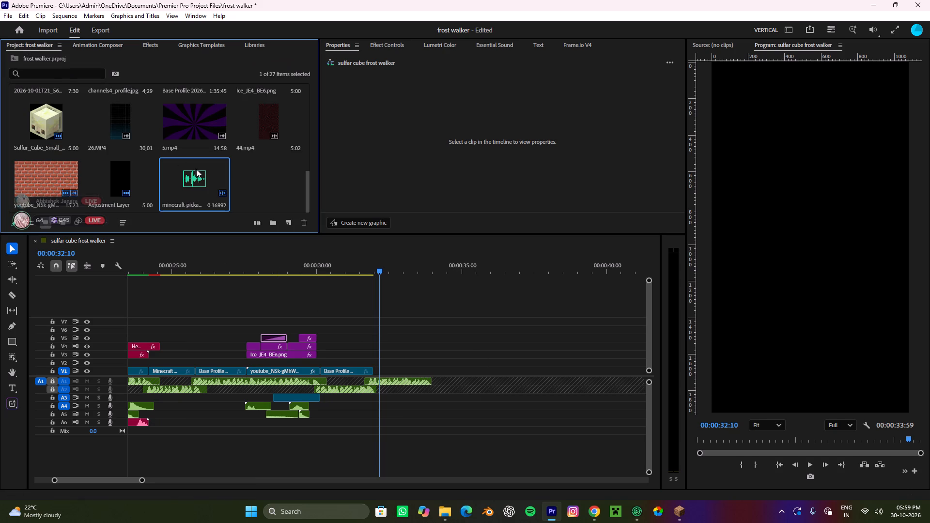
drag(143, 170, 371, 349)
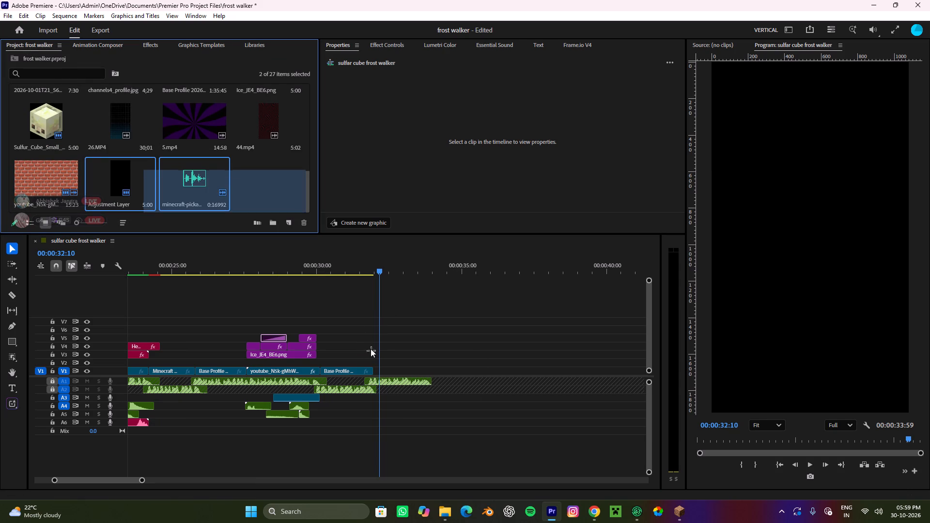
drag(371, 349, 370, 347)
click(263, 179)
drag(129, 181, 351, 357)
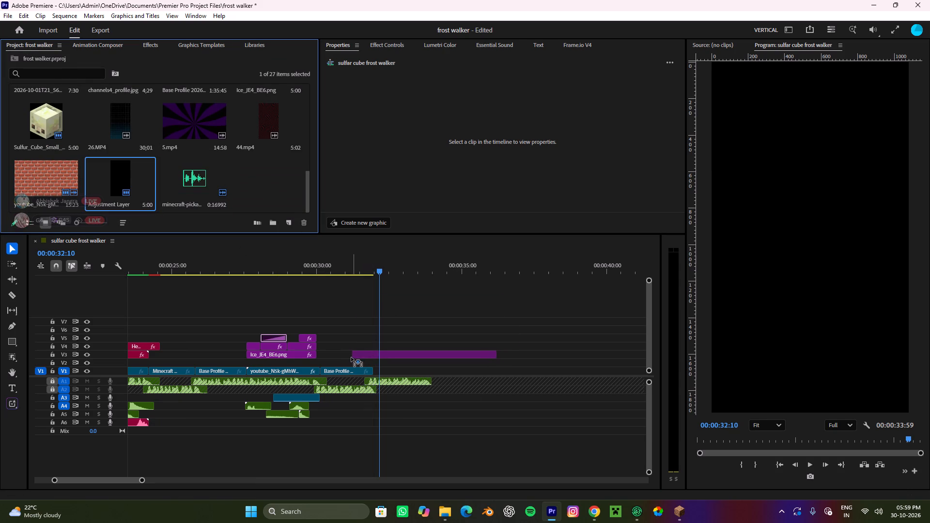
drag(351, 357, 344, 356)
alt+scroll(344, 356, up, 9)
key(c)
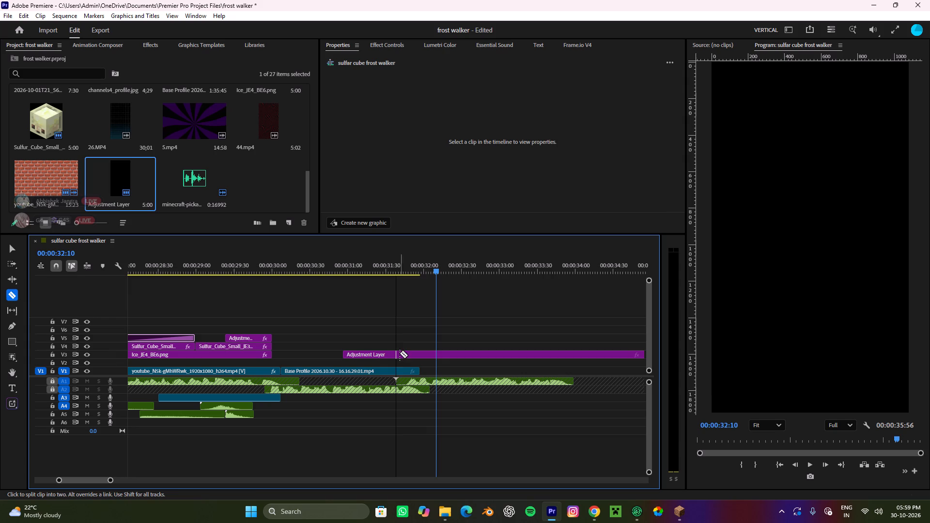
click(399, 353)
key(v)
click(434, 356)
key(ctrl+x)
Cut the new adjustment layer at about 31:05 and 31:07 and remove the short piece between the cuts.
alt+scroll(328, 351, up, 15)
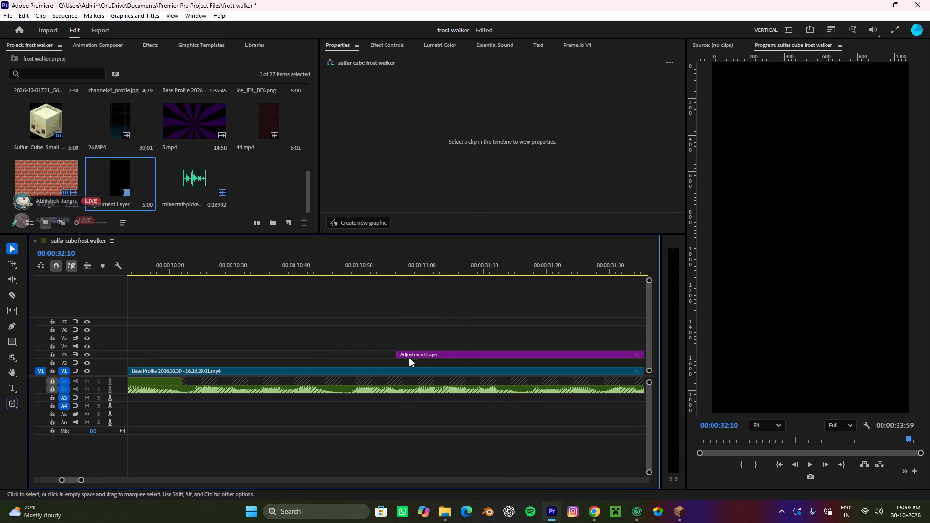
key(c)
click(450, 356)
click(465, 355)
key(v)
drag(463, 331, 460, 362)
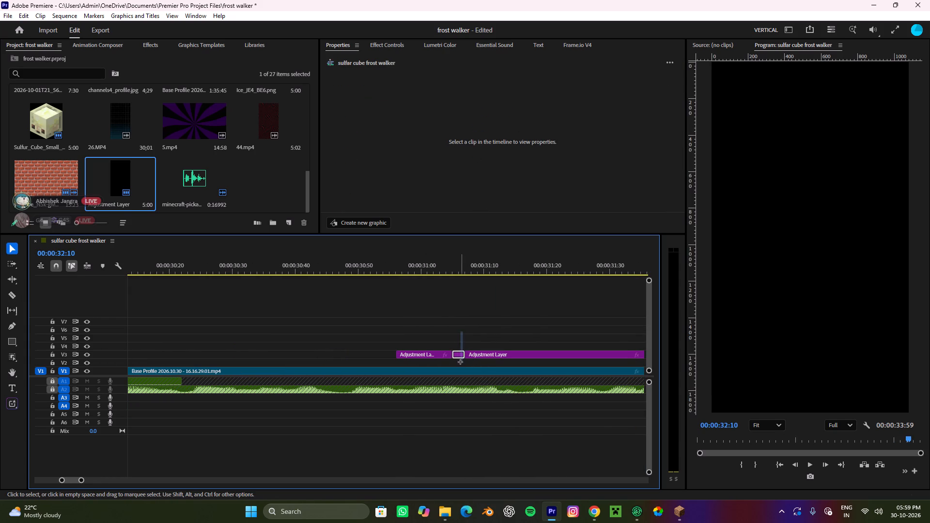
drag(460, 362, 460, 361)
key(ctrl+x)
Move both adjustment layer pieces 19 frames later so the second one ends with the gameplay clip.
alt+scroll(449, 354, down, 9)
drag(484, 323, 446, 344)
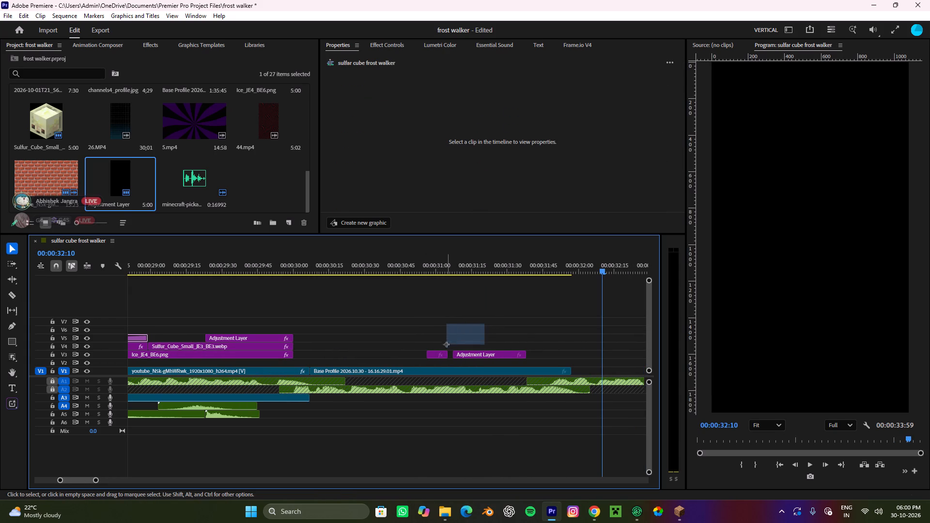
drag(446, 344, 435, 352)
drag(470, 350, 516, 349)
drag(488, 334, 449, 346)
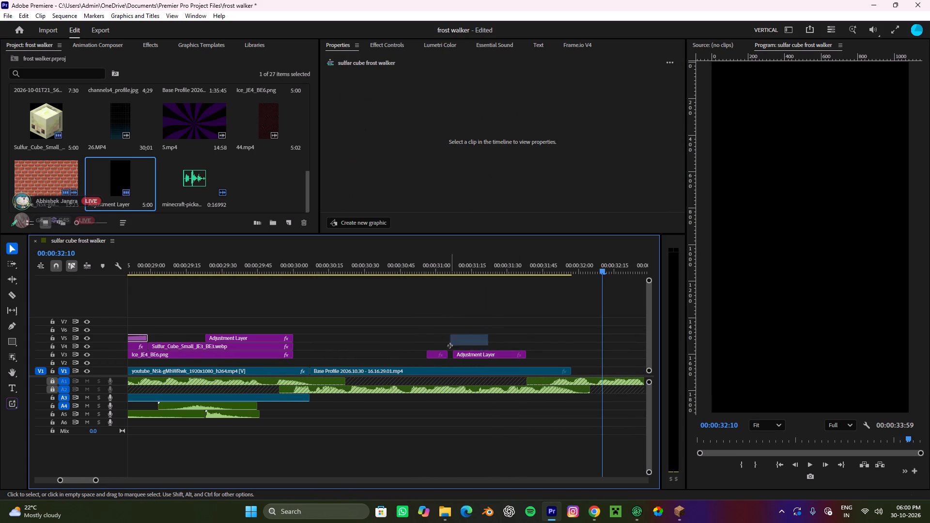
drag(449, 346, 424, 352)
drag(477, 359, 506, 350)
drag(491, 340, 418, 353)
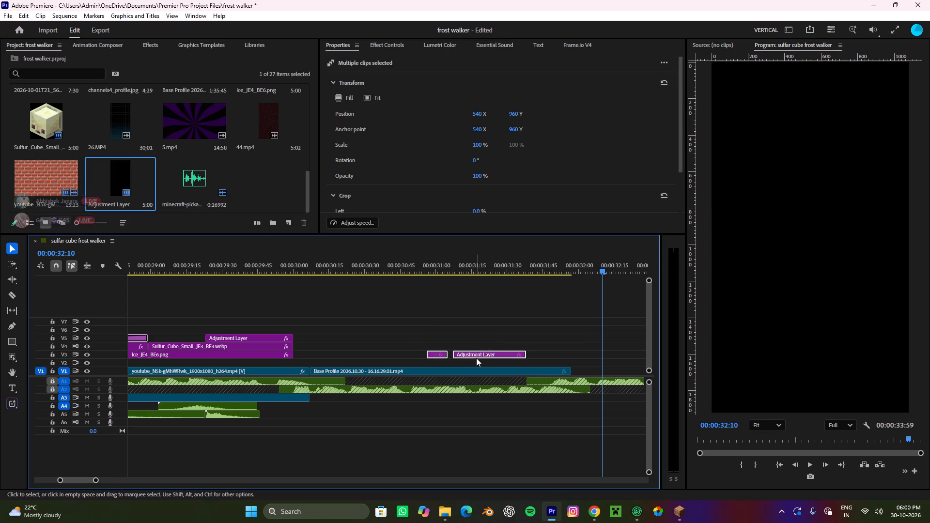
drag(478, 353, 529, 352)
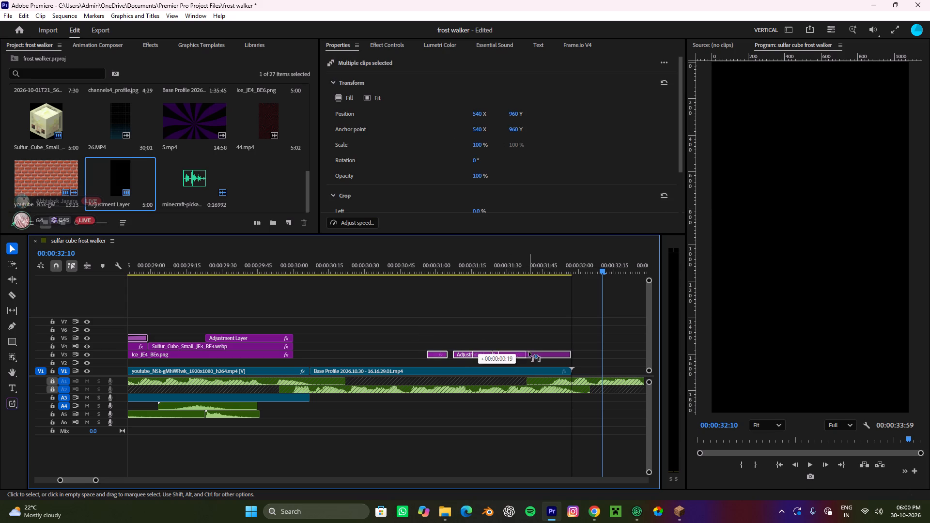
drag(529, 352, 528, 354)
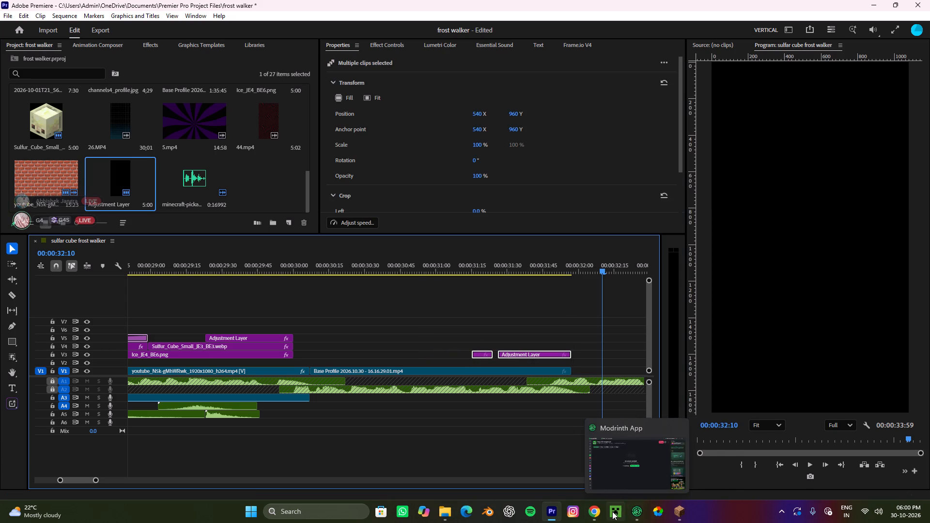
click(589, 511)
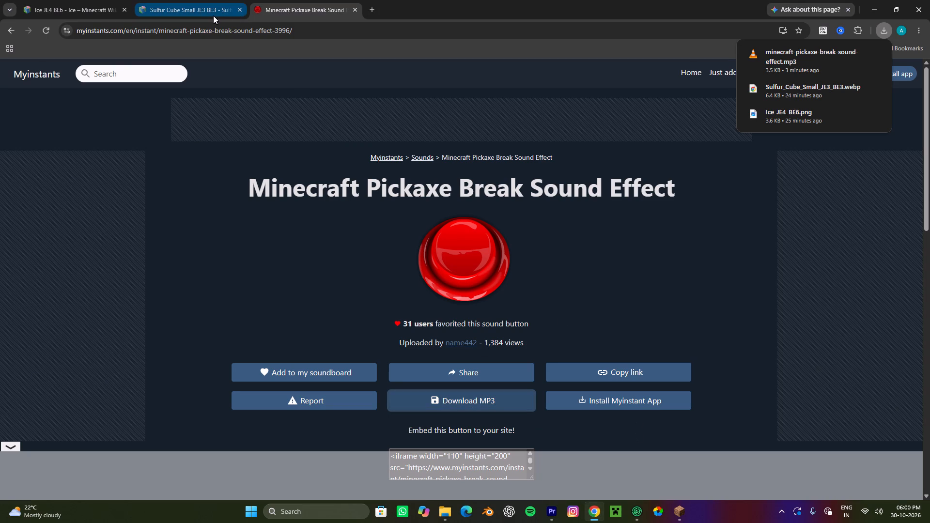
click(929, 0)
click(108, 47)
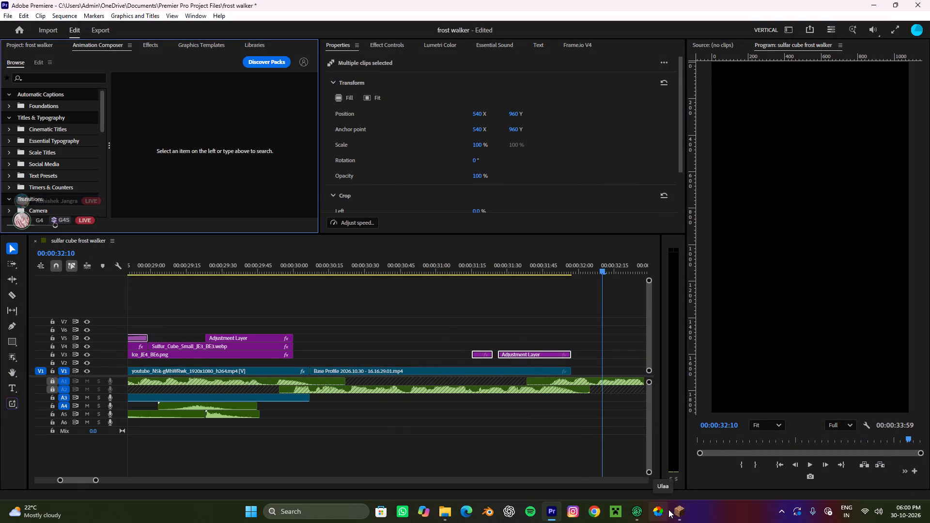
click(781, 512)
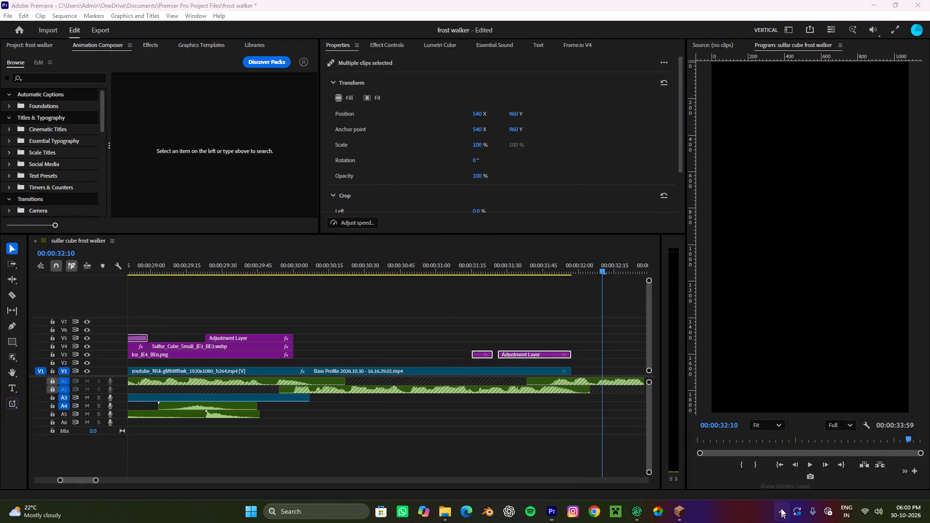
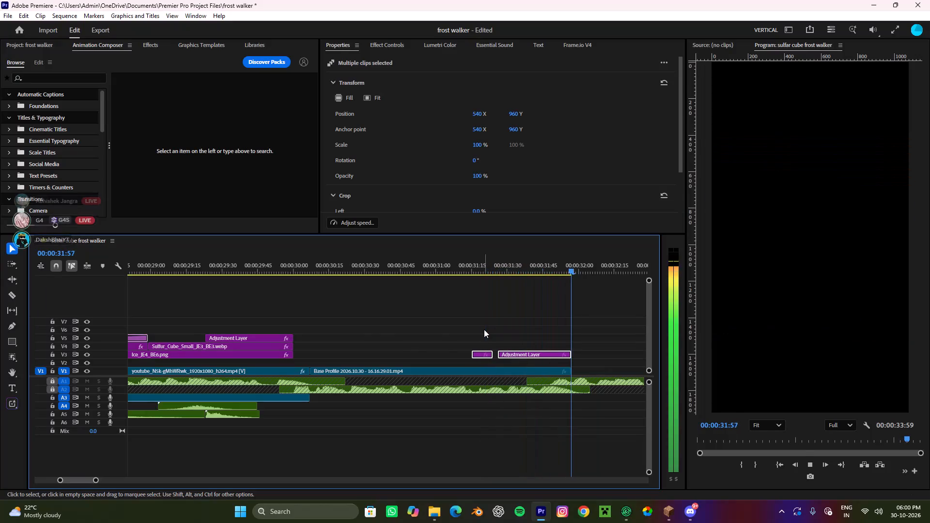
Shorten the second V3 adjustment layer piece by about 13 frames at its end, and move both pieces later so it ends with the gameplay clip.
scroll(484, 329, down, 8)
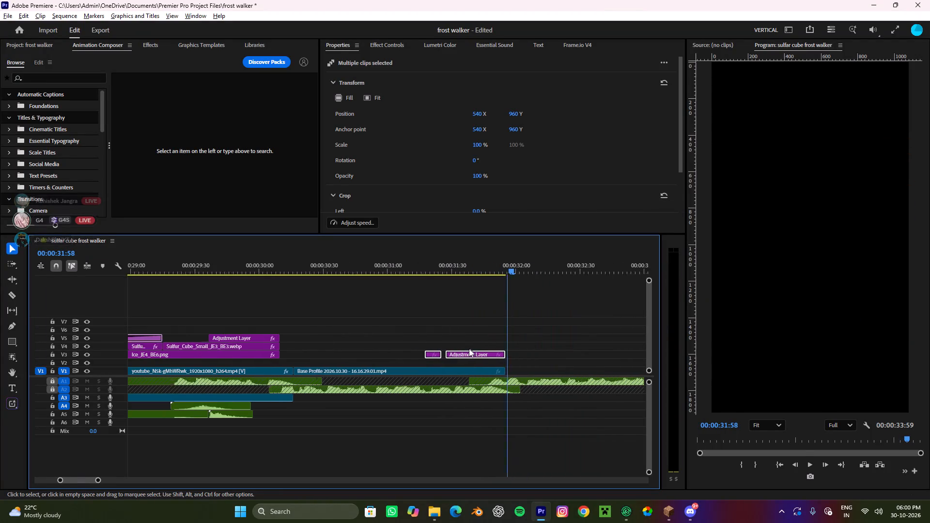
alt+scroll(464, 367, up, 4)
drag(520, 355, 514, 356)
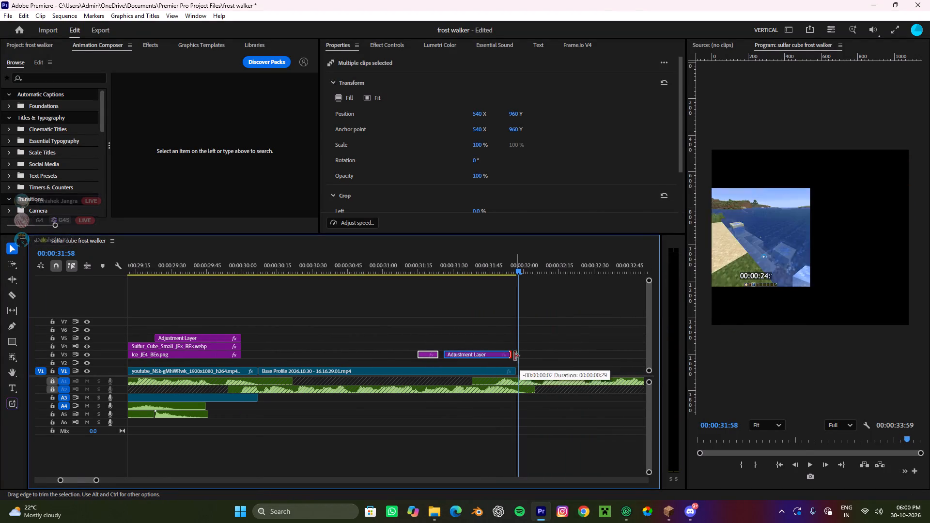
drag(514, 356, 490, 375)
click(497, 314)
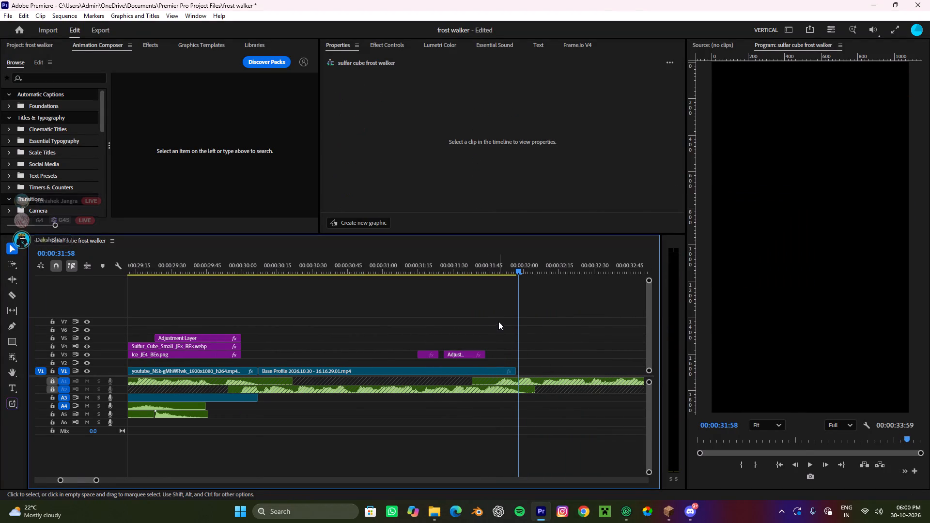
drag(496, 326, 428, 355)
drag(457, 353, 486, 354)
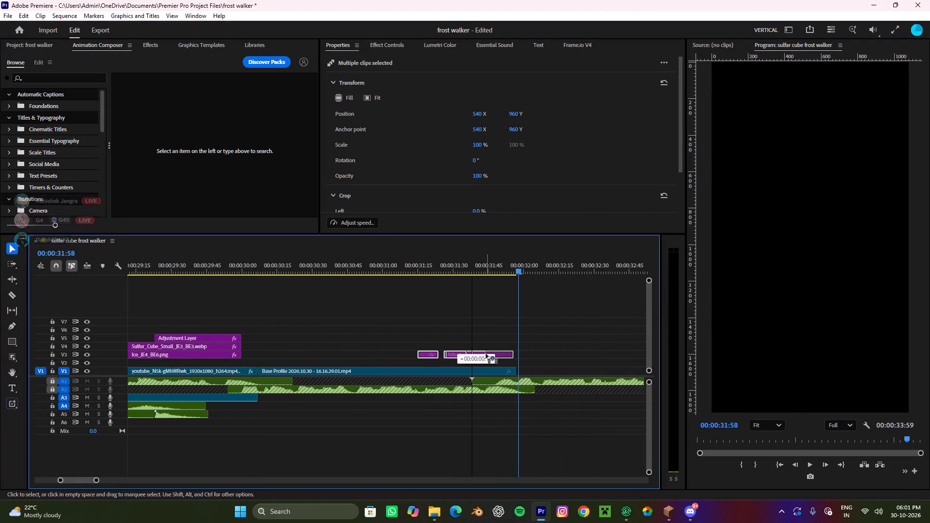
drag(486, 354, 489, 353)
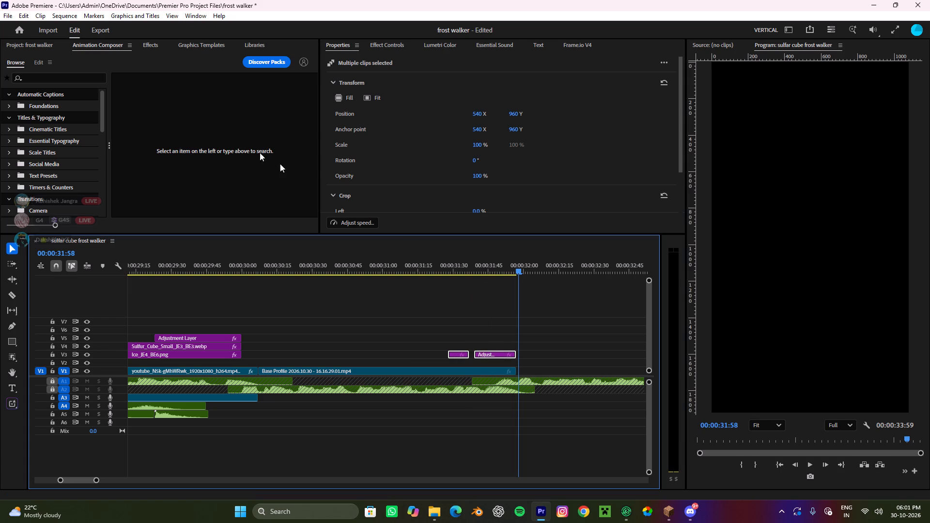
Find the red flash presets and apply Malice Red Flash Large to both adjustment layer pieces above the gameplay clip.
click(146, 41)
drag(79, 62, 0, 55)
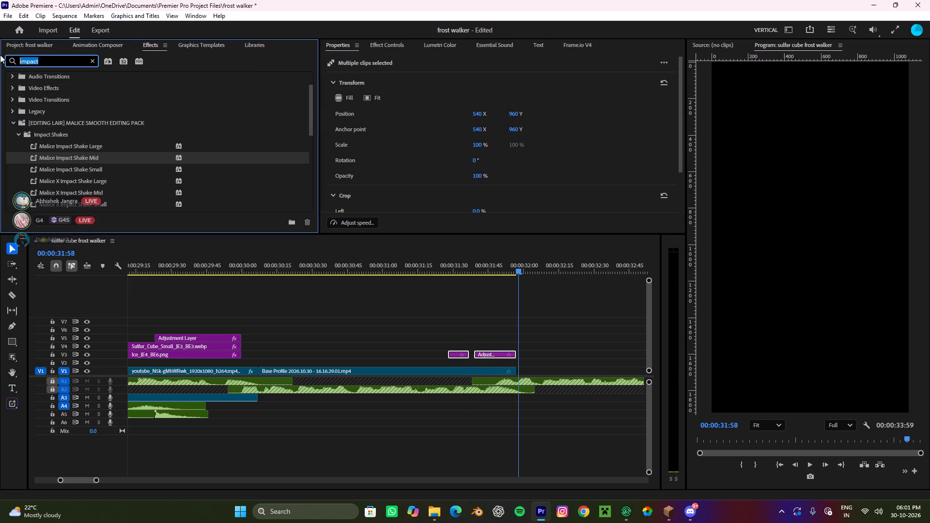
text(red)
key(space)
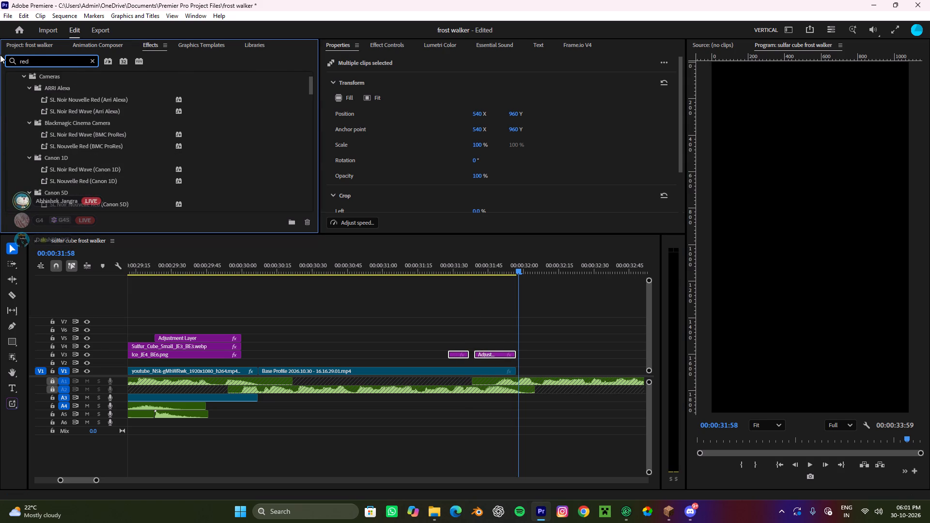
text(flas)
key(h)
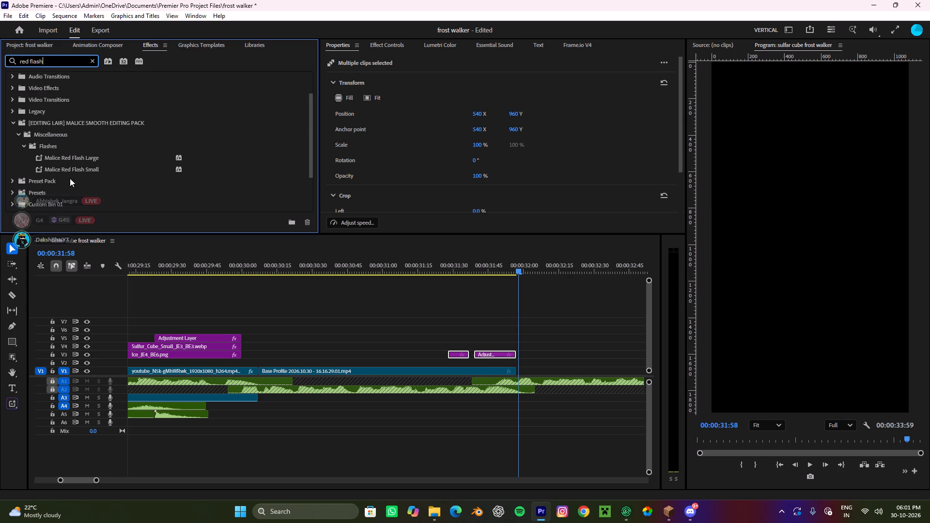
drag(70, 161, 497, 352)
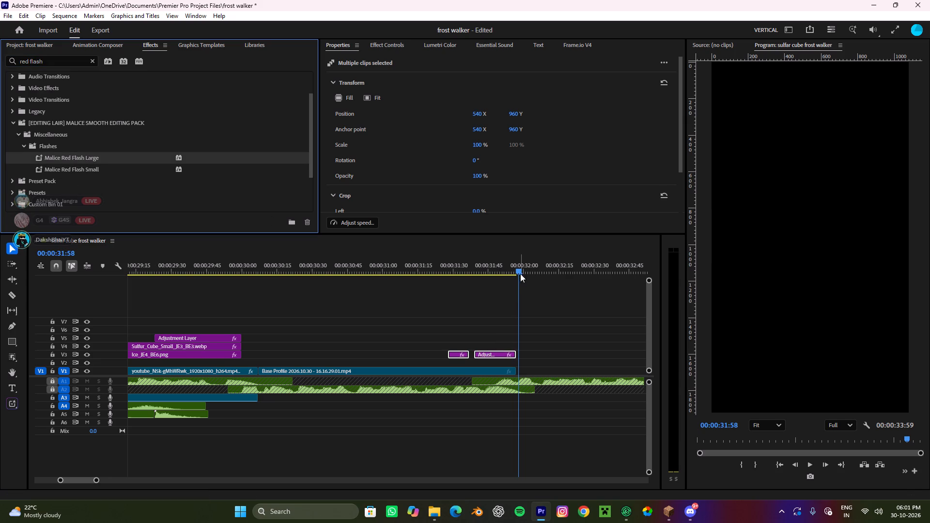
Play back the end of the gameplay clip to check the red flashes.
drag(515, 263, 430, 291)
key(space)
key(space)
Move the first adjustment layer piece about 3 frames earlier, extend its end about 3 frames, and move the second piece 1 frame earlier.
alt+scroll(501, 308, up, 5)
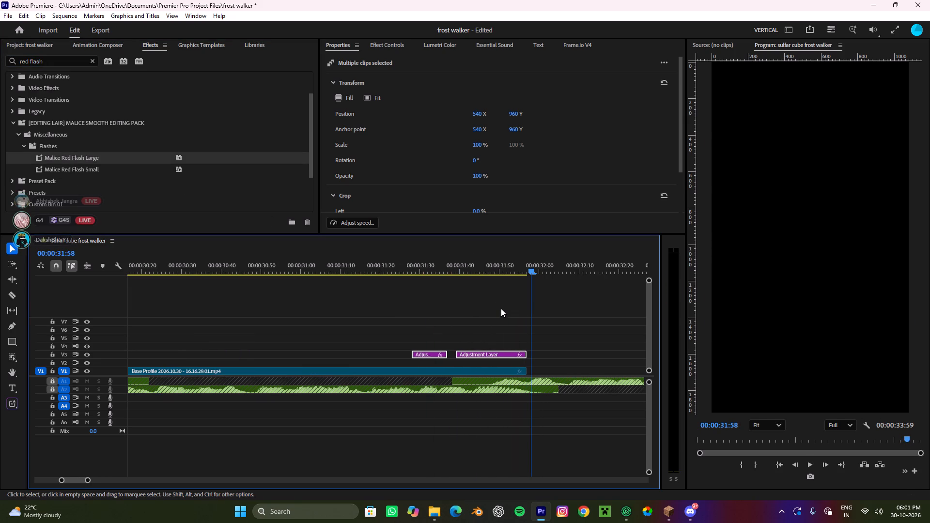
click(461, 330)
drag(424, 355, 414, 354)
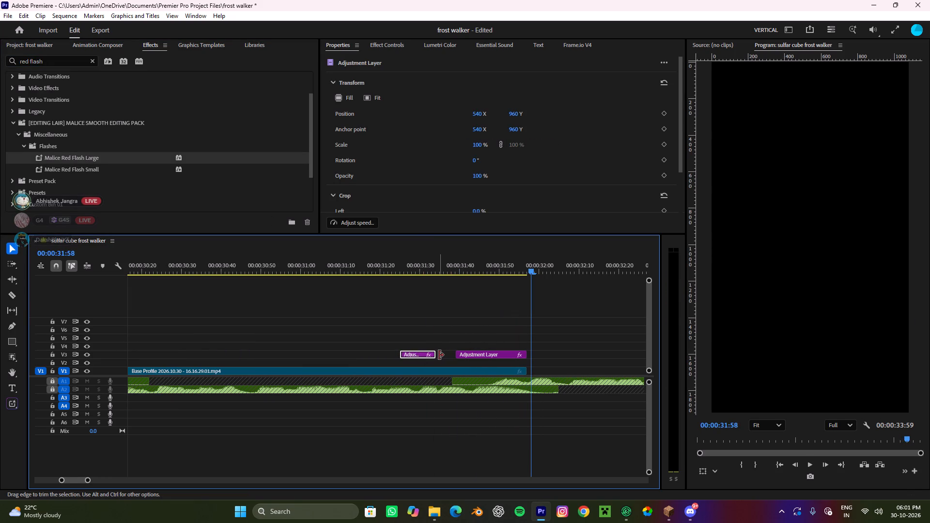
drag(439, 355, 454, 358)
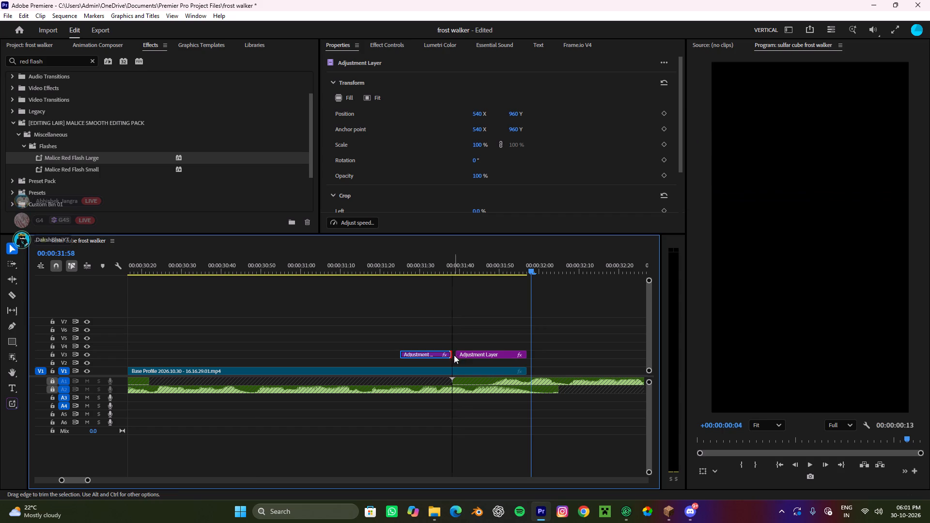
click(451, 354)
click(466, 354)
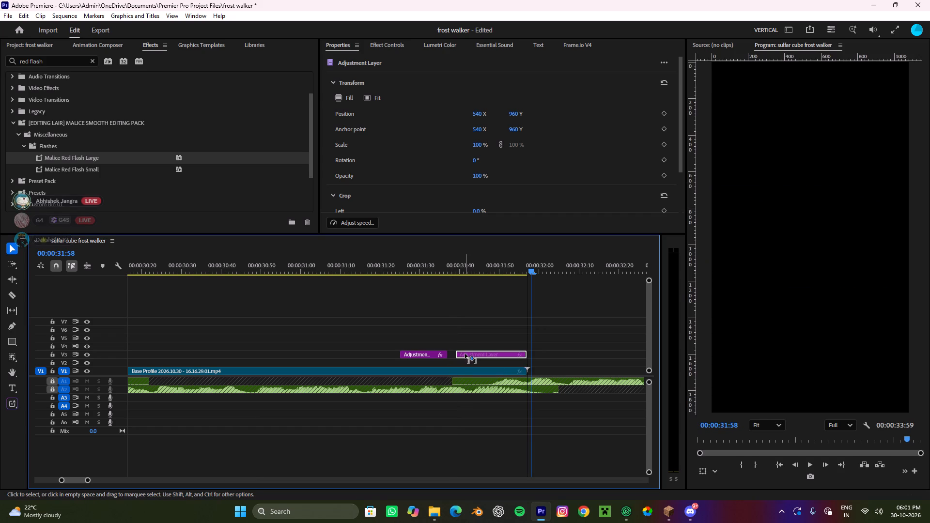
click(527, 308)
drag(522, 318, 378, 355)
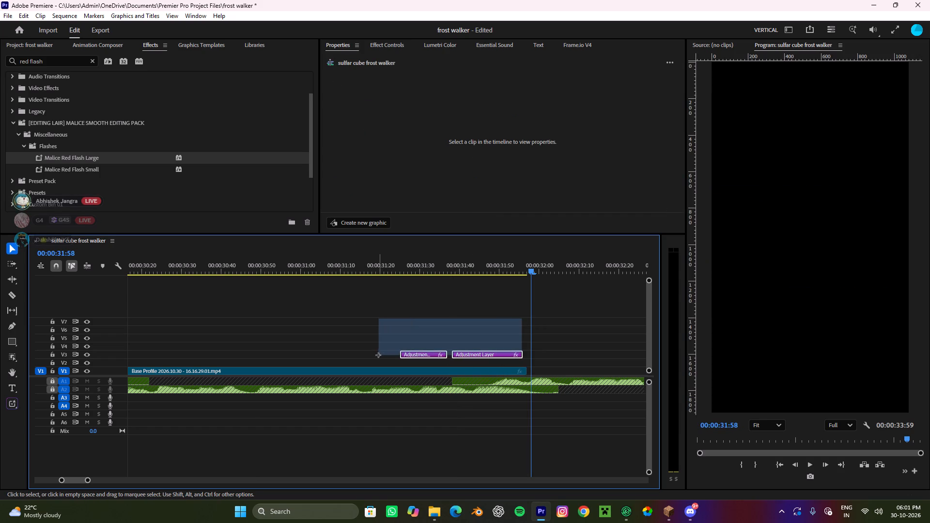
drag(378, 355, 378, 354)
Search Animation Composer for "wrong" and place Wrong Answer.mp3 on A3 just before the first red flash adjustment layer.
click(103, 46)
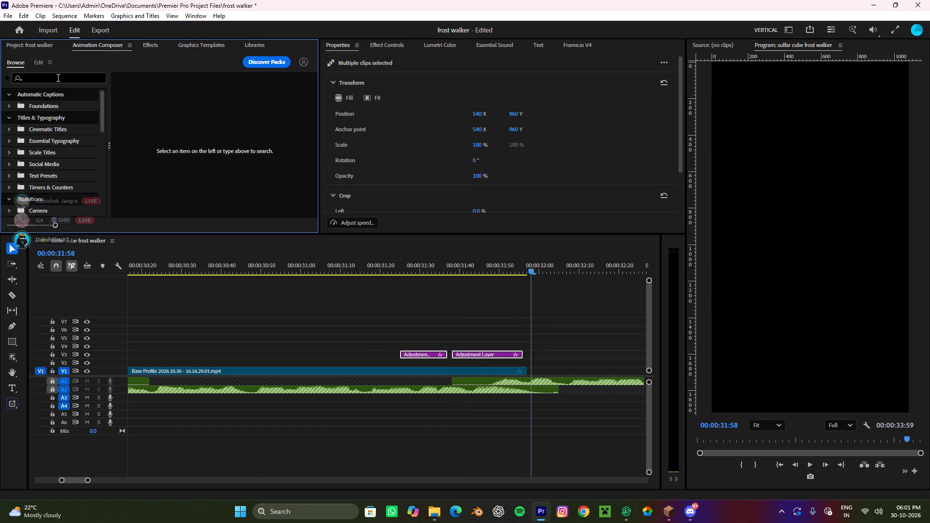
click(45, 78)
key(w)
text(ron)
key(g)
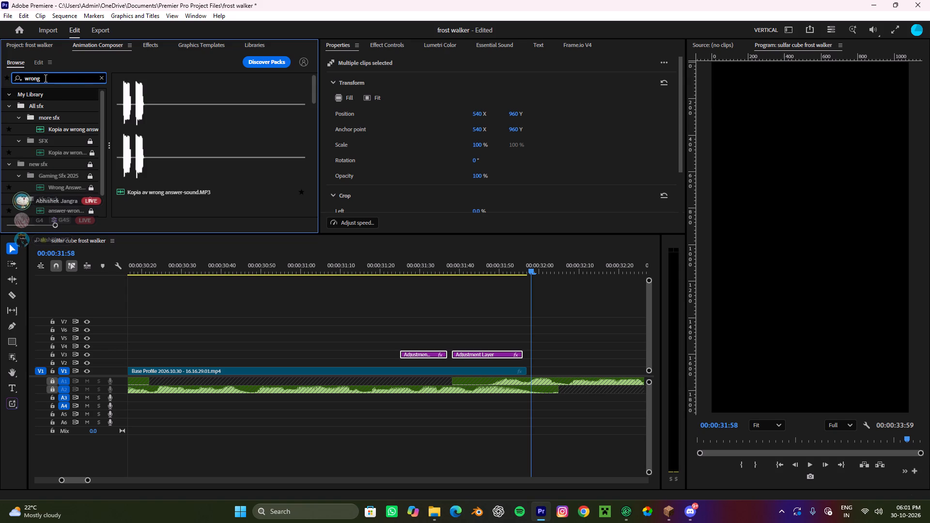
click(230, 136)
click(184, 102)
scroll(260, 142, down, 4)
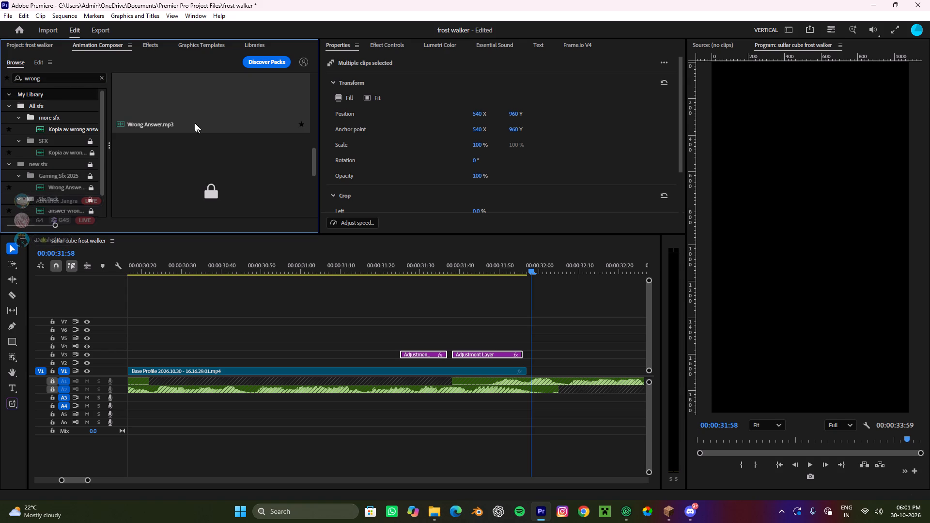
click(178, 98)
click(180, 99)
drag(181, 100, 456, 403)
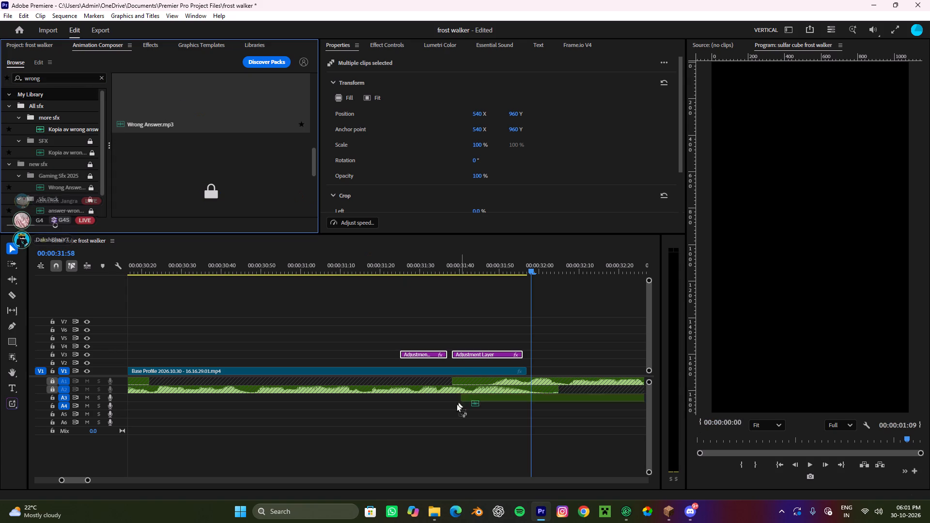
drag(456, 403, 390, 400)
Cut the Wrong Answer sound at about 31:25, remove its opening piece, and move the rest 1 frame earlier.
alt+scroll(418, 406, up, 6)
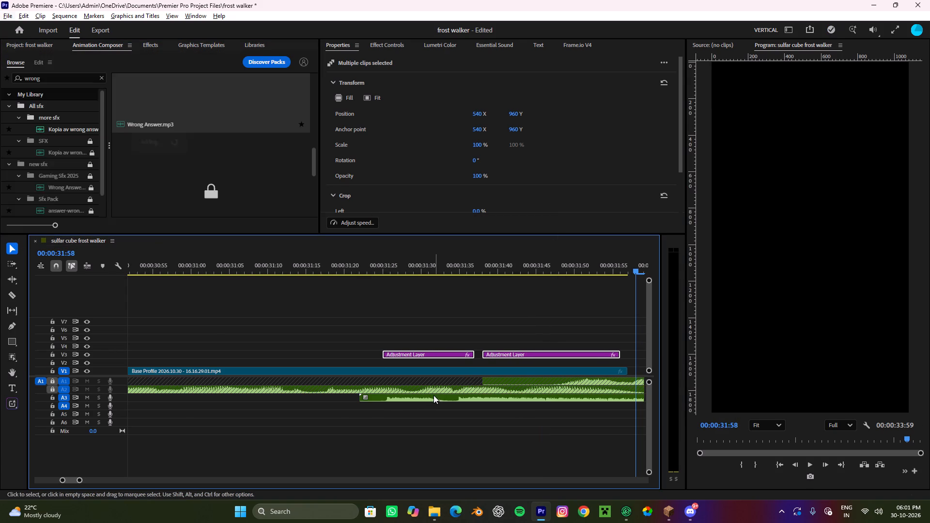
key(c)
click(376, 329)
key(c)
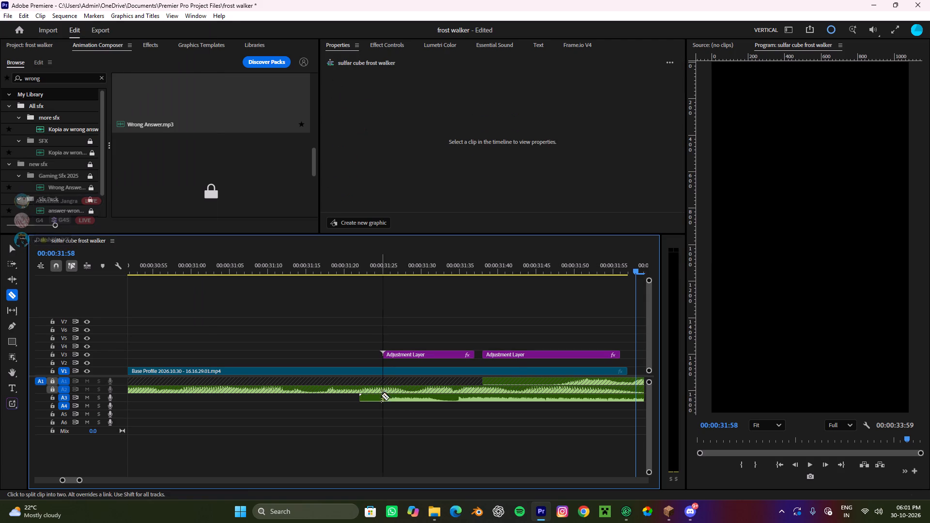
click(384, 399)
key(v)
drag(372, 412, 371, 399)
key(ctrl+x)
drag(410, 398, 410, 399)
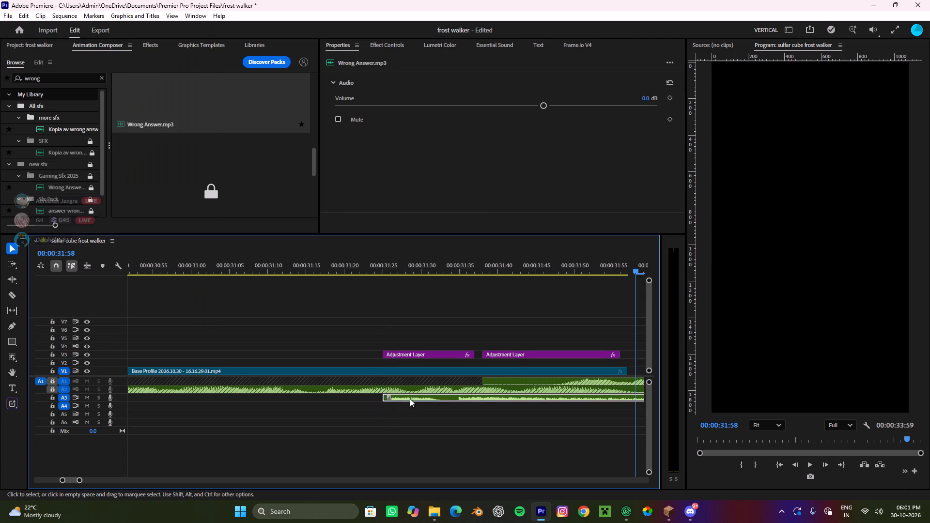
drag(410, 399, 403, 400)
Cut the Wrong Answer sound at about 32:12 and remove the remainder.
alt+scroll(402, 400, down, 9)
key(c)
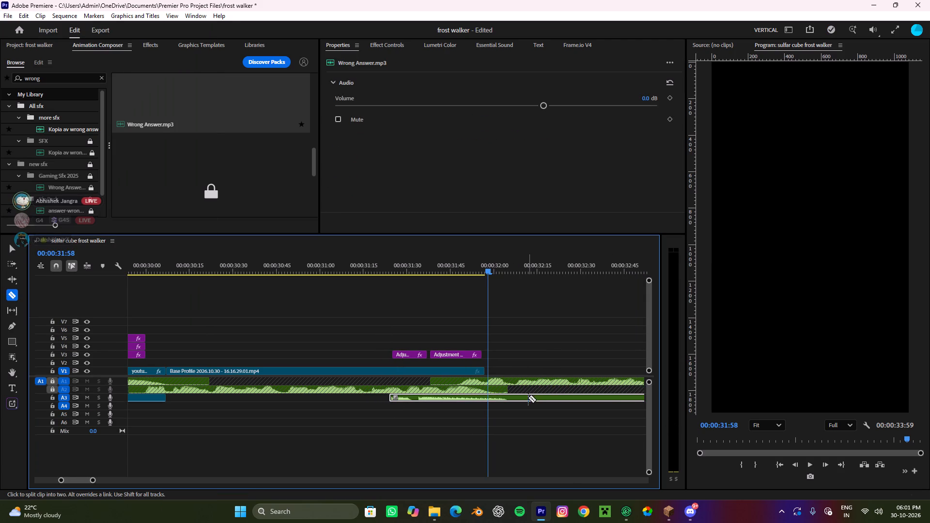
click(528, 398)
key(v)
click(553, 397)
key(ctrl+x)
Play back the end of the gameplay clip to check the Wrong Answer sound against the red flashes.
scroll(547, 390, down, 13)
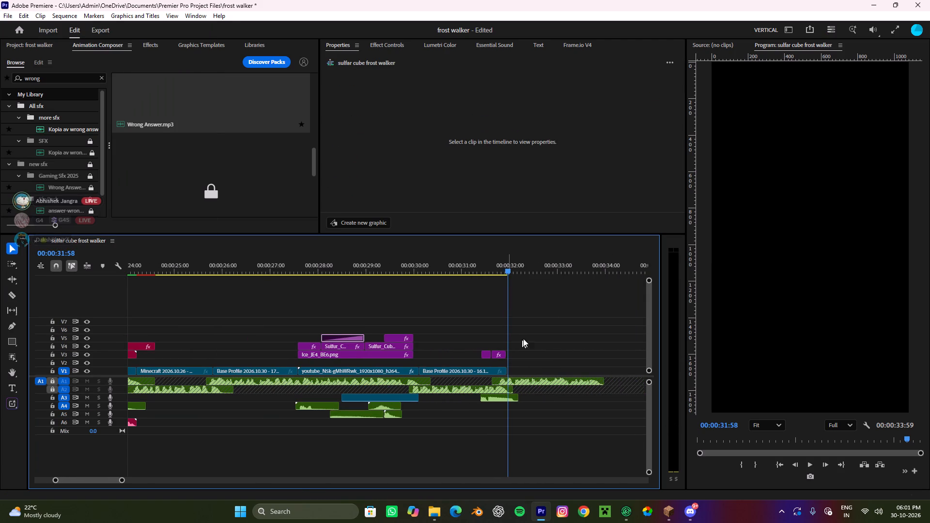
drag(501, 263, 469, 294)
key(space)
key(space)
Set the volume of the Wrong Answer sound on A3 to -6.9 dB.
alt+scroll(536, 314, down, 4)
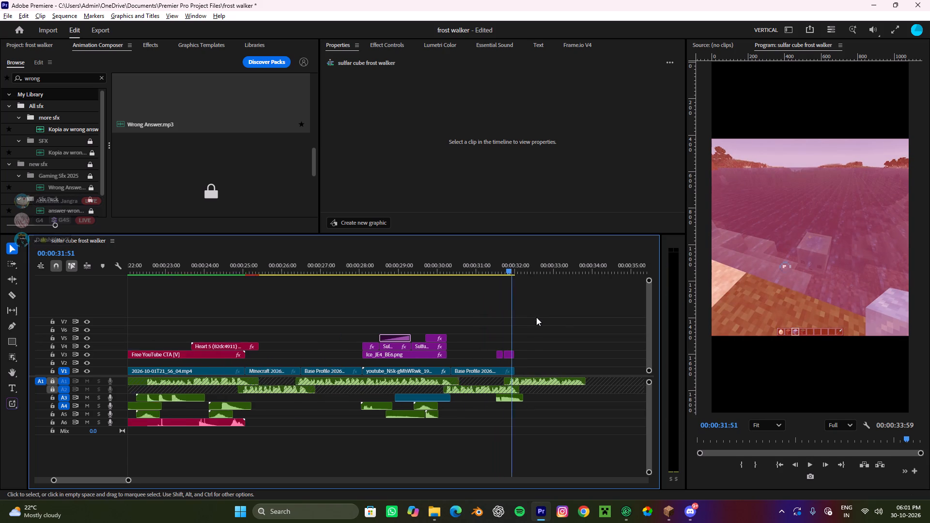
alt+scroll(536, 317, down, 1)
drag(551, 411, 513, 398)
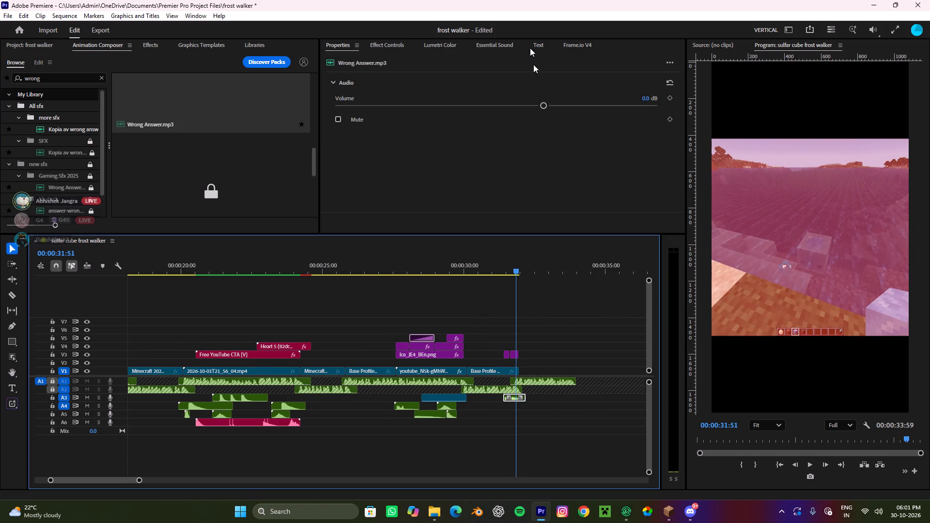
drag(539, 102, 482, 129)
click(536, 377)
Replay from 31:12 through the red flashes to the end of the voice-over to check the sound balance.
alt+scroll(524, 370, down, 3)
alt+scroll(524, 370, up, 5)
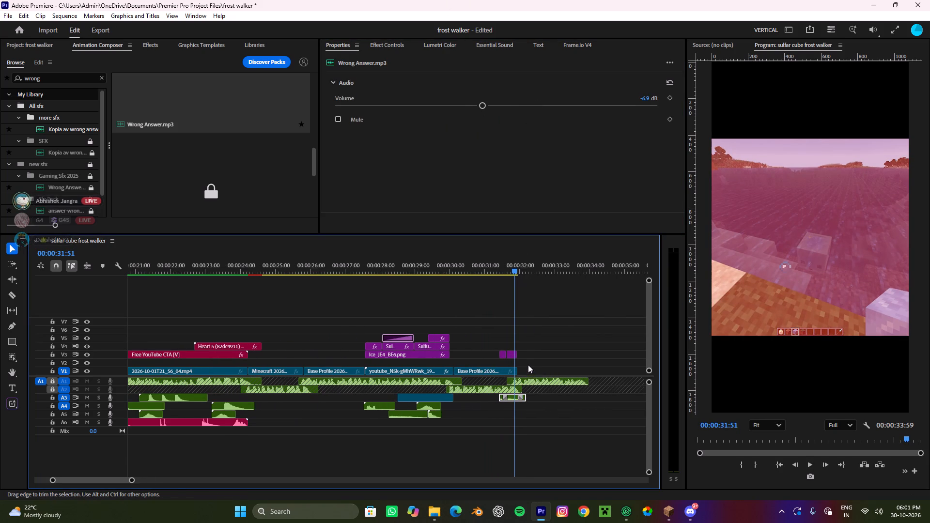
click(528, 365)
drag(519, 269, 493, 302)
click(625, 370)
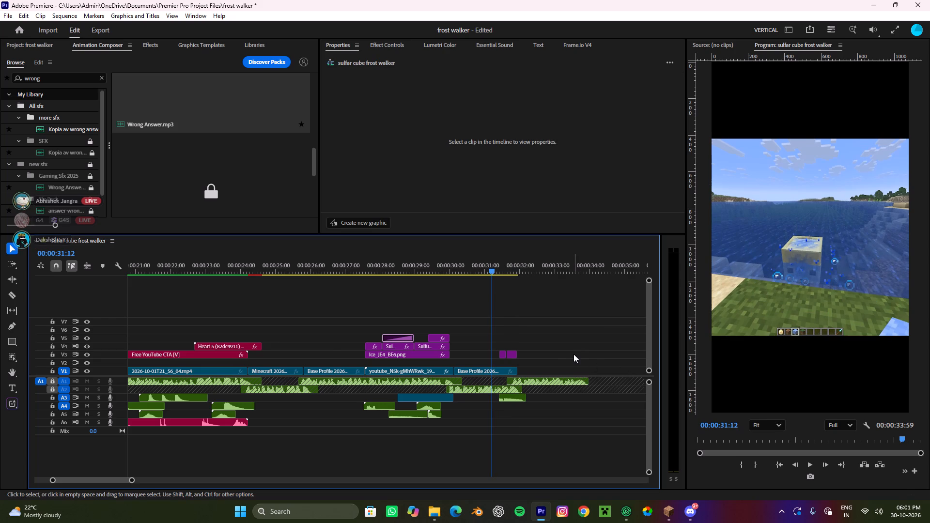
alt+scroll(562, 352, down, 3)
alt+scroll(560, 353, up, 4)
scroll(560, 353, down, 5)
key(space)
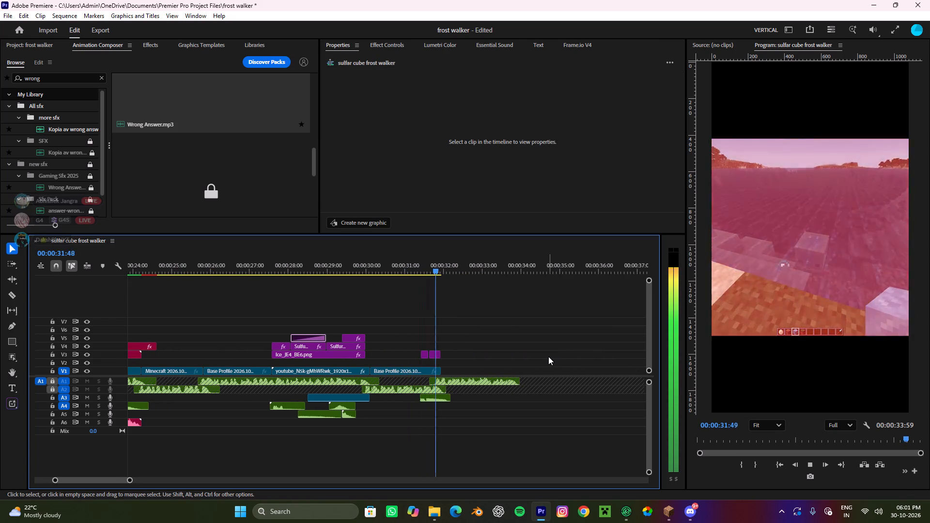
alt+scroll(548, 356, down, 14)
alt+scroll(489, 351, up, 5)
alt+scroll(489, 351, down, 5)
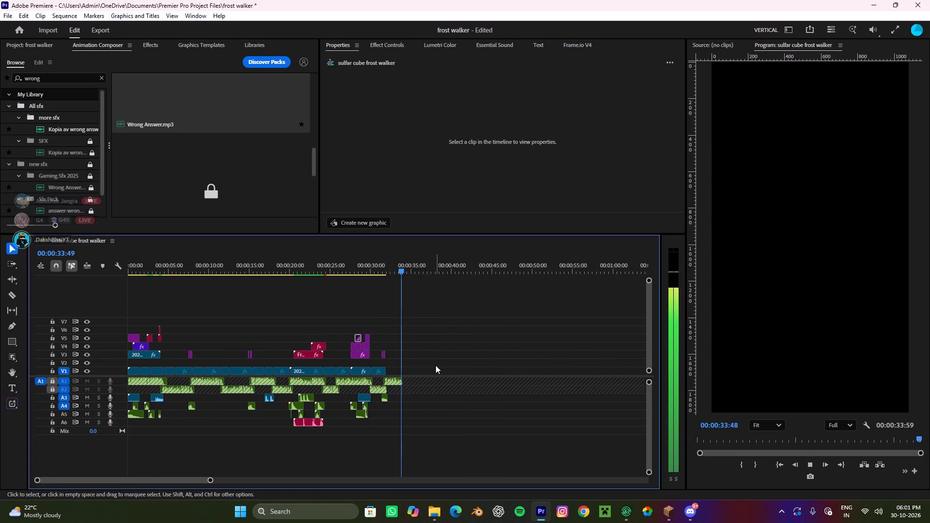
key(space)
Play the sequence from its beginning to about 5:22 to review the opening.
drag(414, 264, 0, 291)
key(space)
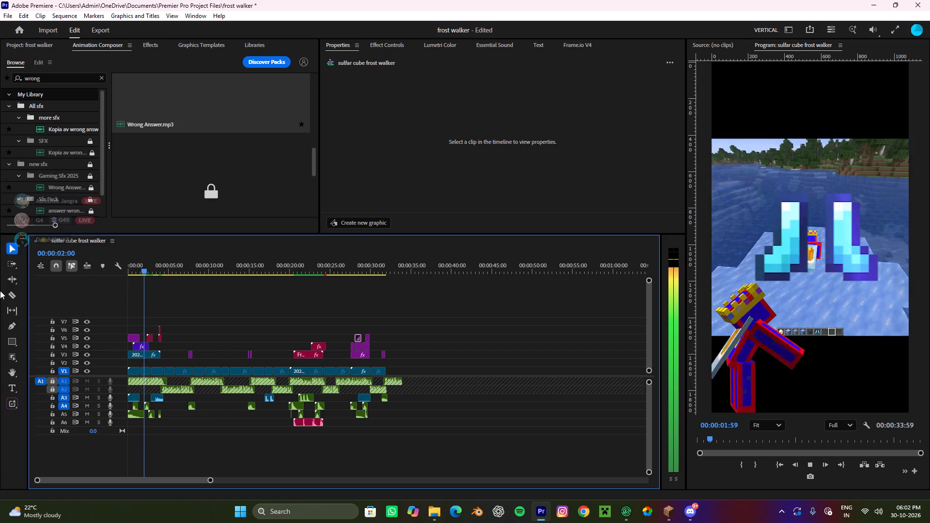
key(alt+space)
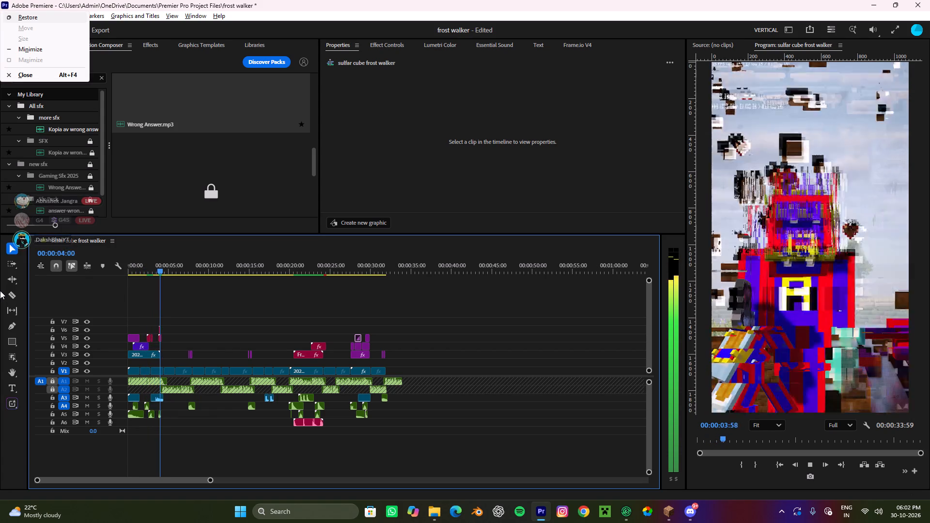
click(498, 356)
key(space)
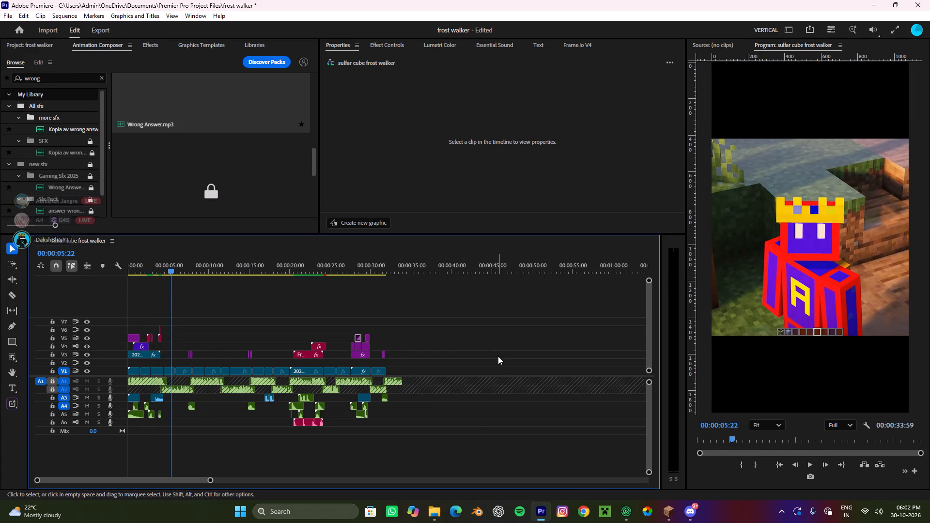
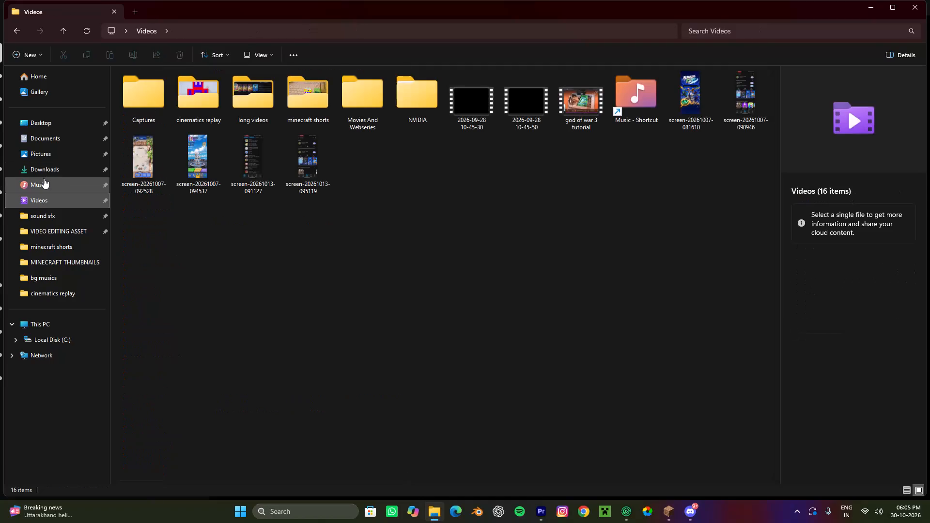
Browse the sound sfx and VIDEO EDITING ASSET folders for background music, down to the inner Bgm's pack monsunxvinayy folder.
click(43, 180)
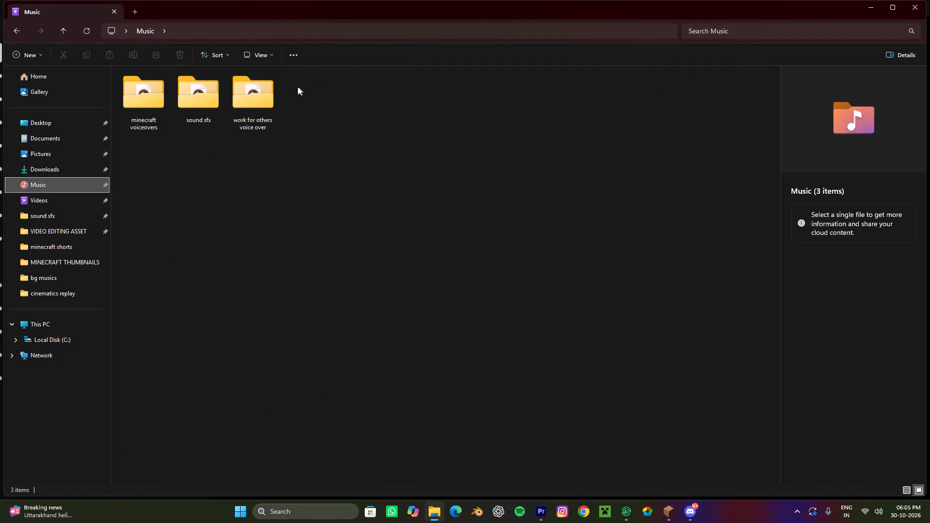
double_click(198, 93)
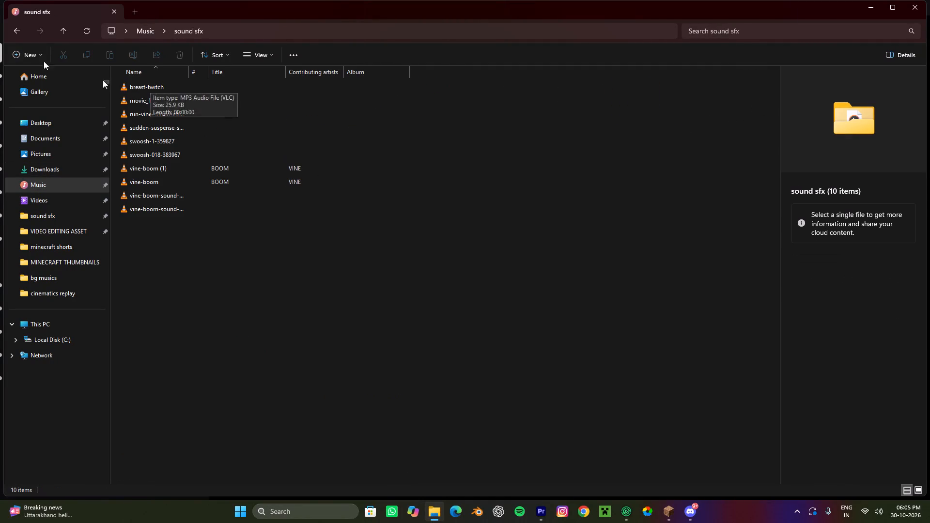
click(15, 25)
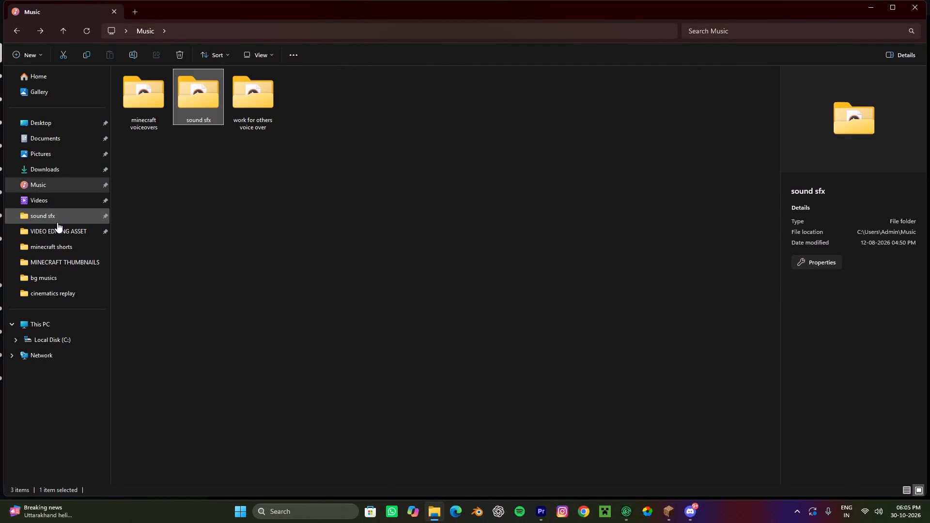
click(57, 231)
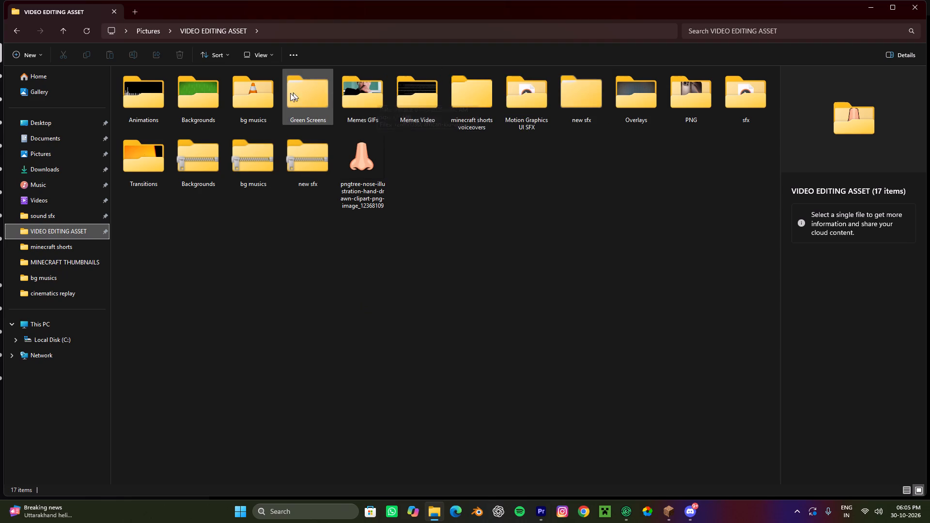
double_click(244, 96)
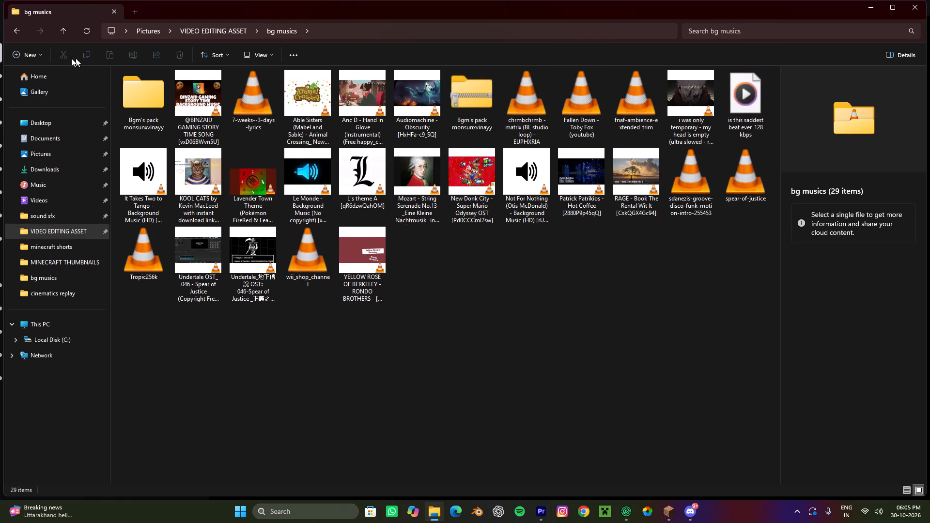
double_click(136, 92)
triple_click(154, 105)
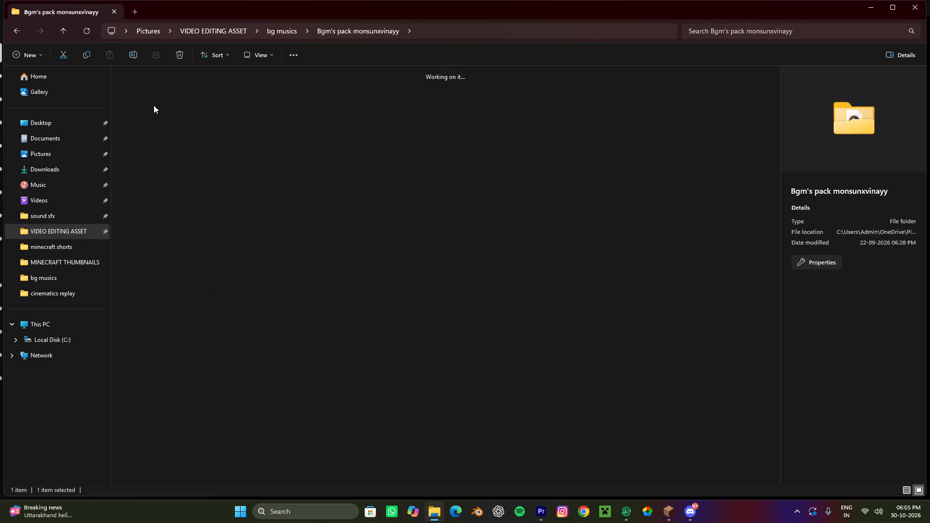
Preview the track Jules Gaia - Break Fast (Royalty Free Music), close the player and go back out of the inner pack folder.
double_click(163, 143)
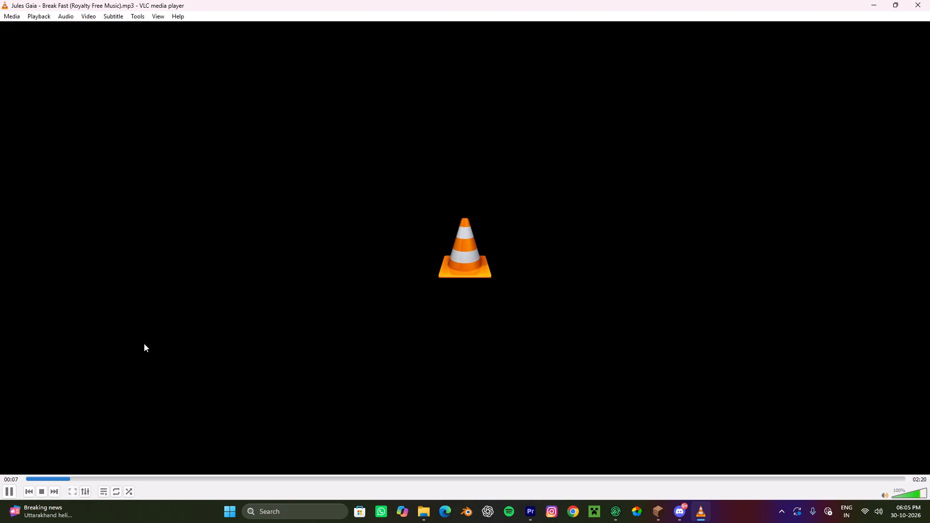
click(144, 343)
click(2, 496)
click(929, 0)
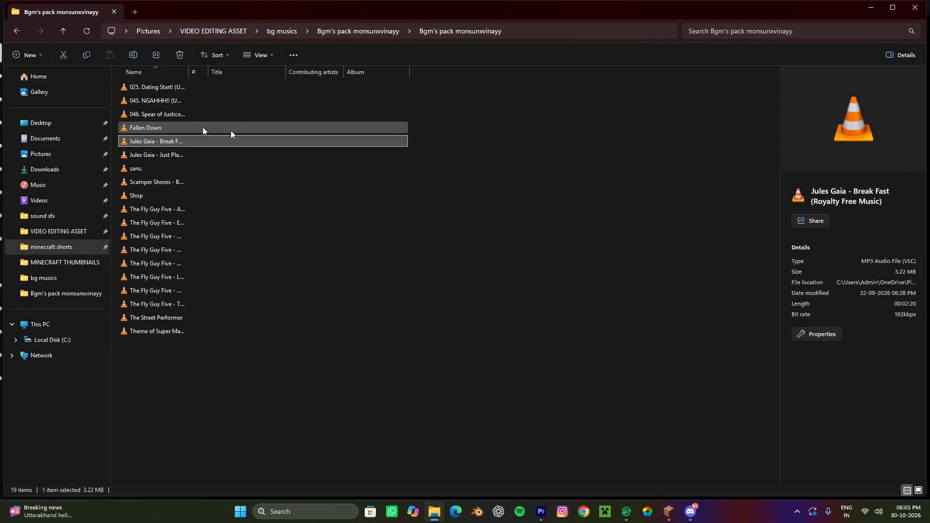
click(12, 31)
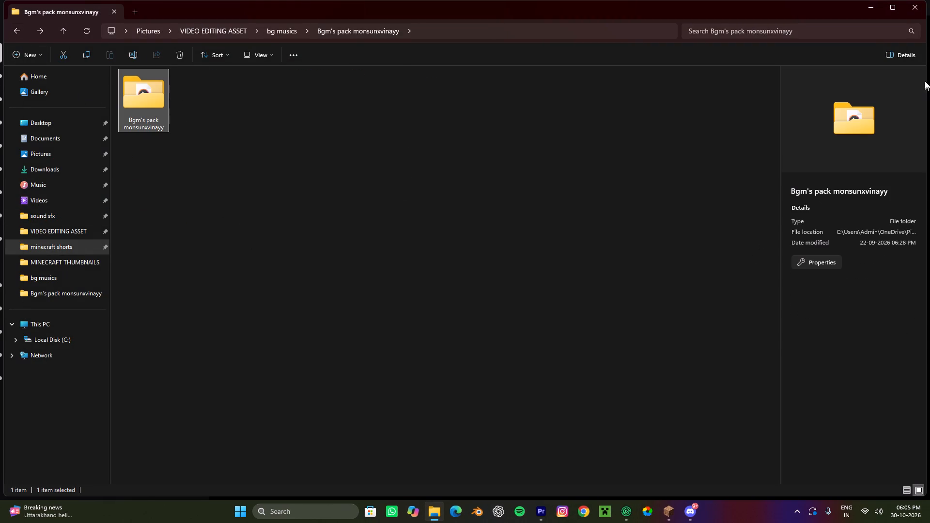
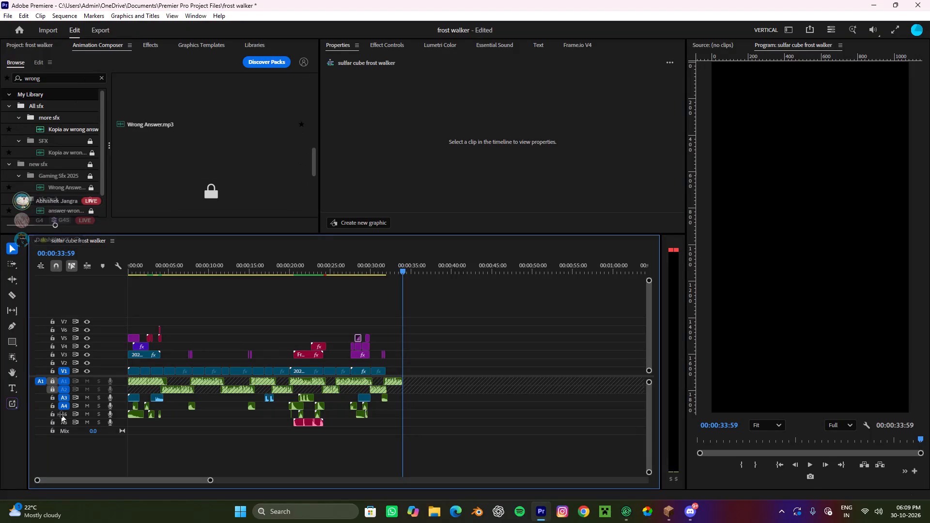
Unlock audio tracks A1 and A2 and set the volume of all their clips to 12.7 dB.
click(57, 382)
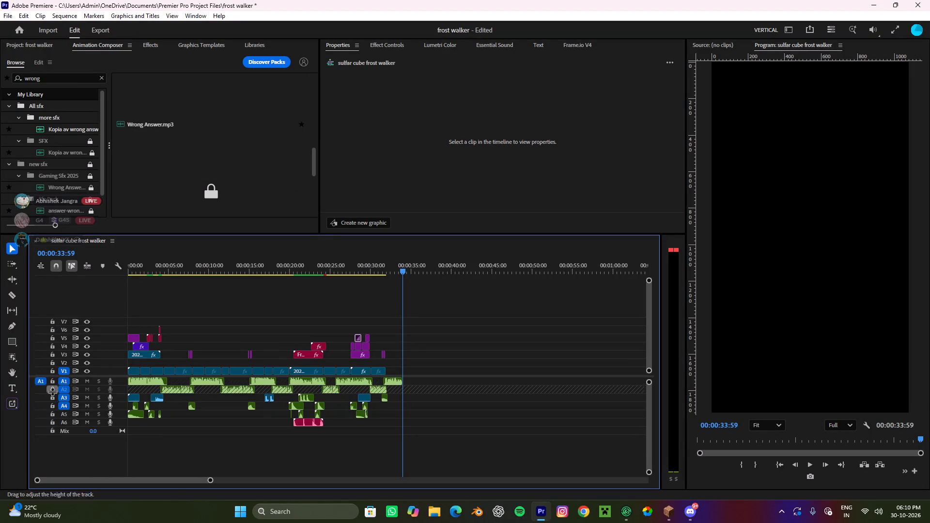
click(53, 386)
drag(486, 387, 195, 382)
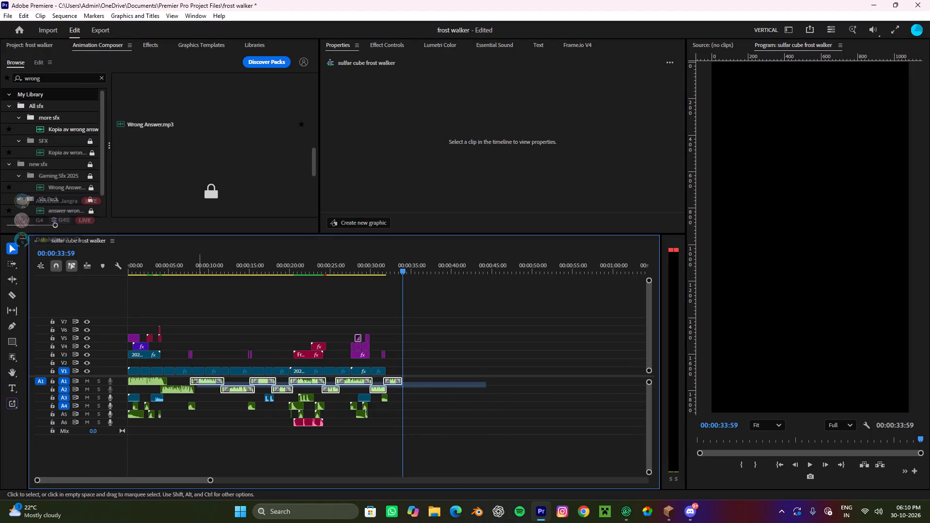
drag(195, 382, 132, 382)
click(642, 102)
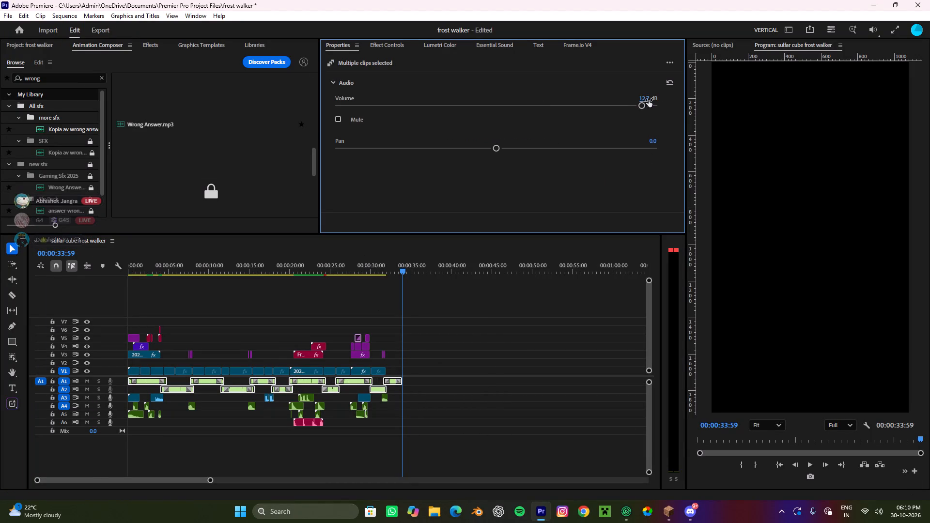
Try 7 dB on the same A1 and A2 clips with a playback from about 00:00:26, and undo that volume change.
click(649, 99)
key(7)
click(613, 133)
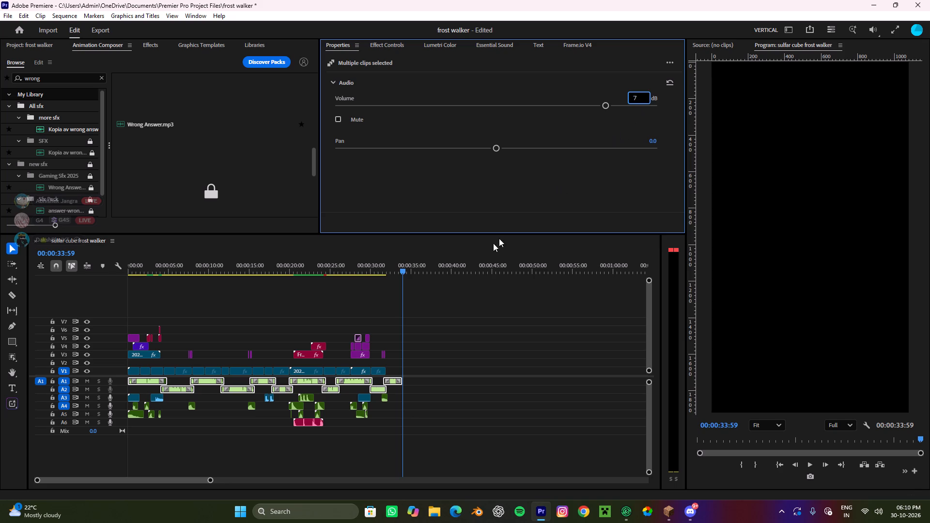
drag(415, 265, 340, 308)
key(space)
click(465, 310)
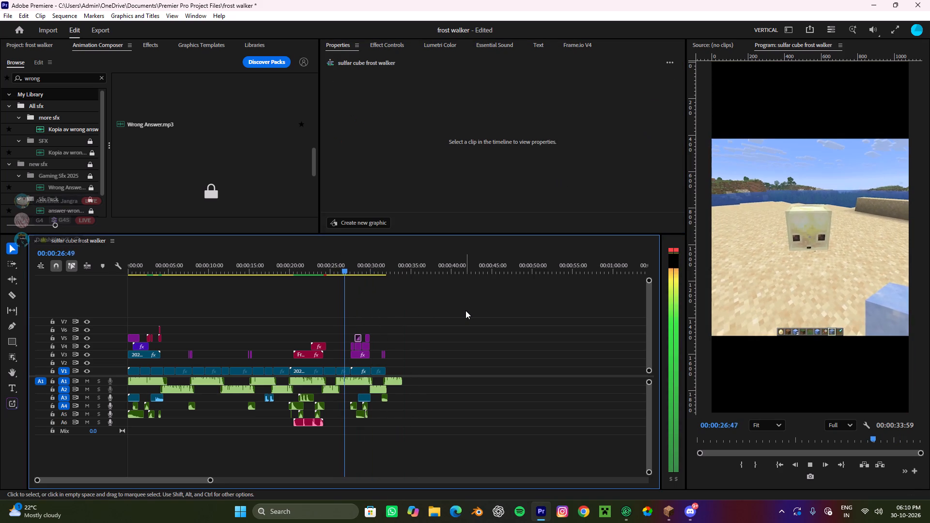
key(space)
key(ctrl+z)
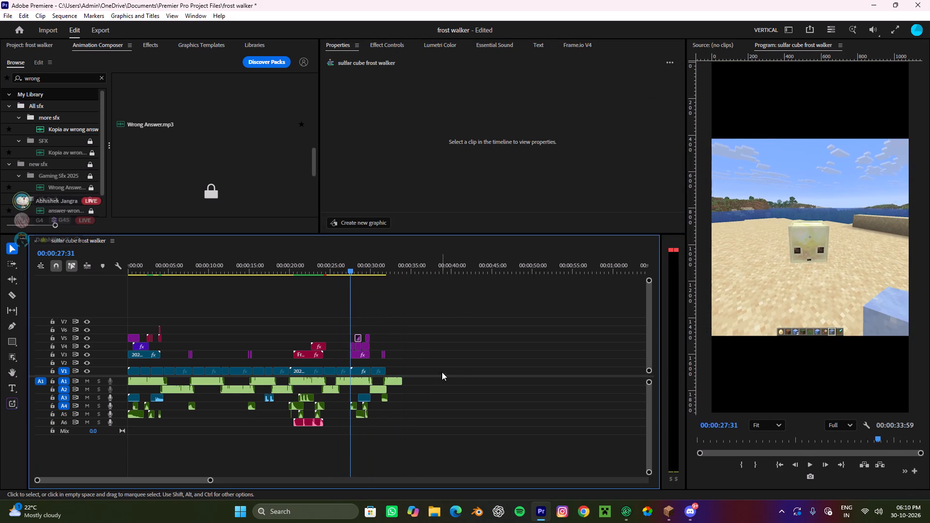
Lock audio tracks A1 and A2 again and return the playhead to the start of the sequence.
click(51, 379)
click(53, 387)
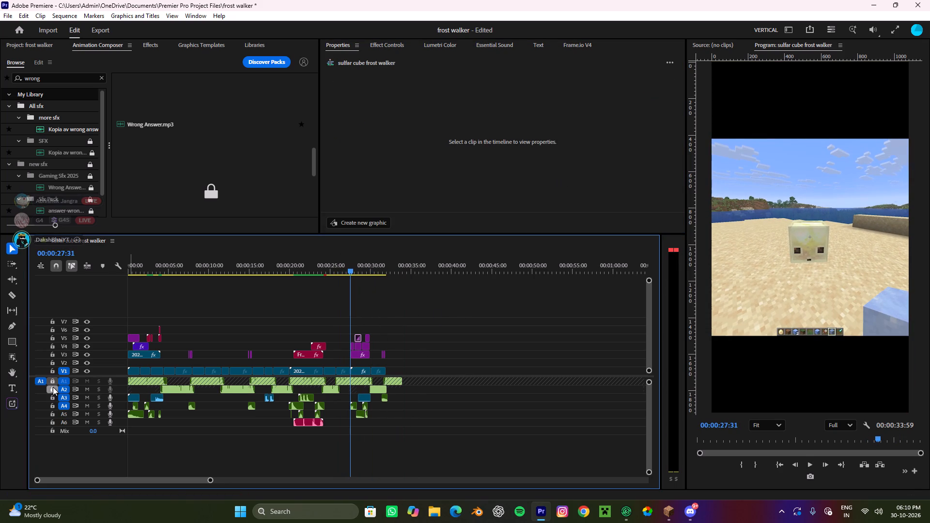
drag(363, 262, 0, 283)
click(500, 318)
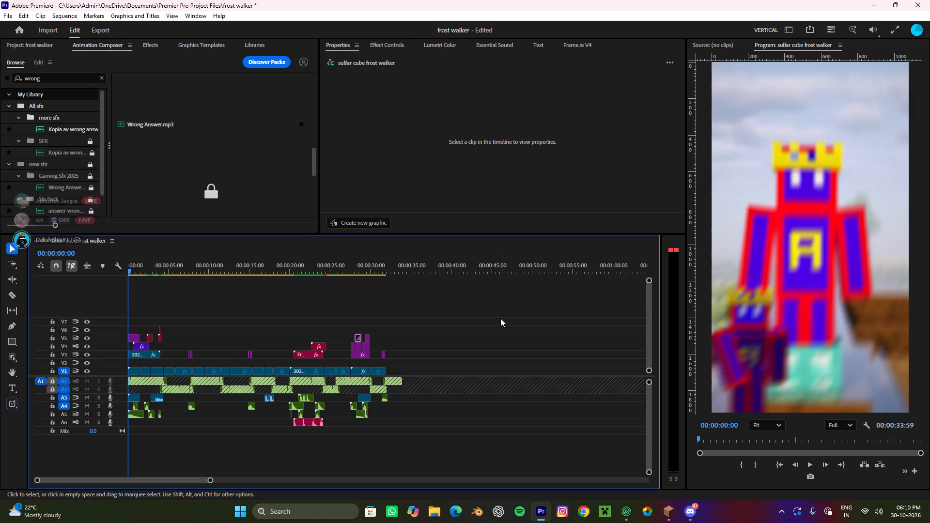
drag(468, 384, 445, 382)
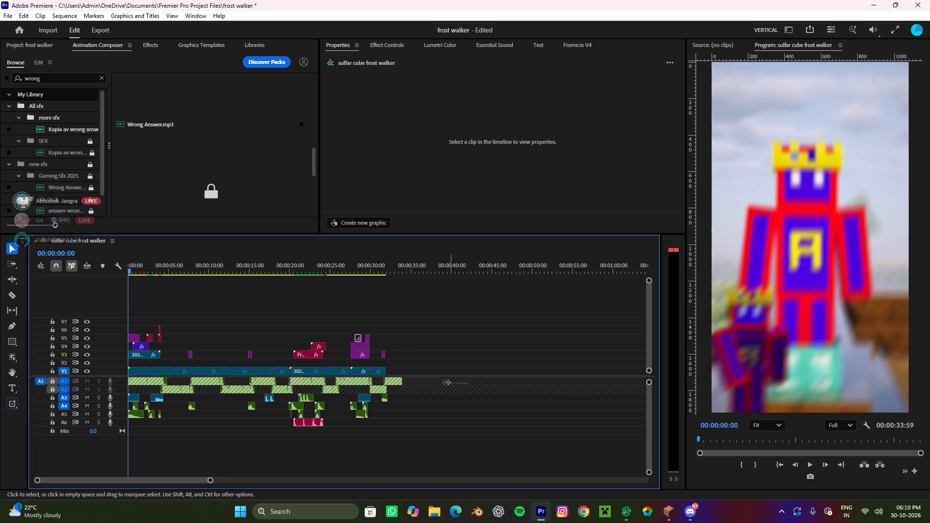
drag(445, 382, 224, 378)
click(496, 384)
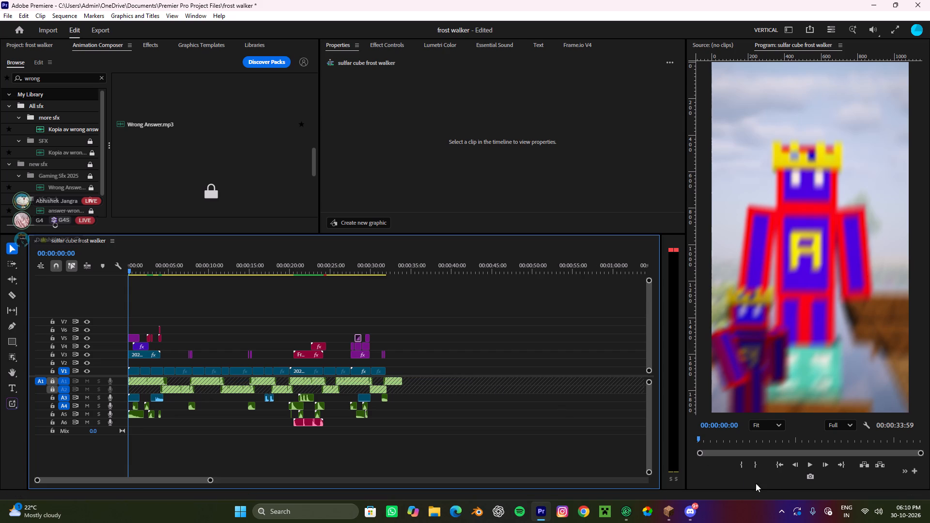
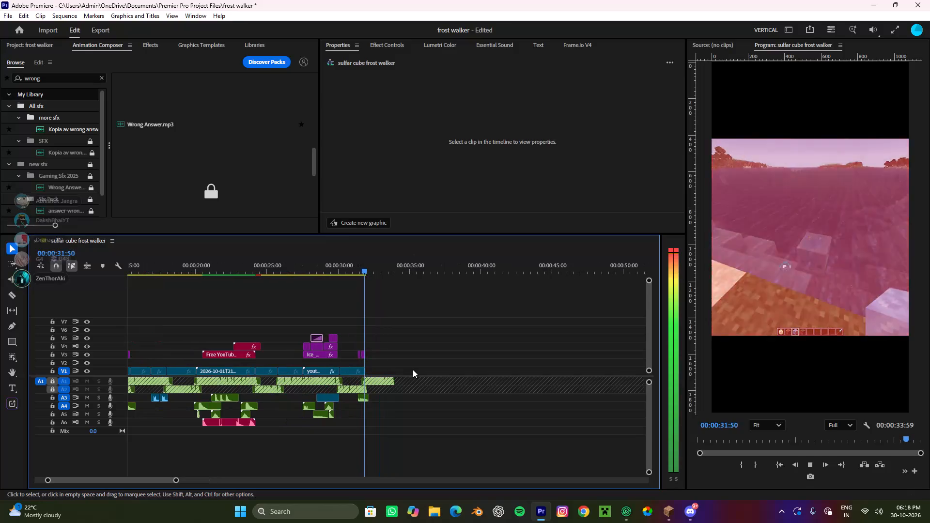
Play the end of the sequence past the last video clip and stop playback.
alt+scroll(413, 369, down, 3)
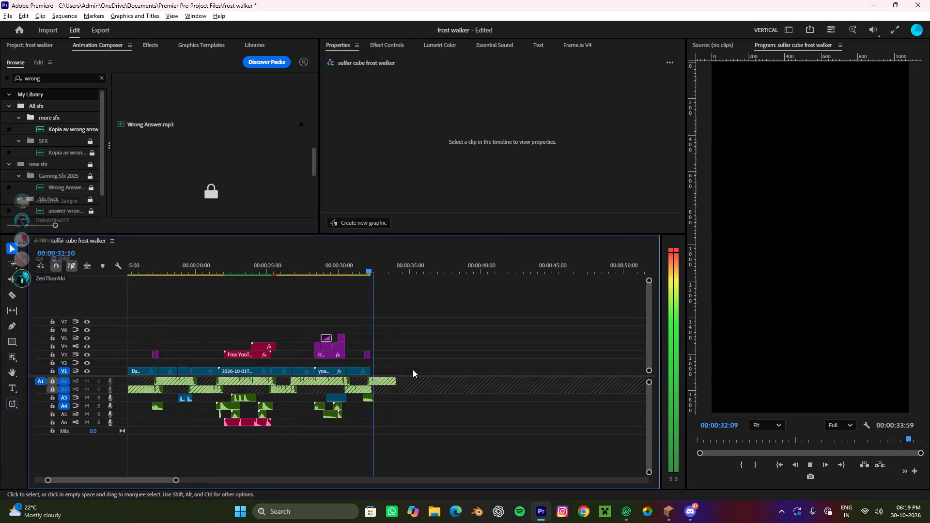
alt+scroll(413, 369, down, 1)
alt+scroll(413, 369, up, 4)
alt+scroll(413, 369, down, 5)
alt+scroll(413, 369, up, 5)
key(space)
Unlock audio tracks A1 and A2, reset the volume of all their clips to 0 dB, and lock both tracks again.
alt+scroll(372, 363, down, 10)
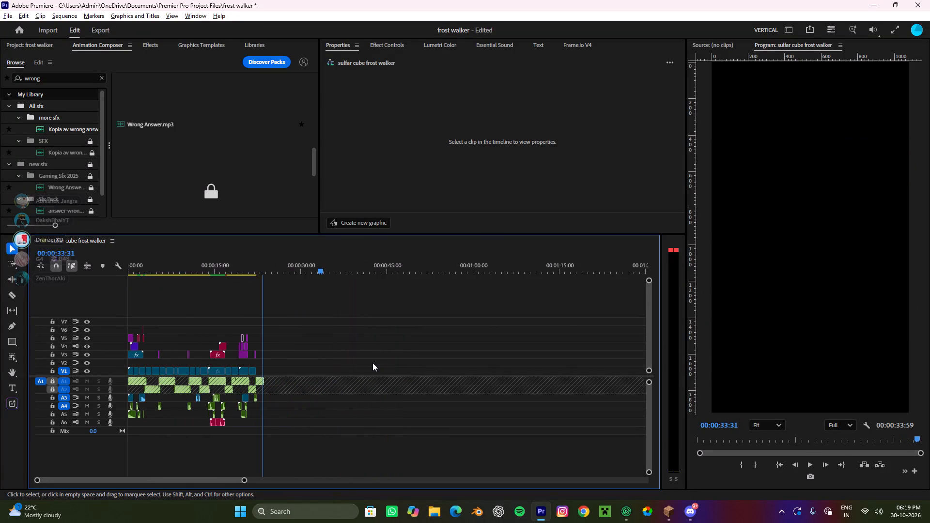
click(52, 379)
click(53, 388)
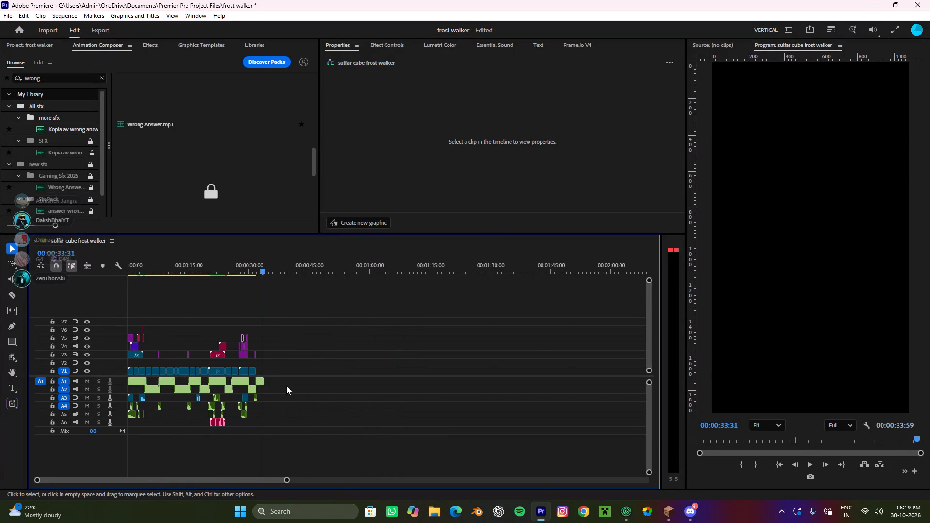
drag(295, 385, 112, 386)
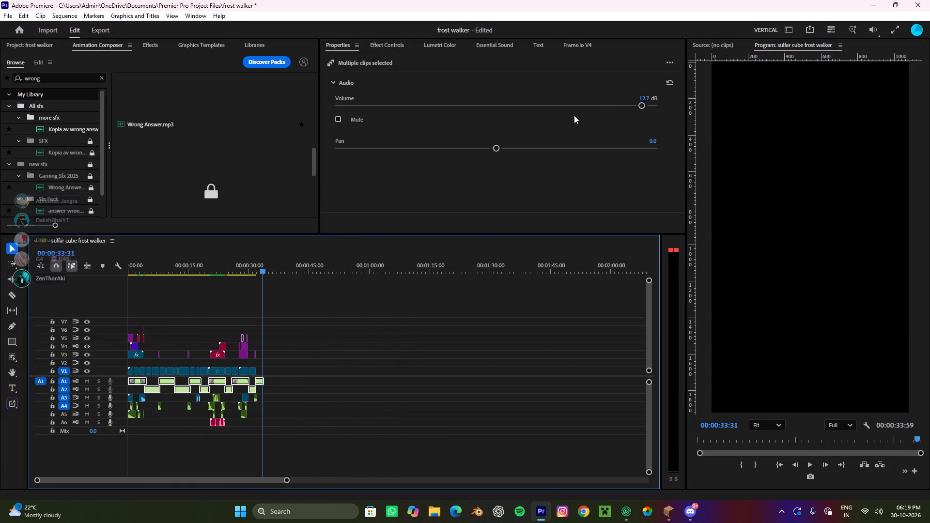
click(666, 79)
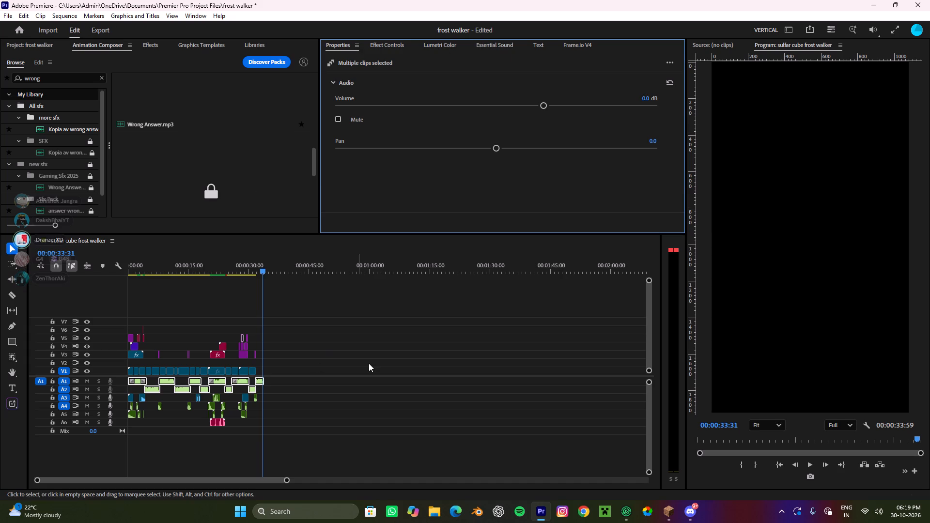
click(369, 363)
click(54, 379)
click(53, 387)
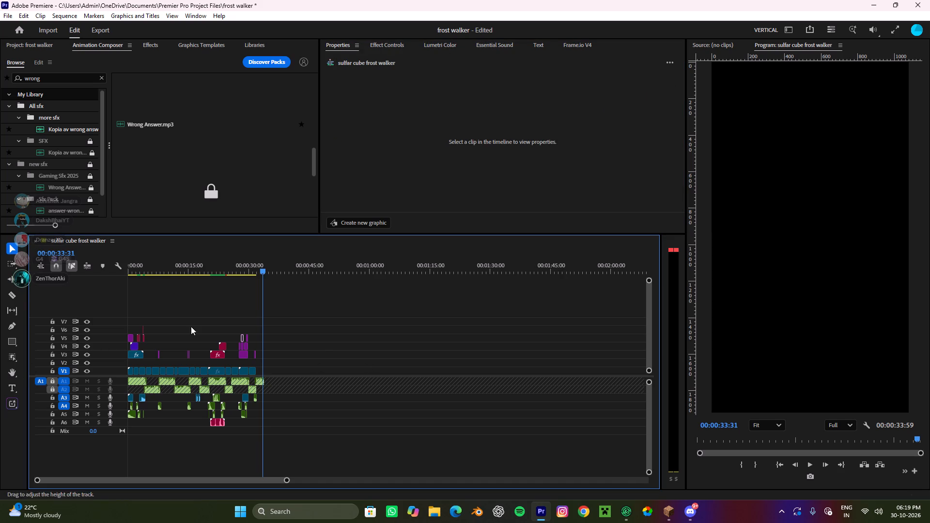
Play the sequence's last seconds from about 00:00:32 to check the voice level and the ending.
drag(265, 267, 256, 285)
key(space)
alt+scroll(272, 326, up, 7)
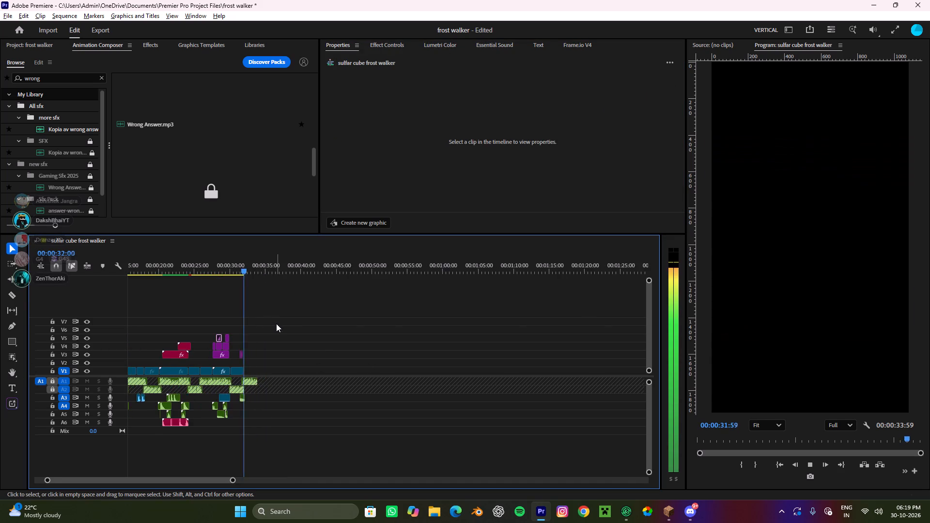
alt+scroll(276, 323, up, 3)
key(space)
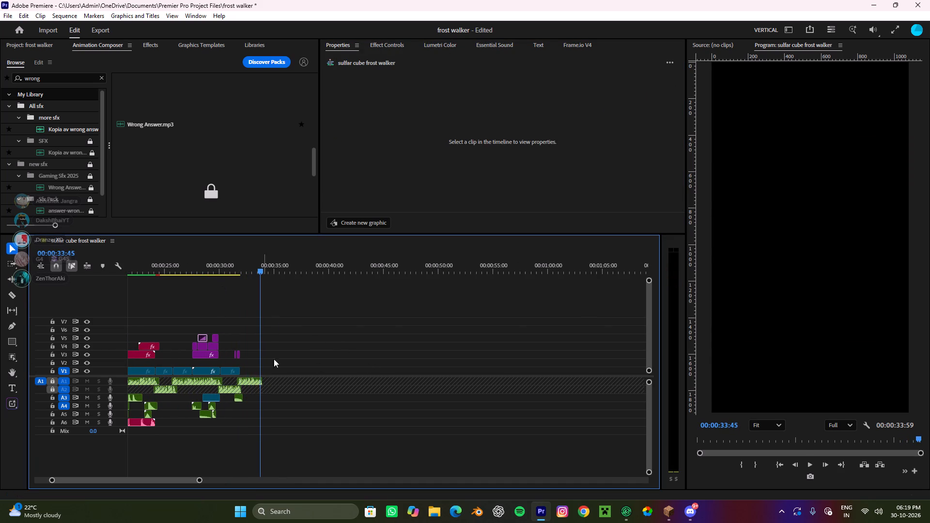
Scrub back for filler footage and duplicate the V1 ice-walking clip at about 00:00:06 directly after the last V1 clip.
alt+scroll(293, 375, down, 9)
drag(261, 260, 194, 289)
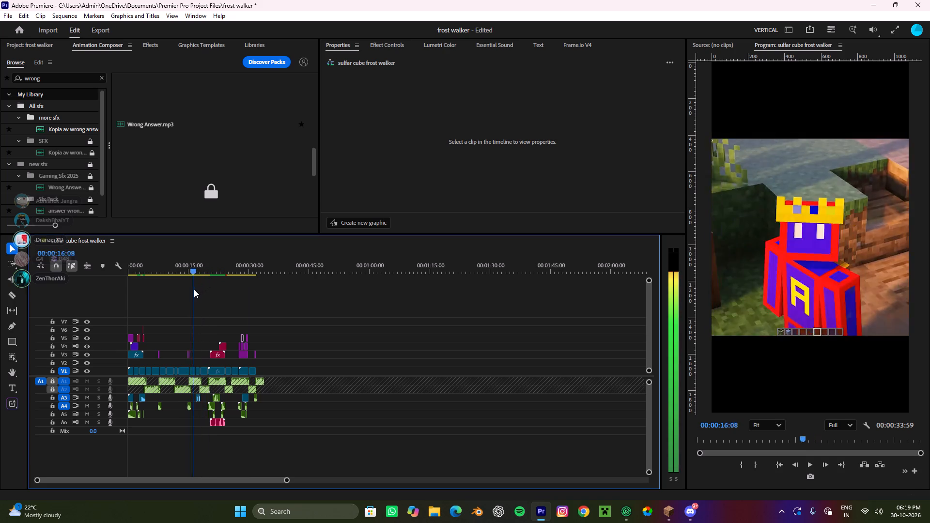
drag(194, 289, 155, 354)
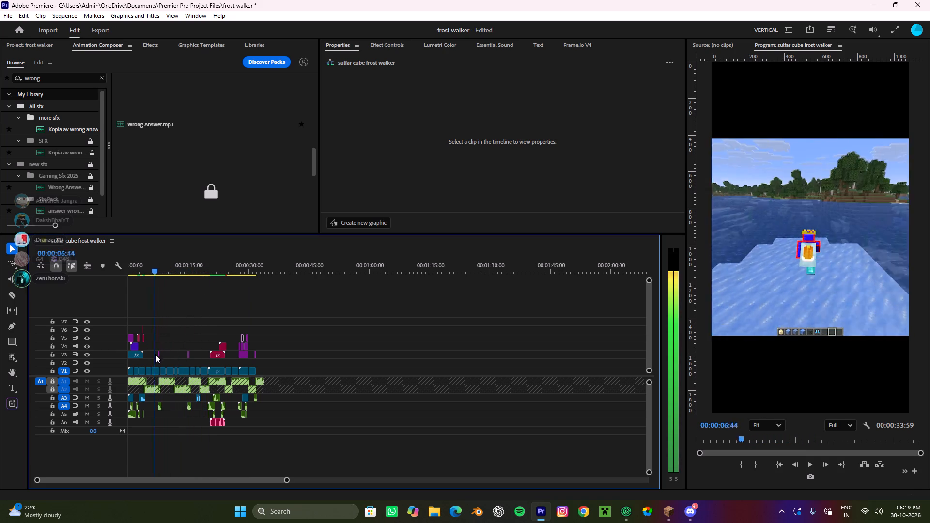
drag(155, 354, 202, 402)
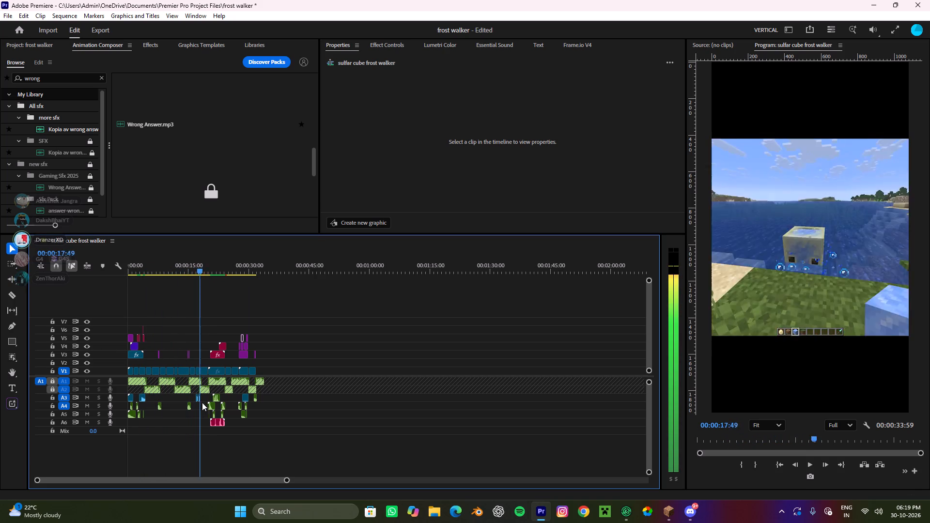
drag(202, 402, 230, 402)
alt+scroll(172, 385, up, 9)
scroll(191, 376, up, 5)
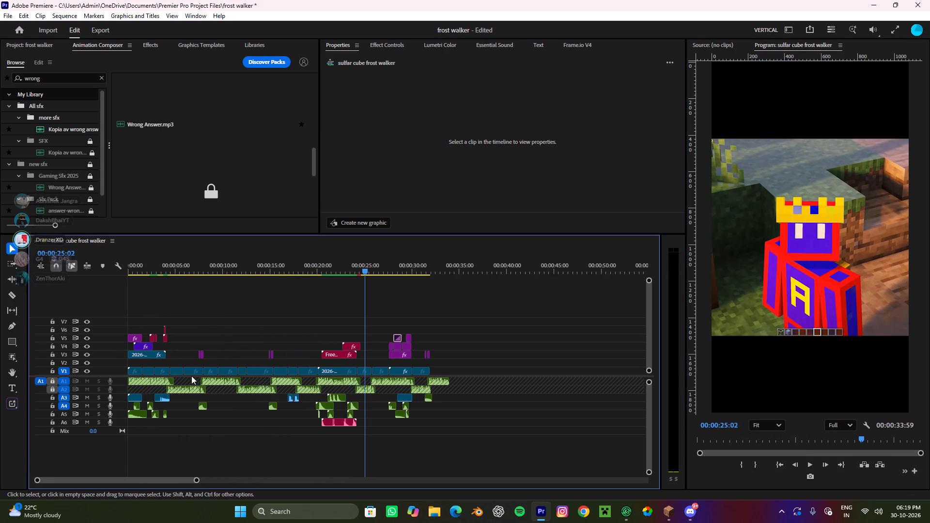
click(188, 372)
alt+drag(188, 372, 446, 372)
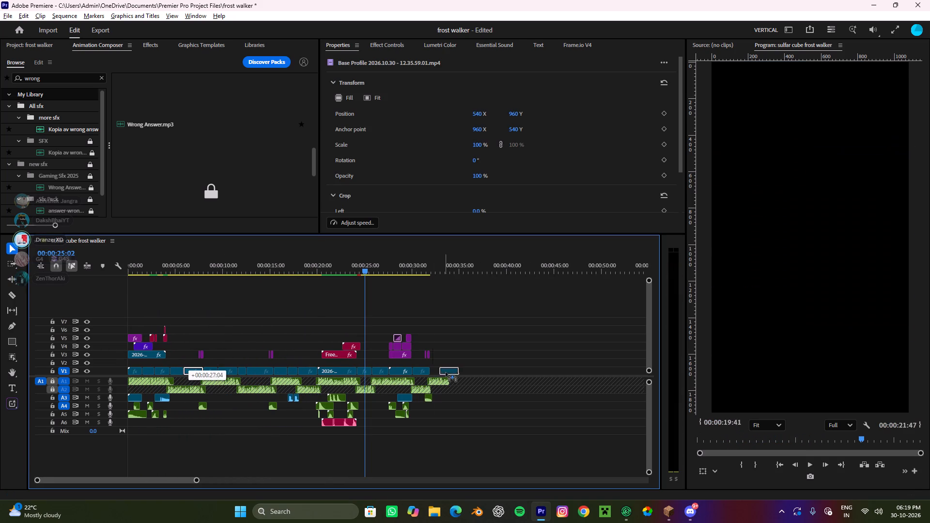
alt+drag(446, 372, 435, 375)
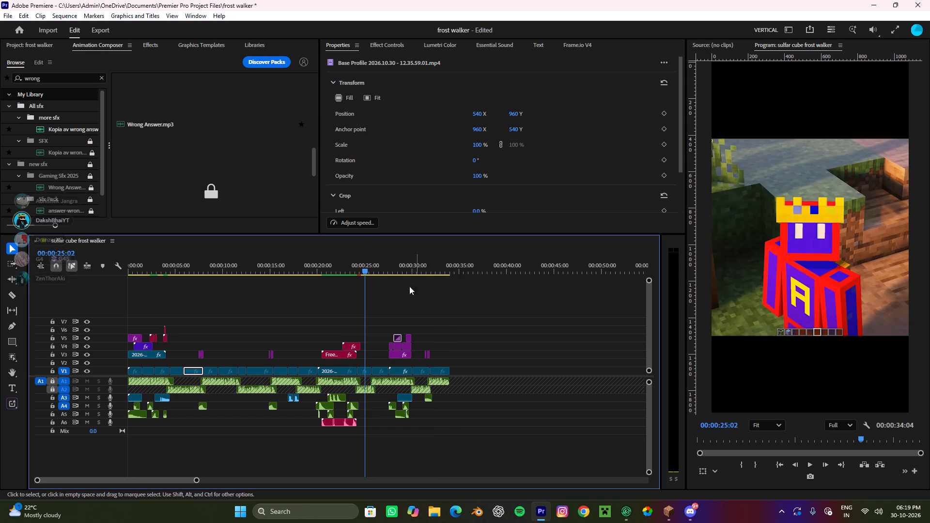
Play the ending from about 00:00:31 through the duplicated ice-walking clip.
drag(420, 258, 426, 298)
click(459, 327)
key(space)
alt+scroll(468, 330, up, 4)
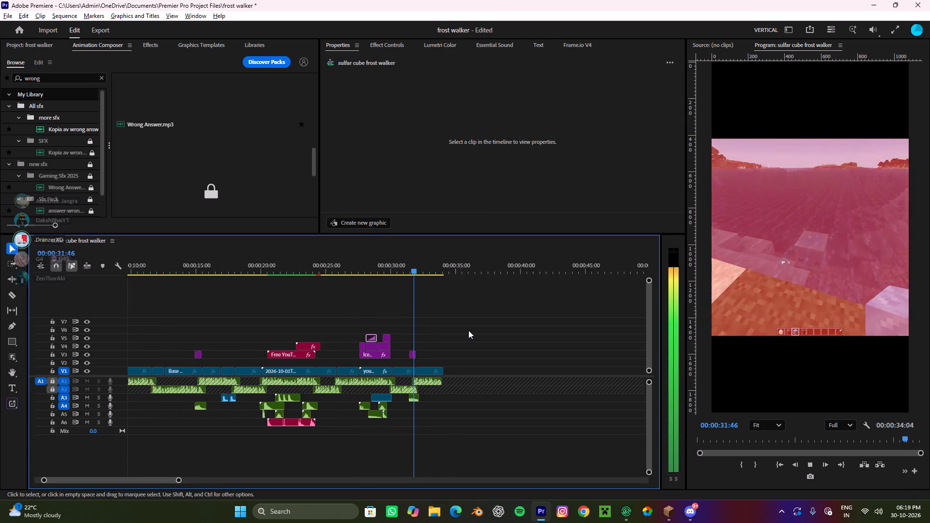
alt+scroll(468, 330, down, 9)
key(space)
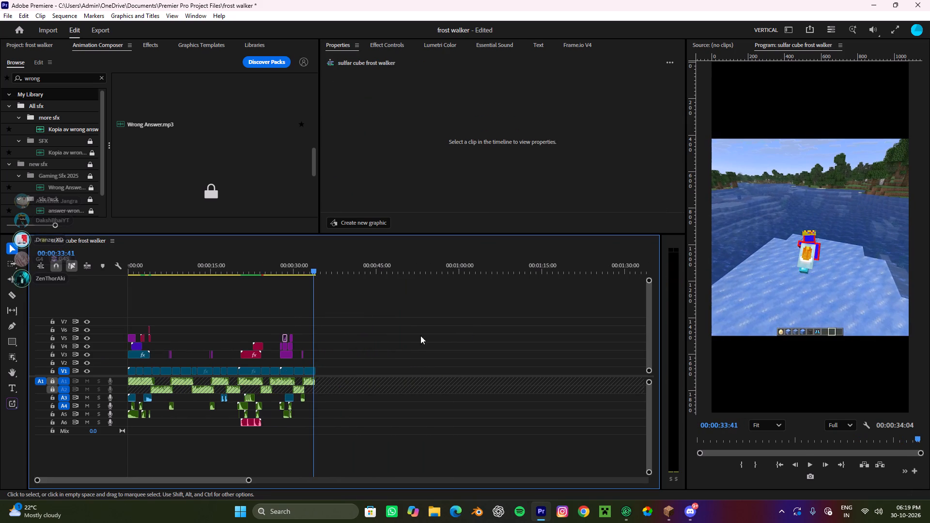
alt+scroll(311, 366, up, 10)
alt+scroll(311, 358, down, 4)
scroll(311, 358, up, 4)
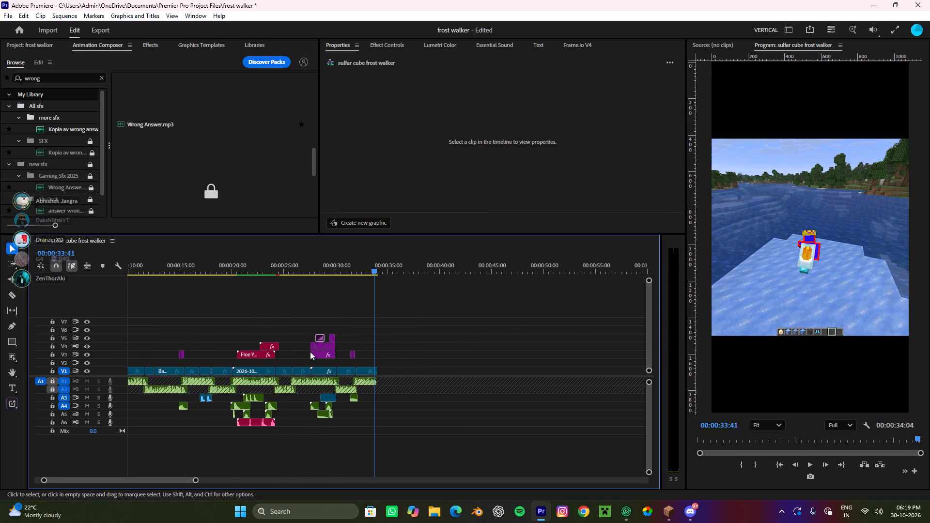
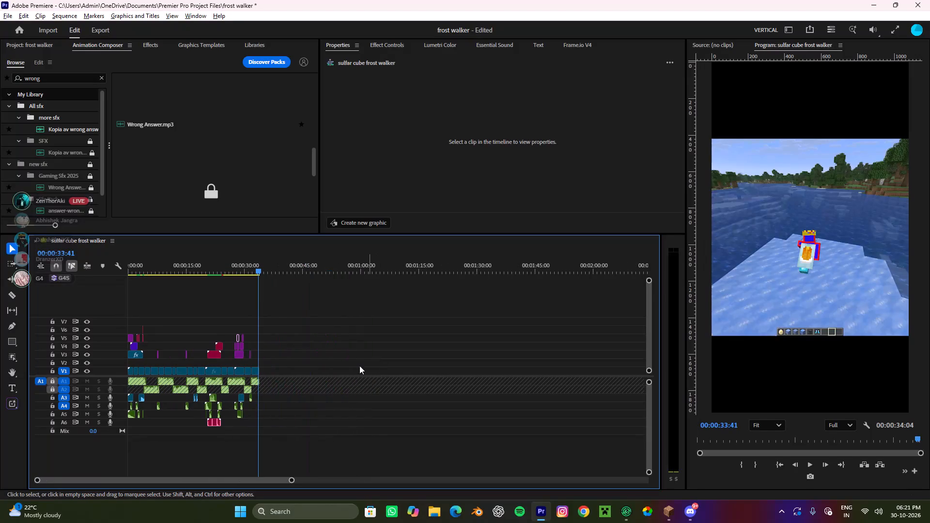
Play the sequence from the start to about 00:00:06 to review the opening.
drag(264, 271, 0, 250)
key(space)
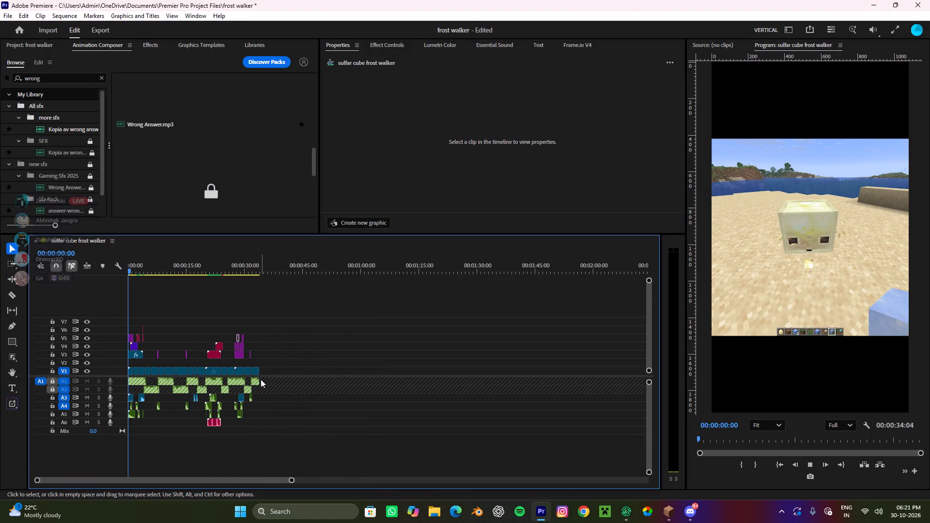
alt+scroll(261, 379, up, 5)
scroll(261, 379, up, 5)
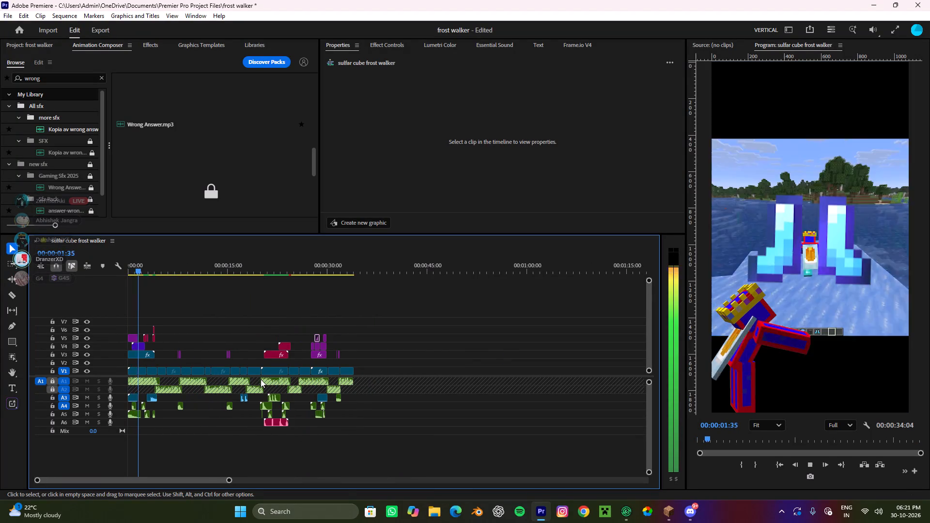
key(space)
alt+scroll(260, 379, up, 5)
key(space)
scroll(260, 379, up, 4)
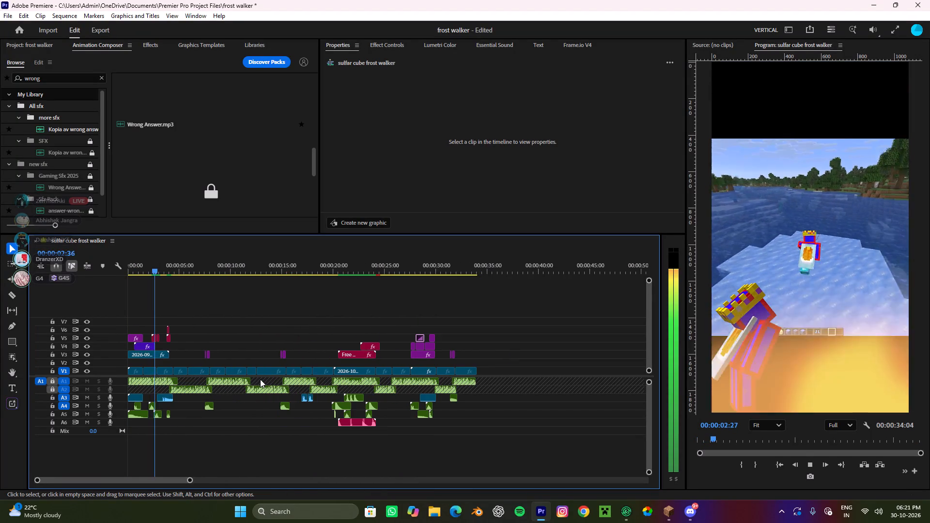
key(space)
alt+scroll(254, 383, down, 4)
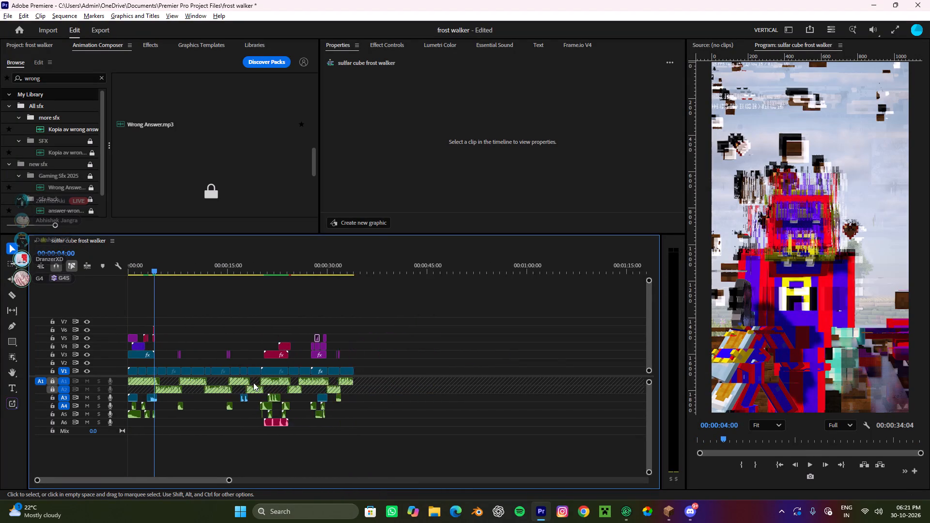
alt+scroll(253, 383, up, 2)
scroll(253, 383, up, 4)
key(space)
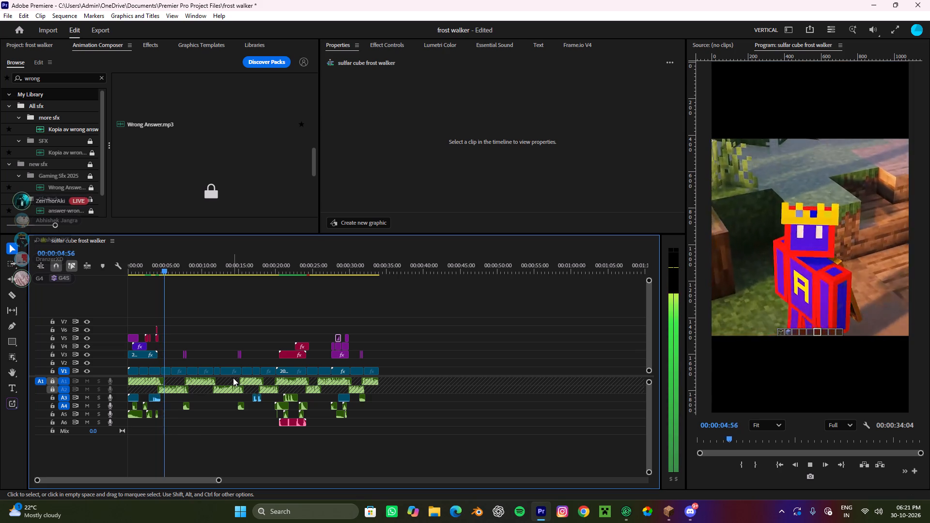
key(space)
Duplicate the Diamond_Enchanted_Boots clip from V4 with its two A4 sound effects to about 00:00:05, placing the copied boots on V3.
alt+scroll(189, 379, up, 7)
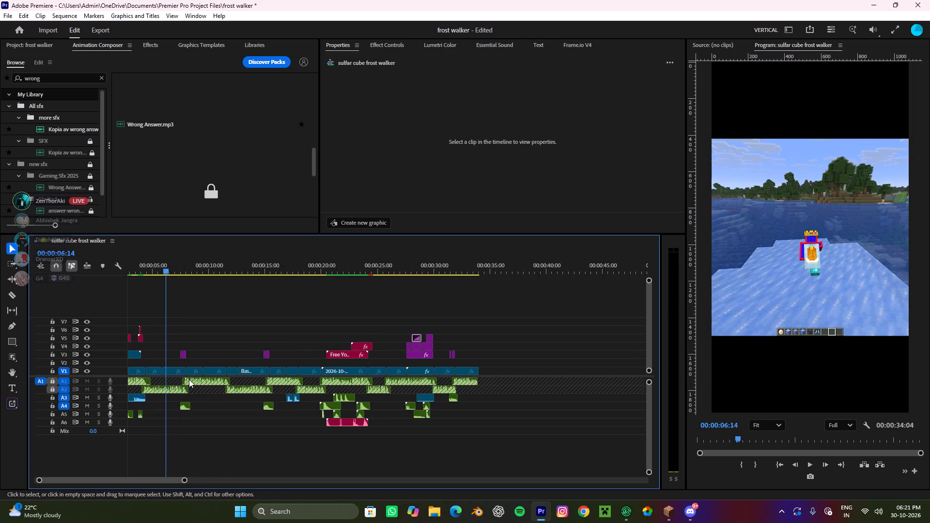
alt+scroll(189, 379, up, 18)
click(159, 349)
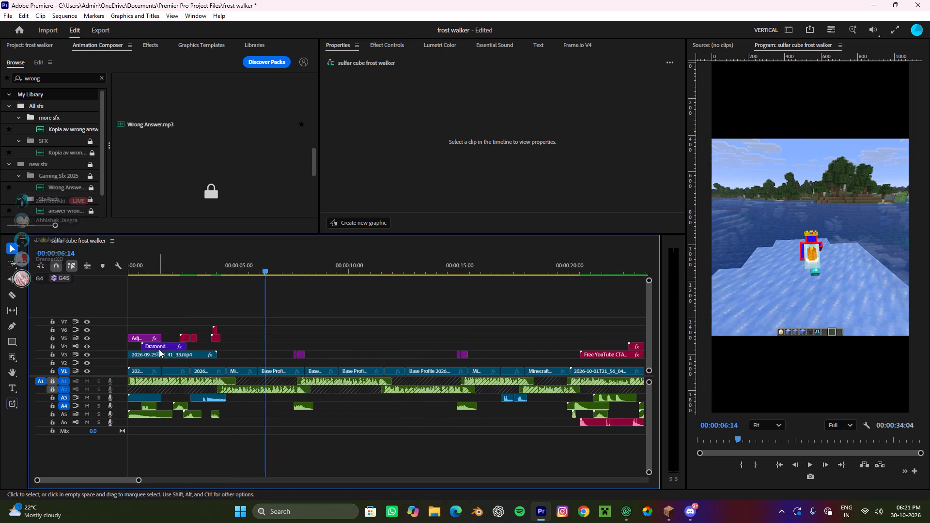
shift+click(151, 407)
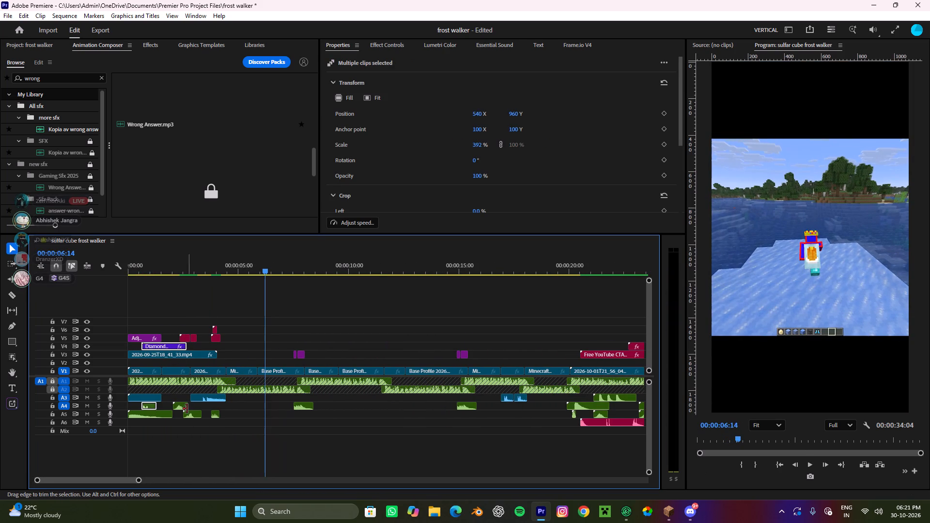
shift+click(181, 405)
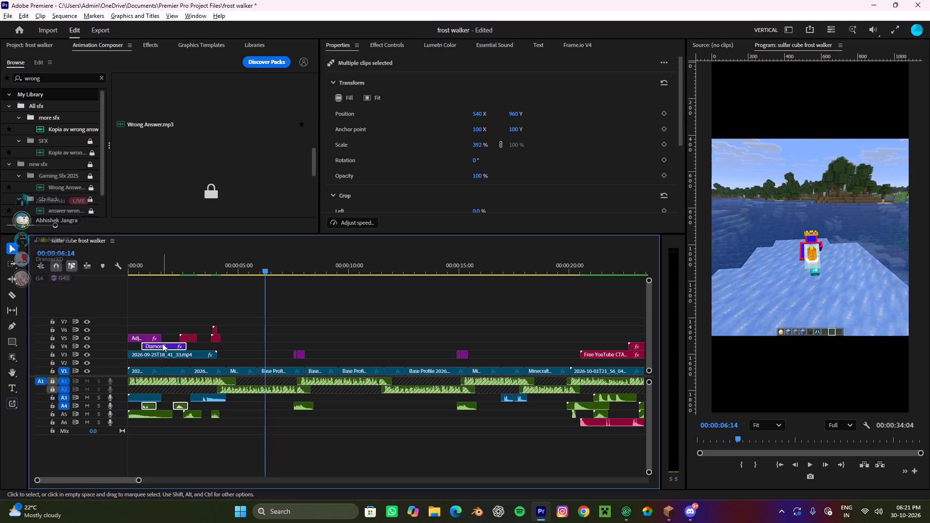
alt+drag(159, 347, 247, 348)
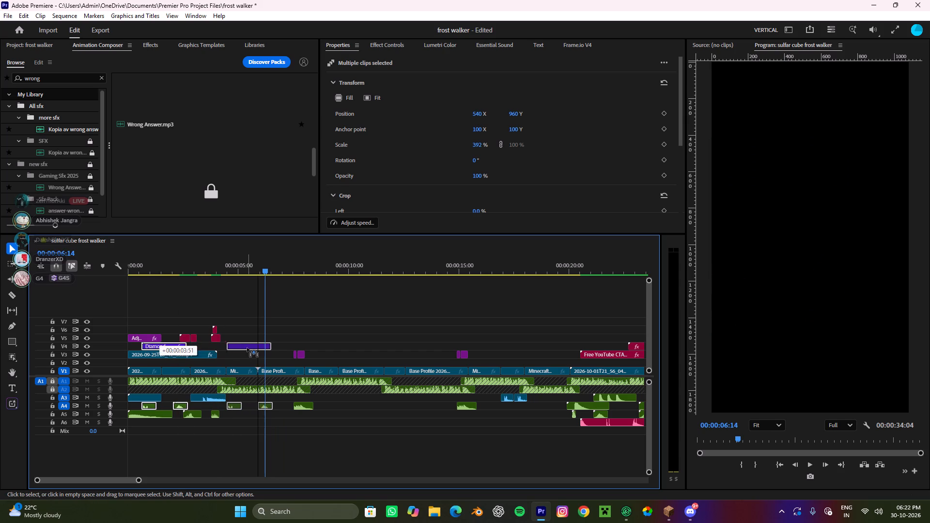
alt+drag(247, 348, 257, 357)
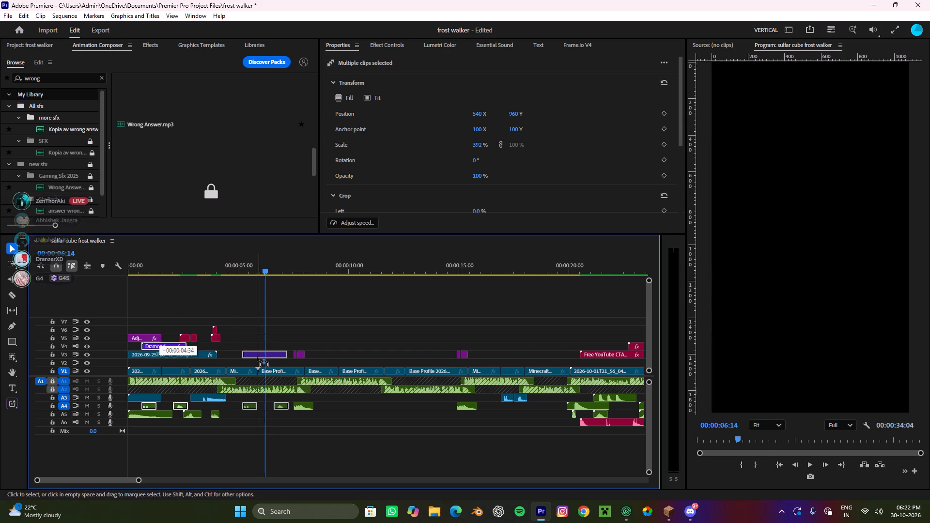
alt+drag(257, 357, 259, 357)
click(279, 300)
Play from about 00:00:05 to about 00:00:07 to check the duplicated boots and their sounds.
drag(265, 263, 239, 283)
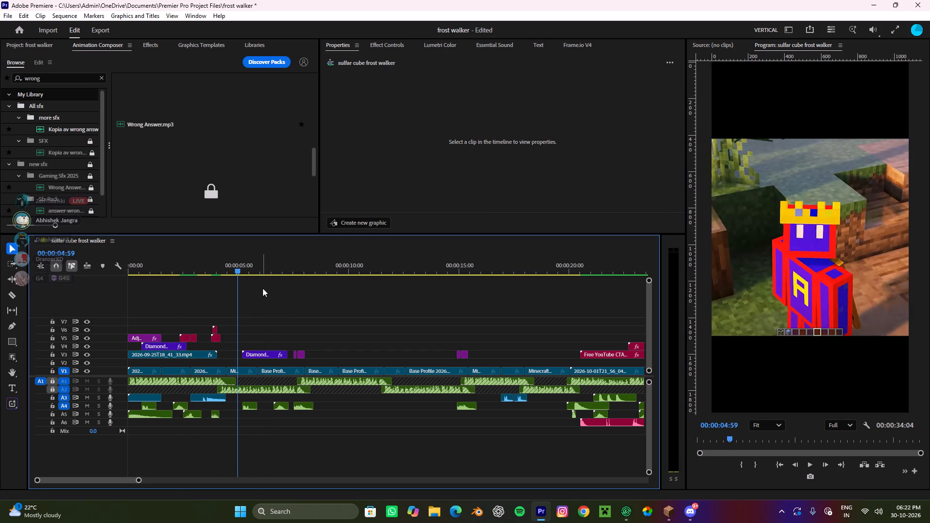
click(263, 289)
key(space)
alt+scroll(317, 315, down, 3)
alt+scroll(317, 315, up, 1)
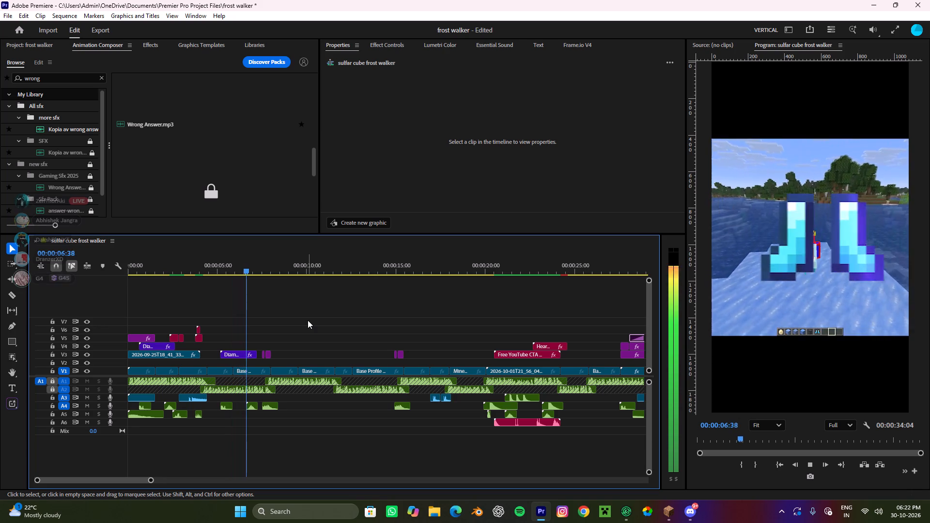
key(space)
Adjust the start and position of the copied Breast Twitch.mp3 on A4 so its sound begins with the boots image on V3.
alt+scroll(233, 367, up, 14)
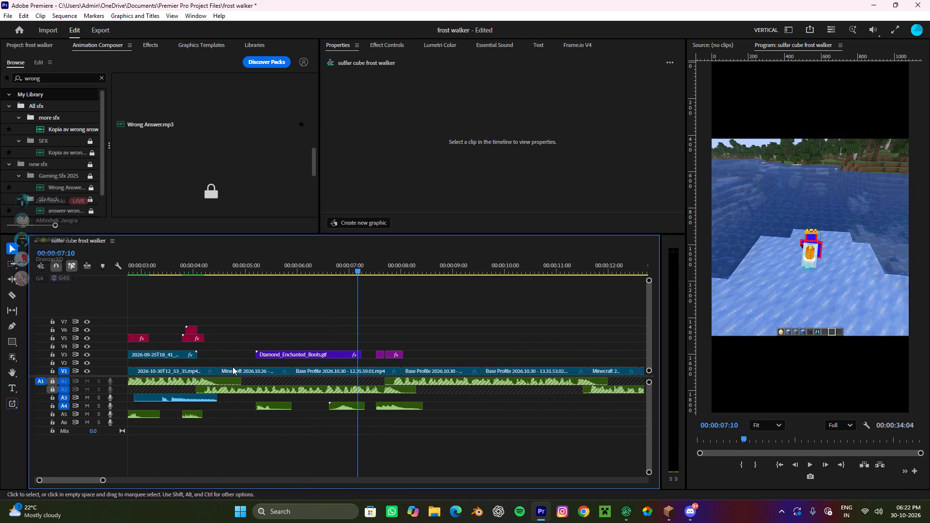
alt+scroll(238, 393, up, 9)
click(312, 411)
click(313, 403)
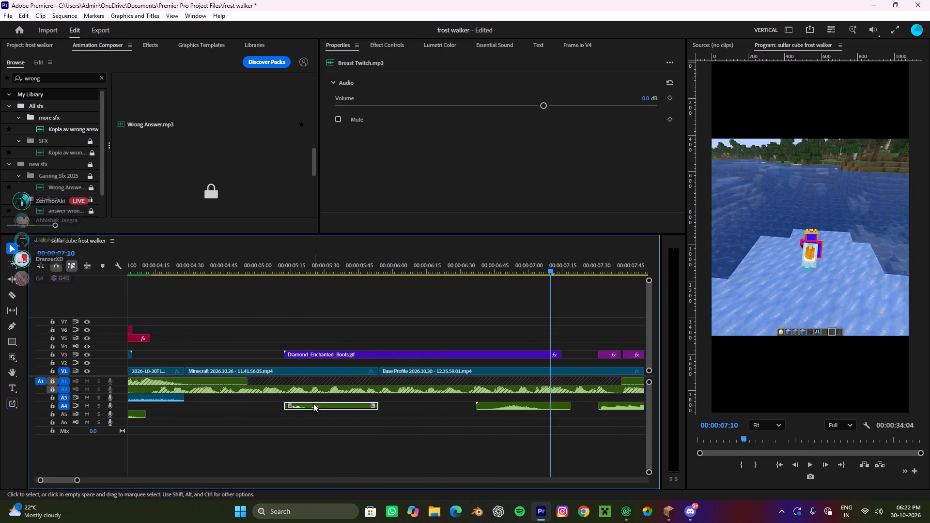
drag(313, 403, 320, 403)
drag(288, 409, 278, 409)
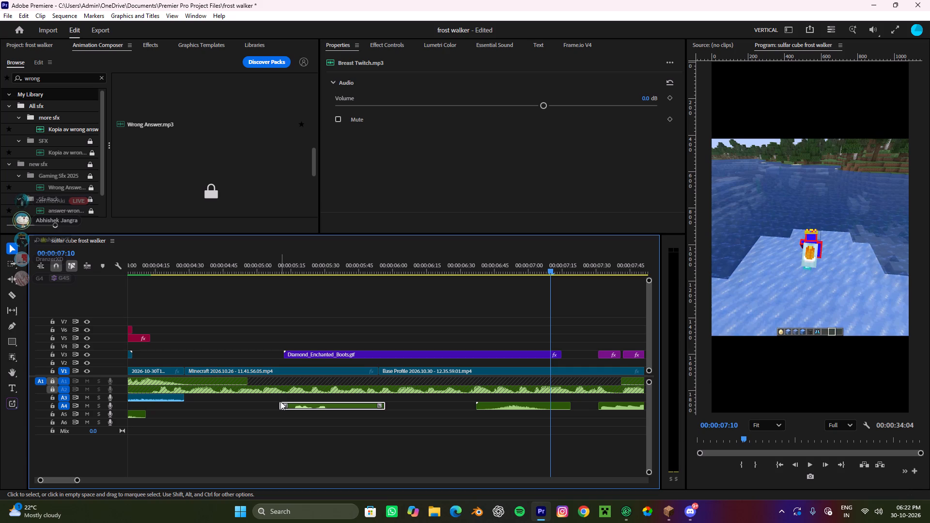
drag(281, 407, 290, 418)
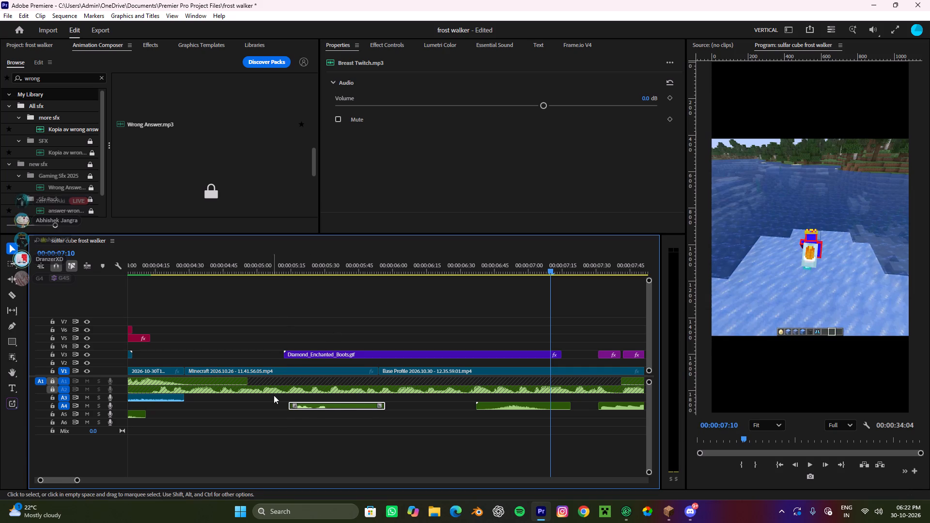
alt+scroll(276, 407, up, 4)
drag(321, 409, 306, 407)
alt+scroll(309, 401, down, 3)
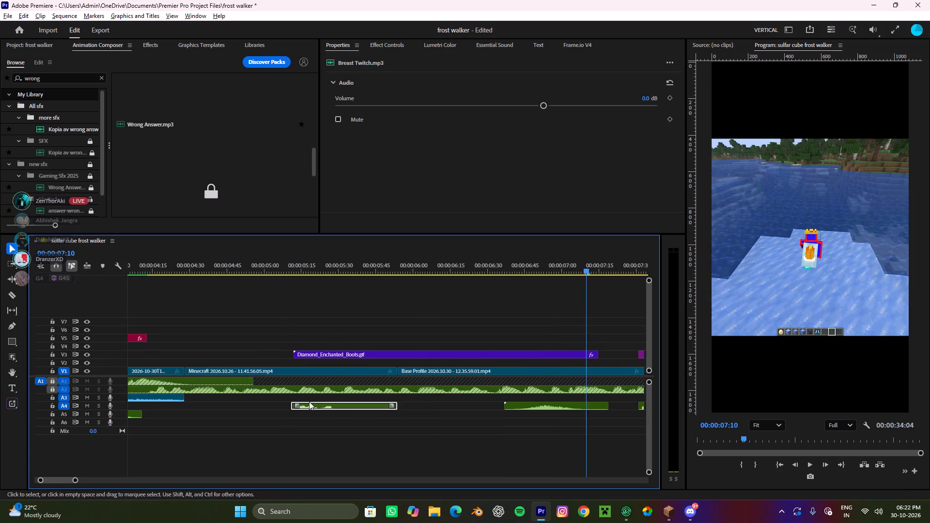
alt+scroll(309, 401, down, 5)
Play from 00:00:05:05 to about 00:00:07 to check the boots against the retimed sound.
drag(477, 262, 291, 324)
click(376, 320)
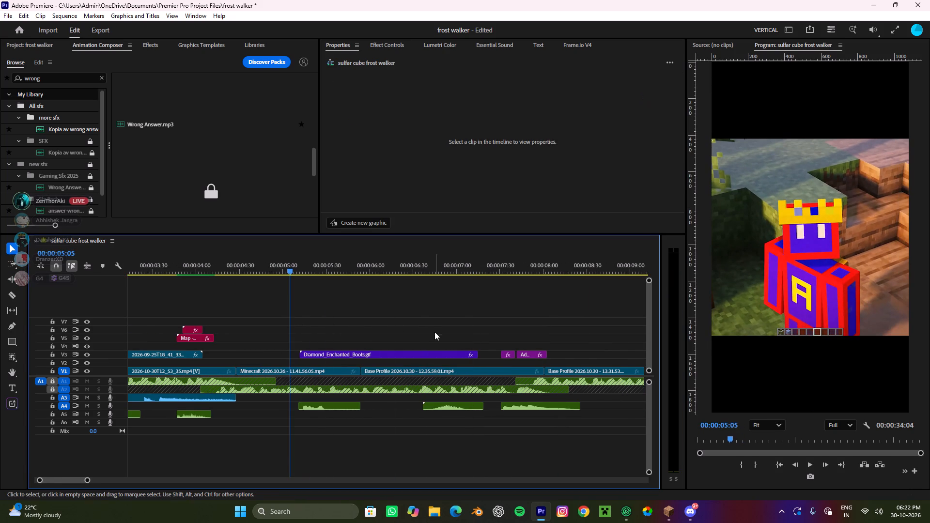
alt+scroll(439, 336, down, 8)
key(space)
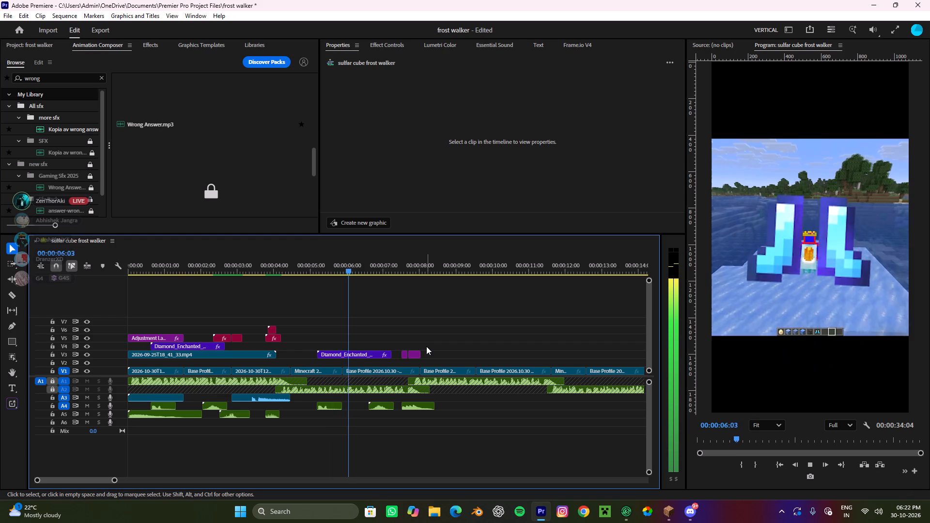
key(space)
Inspect the duplicated boots clip and play from about 00:00:05 to about 00:00:09.
alt+scroll(363, 401, up, 9)
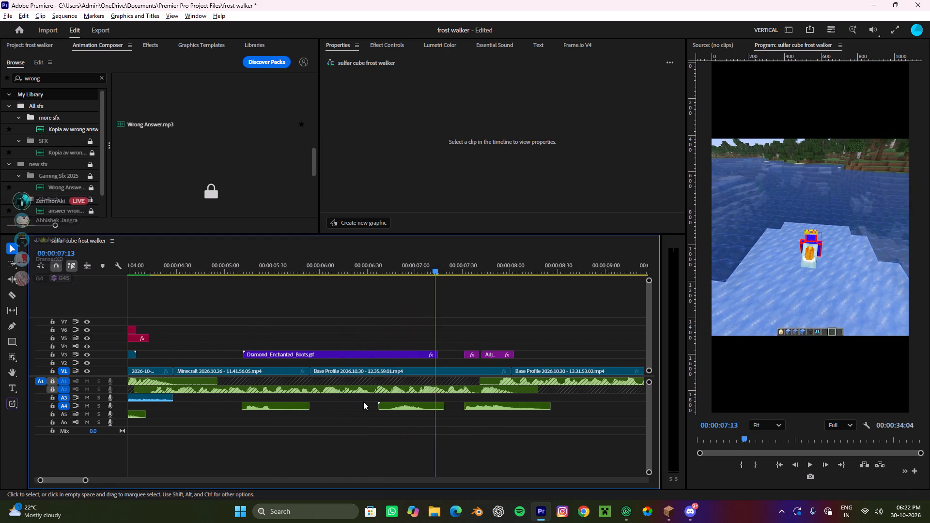
alt+scroll(409, 404, down, 13)
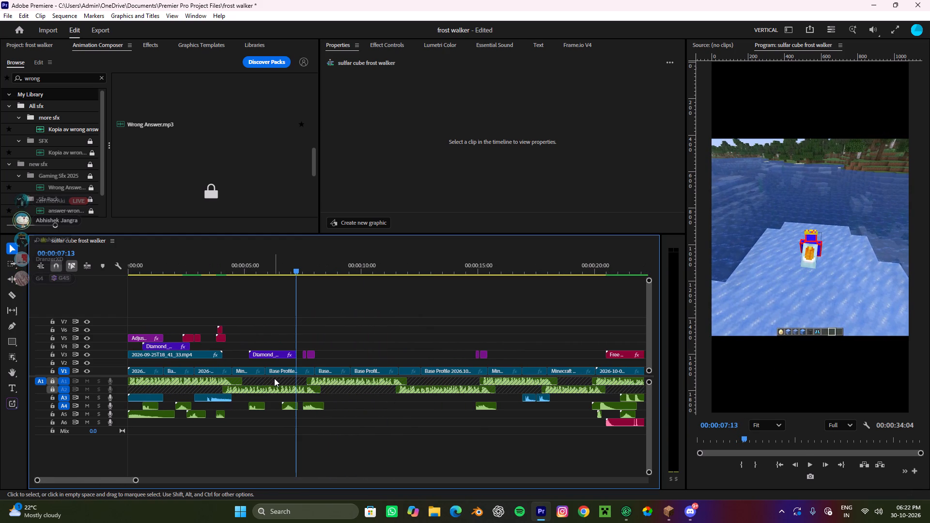
alt+scroll(274, 378, down, 4)
alt+scroll(274, 378, up, 5)
scroll(211, 372, up, 5)
click(252, 352)
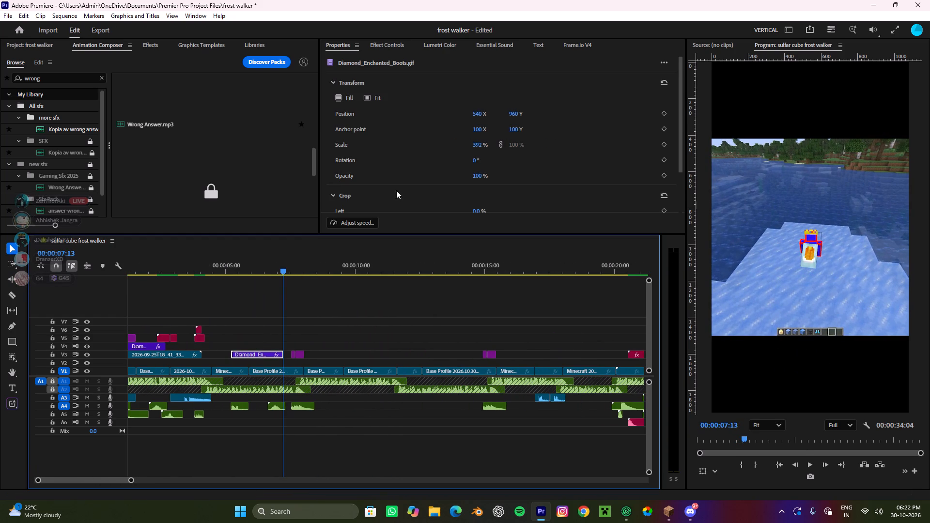
alt+scroll(350, 358, down, 5)
alt+scroll(205, 376, up, 6)
scroll(205, 376, up, 4)
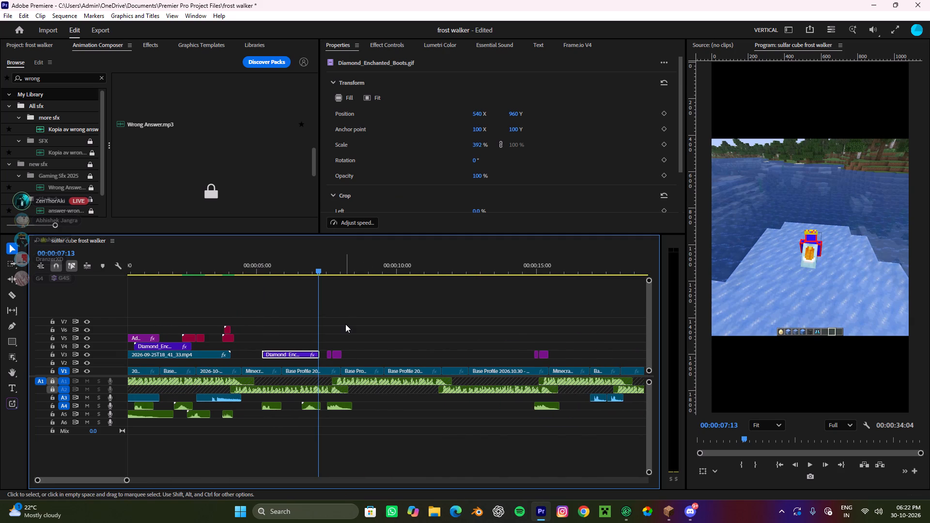
click(346, 324)
drag(322, 273, 256, 318)
click(336, 326)
key(space)
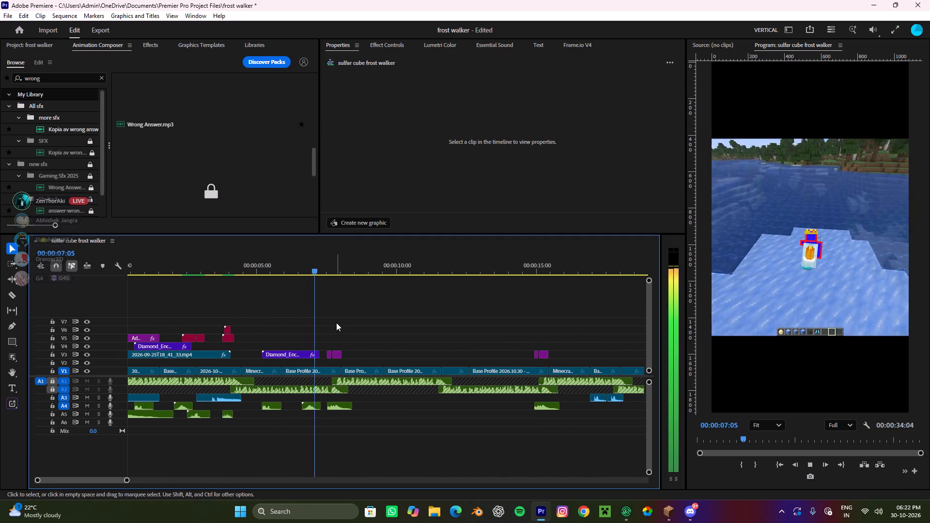
alt+scroll(336, 322, down, 4)
alt+scroll(336, 322, up, 5)
alt+scroll(336, 322, down, 5)
alt+scroll(336, 322, up, 4)
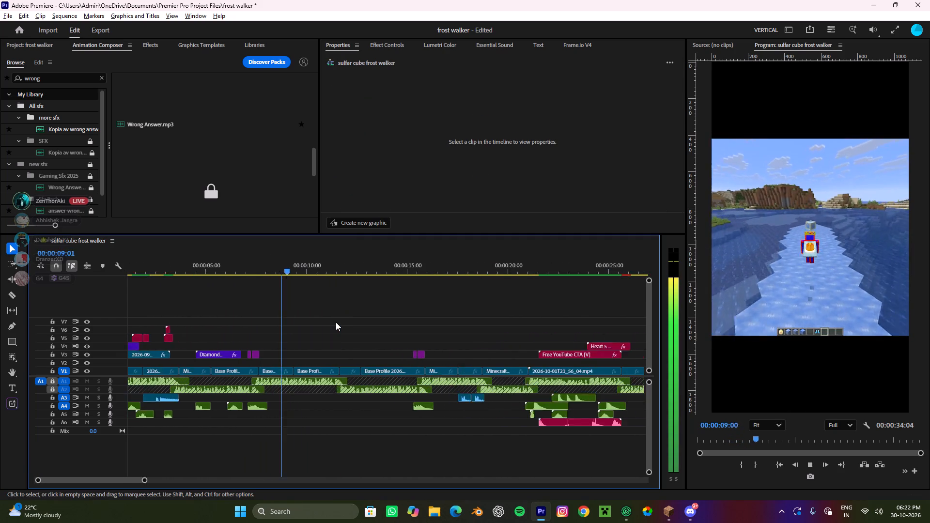
scroll(335, 322, up, 4)
key(space)
Replay from about 00:00:05 to about 00:00:10 to review the boots and the ice-walking footage.
drag(357, 268, 211, 380)
key(space)
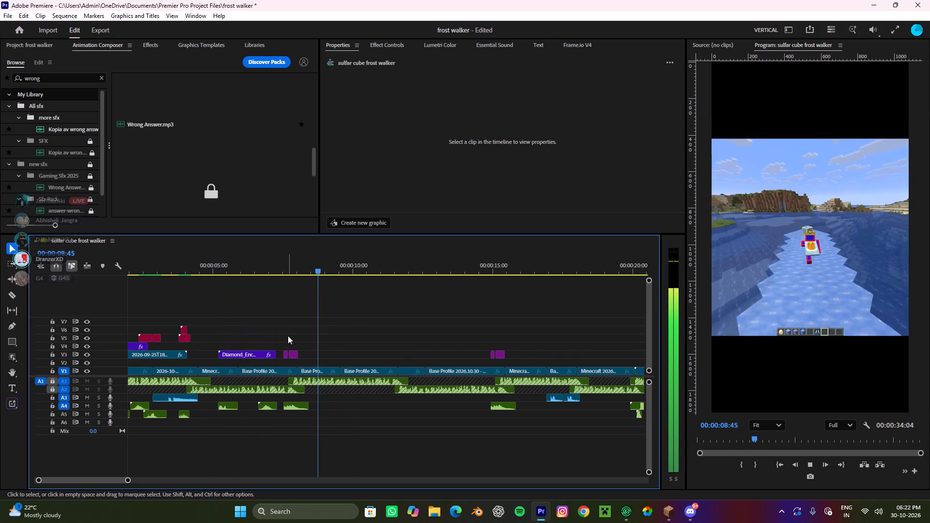
key(space)
key(space)
key(space)
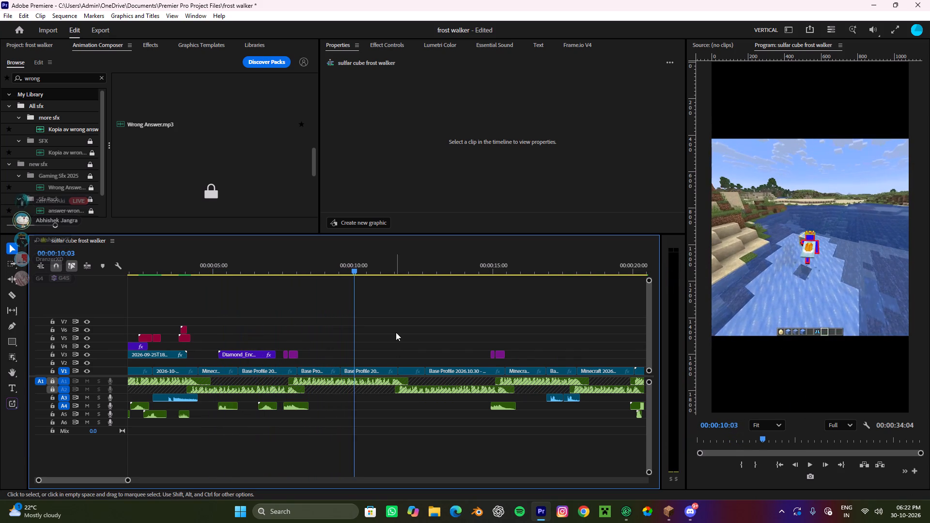
key(space)
key(space)
Switch to File Explorer and look through the Pictures folder and its Screenshots subfolder.
click(440, 509)
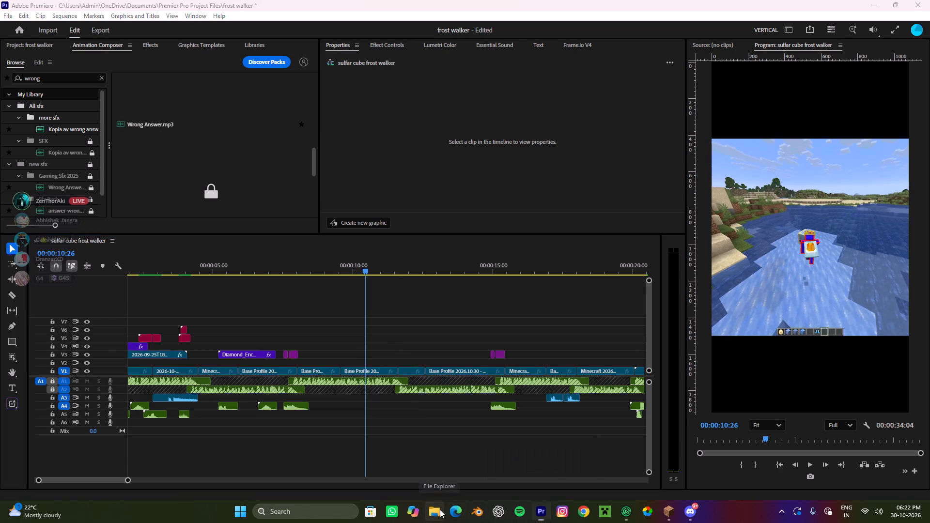
click(55, 154)
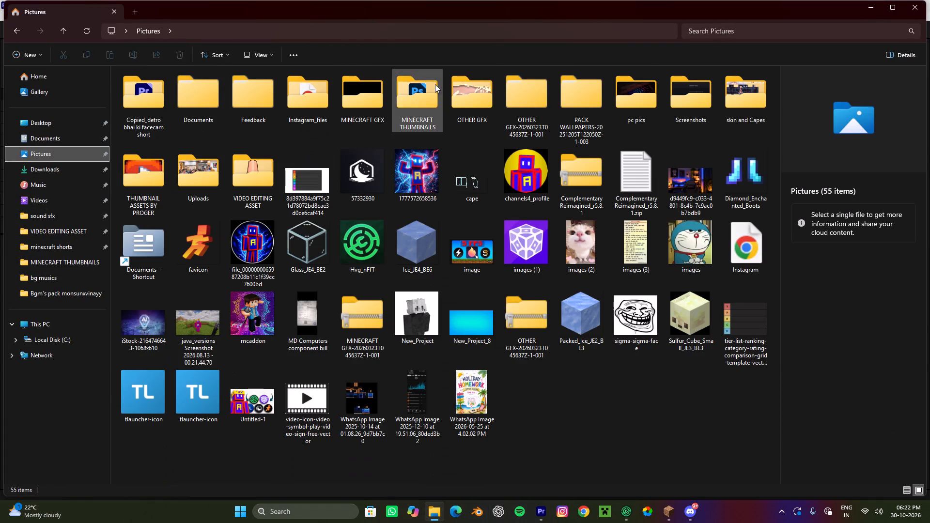
double_click(698, 112)
key(Escape)
click(29, 43)
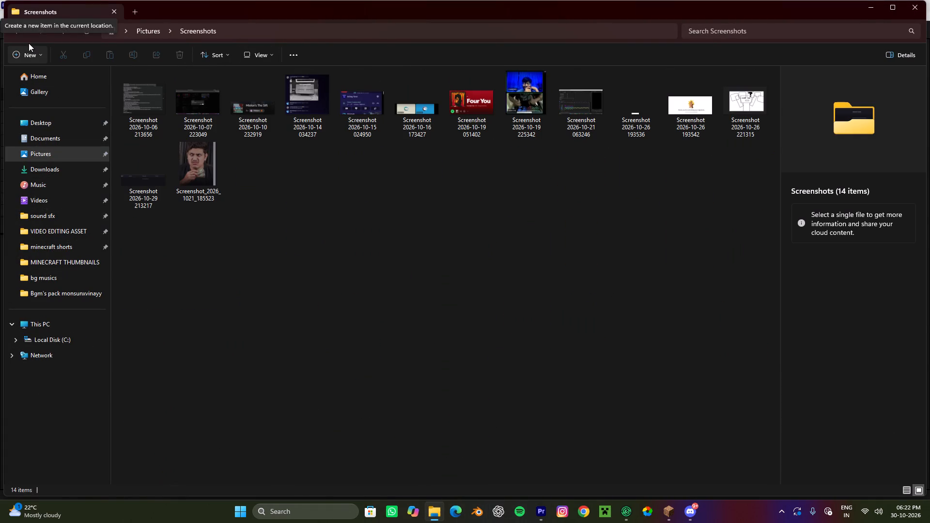
click(29, 43)
click(15, 31)
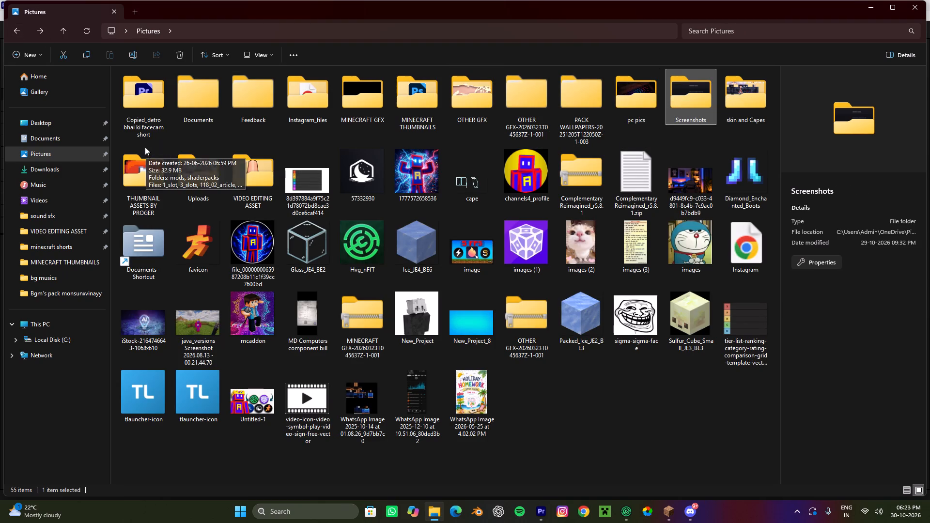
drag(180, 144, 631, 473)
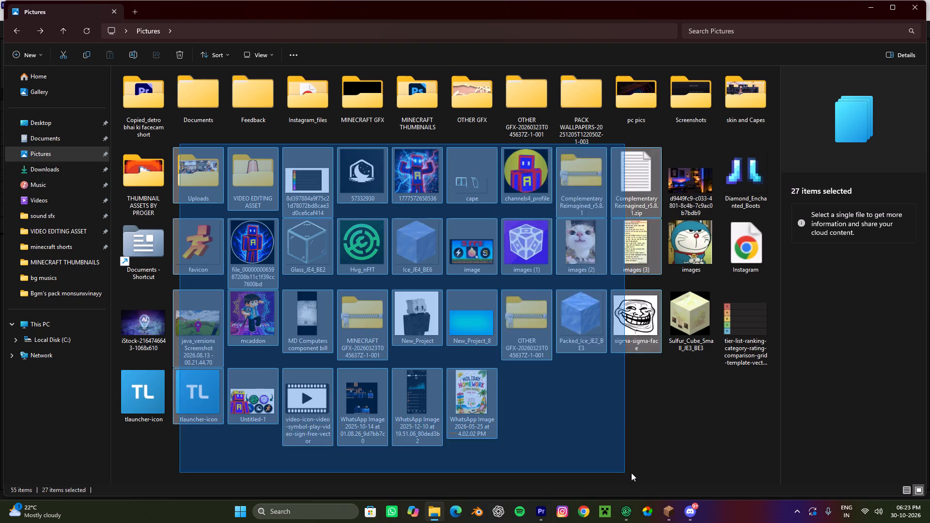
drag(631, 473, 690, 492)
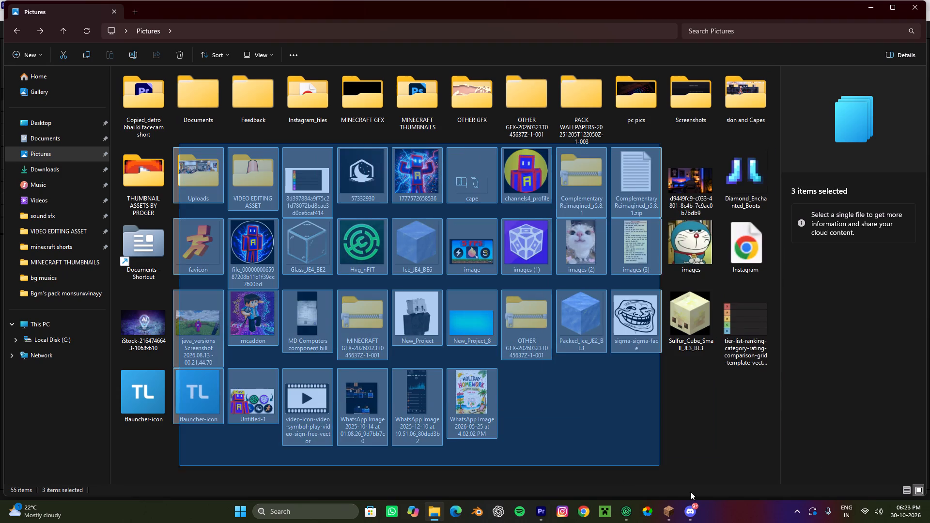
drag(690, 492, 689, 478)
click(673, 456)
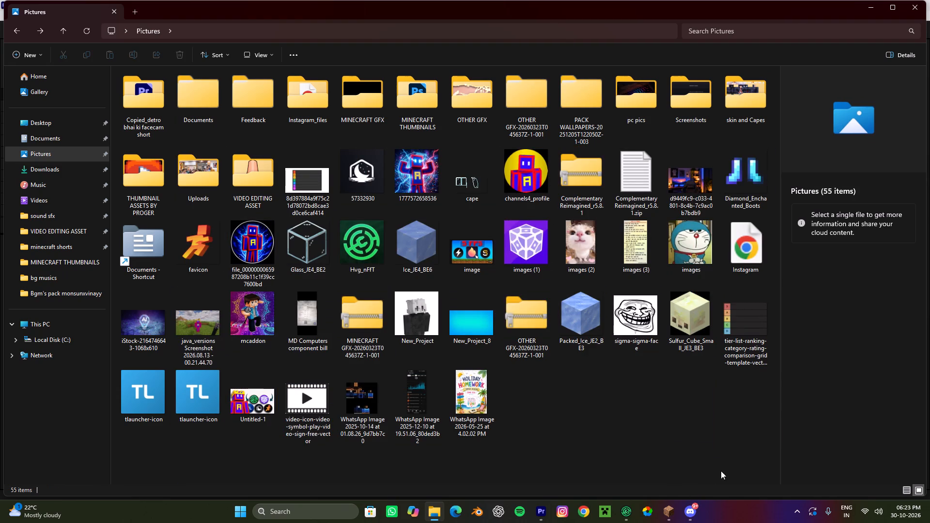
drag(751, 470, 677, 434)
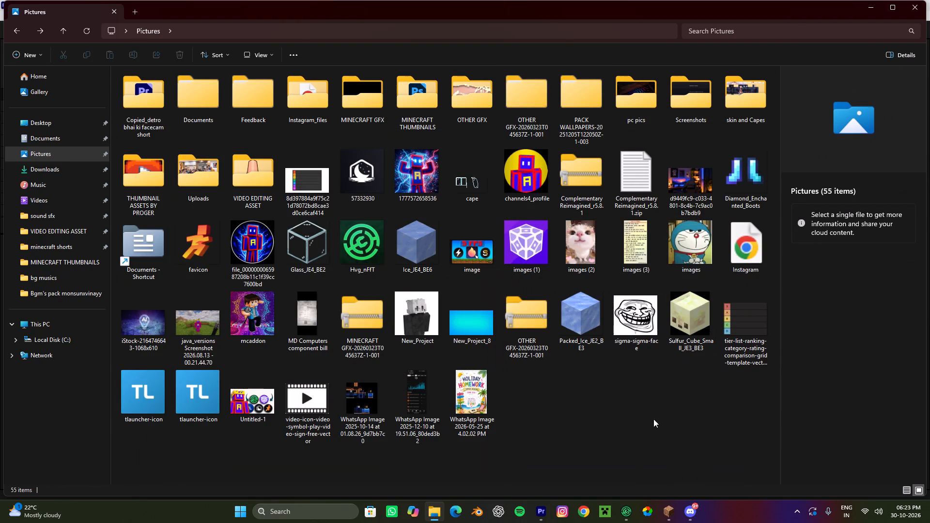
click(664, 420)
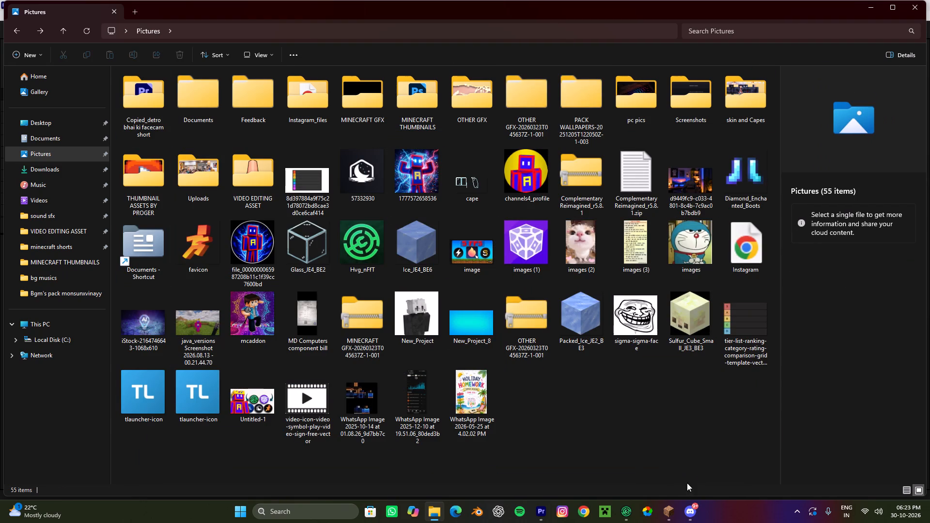
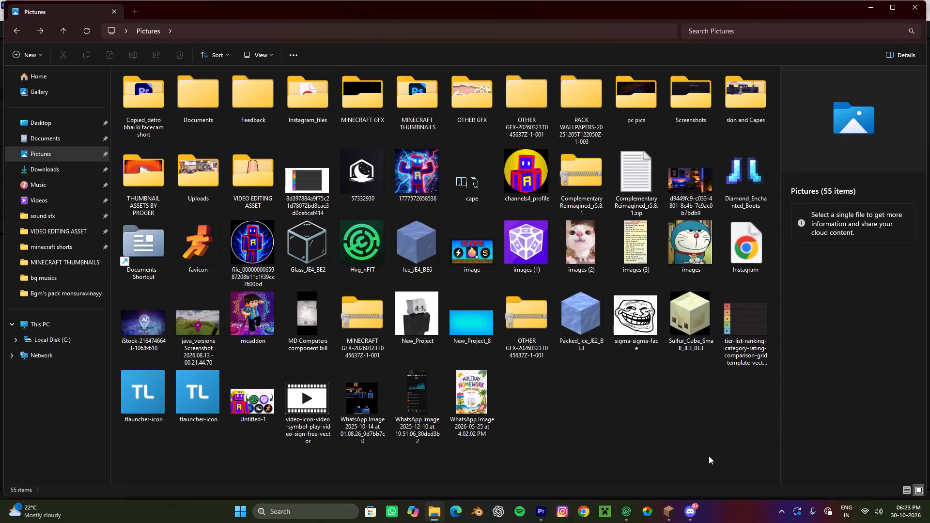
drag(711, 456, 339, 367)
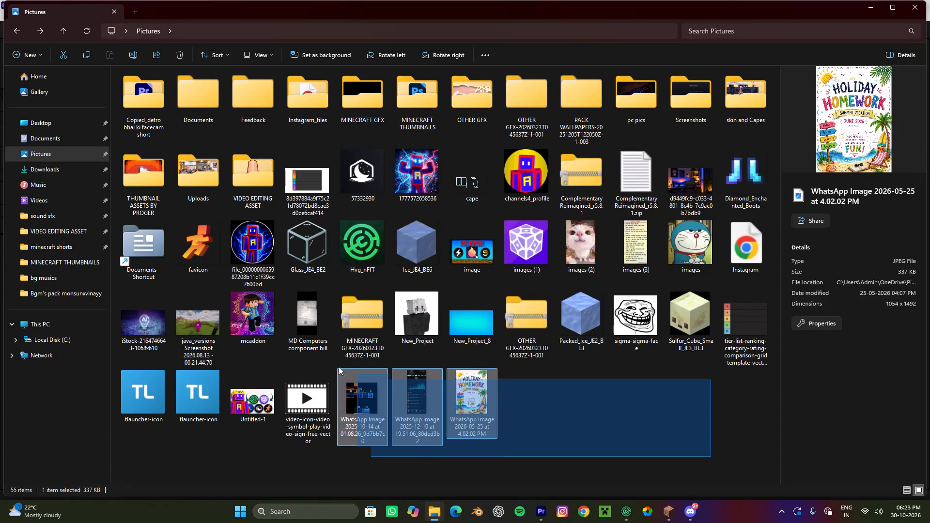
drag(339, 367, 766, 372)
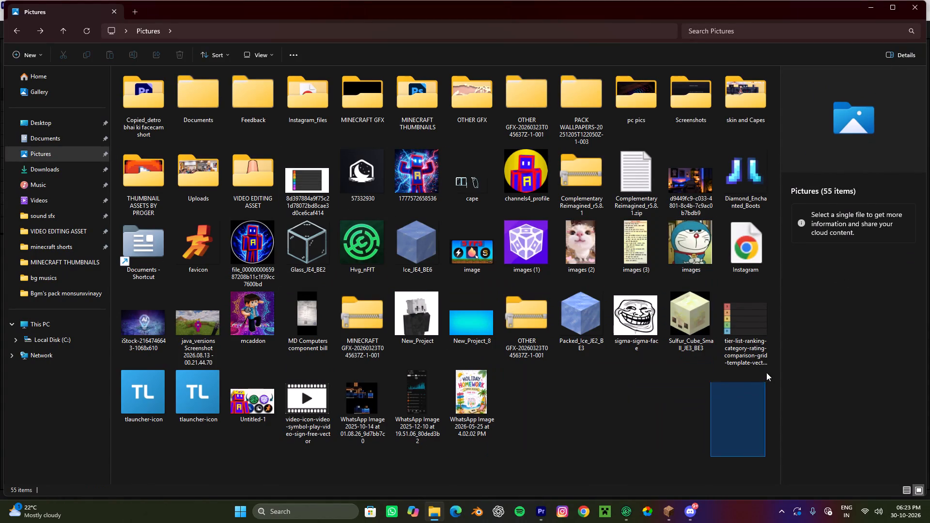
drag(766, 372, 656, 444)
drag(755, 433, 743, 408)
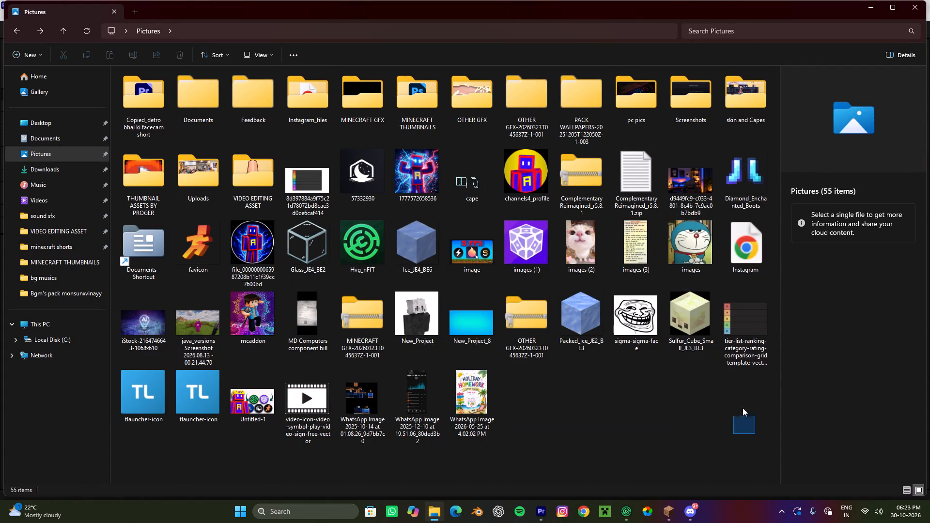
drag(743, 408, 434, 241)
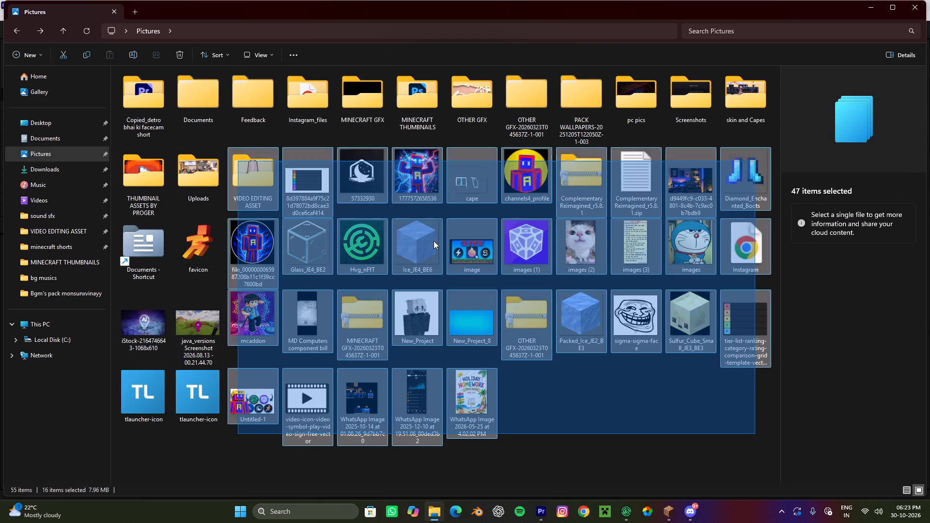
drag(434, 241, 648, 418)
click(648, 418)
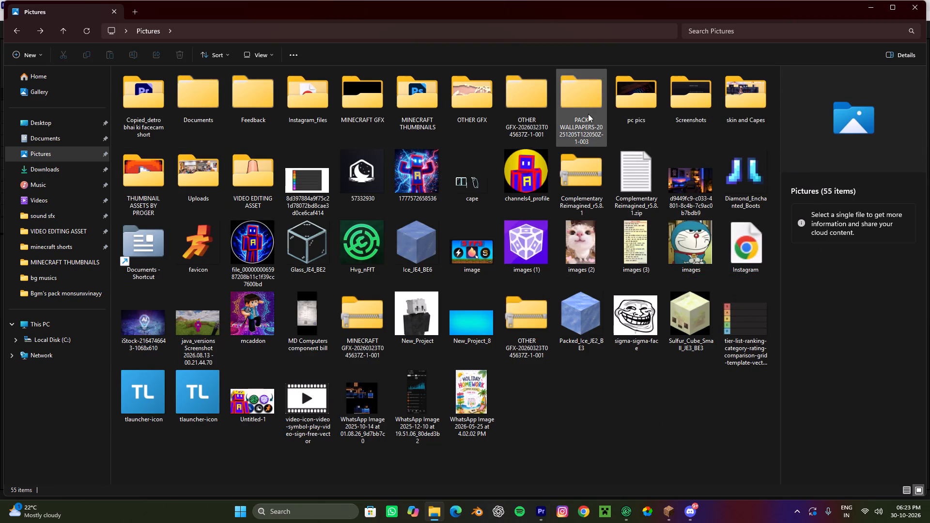
Look through the Screenshots, skin and Capes, and VIDEO EDITING ASSET subfolders of Pictures for usable images.
double_click(682, 82)
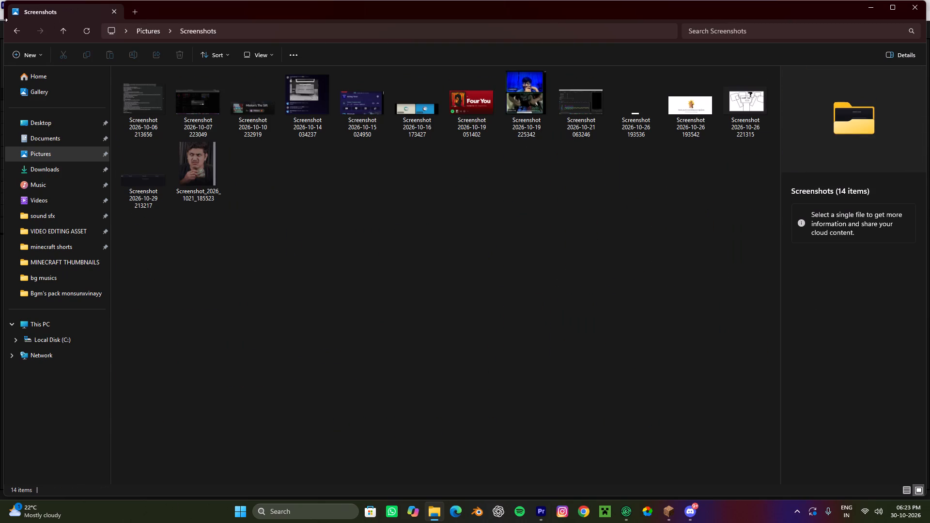
click(9, 31)
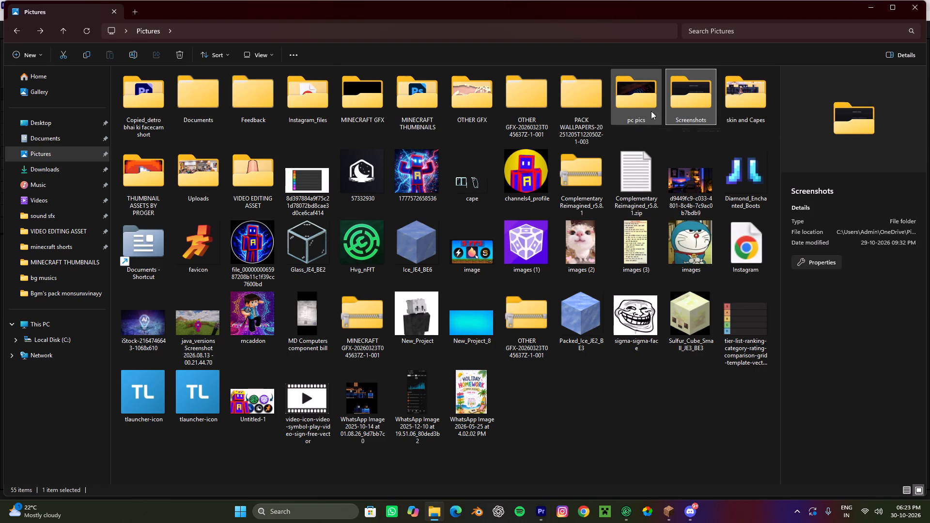
double_click(743, 98)
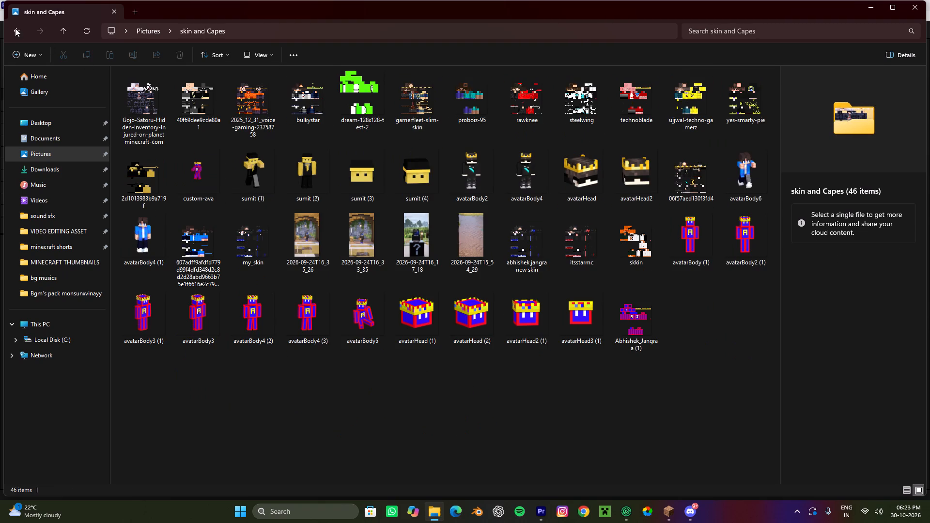
click(13, 31)
double_click(248, 167)
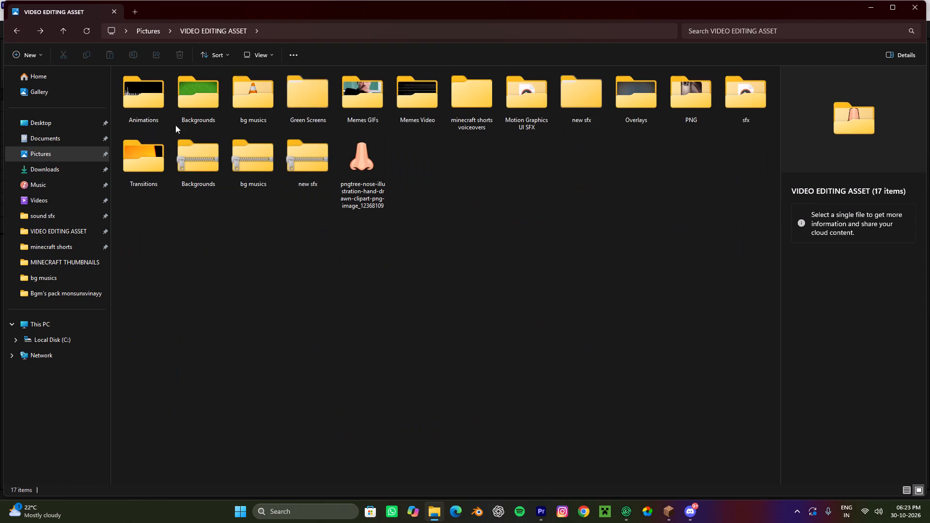
click(14, 26)
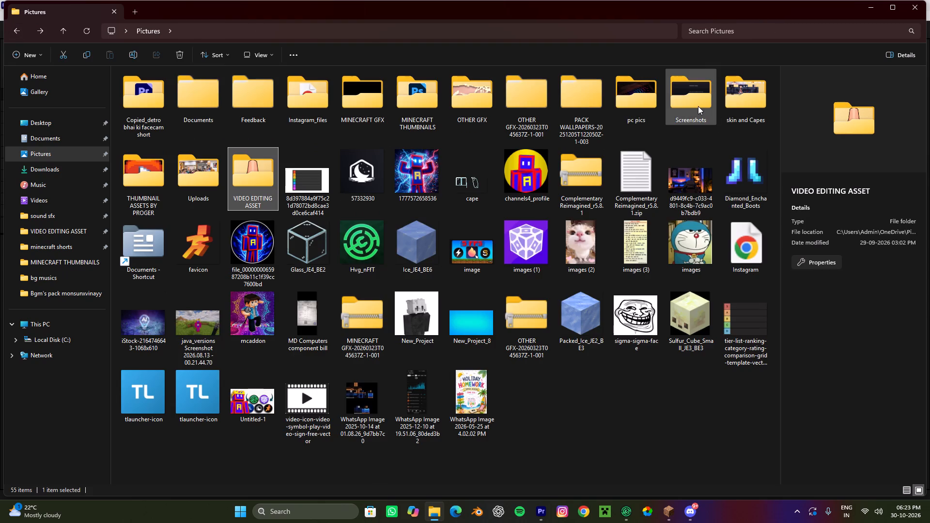
click(698, 106)
click(628, 97)
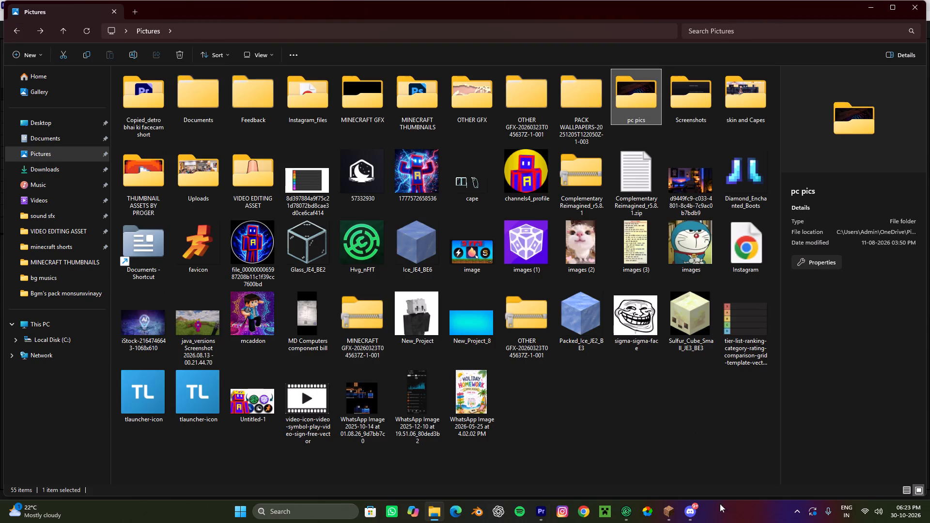
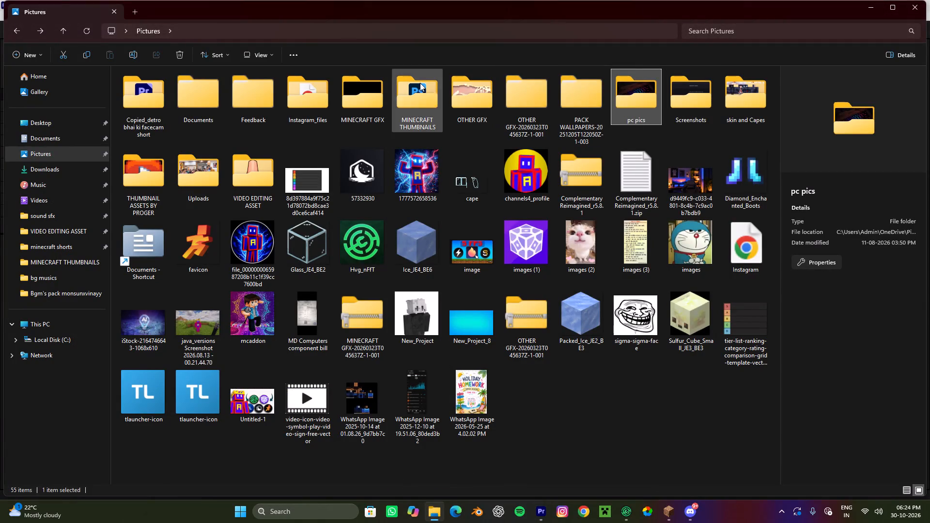
Place custom-ava.png from the skin and Capes folder onto track V4, shortly after the ten-second mark.
double_click(740, 90)
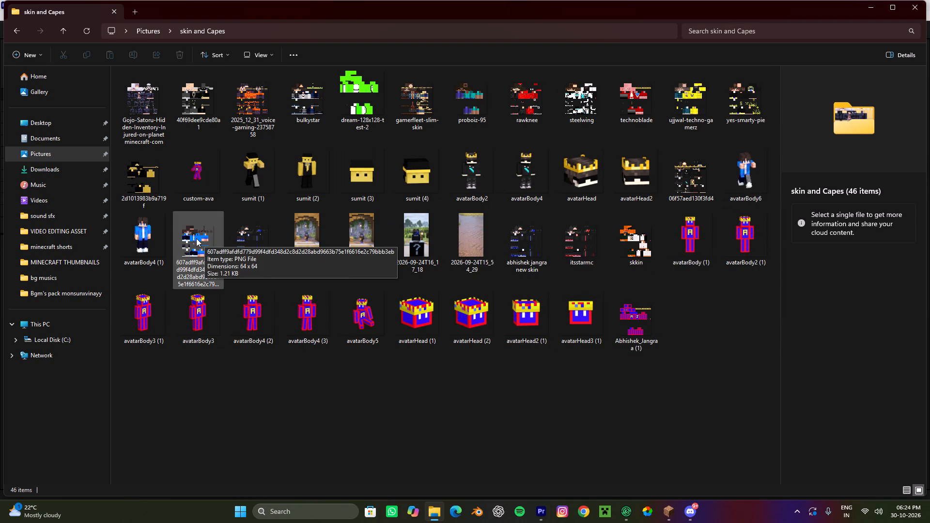
click(202, 166)
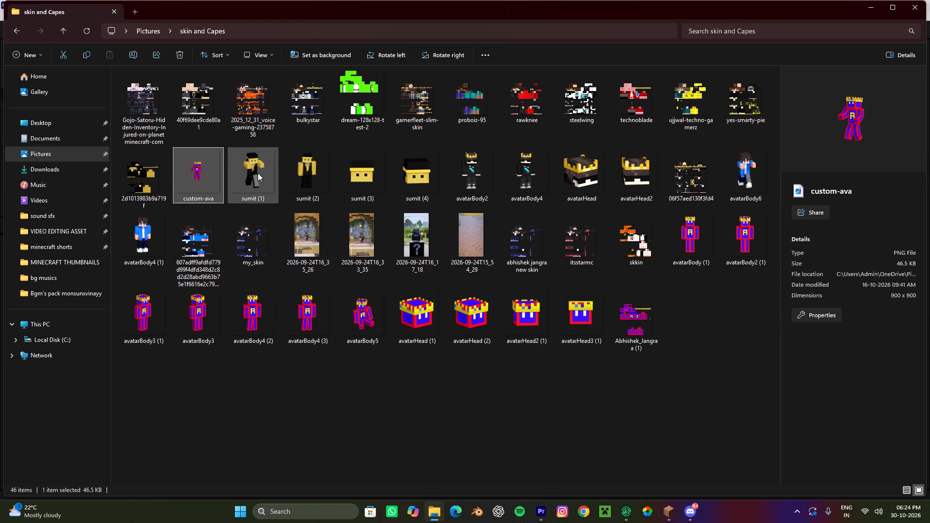
drag(172, 173, 602, 413)
drag(550, 454, 493, 401)
drag(199, 171, 324, 342)
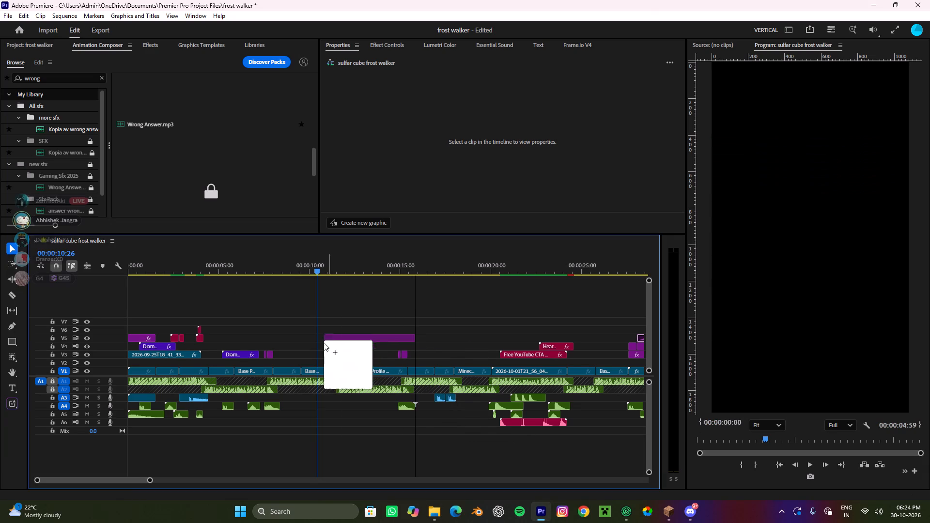
drag(324, 342, 322, 344)
Shift the custom-ava.png clip on V4 earlier to start just before the ten-second mark and preview the timing.
alt+scroll(343, 343, up, 5)
drag(301, 263, 257, 281)
key(space)
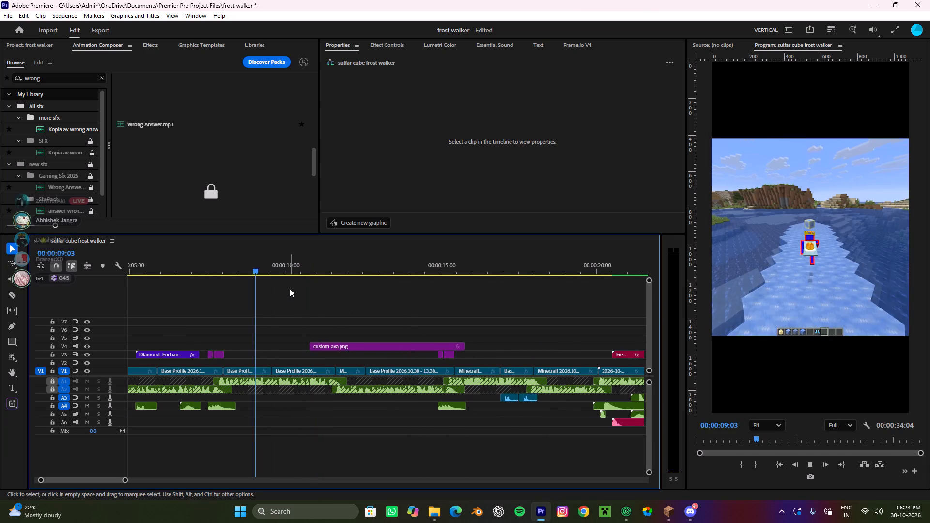
key(space)
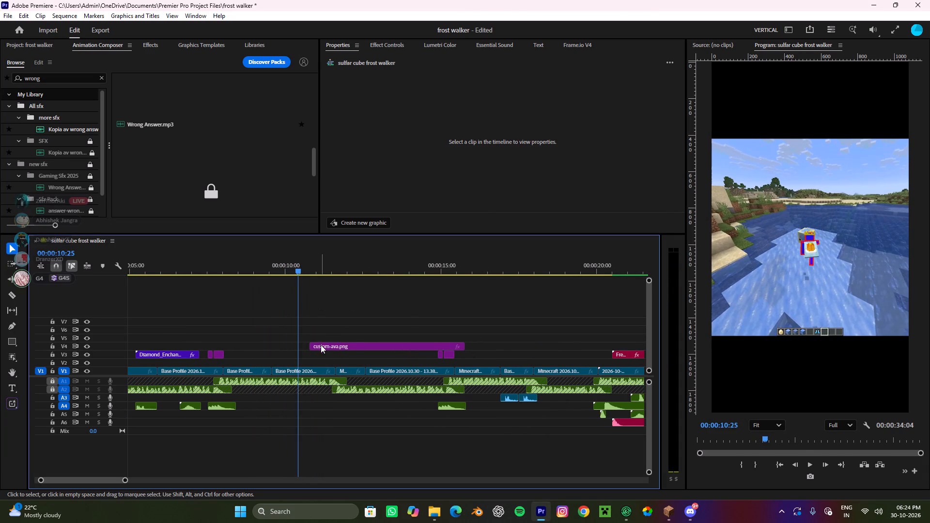
drag(321, 345, 291, 348)
drag(302, 270, 254, 284)
key(space)
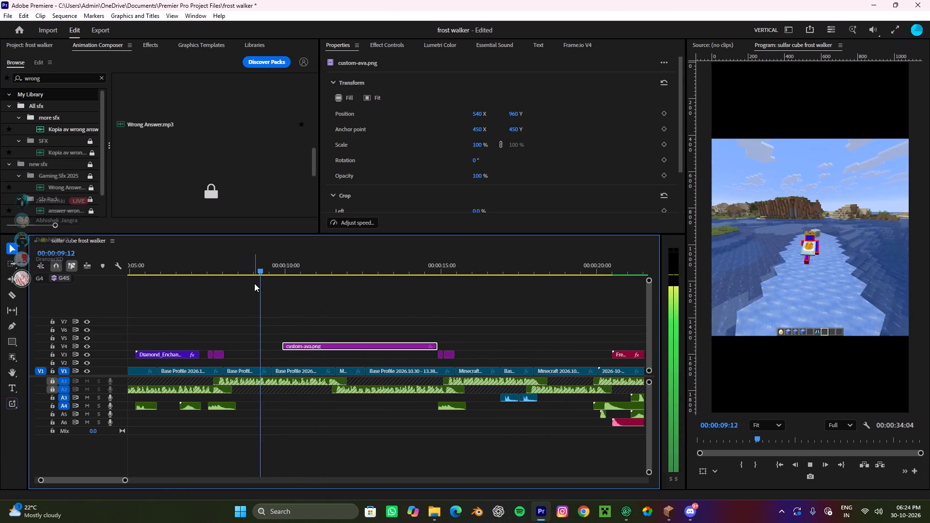
key(space)
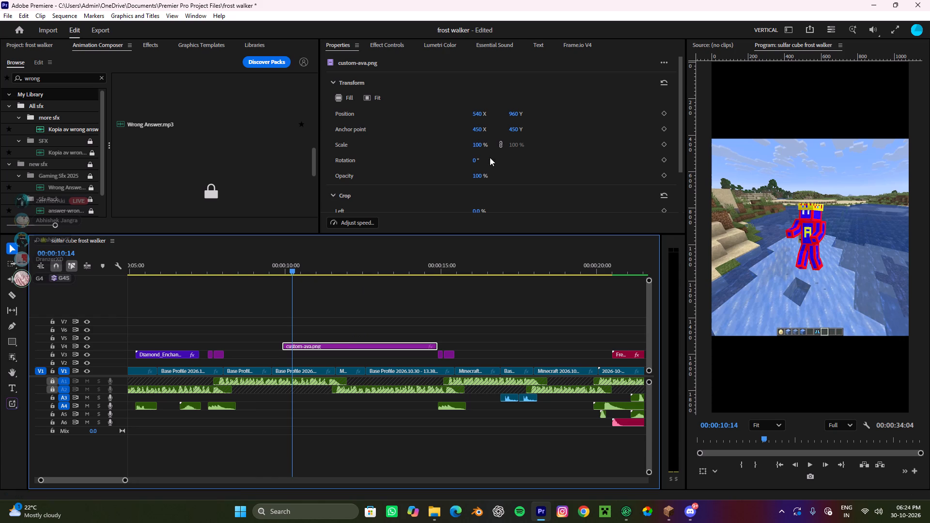
Scale the custom-ava.png character image up to 184%.
drag(478, 144, 514, 136)
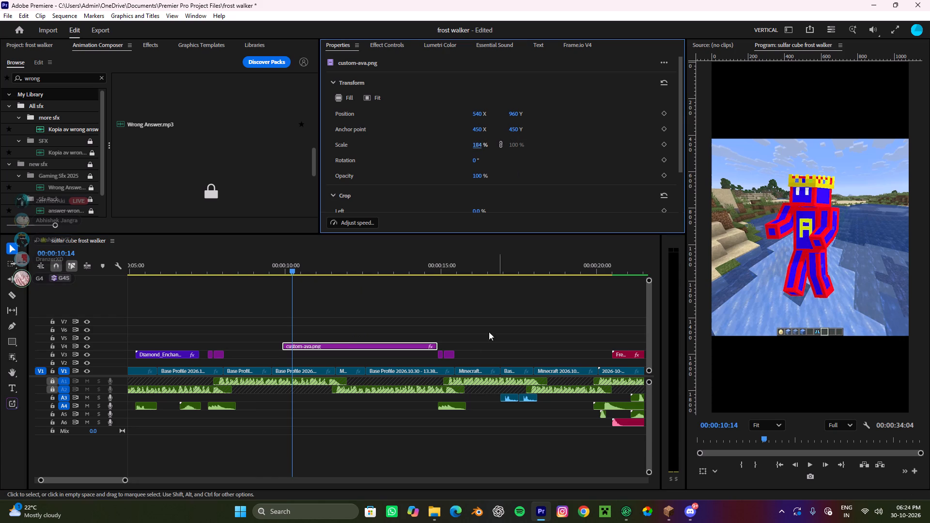
Split the custom-ava.png clip at about 11:15 and remove the part after the cut.
key(c)
key(space)
key(space)
key(c)
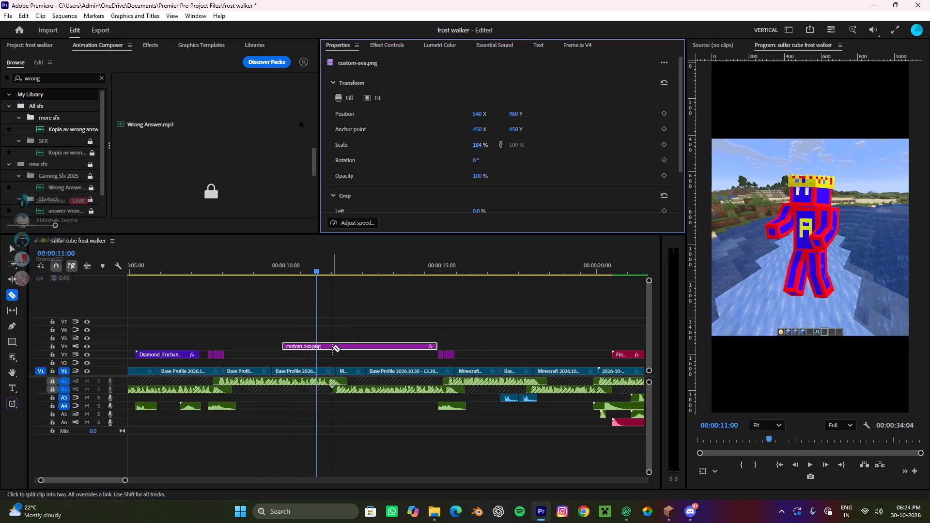
drag(325, 347, 335, 346)
key(v)
click(346, 344)
key(ctrl+x)
Preview the character's appearance and extend the start of the custom-ava.png clip back to about 9:39.
drag(315, 255, 273, 288)
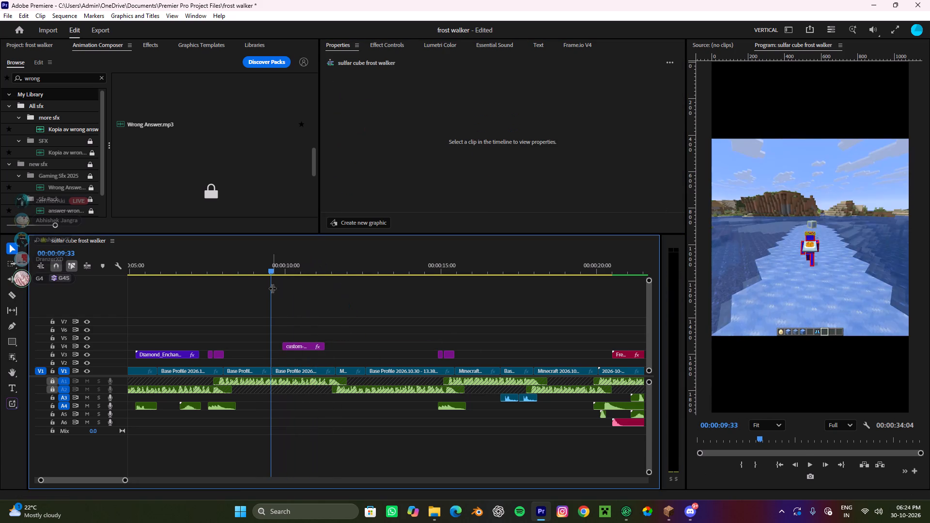
key(space)
key(space)
alt+scroll(331, 336, up, 4)
key(space)
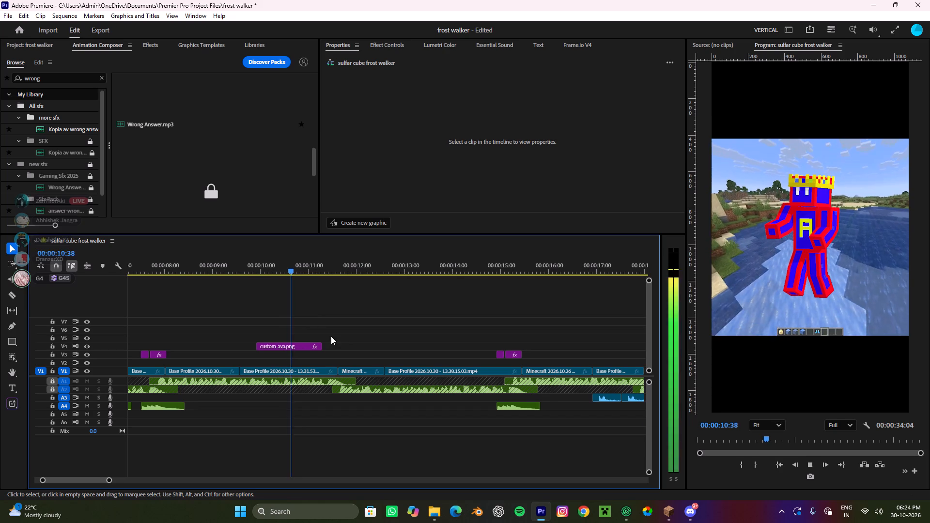
key(space)
drag(259, 343, 247, 348)
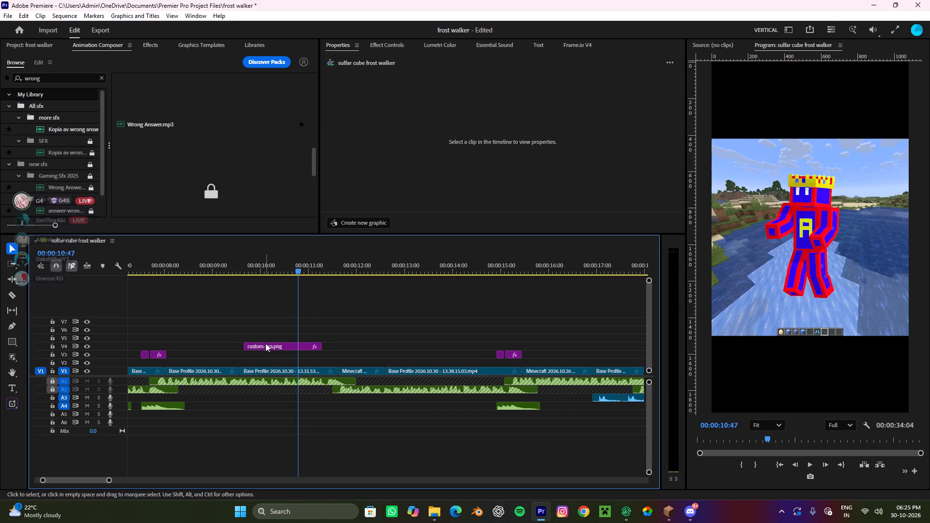
Find the "slide in" presets, apply Malice Spin Slide In Left Clockwise to the custom-ava.png clip, and preview the animation.
click(265, 343)
click(147, 44)
drag(49, 61, 0, 41)
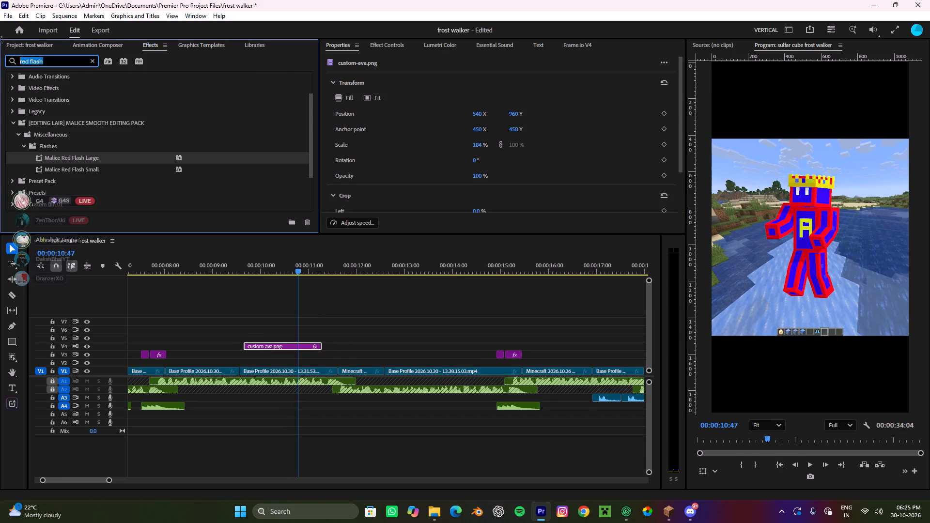
key(s)
drag(0, 41, 0, 40)
click(56, 59)
drag(61, 62, 0, 62)
key(s)
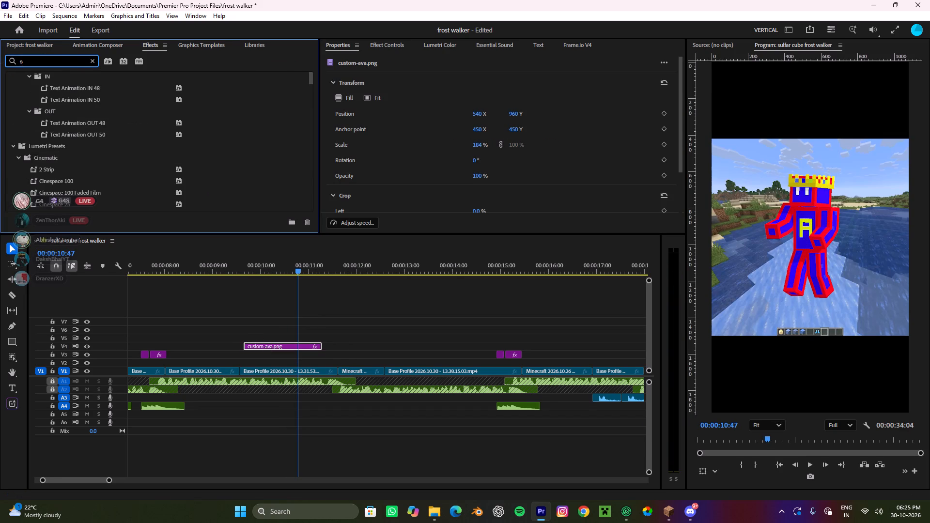
key(l)
text(ide)
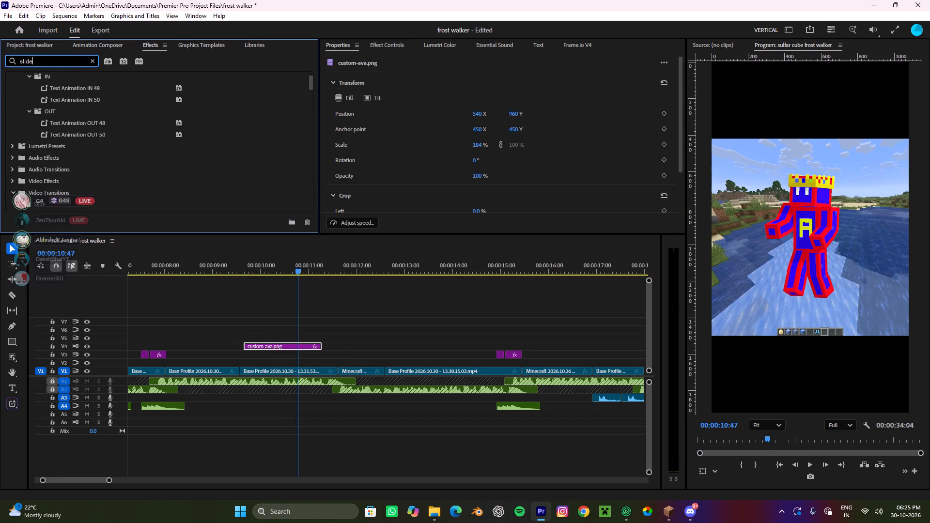
key(space)
scroll(64, 123, up, 10)
scroll(64, 123, down, 4)
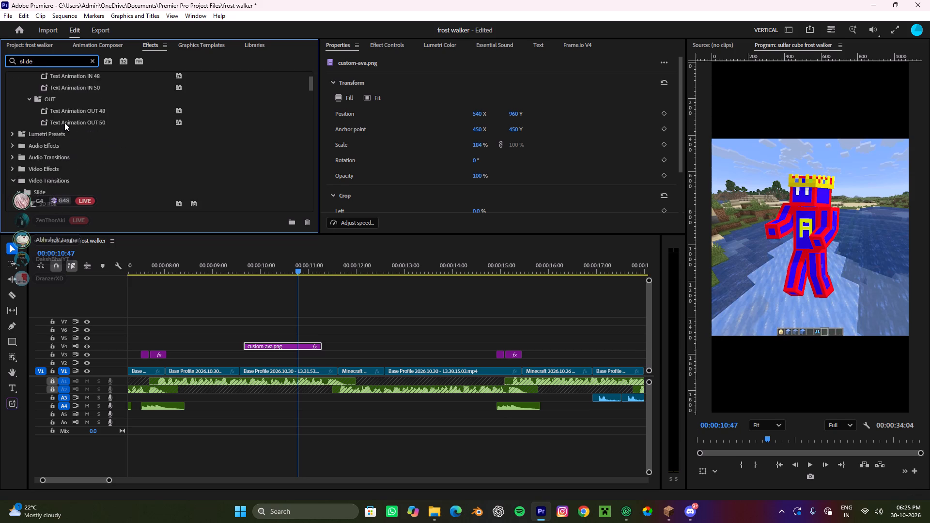
scroll(64, 123, down, 15)
text(in)
key(space)
key(u)
key(p)
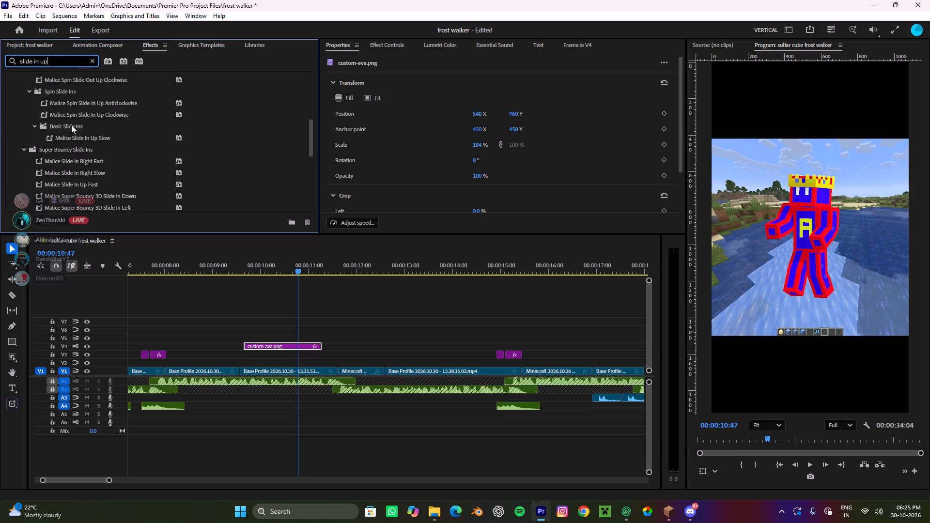
key(BackSpace)
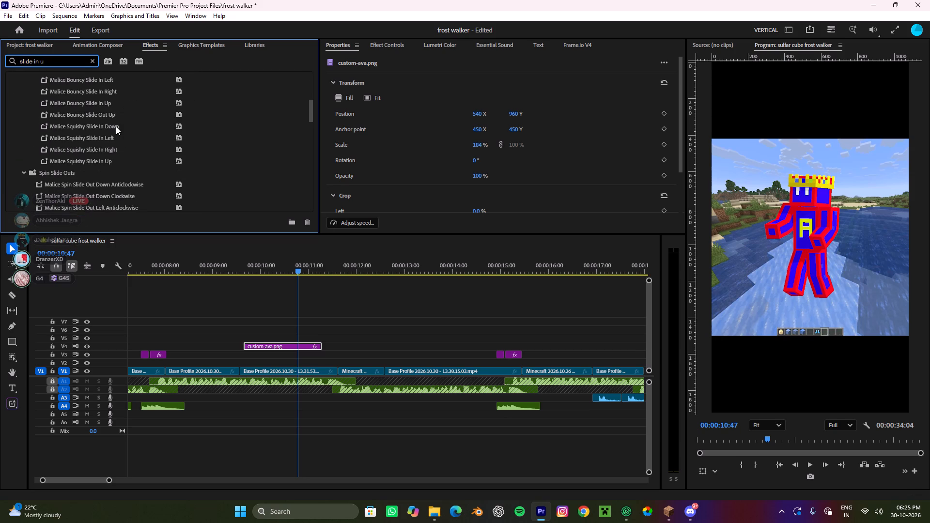
key(BackSpace)
scroll(112, 130, up, 11)
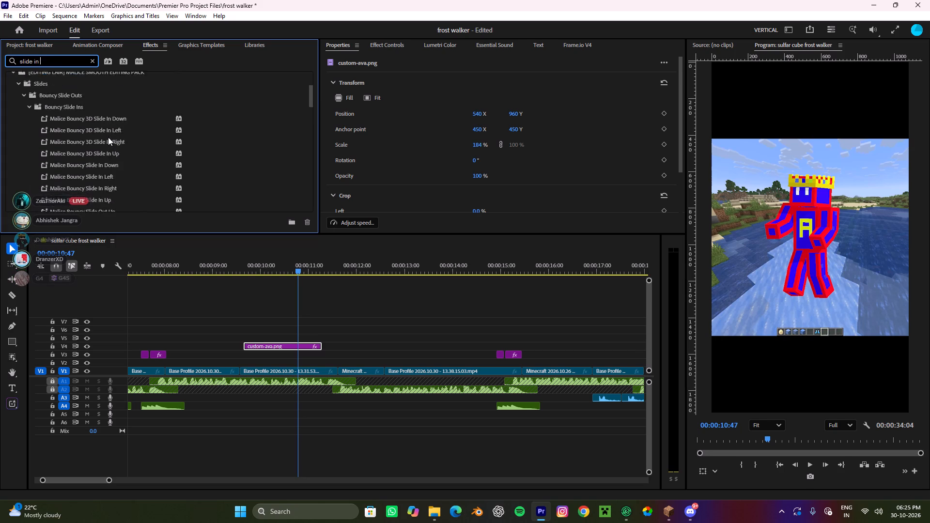
scroll(108, 137, up, 5)
scroll(155, 132, up, 8)
scroll(152, 134, down, 19)
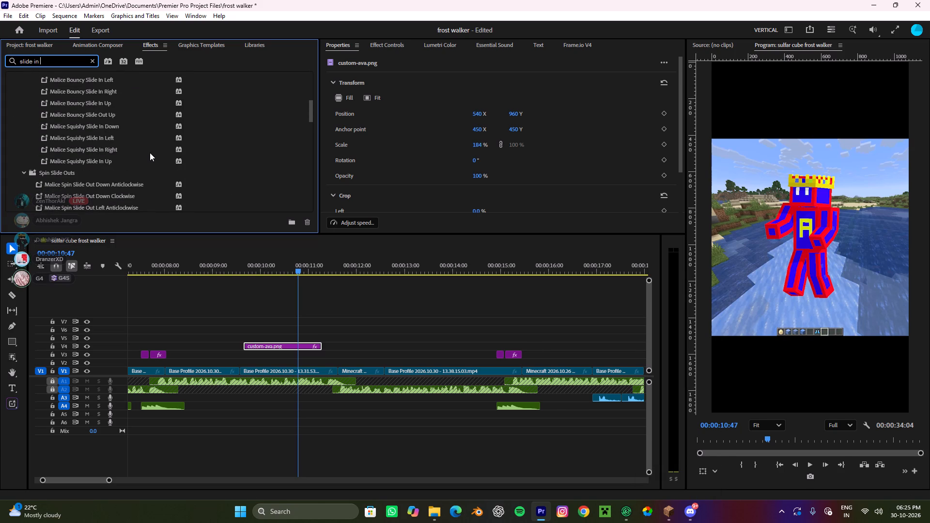
scroll(150, 153, down, 16)
scroll(121, 144, down, 5)
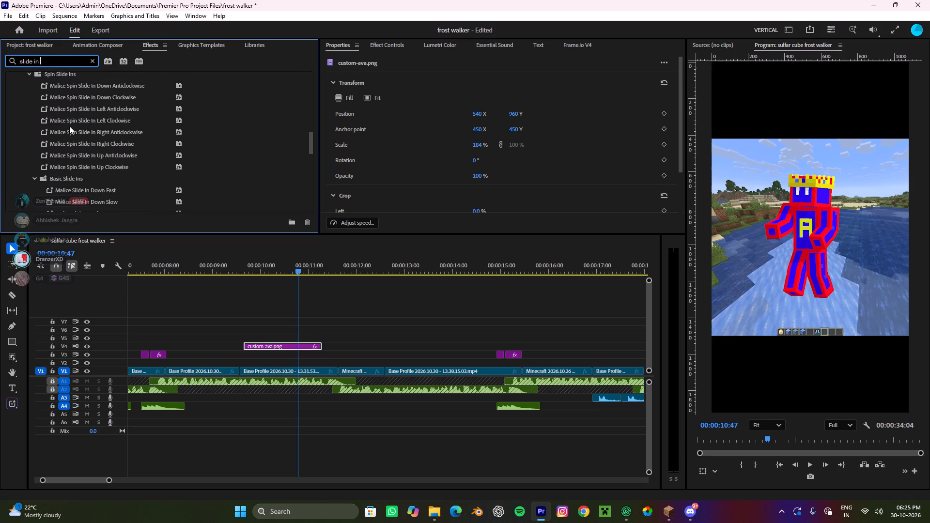
drag(56, 120, 62, 120)
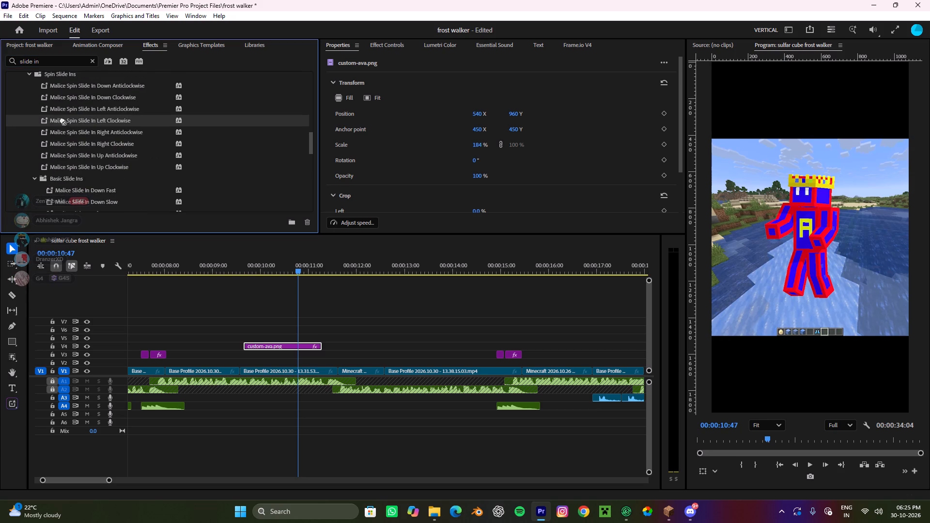
drag(62, 120, 289, 349)
drag(299, 259, 227, 297)
key(space)
key(space)
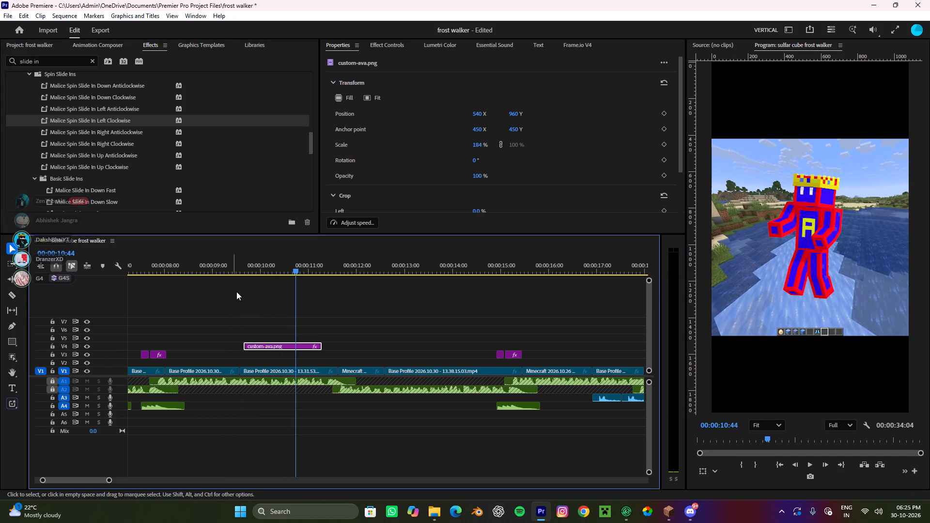
Retime the custom-ava.png clip on V4 to start at about 9:44, previewing its entrance against the footage.
alt+scroll(251, 359, up, 4)
drag(261, 345, 248, 350)
drag(310, 269, 198, 305)
key(space)
alt+scroll(235, 329, down, 4)
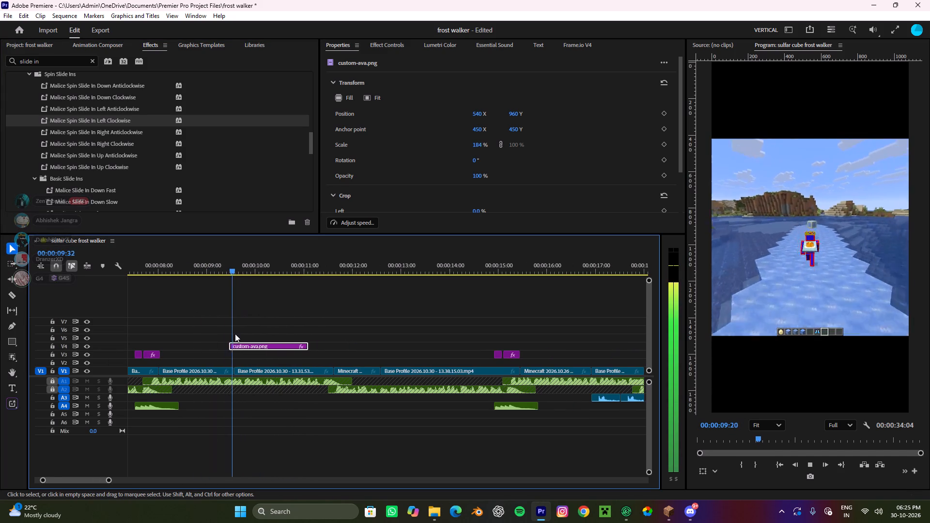
key(space)
alt+scroll(233, 325, up, 6)
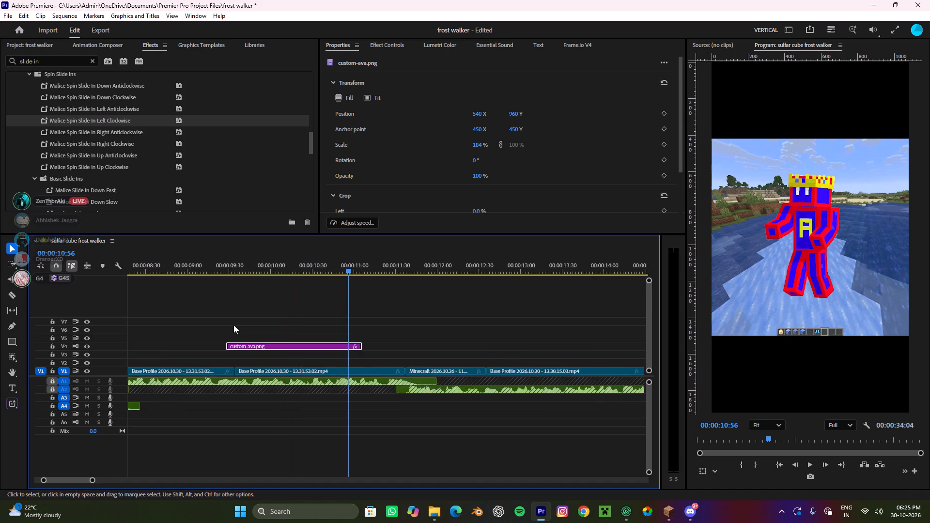
alt+scroll(233, 325, up, 2)
drag(303, 347, 326, 347)
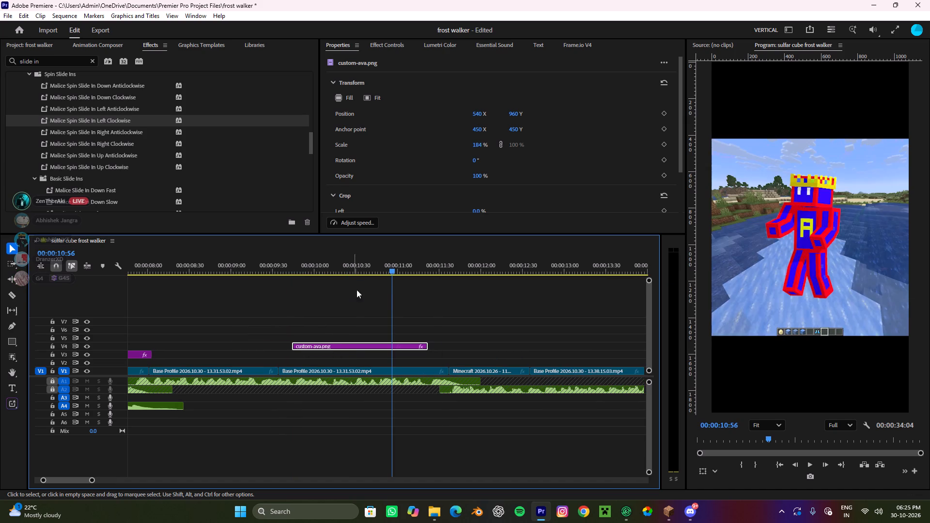
drag(388, 270, 244, 342)
key(space)
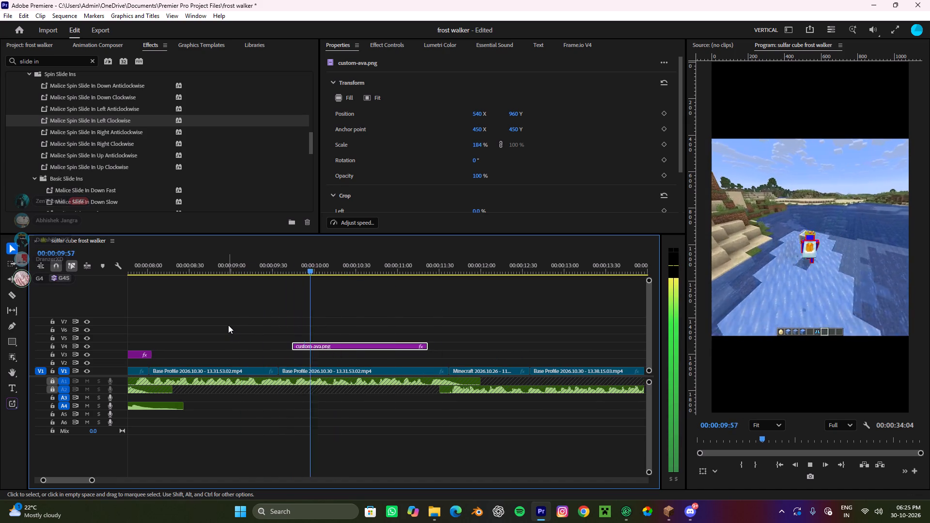
key(space)
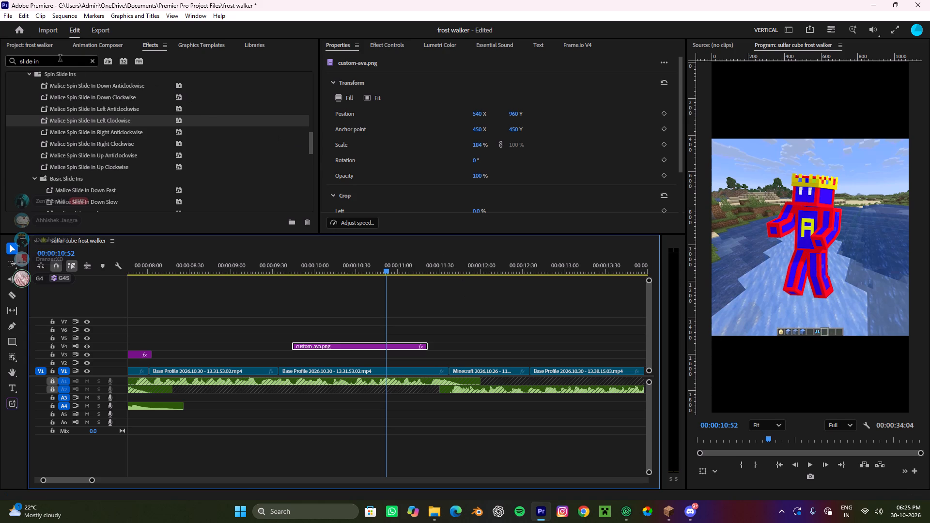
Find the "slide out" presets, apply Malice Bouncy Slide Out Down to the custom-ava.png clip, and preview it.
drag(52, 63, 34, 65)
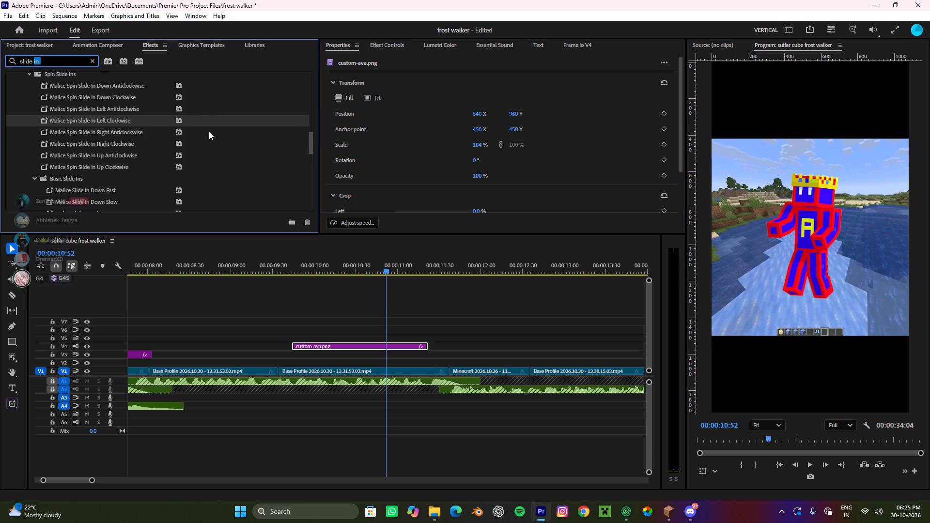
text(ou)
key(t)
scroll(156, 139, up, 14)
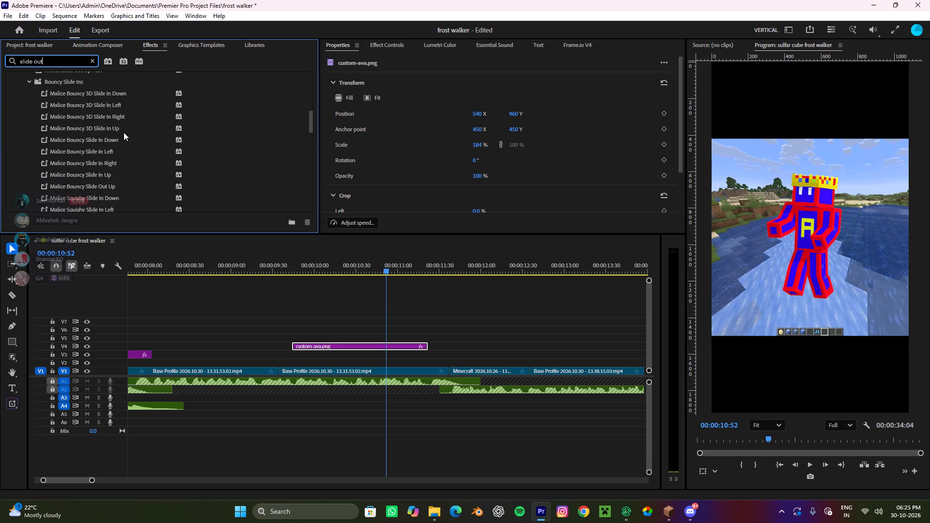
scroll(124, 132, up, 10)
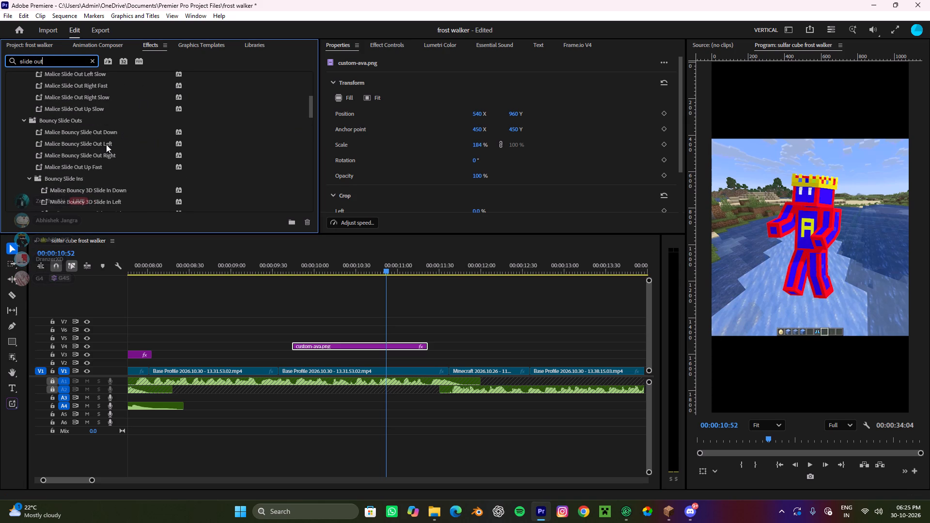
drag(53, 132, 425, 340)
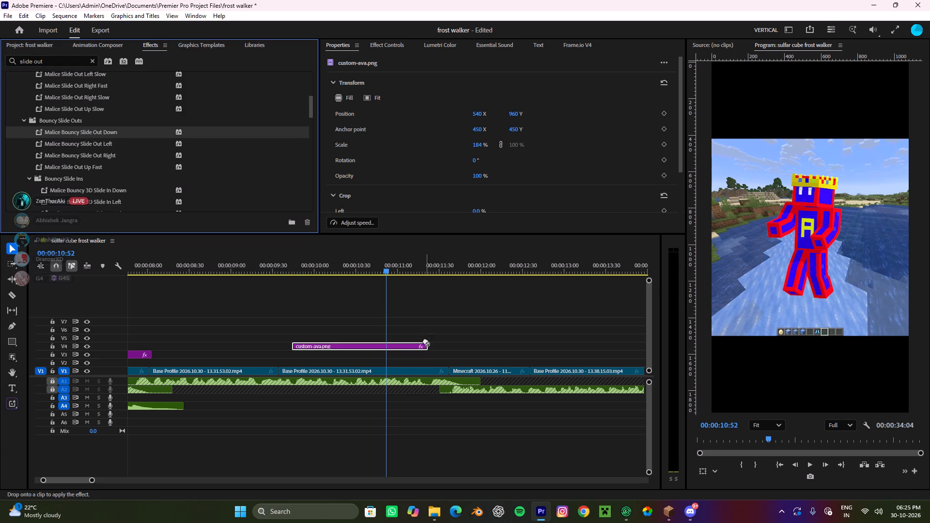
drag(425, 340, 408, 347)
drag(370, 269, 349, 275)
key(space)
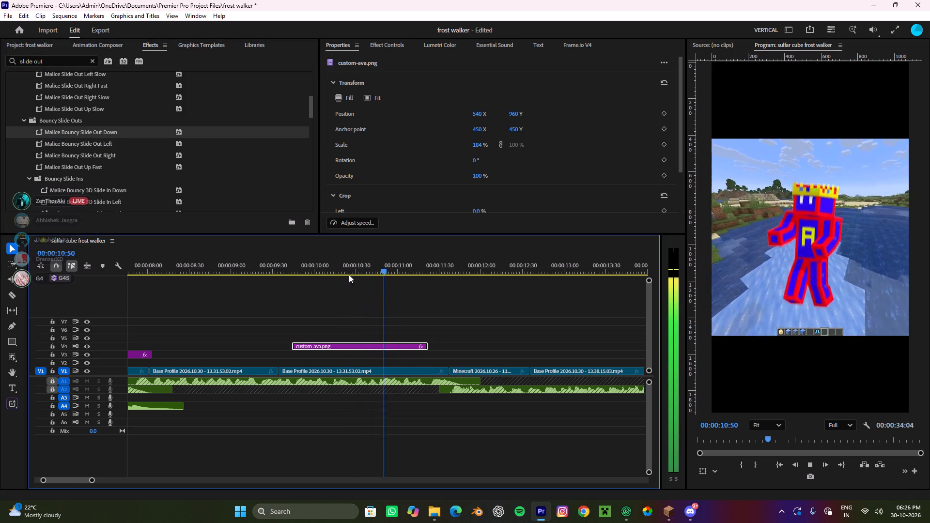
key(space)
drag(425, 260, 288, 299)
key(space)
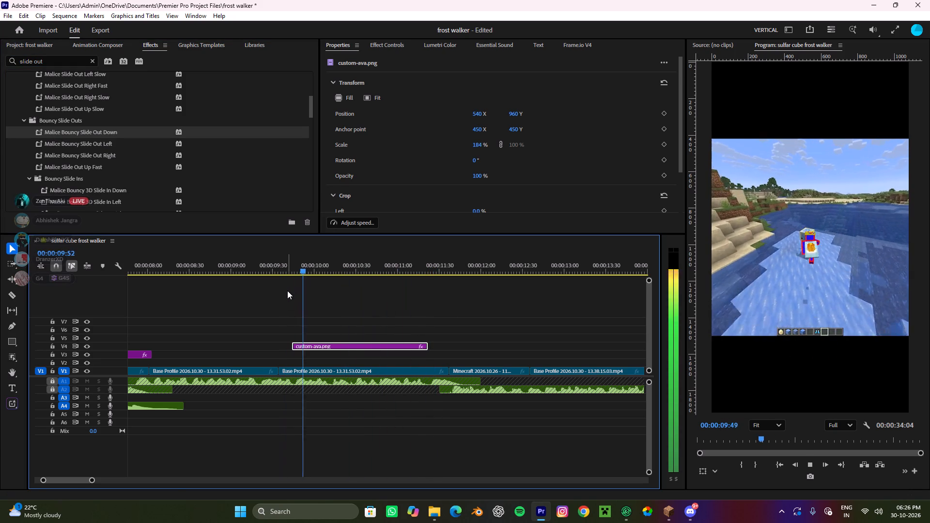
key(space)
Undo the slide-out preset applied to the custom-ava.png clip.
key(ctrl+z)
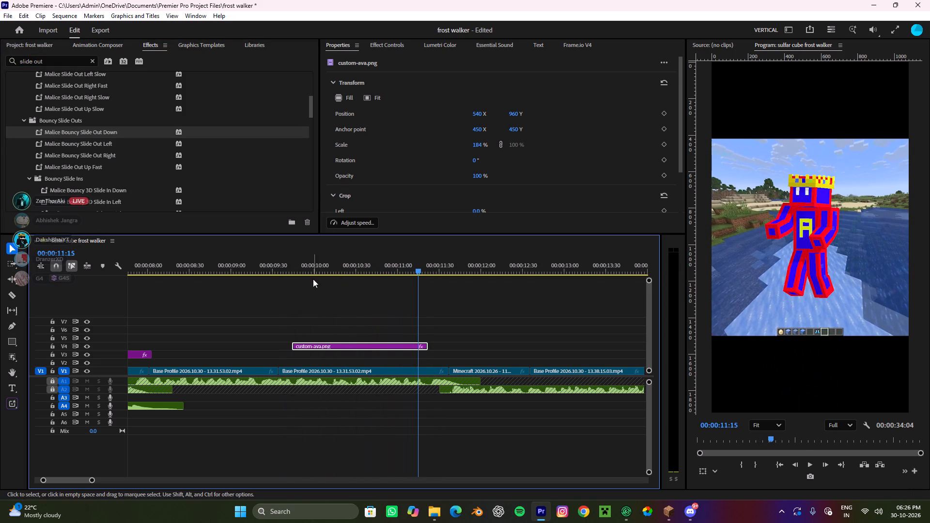
Apply the Malice Slide Out Down Fast preset to the custom-ava.png clip on V4 and preview its entrance and exit.
scroll(104, 118, up, 8)
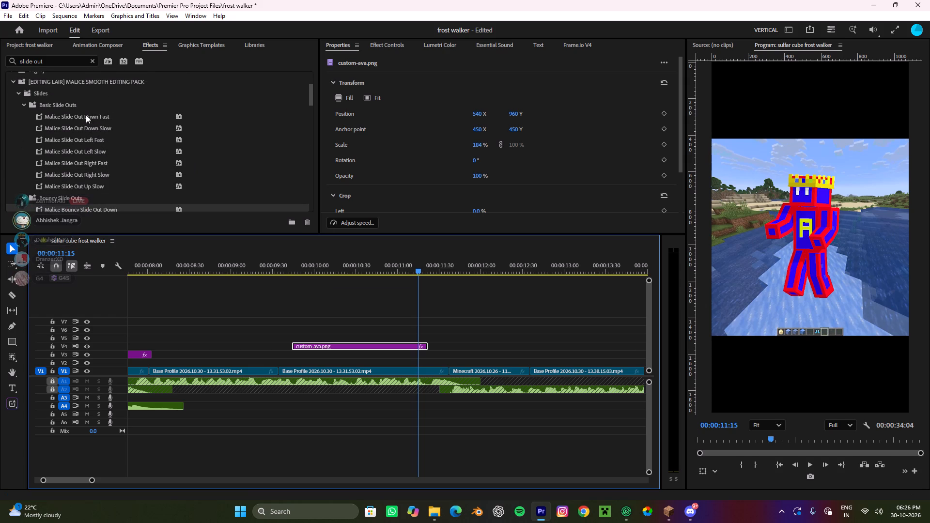
drag(70, 113, 398, 349)
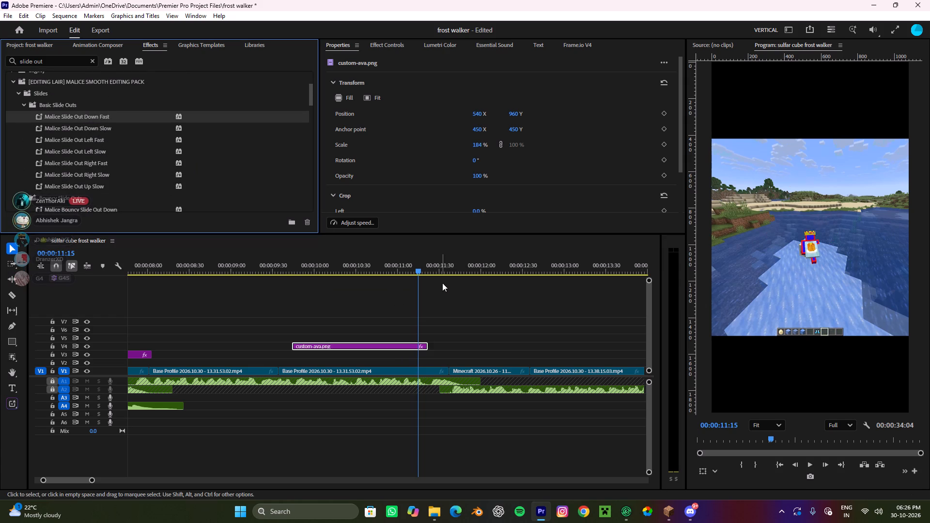
drag(428, 270, 348, 306)
key(space)
key(space)
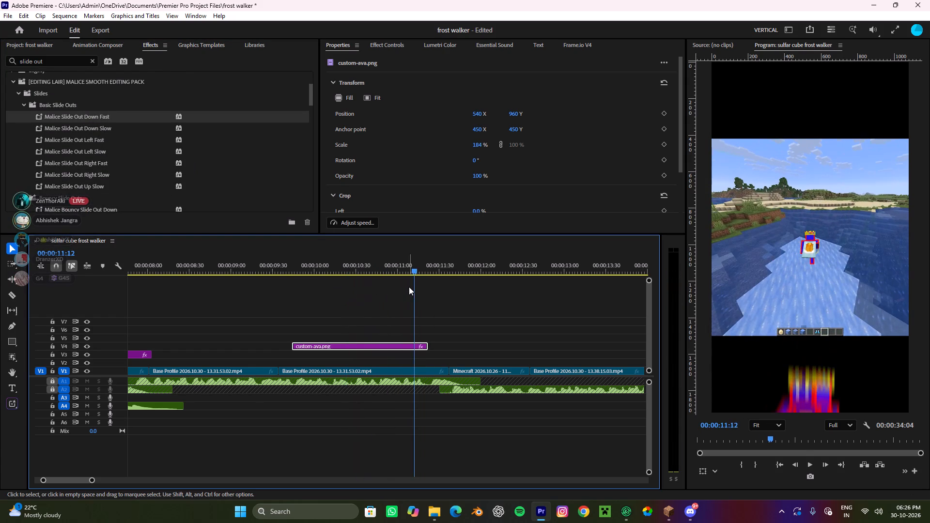
key(x)
scroll(409, 287, down, 5)
key(ctrl+shift+x)
drag(339, 263, 244, 295)
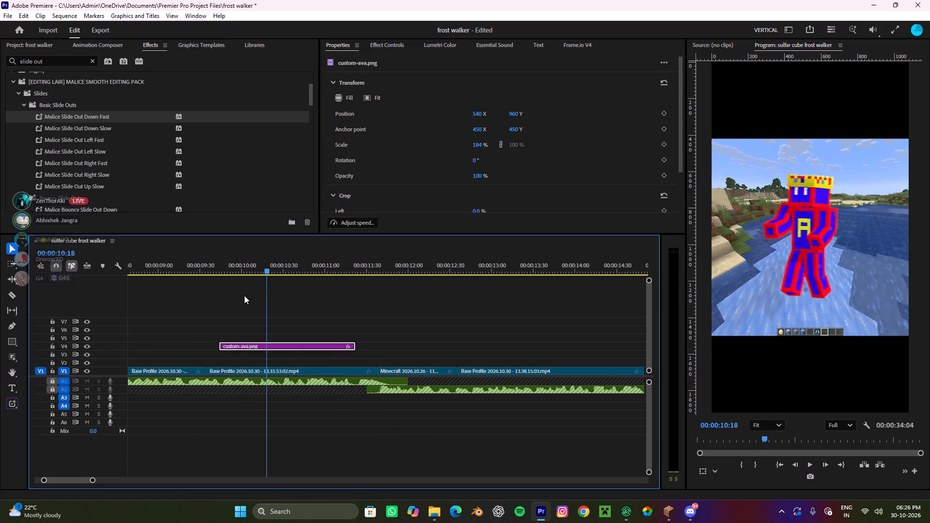
drag(244, 295, 194, 314)
key(space)
alt+scroll(284, 321, down, 5)
key(space)
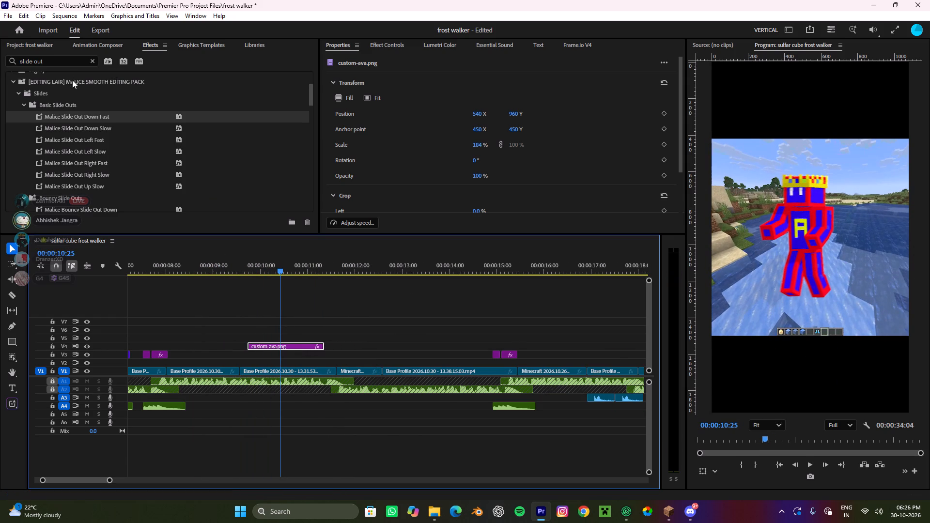
Search the Animation Composer library for "breast" and look through the matching sound effects.
click(106, 44)
drag(59, 76, 0, 73)
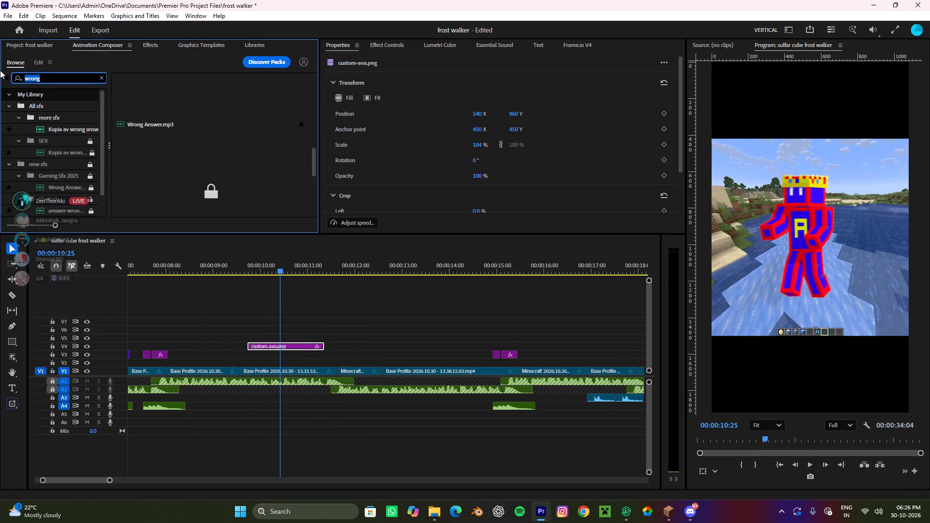
text(breast)
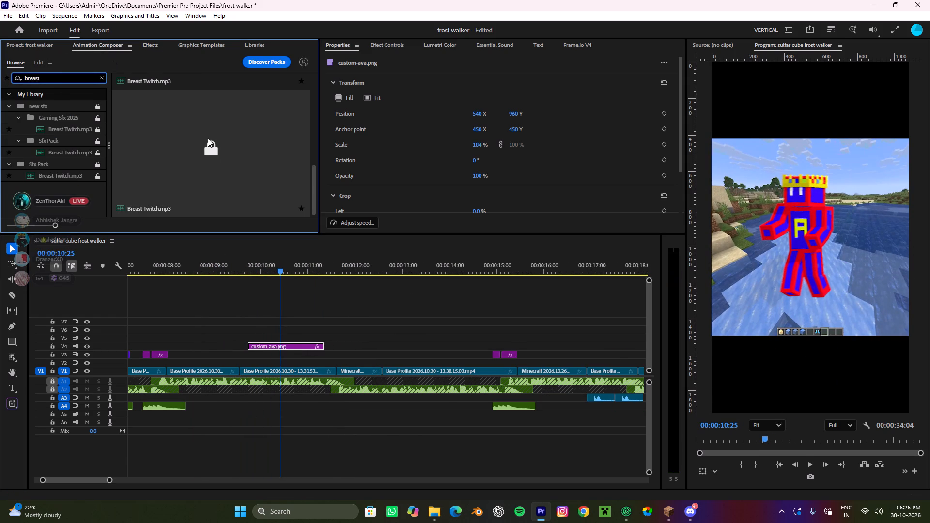
scroll(208, 138, down, 3)
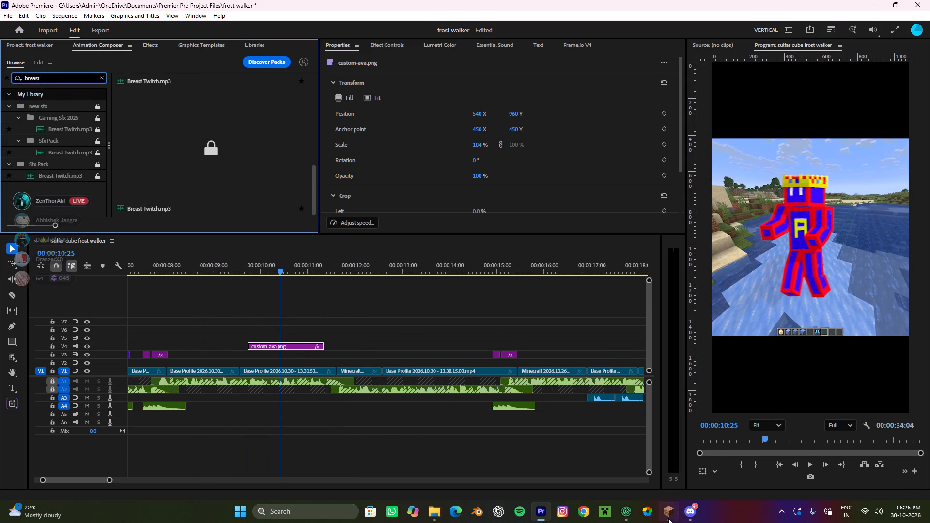
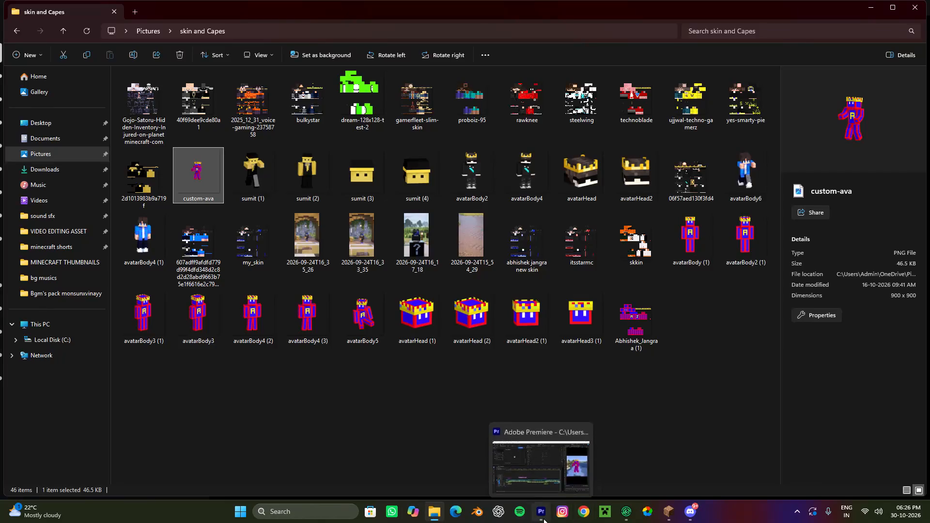
Add Breast Twitch.mp3 from the Animation Composer library to A3 near the start of the custom-ava.png clip.
click(234, 132)
click(179, 114)
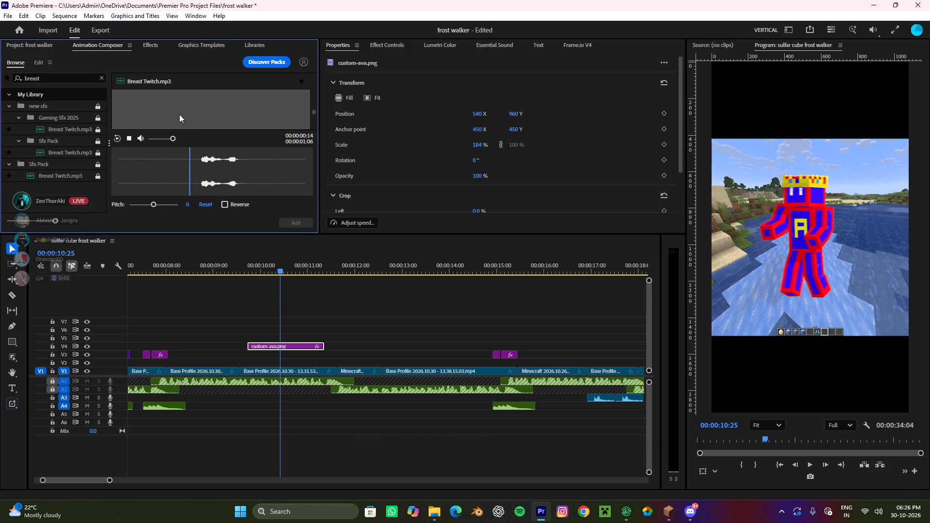
scroll(196, 167, down, 5)
scroll(182, 160, up, 6)
click(175, 139)
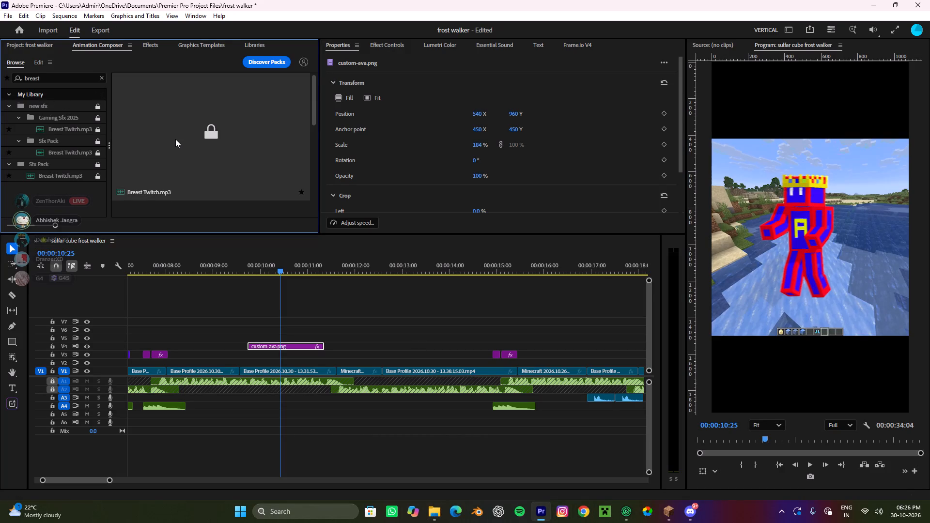
click(193, 109)
drag(188, 107, 250, 399)
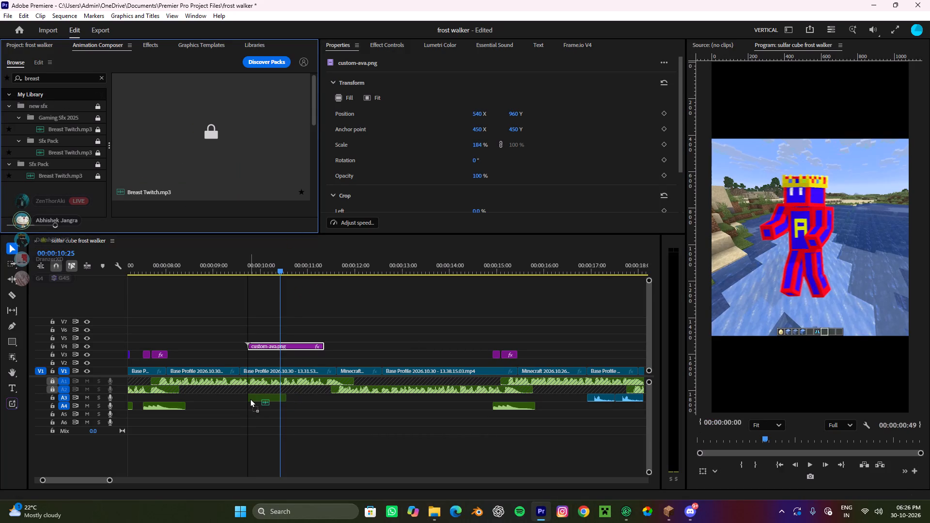
drag(250, 399, 241, 397)
Shift the Breast Twitch.mp3 clip on A3 slightly later, closer to the avatar's entrance, and preview the timing.
alt+scroll(249, 394, up, 10)
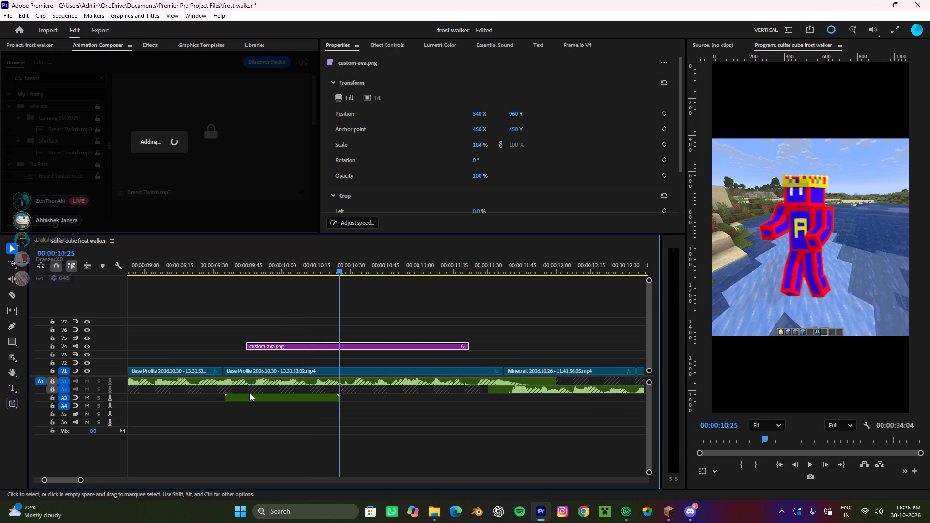
click(251, 397)
right_click(251, 397)
drag(251, 397, 258, 395)
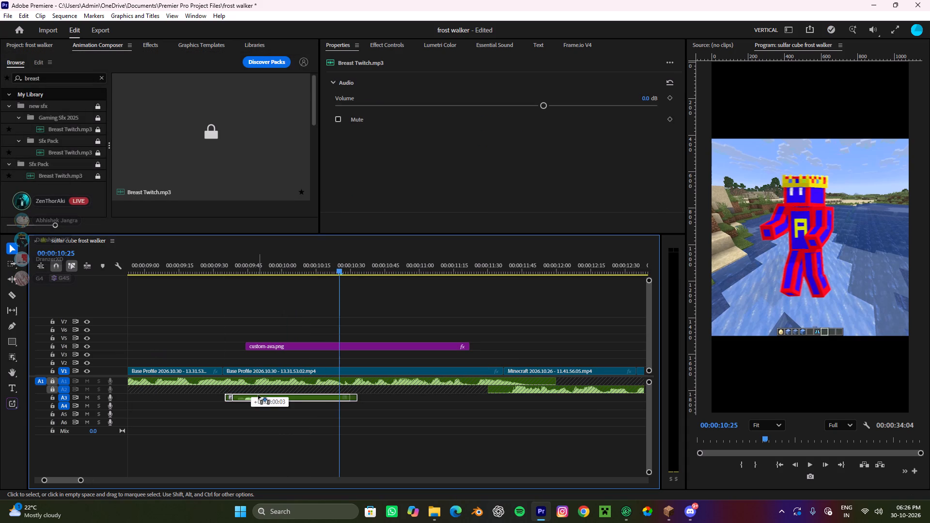
drag(258, 395, 258, 395)
drag(323, 261, 205, 321)
key(space)
alt+scroll(256, 317, down, 3)
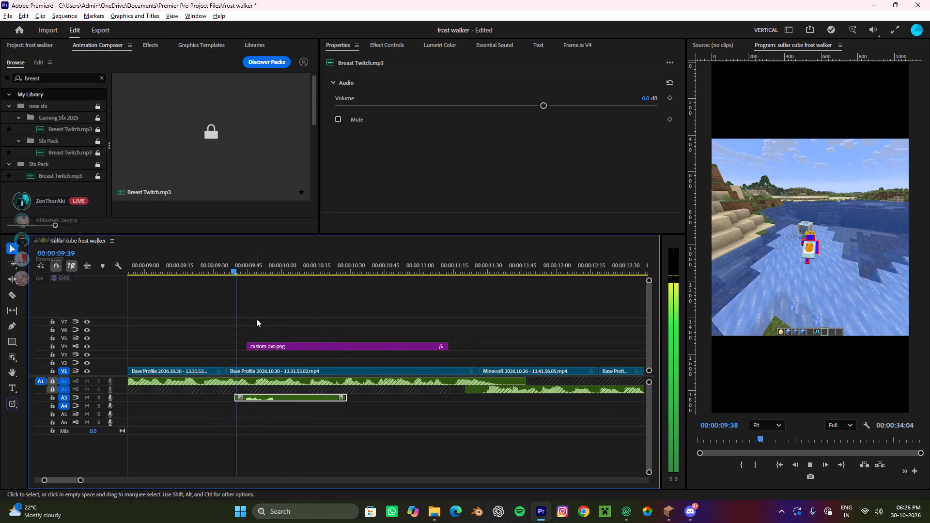
alt+scroll(256, 319, down, 1)
key(space)
Fine-tune Breast Twitch.mp3 to start just after the custom-ava.png clip begins, previewing the avatar's entrance after each adjustment.
alt+scroll(257, 321, up, 5)
drag(258, 399, 266, 397)
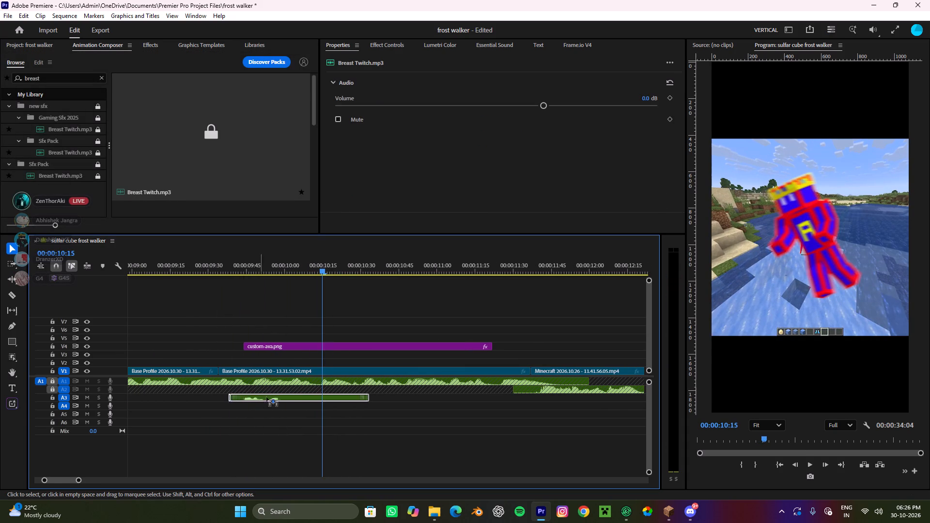
drag(266, 397, 276, 397)
drag(322, 270, 191, 319)
key(space)
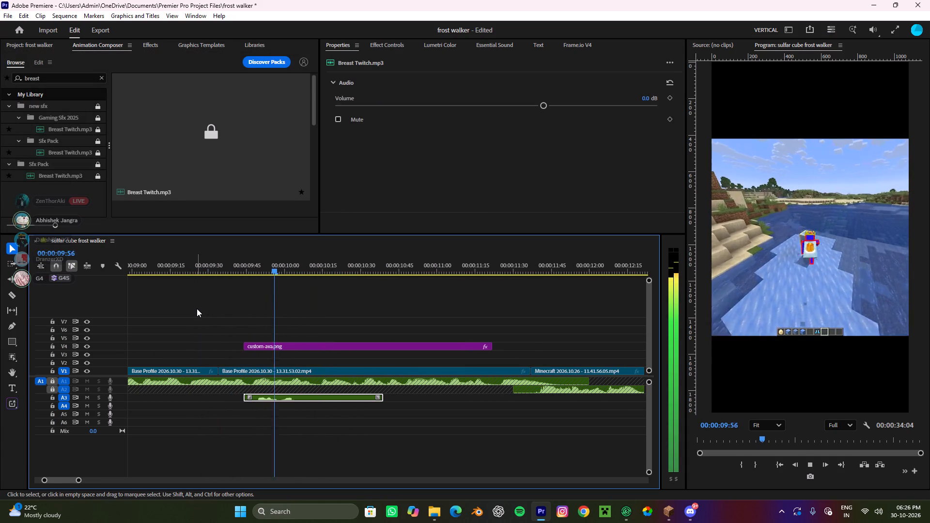
key(space)
drag(263, 398, 272, 398)
drag(342, 271, 192, 304)
key(space)
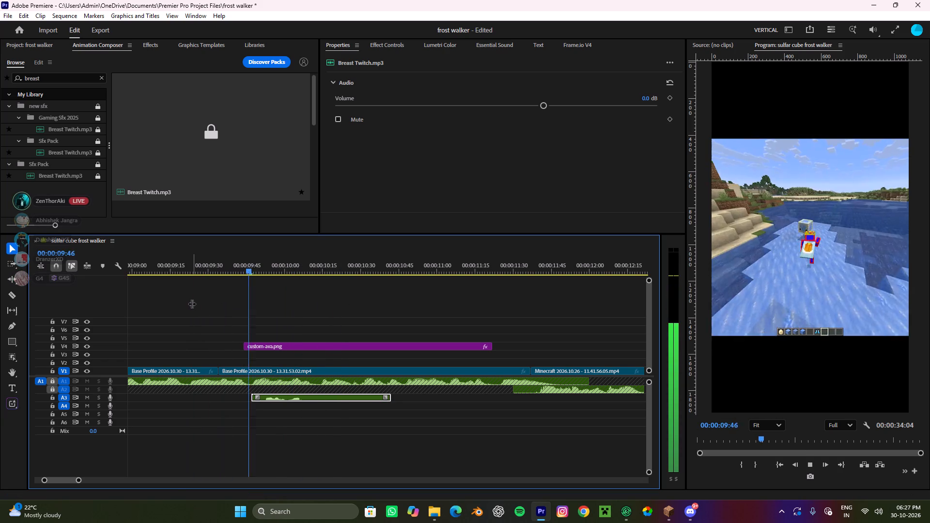
key(space)
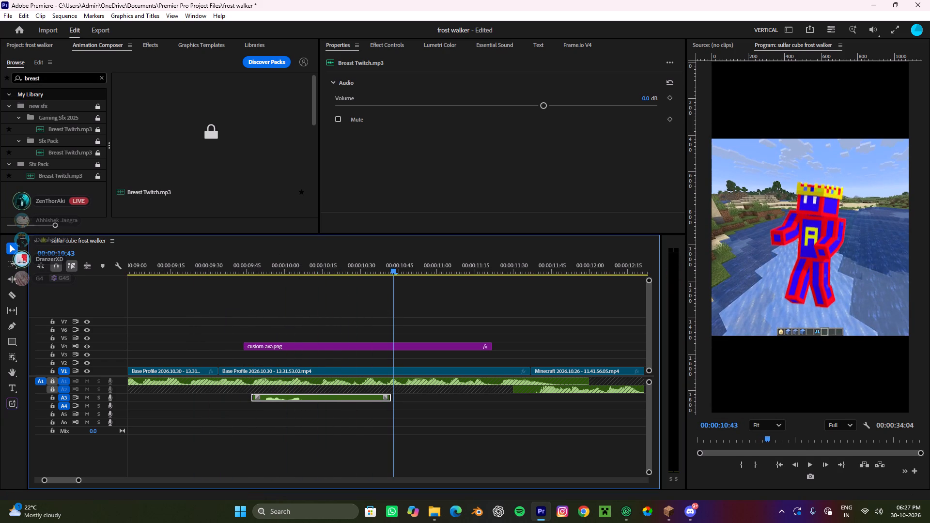
Clear the Animation Composer library search.
drag(62, 77, 0, 79)
click(99, 75)
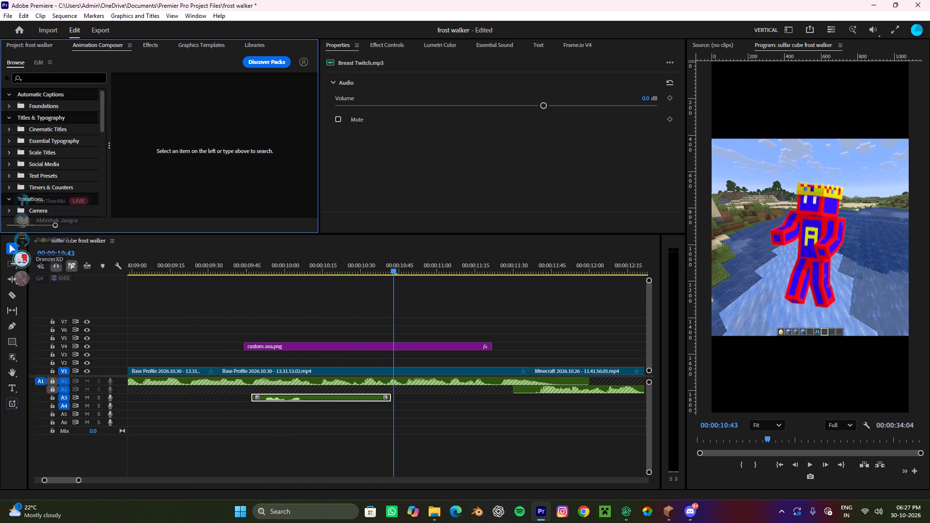
Duplicate the Swoosh Transition 03 sound from around 7 seconds on A4 to the avatar's exit, just after Breast Twitch.mp3, and preview it.
alt+scroll(215, 359, down, 11)
scroll(215, 364, up, 6)
alt+scroll(215, 364, down, 6)
alt+scroll(215, 364, up, 6)
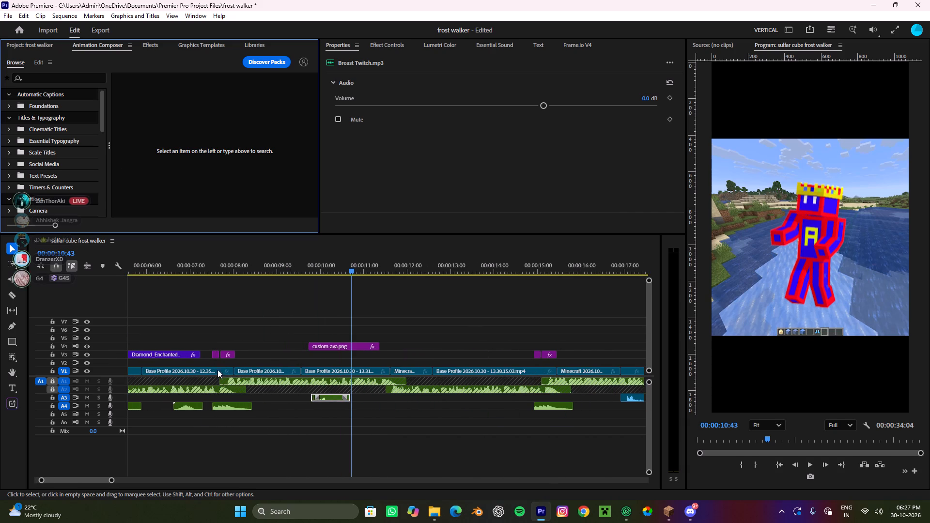
click(193, 408)
alt+drag(187, 405, 336, 406)
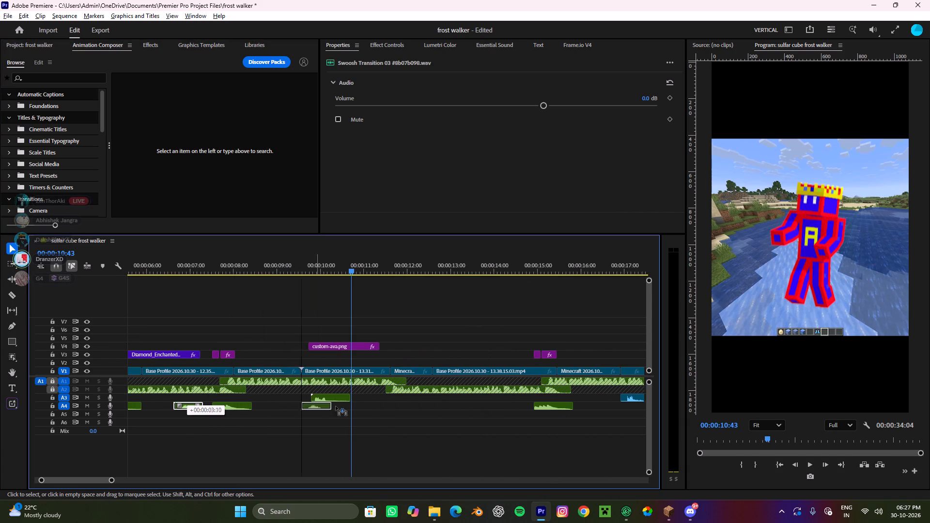
alt+drag(336, 406, 365, 405)
alt+scroll(365, 405, up, 7)
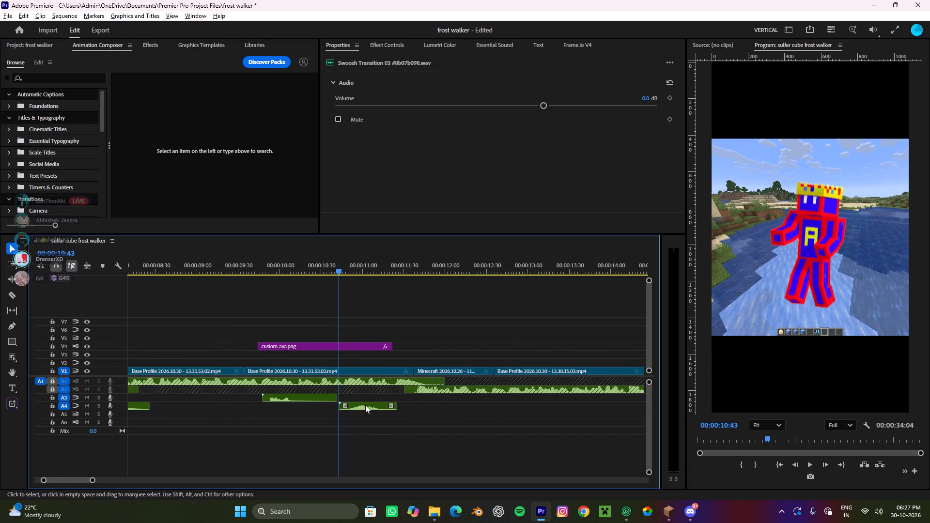
alt+scroll(365, 405, up, 3)
drag(342, 272, 159, 297)
key(space)
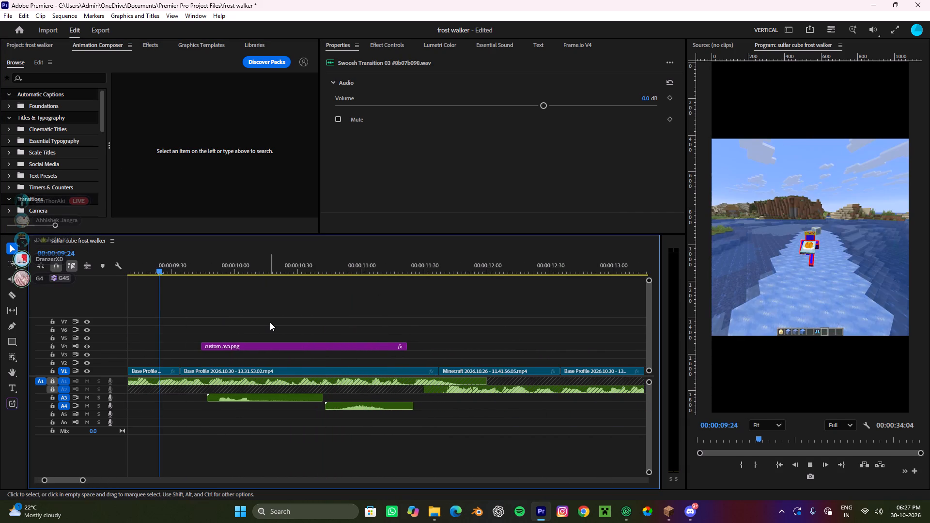
alt+scroll(270, 322, down, 4)
key(space)
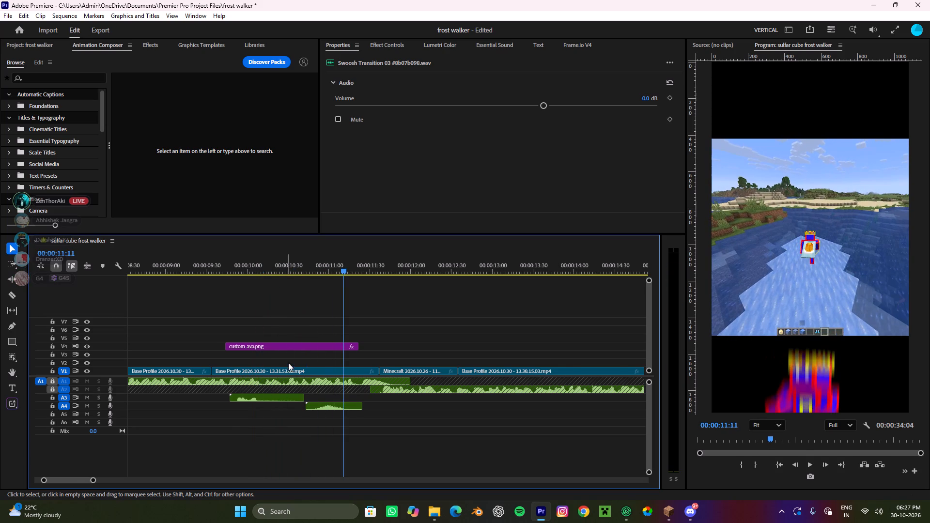
Move the duplicated swoosh on A4 slightly earlier, so it ends just before custom-ava.png does, and preview the avatar's exit.
alt+scroll(288, 367, up, 4)
drag(351, 407, 338, 409)
drag(380, 272, 184, 303)
key(space)
alt+scroll(273, 314, down, 5)
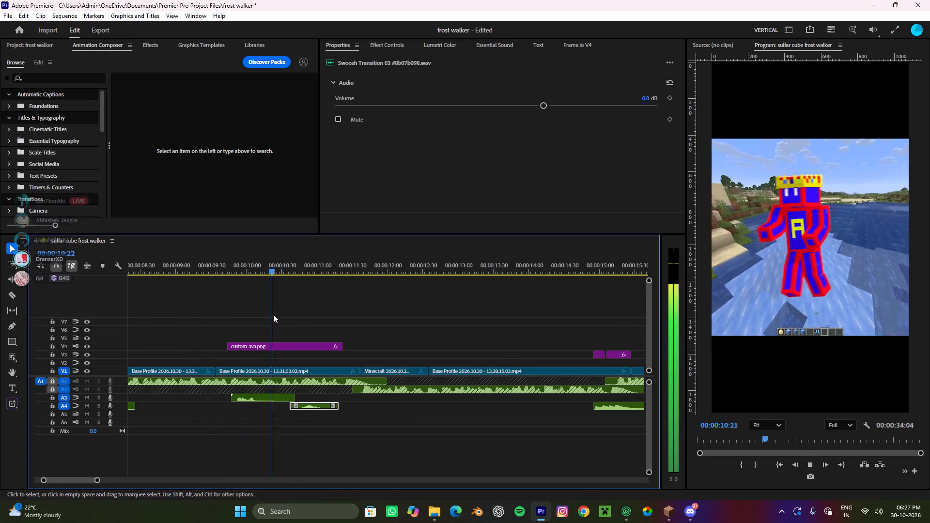
key(space)
alt+scroll(390, 326, down, 14)
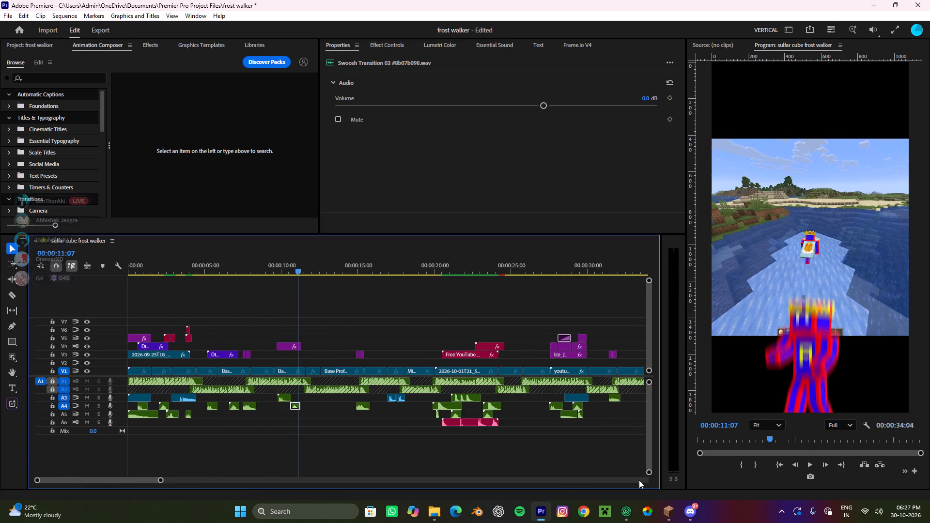
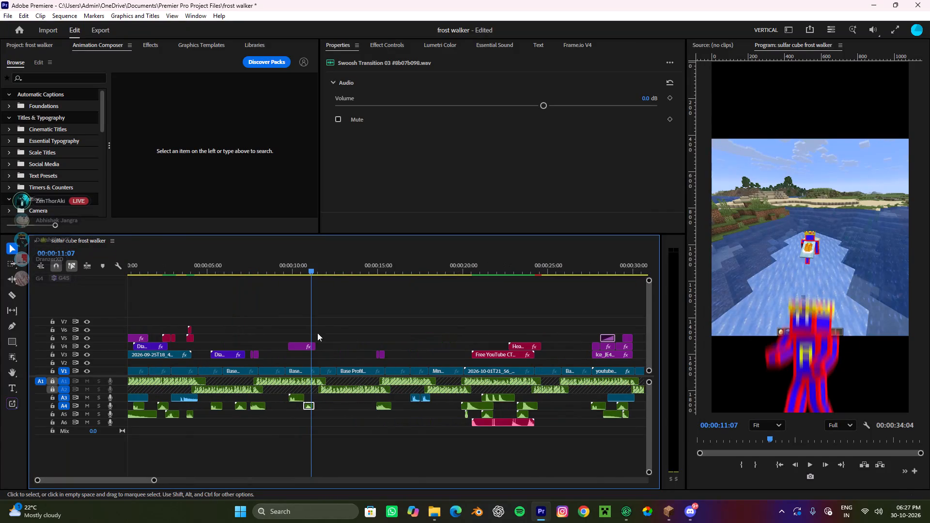
Move the custom-ava.png clip around 10 seconds from V4 down to V3 and preview the avatar segment.
drag(300, 346, 302, 353)
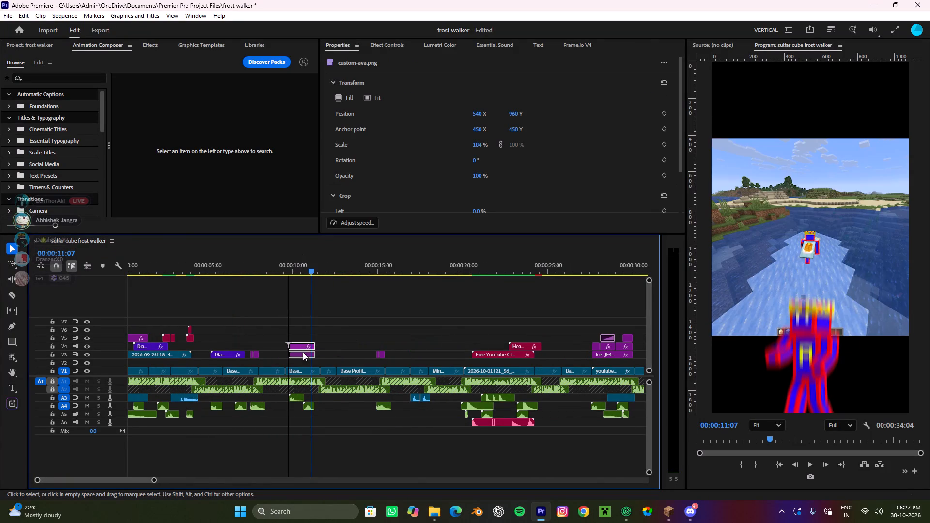
click(356, 333)
drag(307, 267, 284, 302)
key(space)
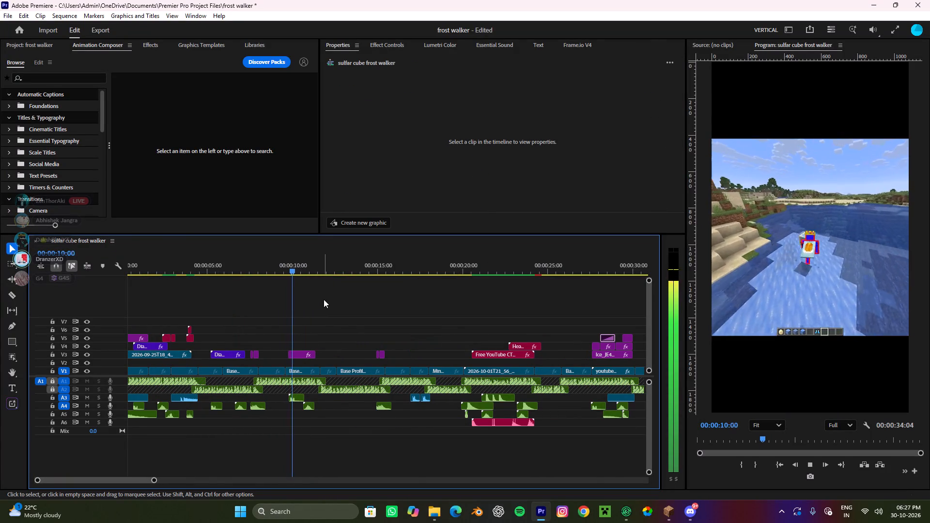
key(space)
Fine-tune the Swoosh Transition 03 sound on A4 to end exactly where custom-ava.png ends, and preview the avatar's exit.
alt+scroll(355, 339, down, 4)
alt+scroll(310, 396, up, 6)
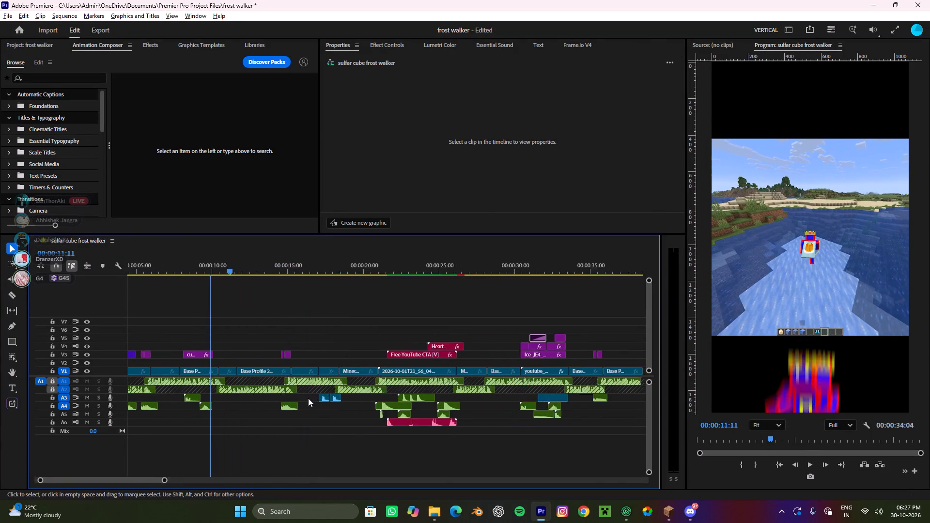
alt+scroll(261, 421, up, 14)
scroll(200, 403, up, 4)
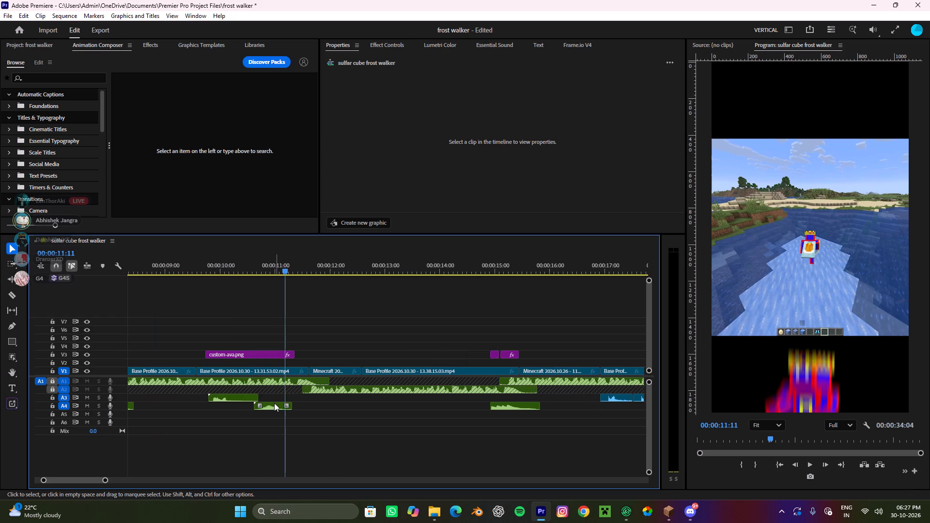
click(271, 406)
drag(271, 406, 278, 406)
alt+scroll(278, 400, down, 4)
alt+scroll(278, 400, up, 4)
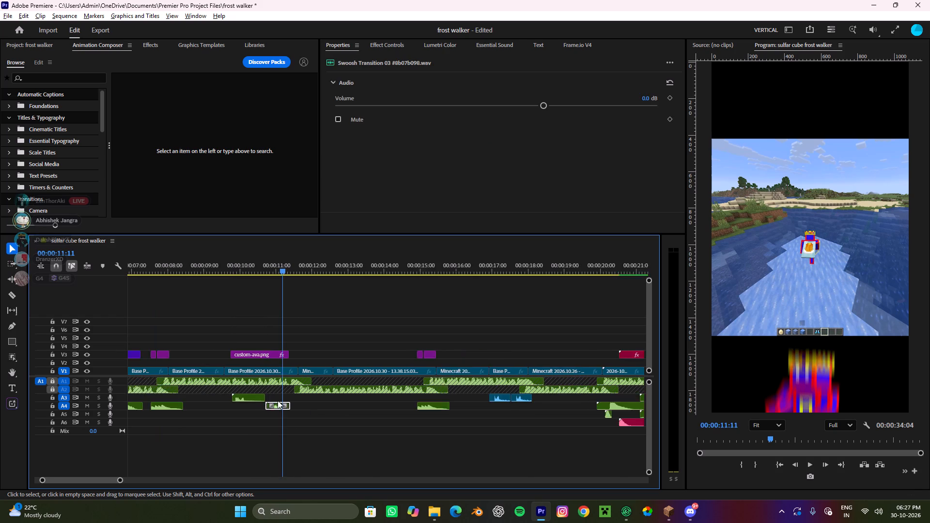
alt+scroll(278, 400, up, 12)
drag(278, 404, 275, 405)
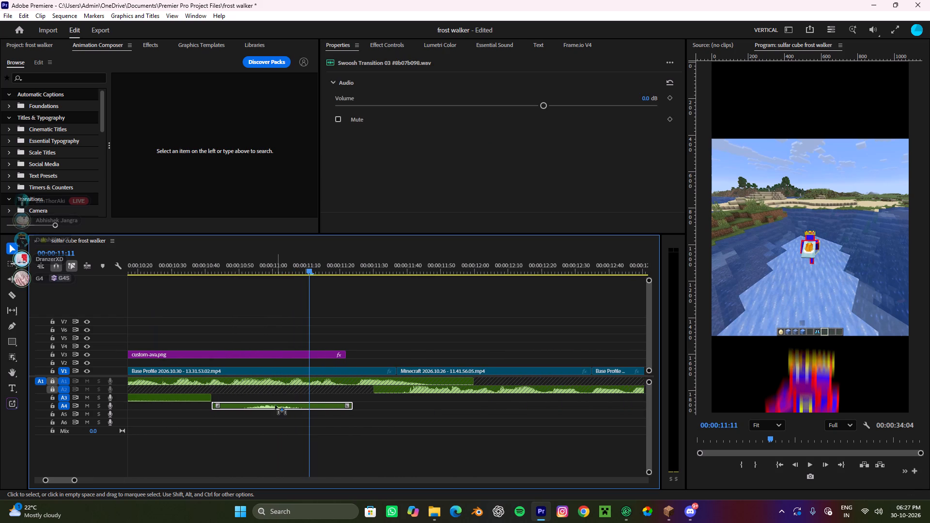
drag(275, 405, 271, 406)
drag(307, 267, 183, 363)
key(space)
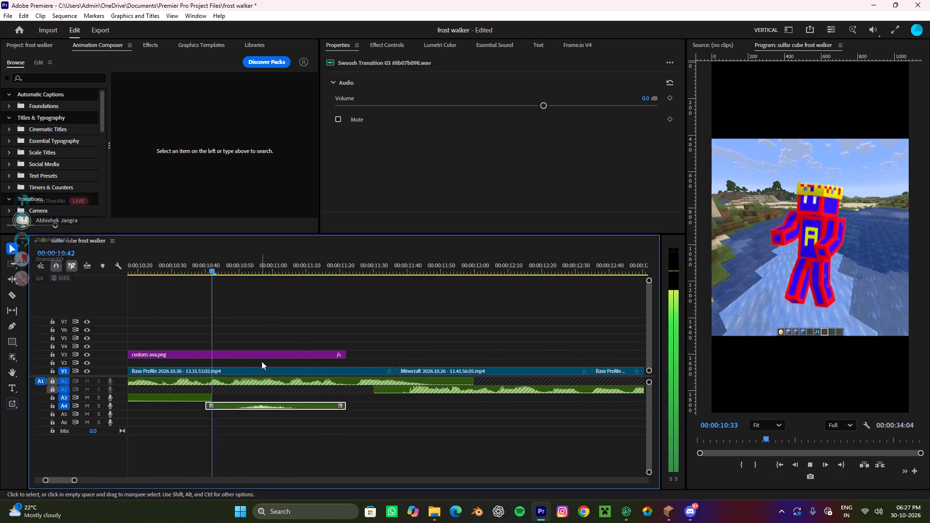
alt+scroll(262, 361, down, 5)
key(space)
alt+scroll(271, 361, down, 11)
key(space)
alt+scroll(276, 361, down, 6)
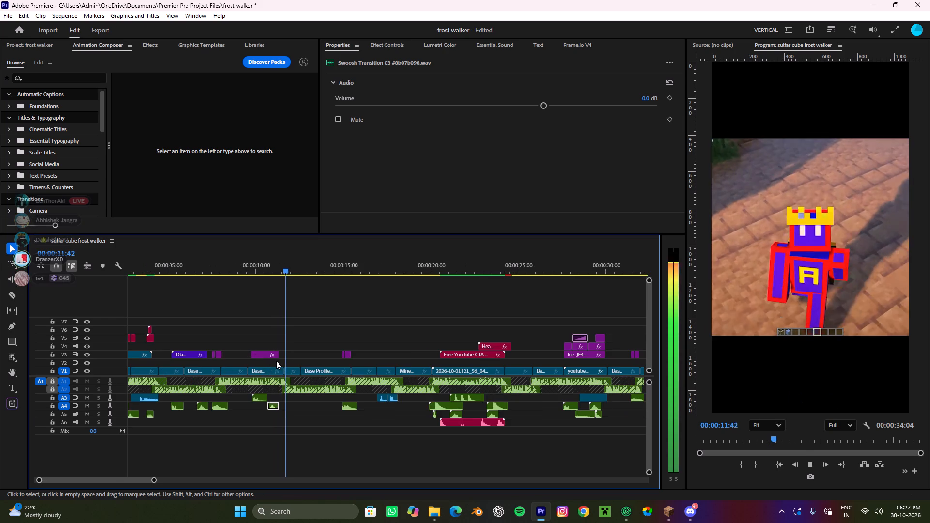
key(space)
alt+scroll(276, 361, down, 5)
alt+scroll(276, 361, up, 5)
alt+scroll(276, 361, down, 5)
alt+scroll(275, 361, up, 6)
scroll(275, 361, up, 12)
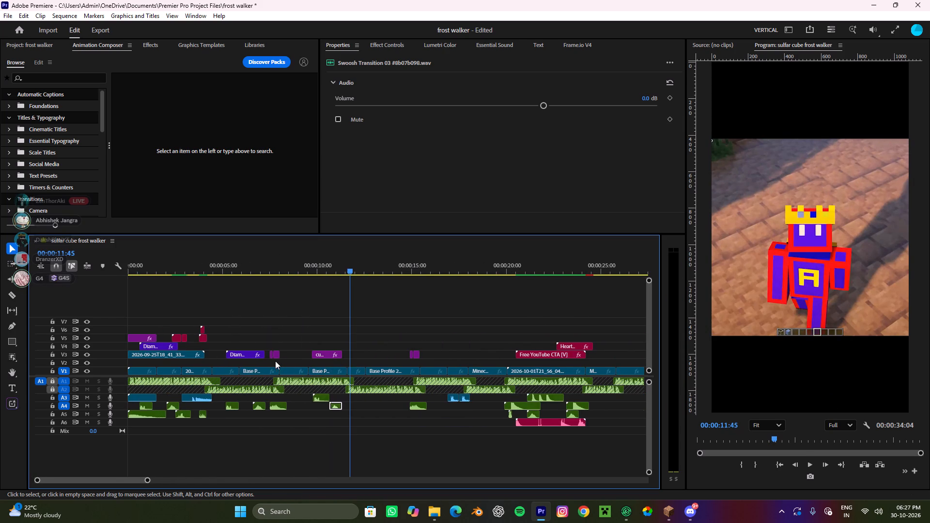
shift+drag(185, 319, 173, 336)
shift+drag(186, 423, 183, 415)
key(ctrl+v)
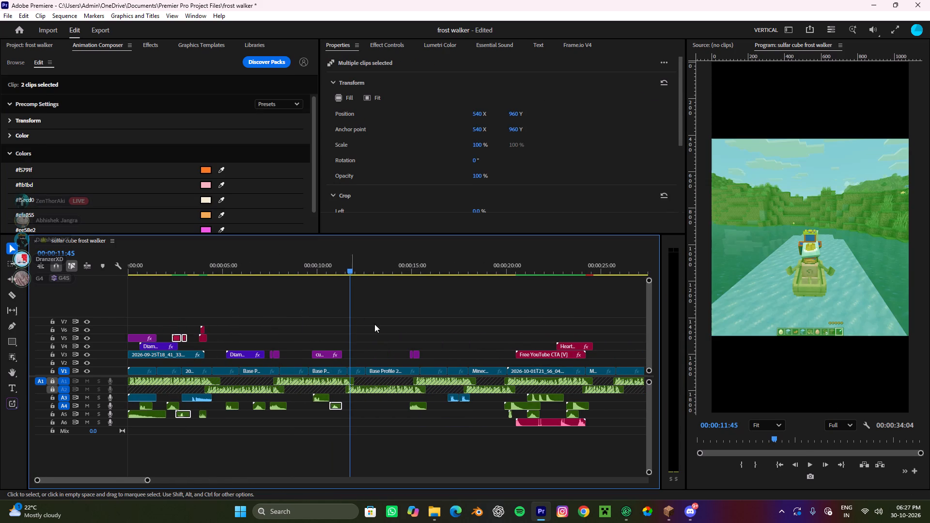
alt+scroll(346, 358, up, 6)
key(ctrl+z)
Copy the two light transition clips on V5 and their page-flip sound on A5 from around 3 seconds, and paste them at 00:00:11:45.
alt+scroll(387, 349, down, 8)
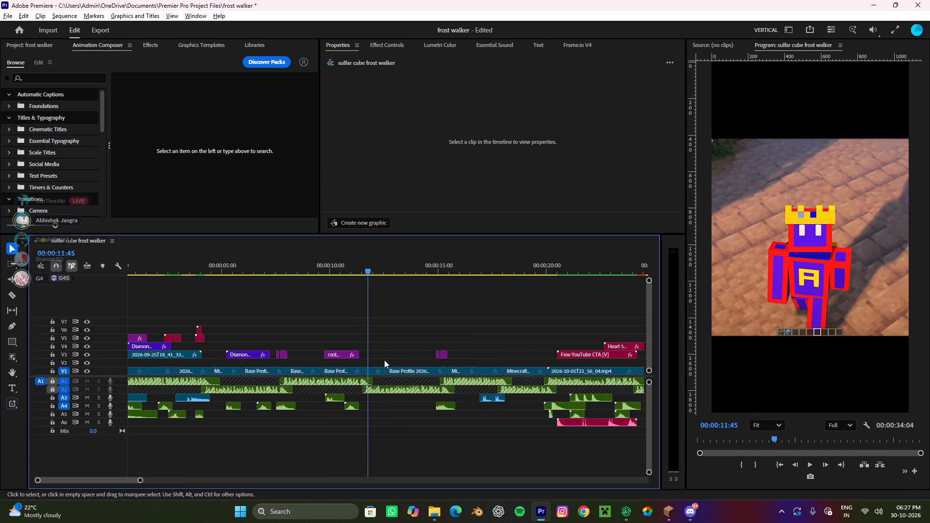
alt+scroll(384, 360, down, 2)
scroll(227, 337, up, 6)
shift+drag(155, 318, 164, 334)
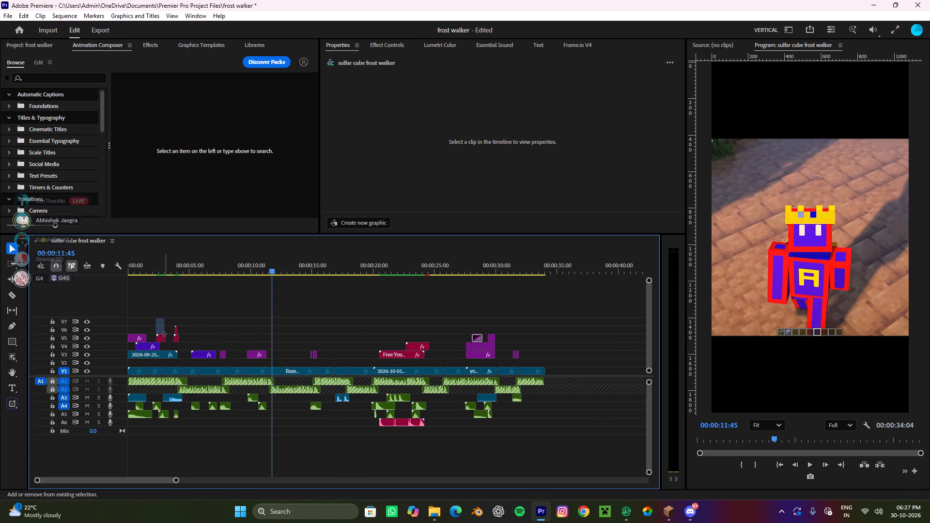
shift+drag(164, 334, 164, 336)
shift+drag(163, 424, 162, 410)
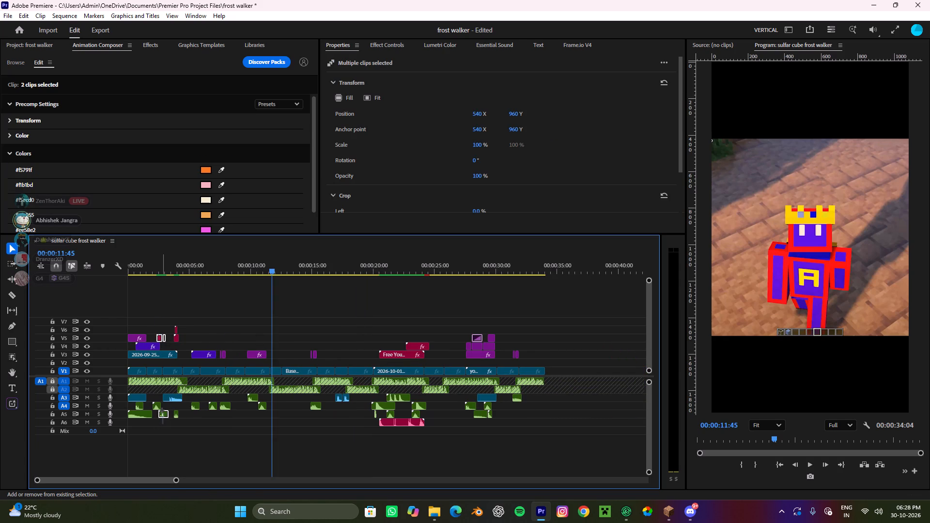
shift+drag(162, 410, 162, 413)
key(ctrl+c)
key(ctrl+c)
key(ctrl+c)
key(ctrl+b)
key(ctrl+v)
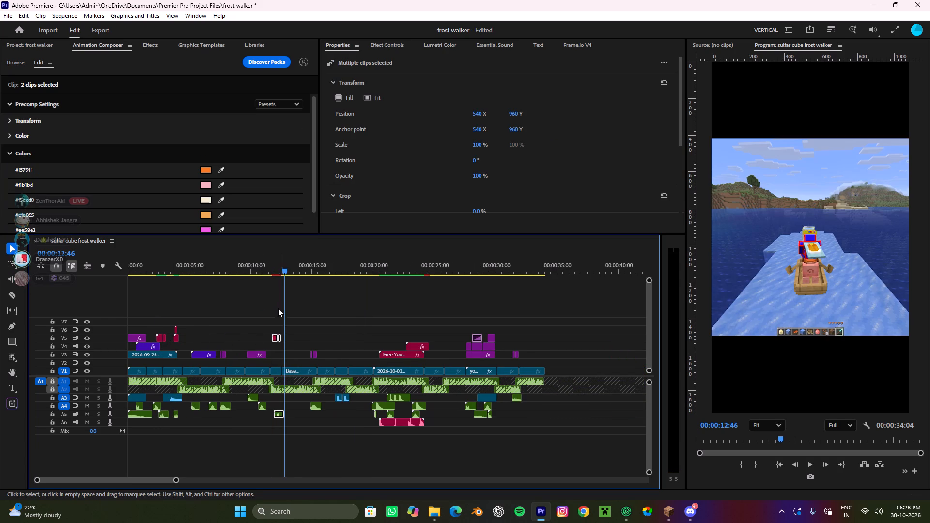
Move the pasted light transition and page-flip sound about 40 frames earlier, so the transition spans the cut to the Minecraft clip after custom-ava.png.
alt+scroll(259, 330, up, 20)
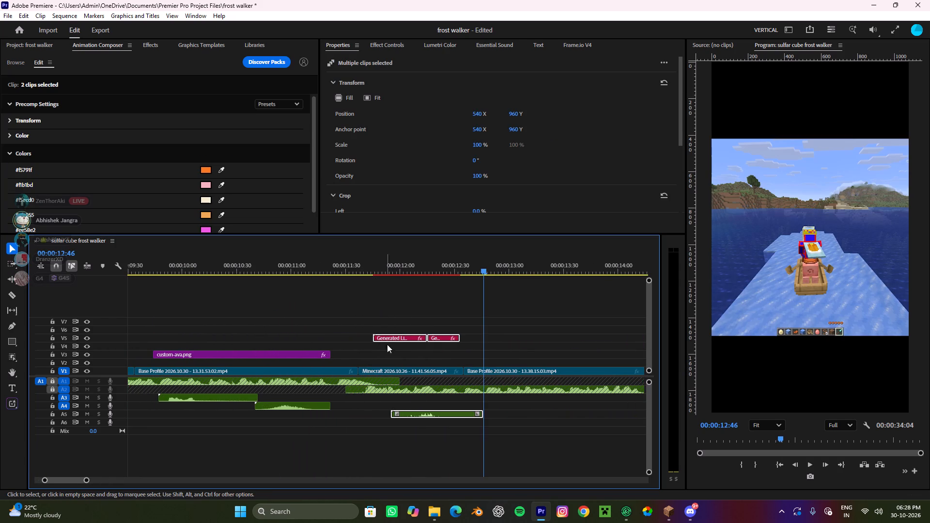
drag(394, 339, 319, 341)
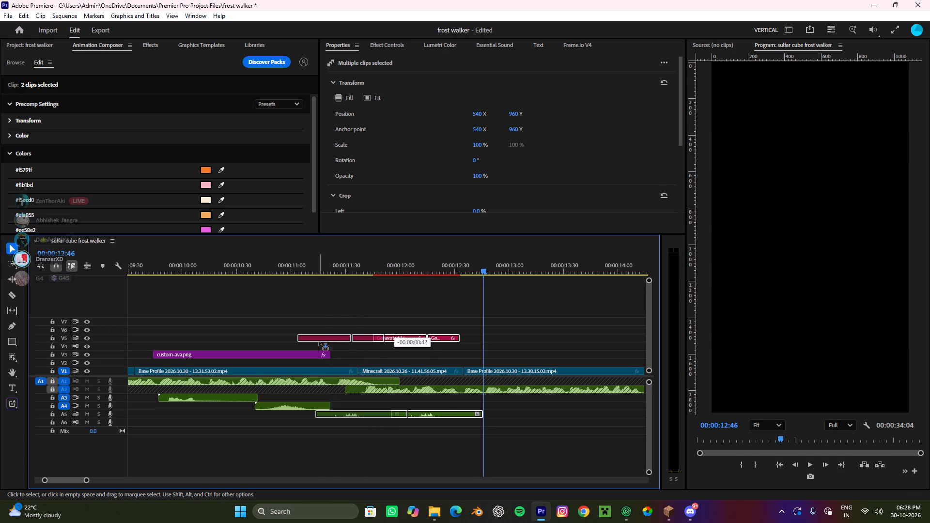
drag(319, 341, 320, 341)
alt+scroll(321, 340, down, 16)
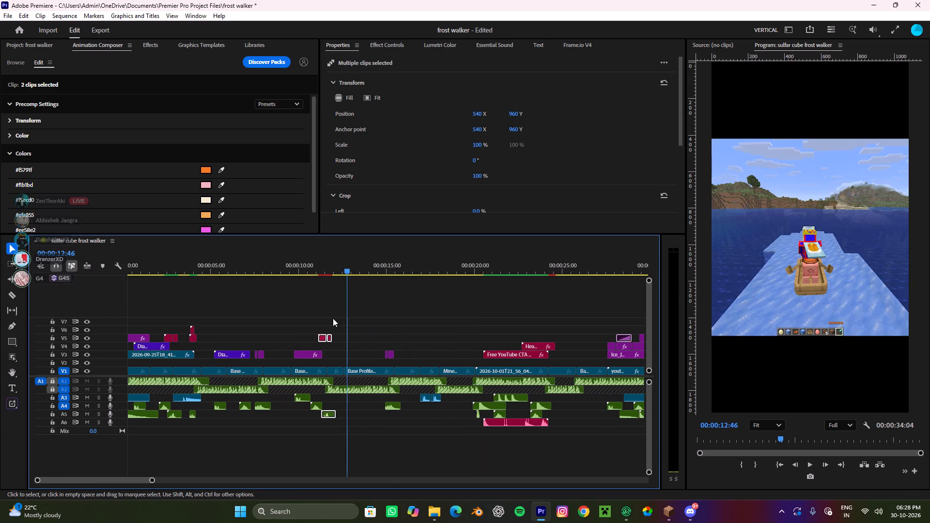
Preview the relocated light transition and page-flip sound from before the avatar's exit through the cut.
click(380, 317)
alt+scroll(373, 332, down, 4)
drag(286, 267, 264, 281)
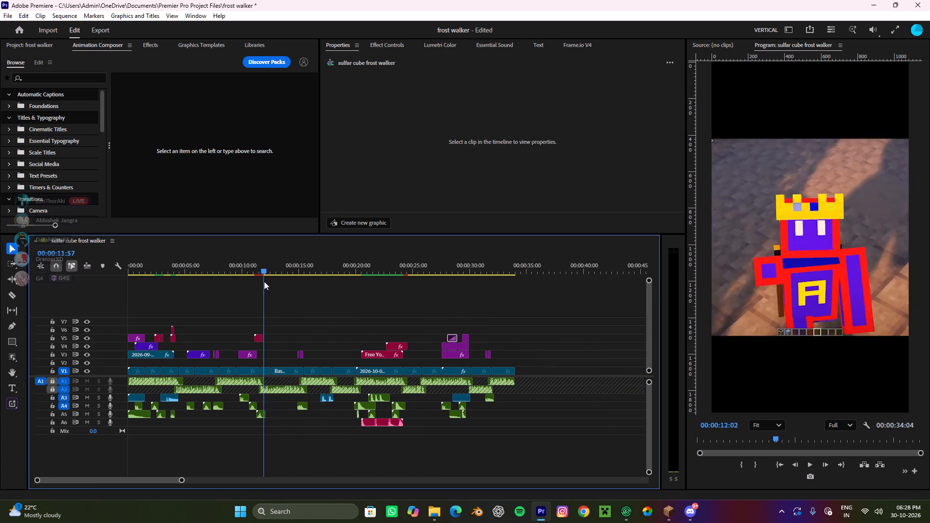
drag(264, 281, 248, 303)
key(space)
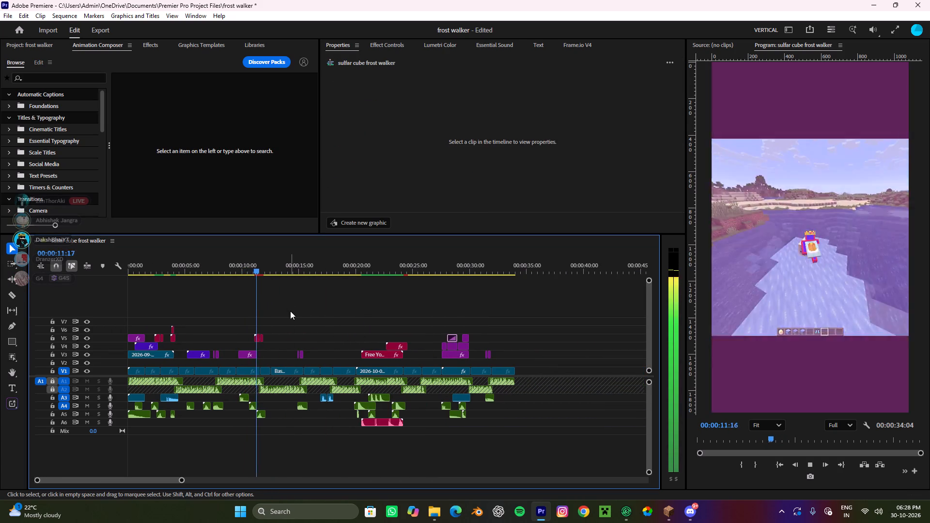
key(space)
alt+scroll(259, 313, up, 10)
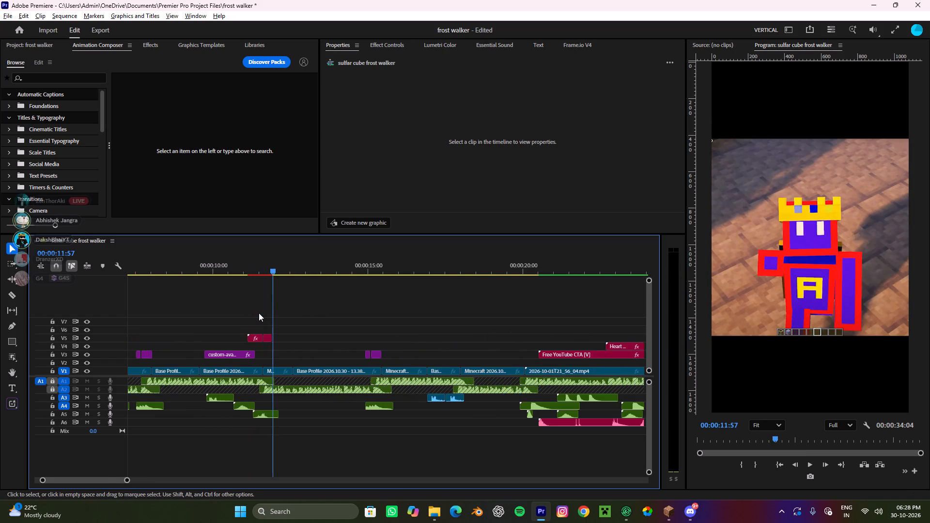
alt+scroll(259, 313, up, 3)
drag(280, 265, 168, 290)
key(space)
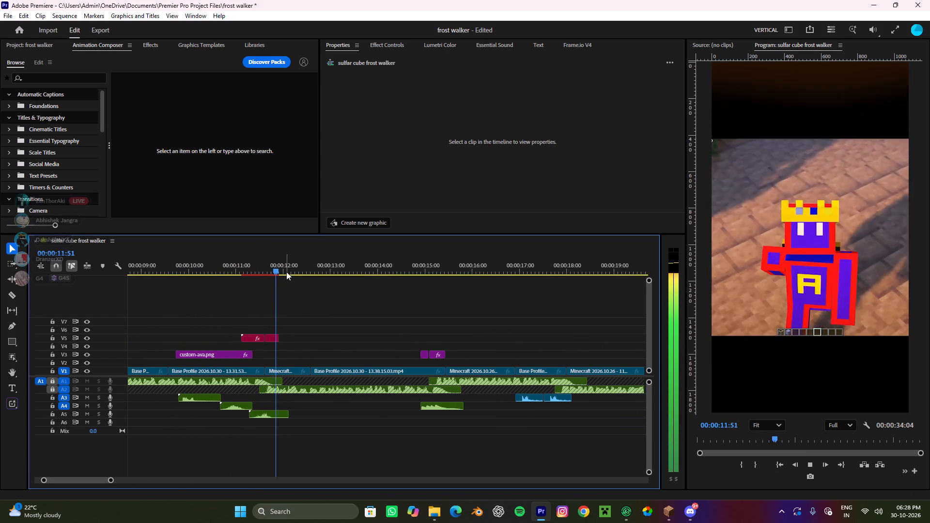
alt+scroll(333, 302, down, 4)
key(space)
Move the pasted page-flip-01a.mp3 from A5 up to A3 and the two light transition clips from V5 down to V4.
alt+scroll(295, 321, down, 3)
alt+scroll(295, 322, up, 3)
alt+scroll(295, 322, down, 7)
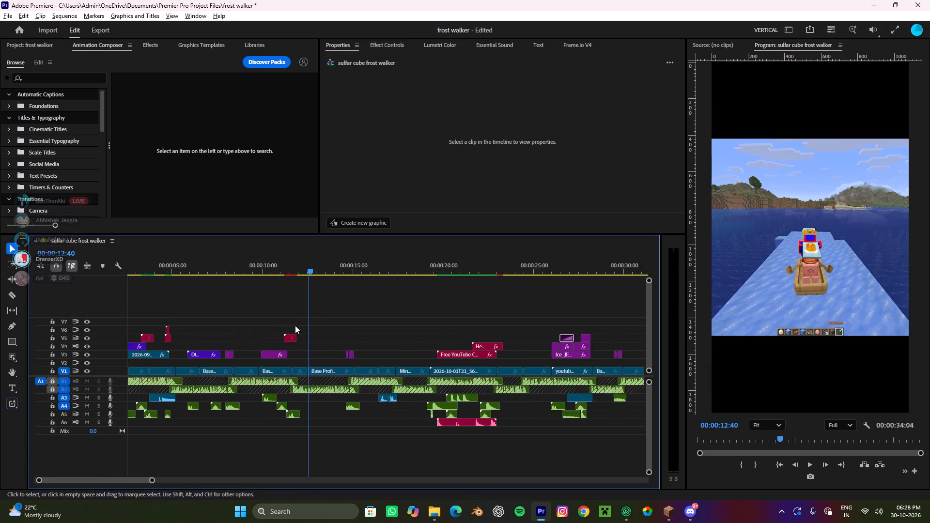
alt+scroll(287, 338, up, 10)
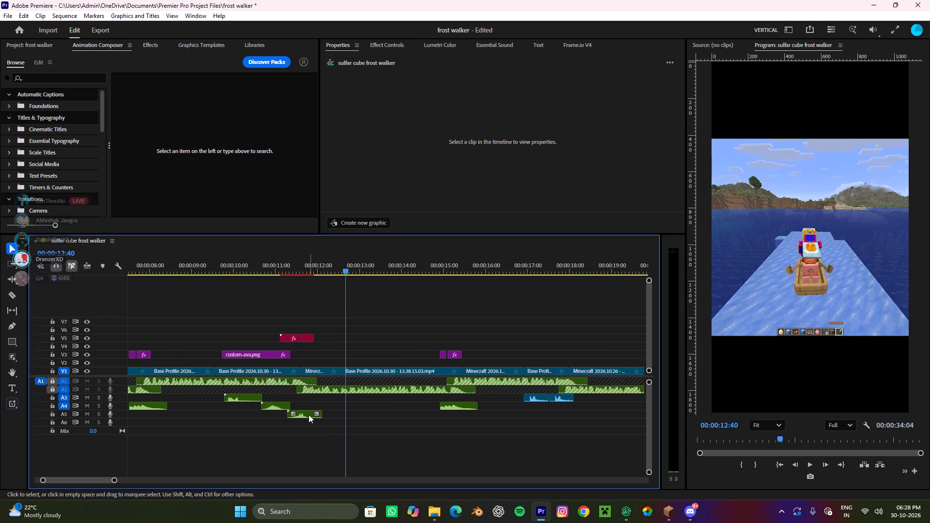
drag(307, 415, 307, 400)
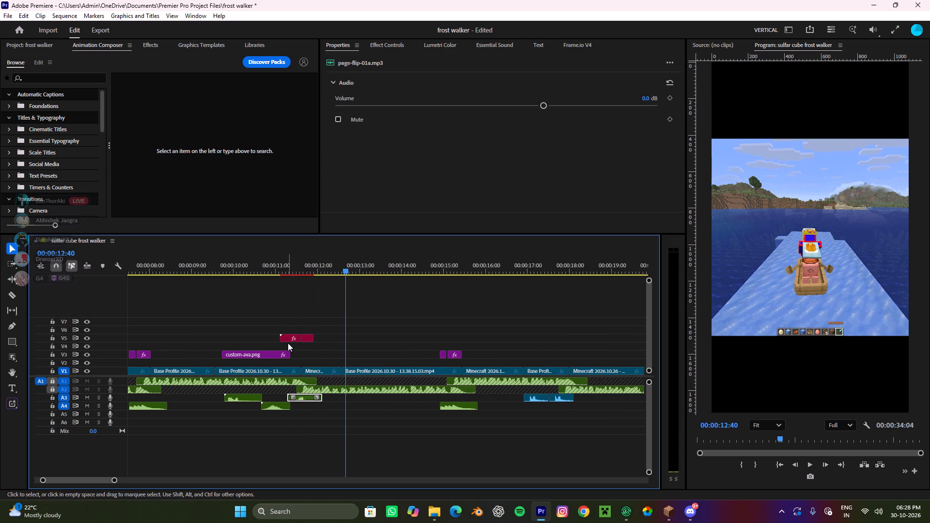
click(287, 341)
drag(287, 341, 287, 346)
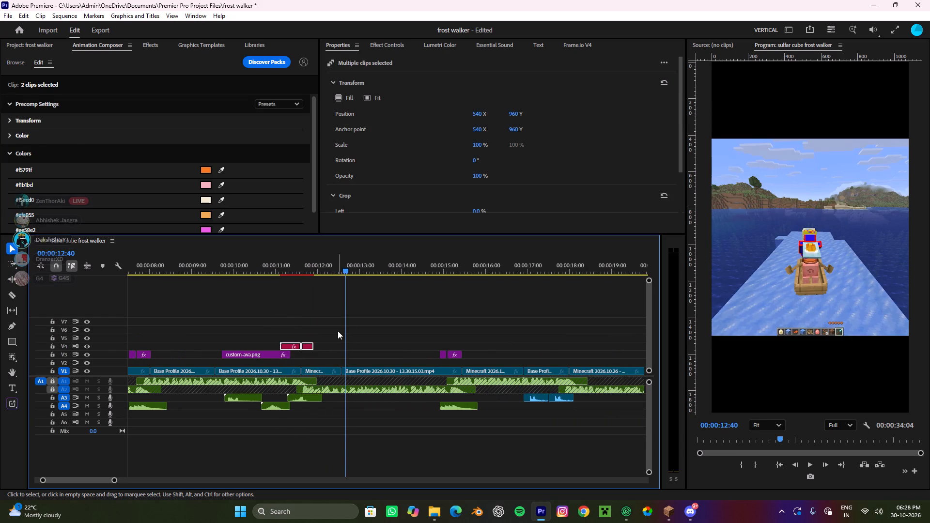
click(359, 324)
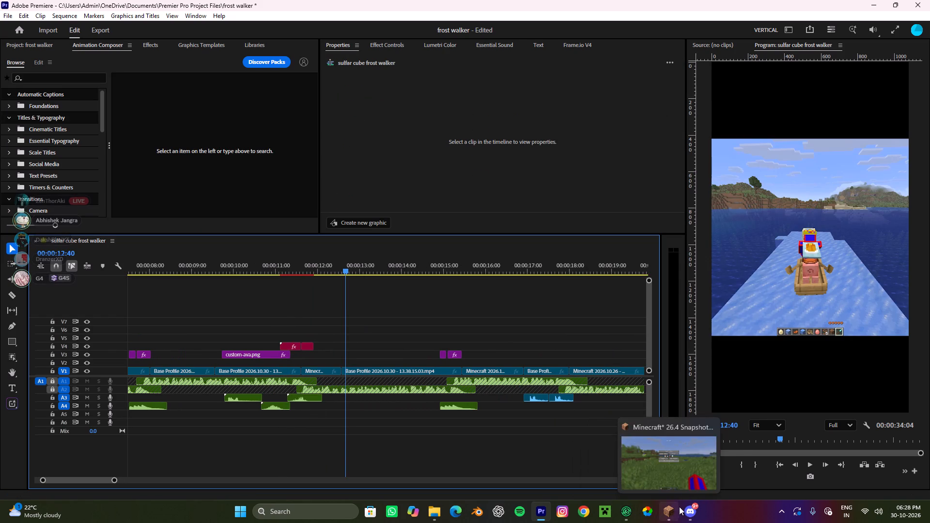
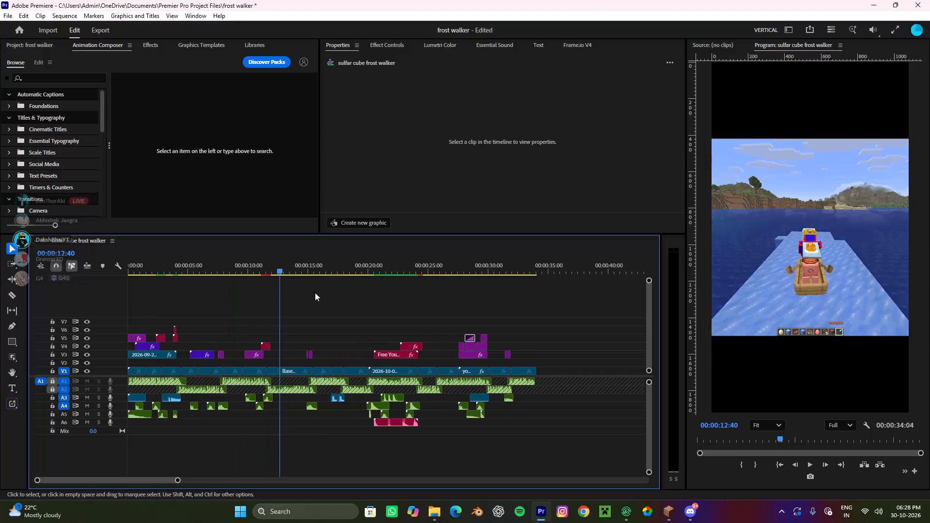
Preview the sequence from its beginning through the Diamond_Enchanted_Boots.gif overlay near 6 seconds.
drag(275, 259, 0, 246)
key(space)
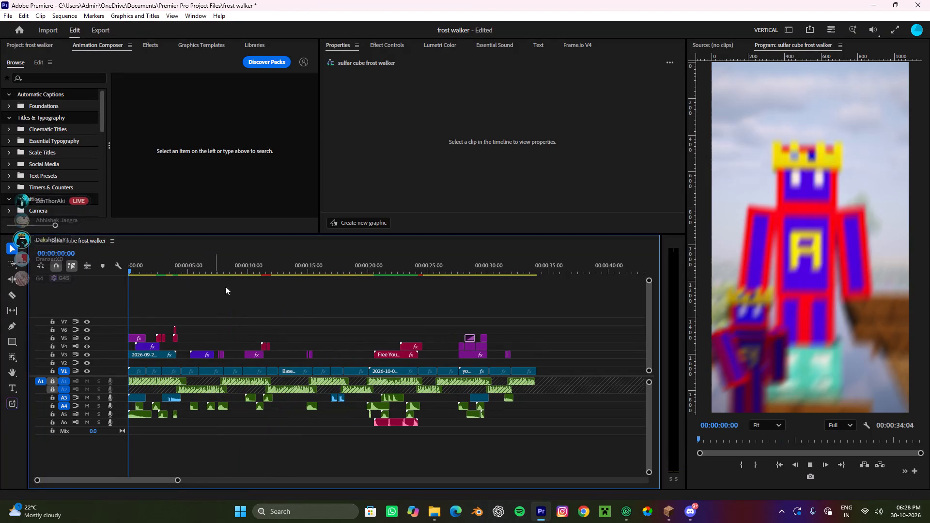
click(305, 314)
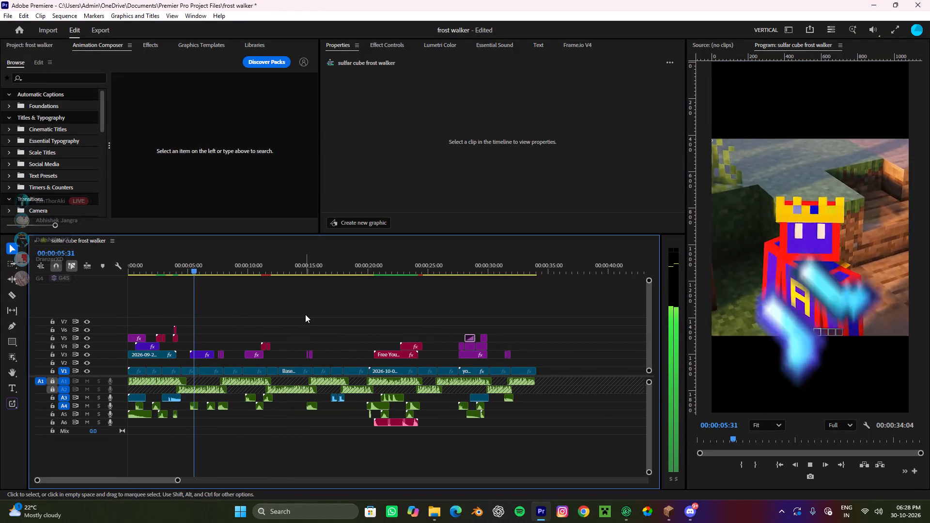
key(space)
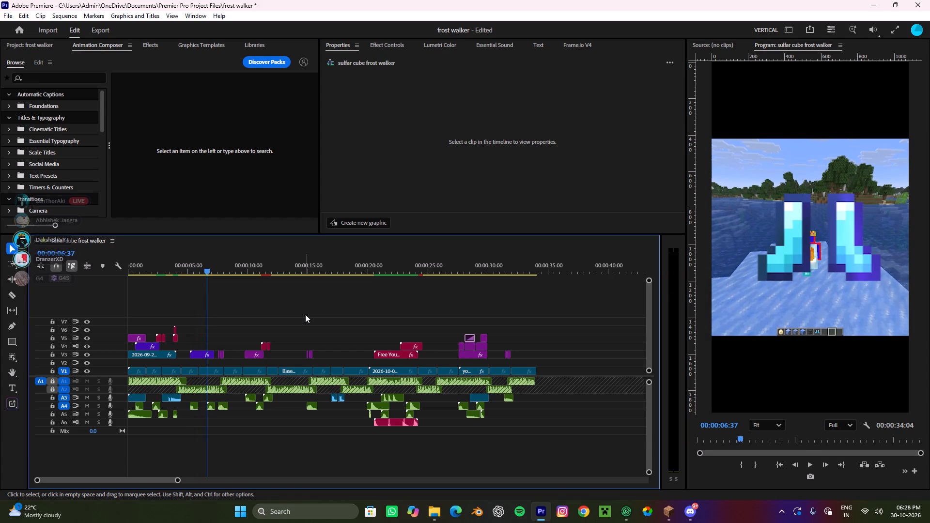
Move Diamond_Enchanted_Boots.gif on V3 and its two sound effects on A4 together about a quarter second earlier.
alt+scroll(204, 423, up, 19)
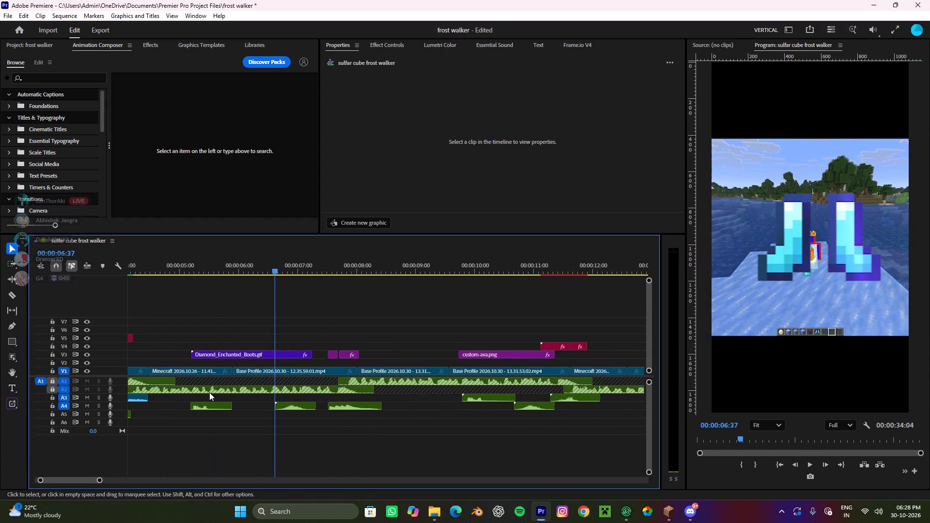
shift+drag(244, 323, 256, 351)
shift+drag(239, 436, 237, 401)
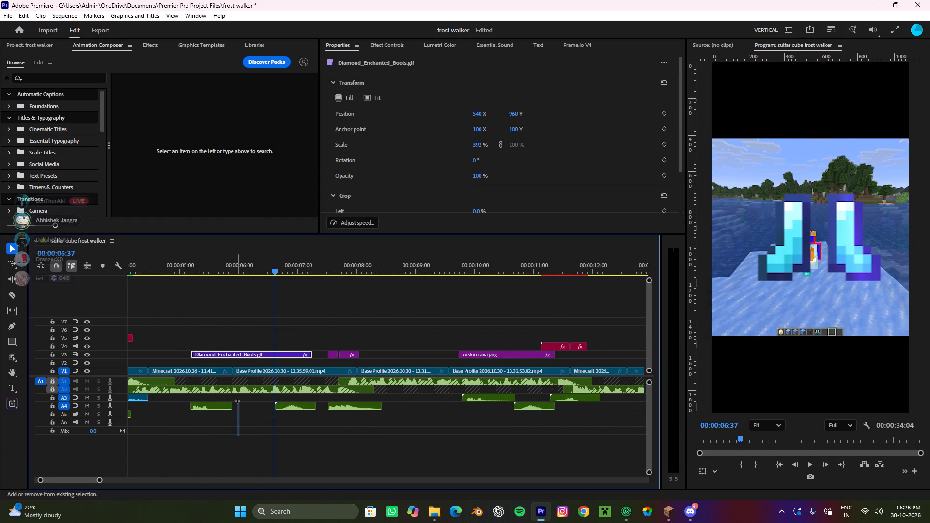
shift+drag(237, 401, 289, 406)
shift+click(306, 436)
shift+drag(300, 430, 208, 406)
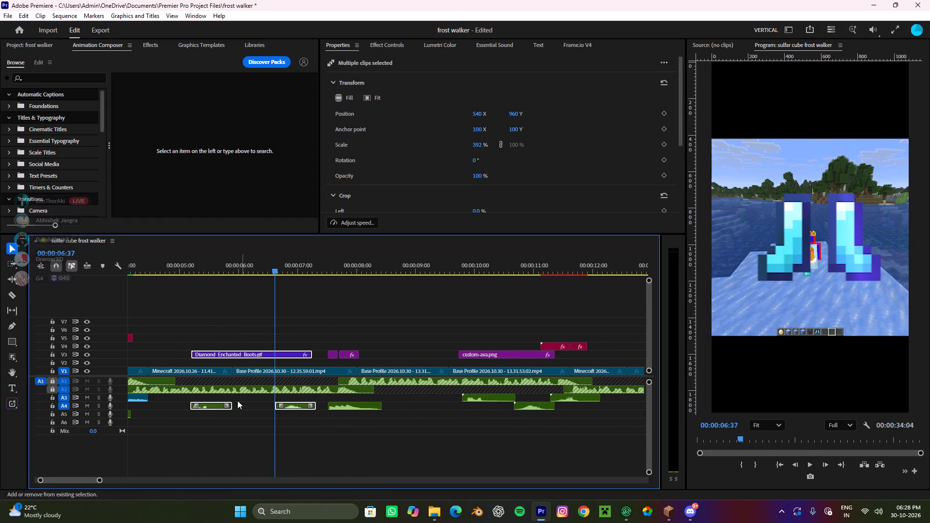
drag(244, 356, 226, 357)
Preview the shifted boots graphic and its sound effects from entrance to exit, replaying the section up to about 7 seconds.
scroll(226, 357, up, 5)
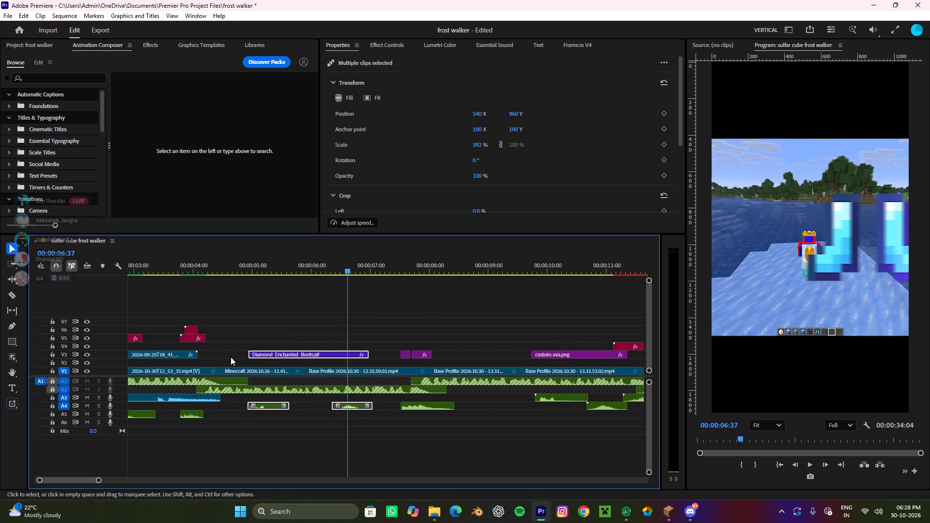
drag(340, 262, 219, 309)
key(space)
alt+scroll(316, 341, down, 3)
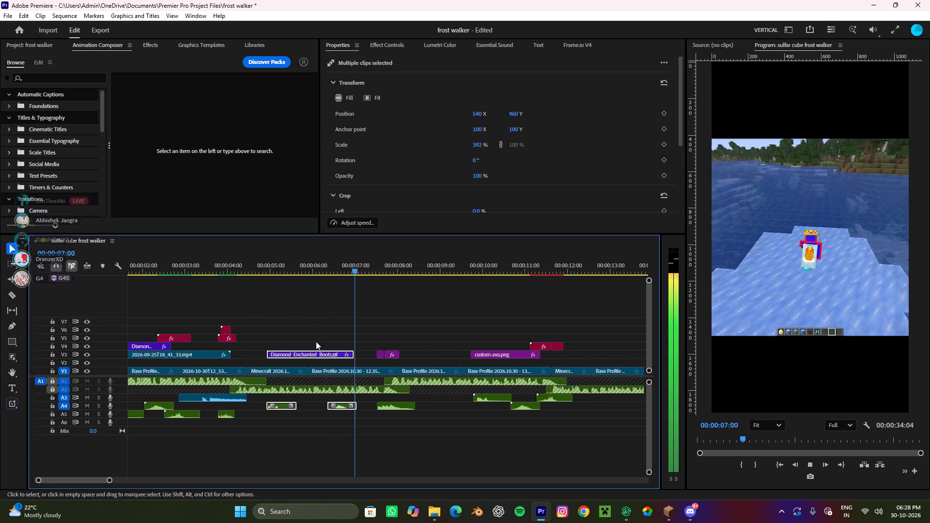
alt+scroll(327, 354, down, 4)
key(space)
drag(336, 266, 263, 311)
key(space)
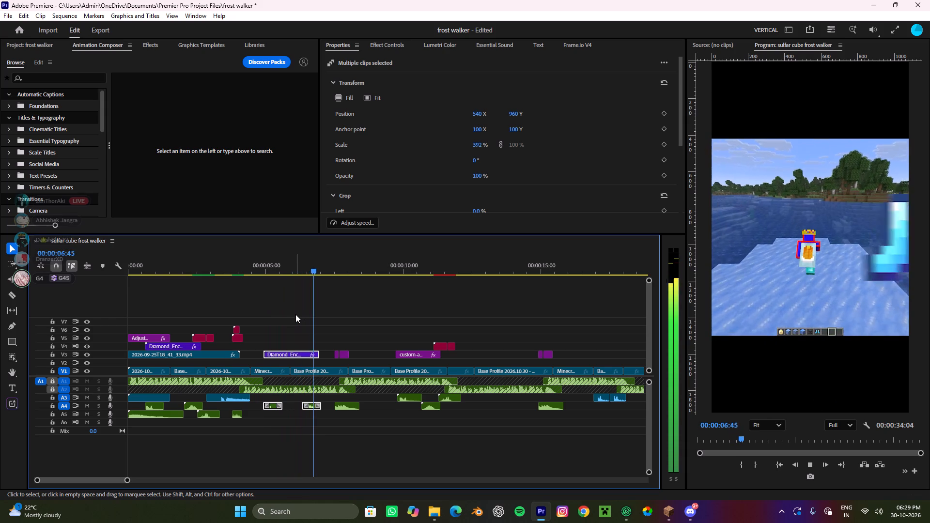
key(space)
alt+scroll(316, 351, down, 4)
Play the sequence from the boots' exit to the character overlay at 00:00:11:00, checking the ice-walking footage.
click(315, 307)
key(space)
alt+scroll(315, 307, down, 2)
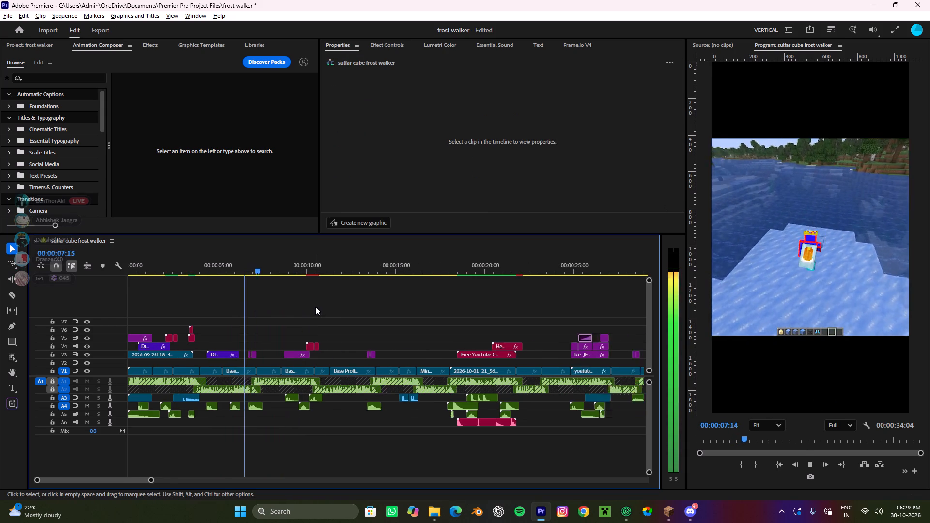
alt+scroll(315, 307, down, 1)
alt+scroll(341, 419, down, 4)
alt+scroll(341, 419, up, 4)
alt+scroll(341, 419, down, 4)
alt+scroll(341, 419, up, 4)
alt+scroll(341, 419, down, 4)
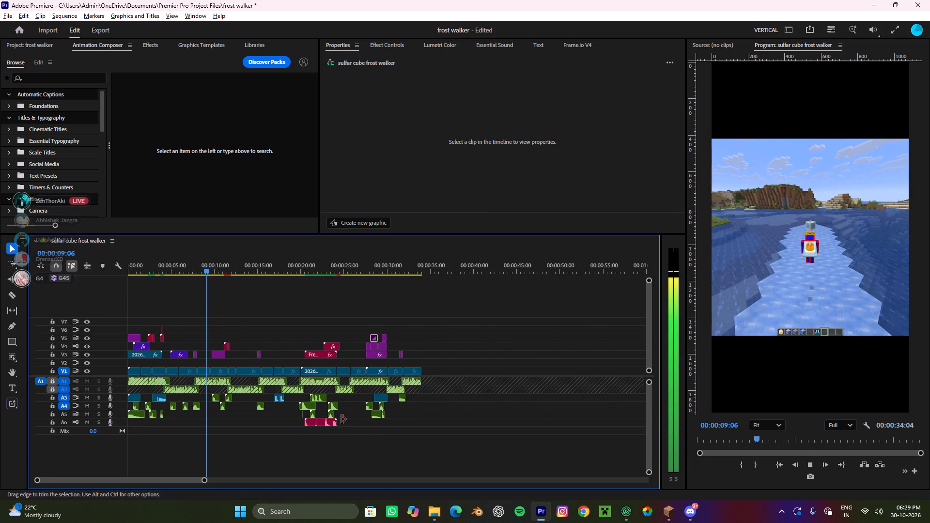
alt+scroll(341, 419, up, 4)
alt+scroll(341, 419, down, 4)
alt+scroll(341, 419, up, 4)
key(space)
scroll(341, 419, up, 5)
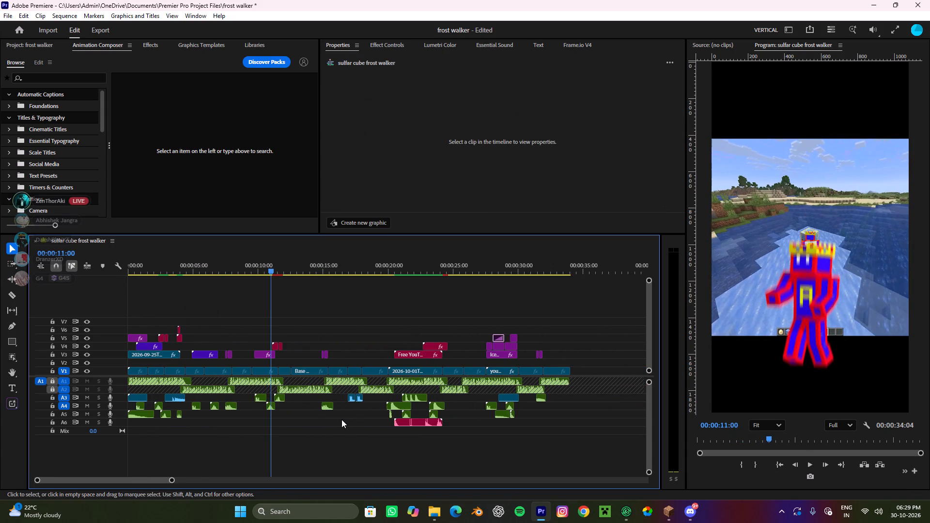
Review the section from about 00:00:08:40 to 00:00:15:01, covering the avatar overlay and light transition, and replay the boat footage around 13 seconds.
drag(268, 267, 233, 284)
key(space)
alt+scroll(253, 324, up, 3)
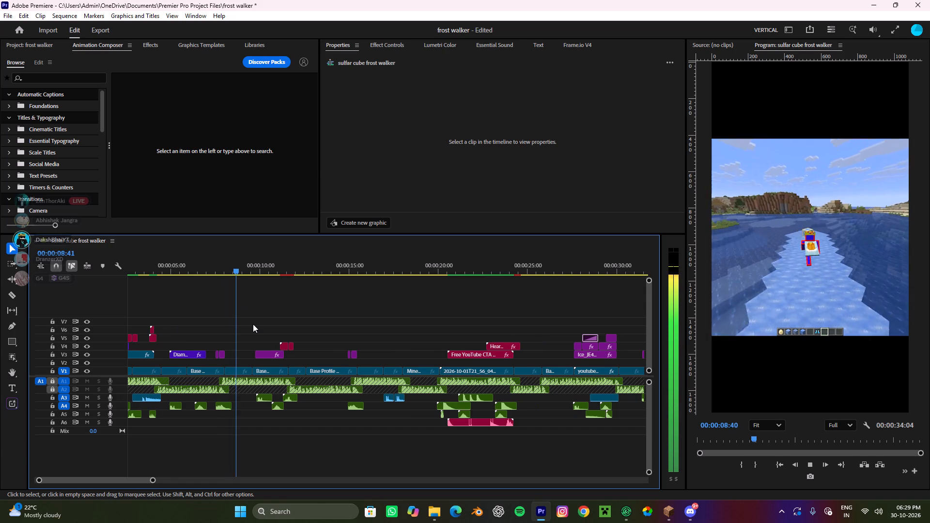
key(space)
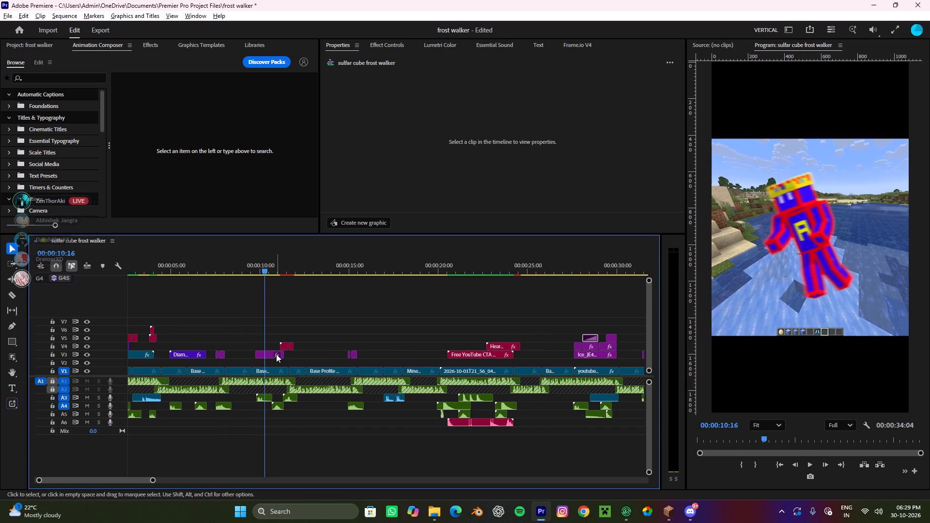
alt+scroll(255, 356, up, 4)
key(space)
alt+scroll(256, 349, down, 4)
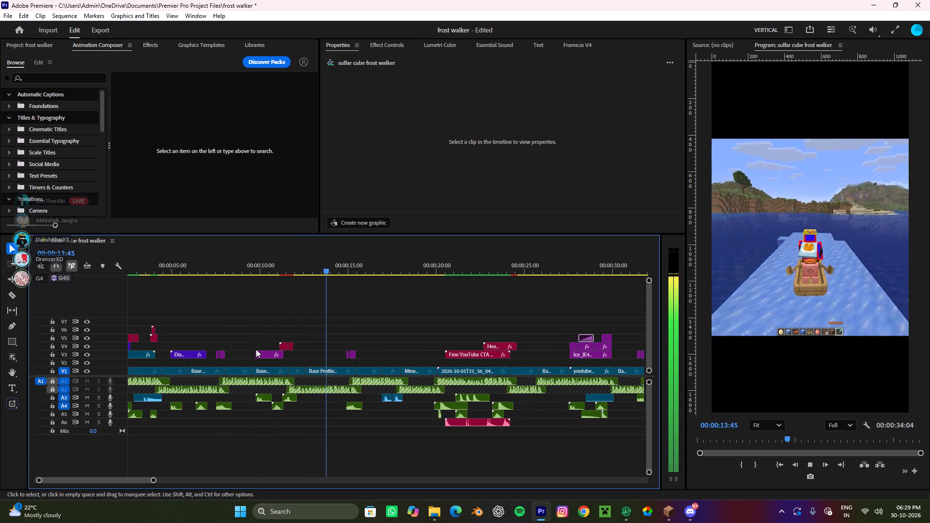
key(space)
alt+scroll(332, 365, down, 3)
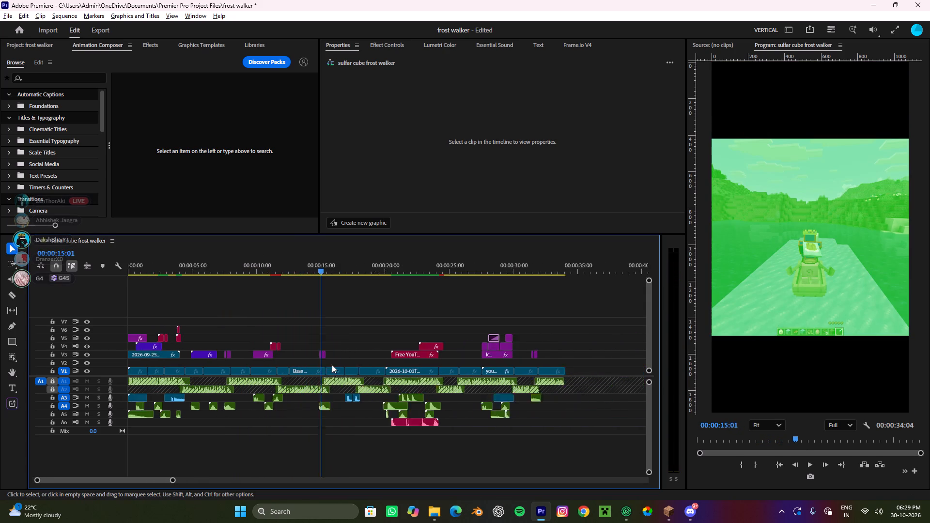
alt+scroll(332, 365, down, 1)
alt+scroll(331, 365, up, 5)
scroll(331, 365, up, 4)
drag(346, 258, 295, 299)
key(space)
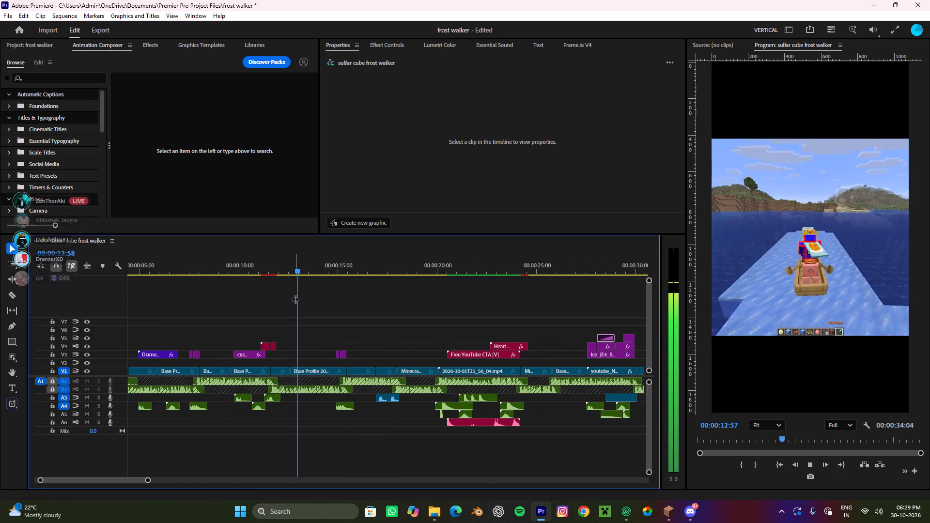
key(space)
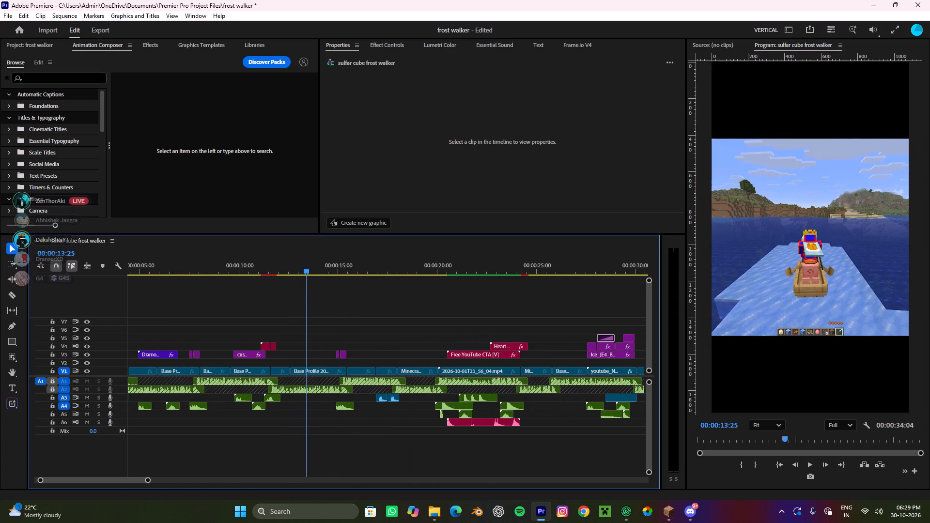
Browse Animation Composer's Glitch, Light Leaks and Shapes transitions and its Text Presets for something to use on the boat footage.
scroll(58, 140, down, 1)
click(44, 144)
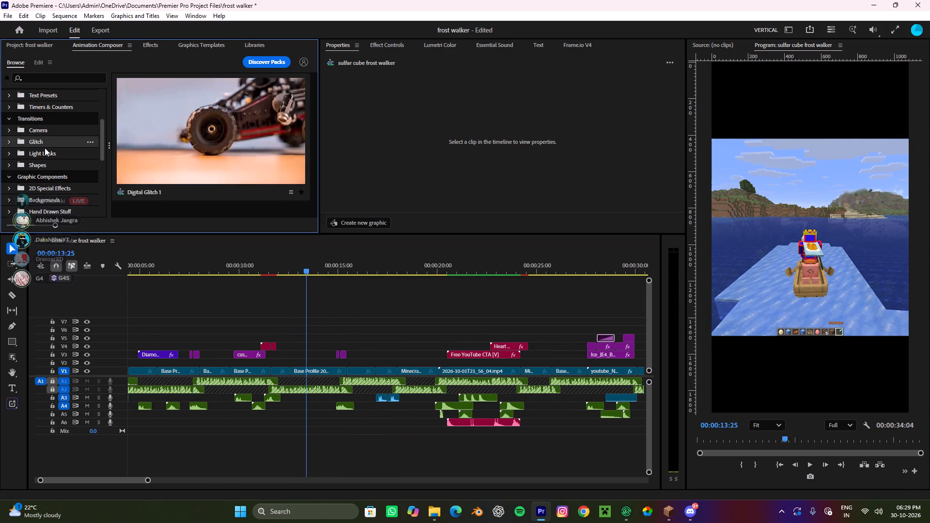
click(44, 150)
click(37, 163)
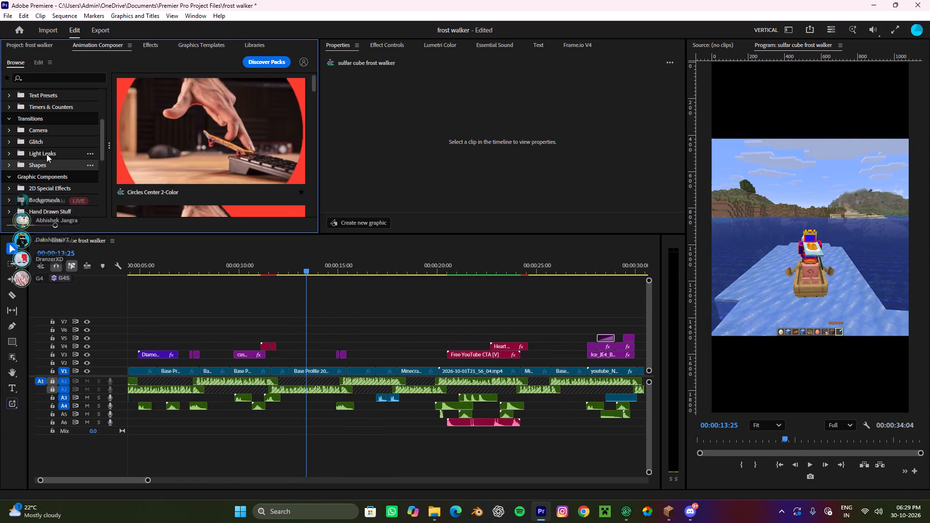
click(46, 154)
click(48, 91)
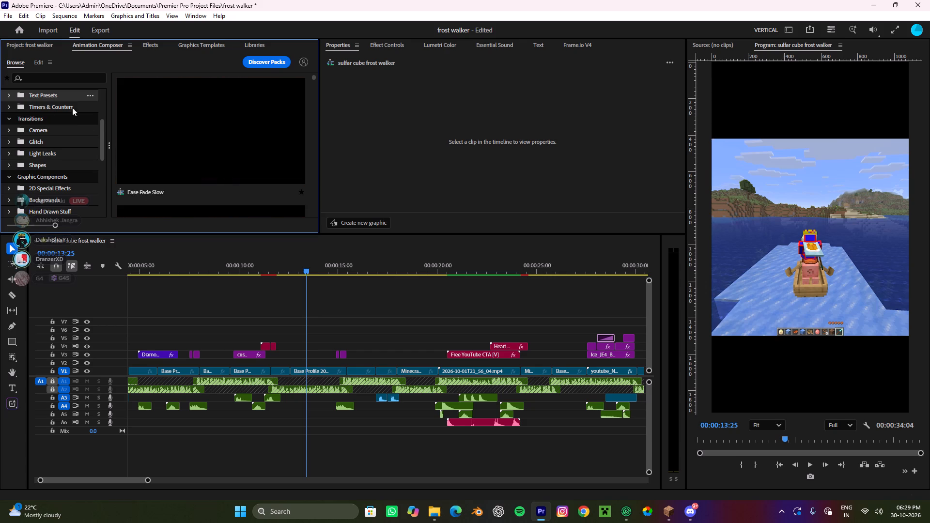
scroll(234, 162, down, 2)
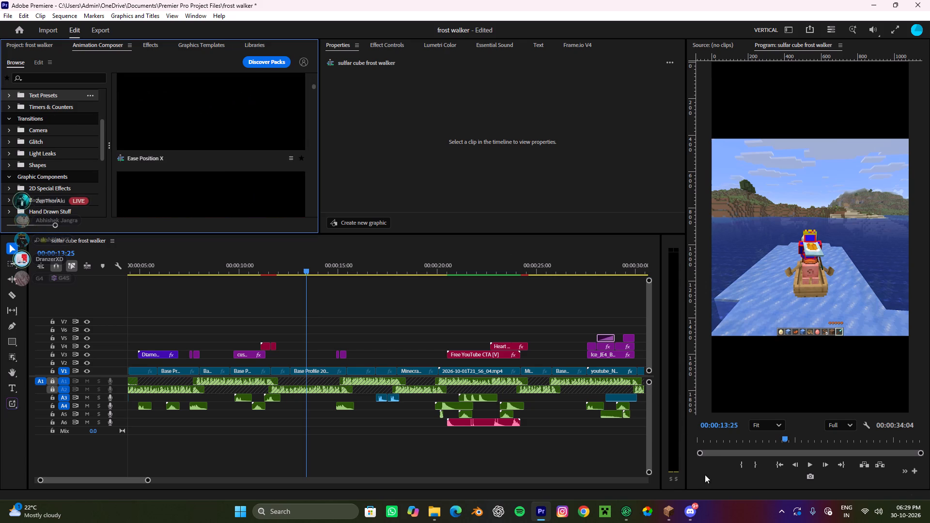
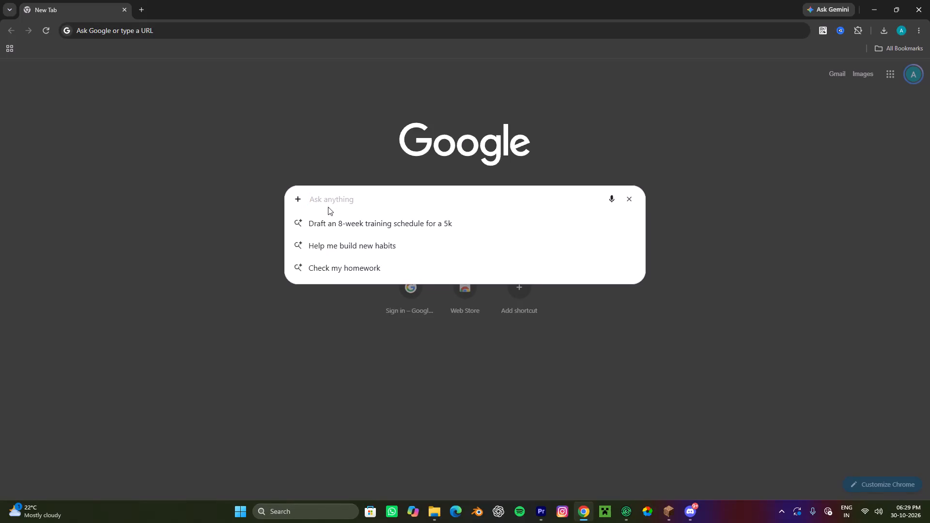
Search Google for yt and open YouTube Studio to check the channel dashboard's subscriber figure.
key(y)
key(t)
key(Return)
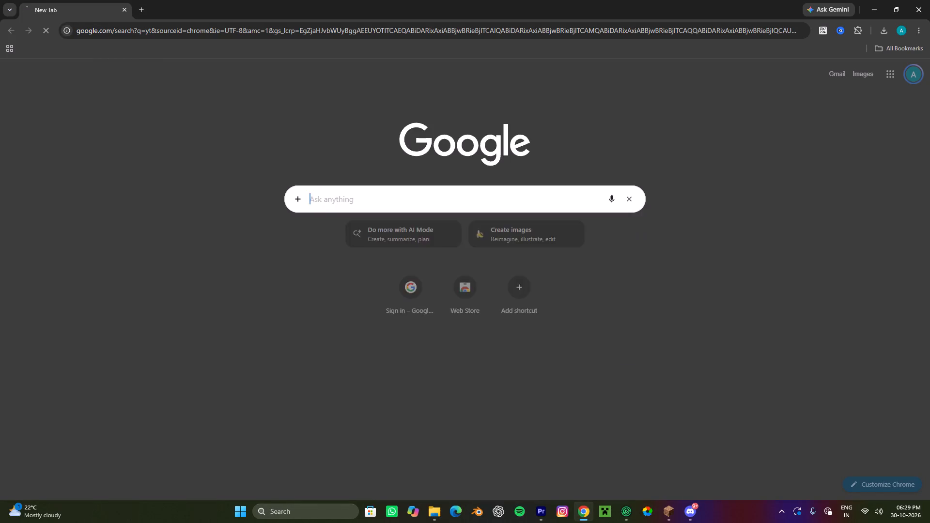
click(232, 77)
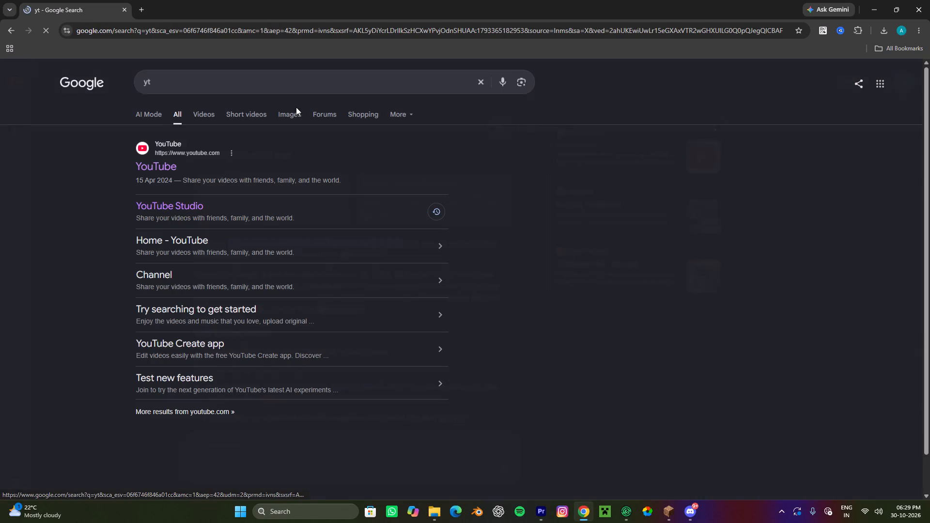
click(182, 200)
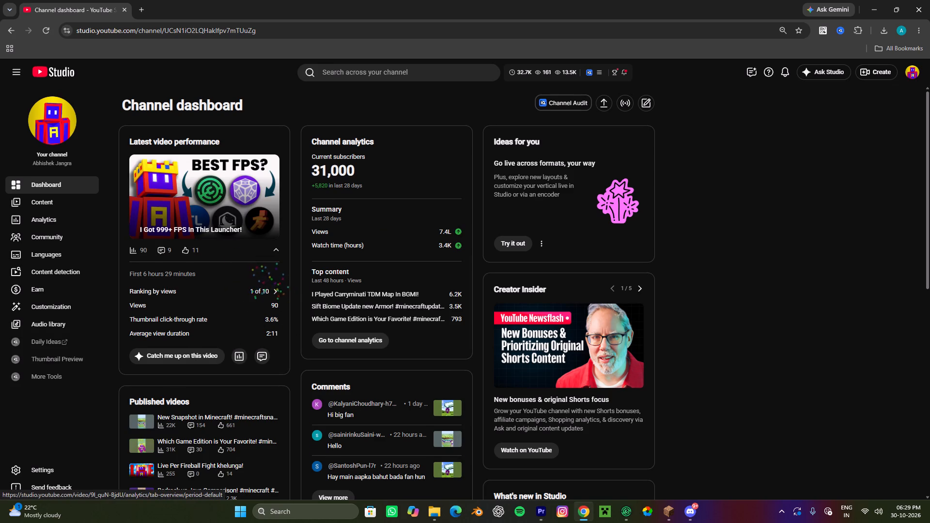
drag(372, 172, 295, 175)
click(377, 174)
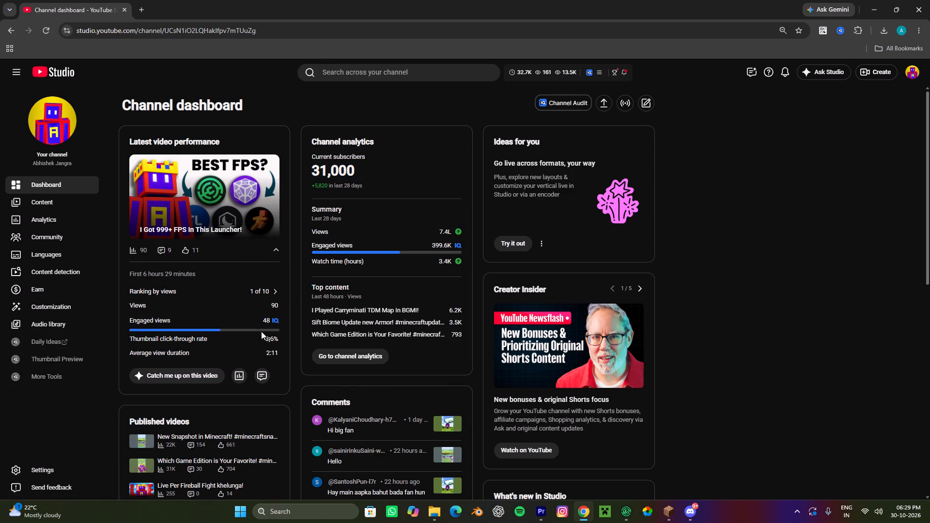
Open the latest video's analytics and examine its Engagement report, from engaged views down to end screen click rate.
click(239, 378)
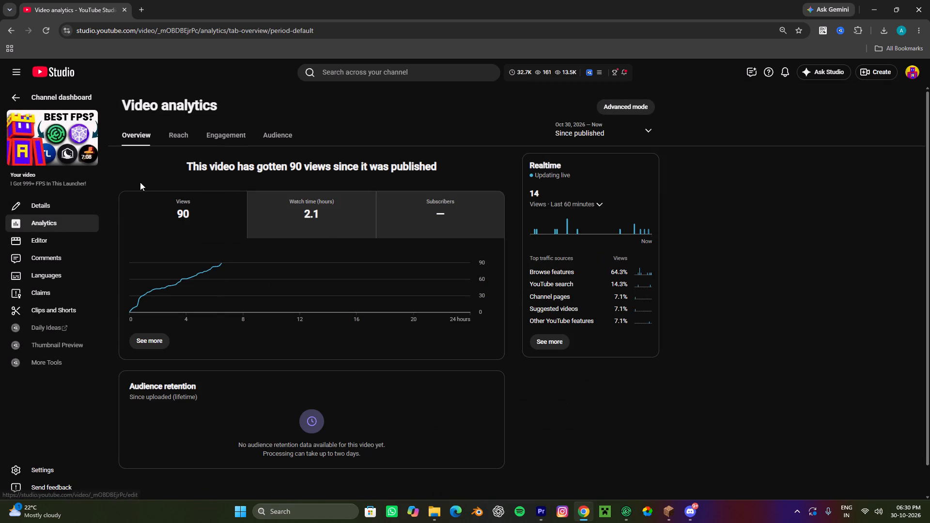
click(240, 135)
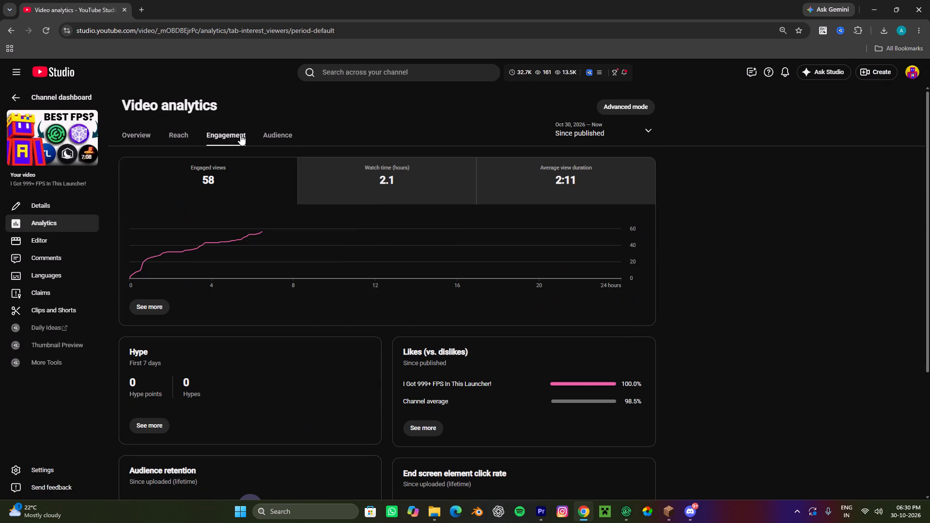
scroll(497, 356, down, 5)
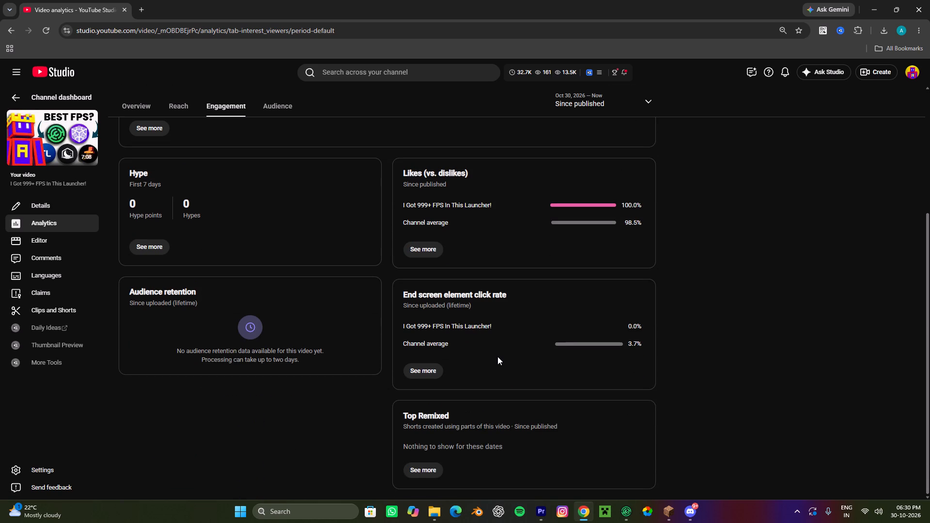
scroll(418, 319, up, 3)
scroll(426, 290, down, 3)
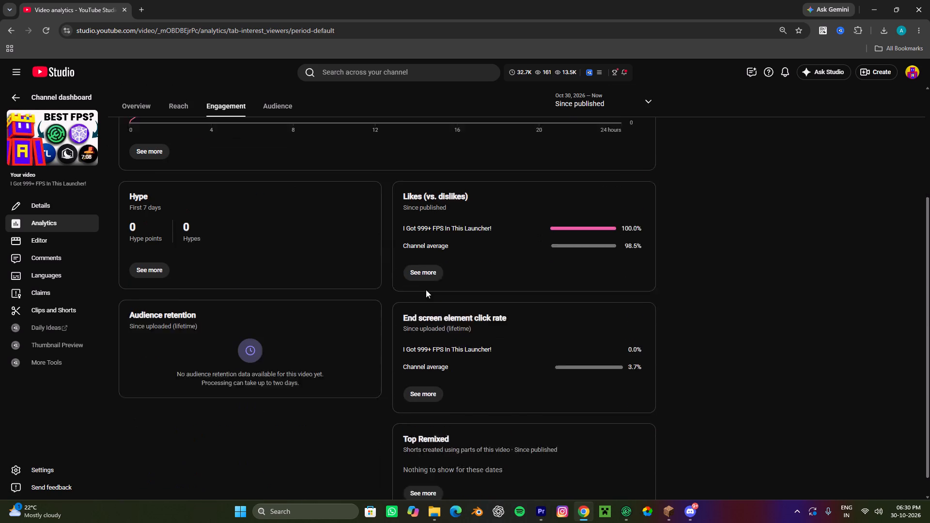
scroll(412, 255, up, 3)
scroll(303, 211, up, 2)
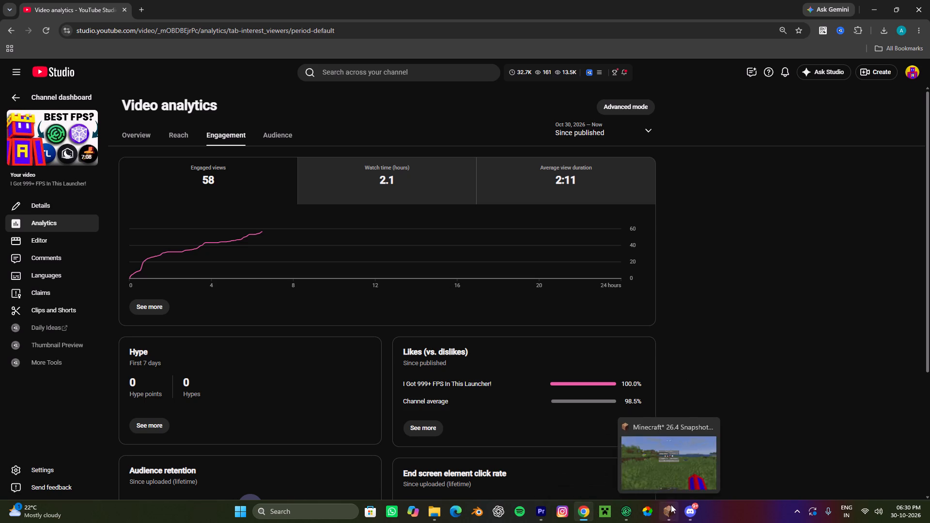
scroll(207, 265, down, 3)
scroll(189, 247, up, 4)
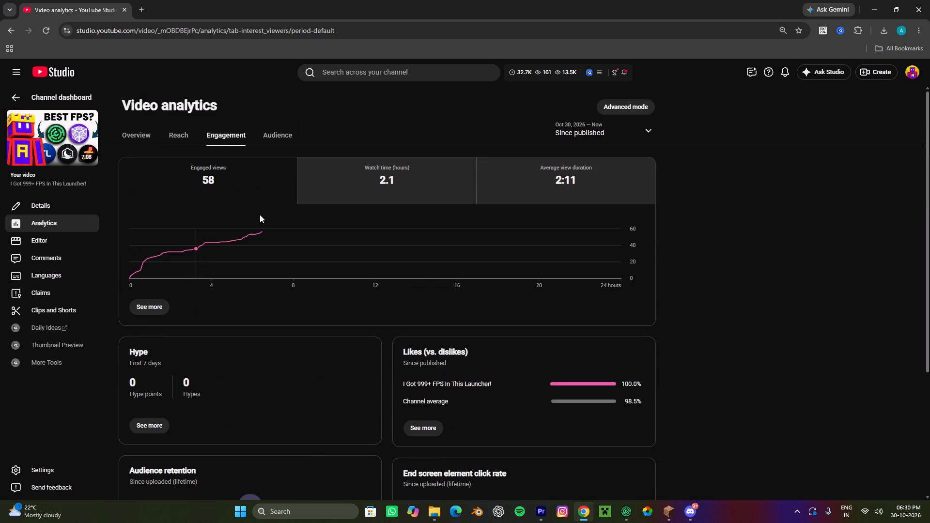
scroll(451, 323, down, 4)
scroll(390, 296, up, 4)
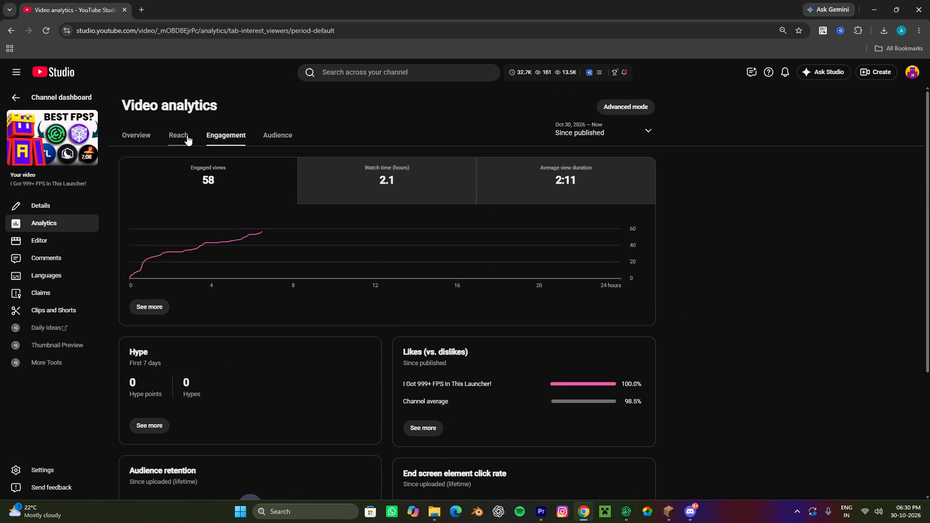
Examine the latest video's Reach report, focusing on thumbnail impressions and the thumbnail click-through rate.
click(187, 135)
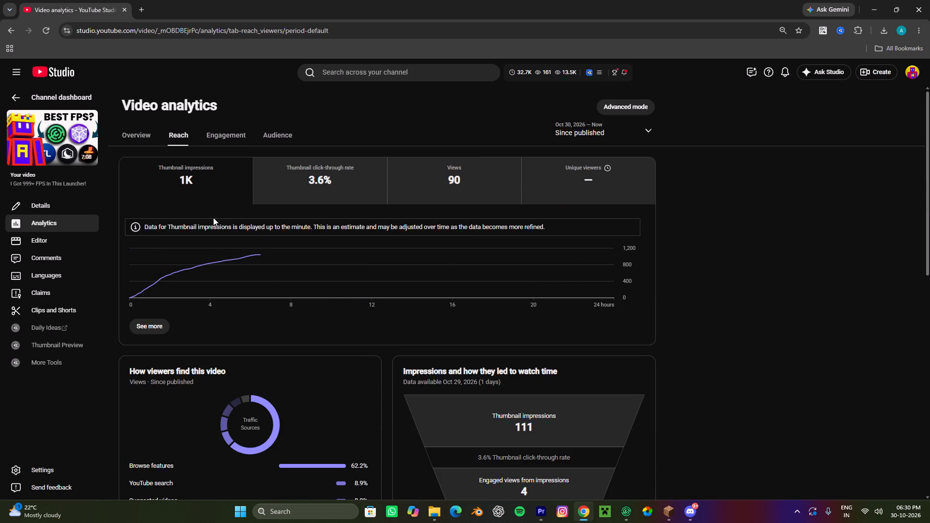
drag(167, 186, 204, 185)
click(217, 180)
drag(305, 185, 333, 179)
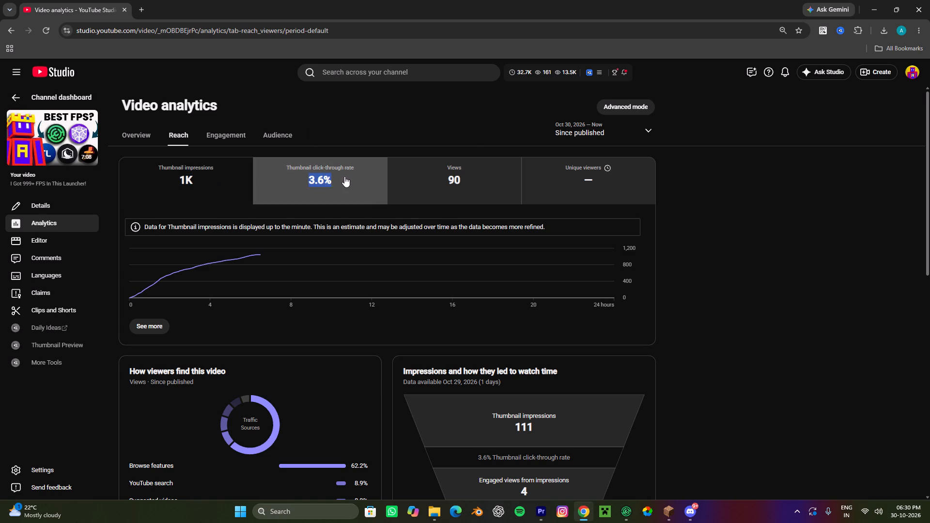
click(343, 181)
scroll(354, 238, down, 2)
scroll(346, 237, up, 2)
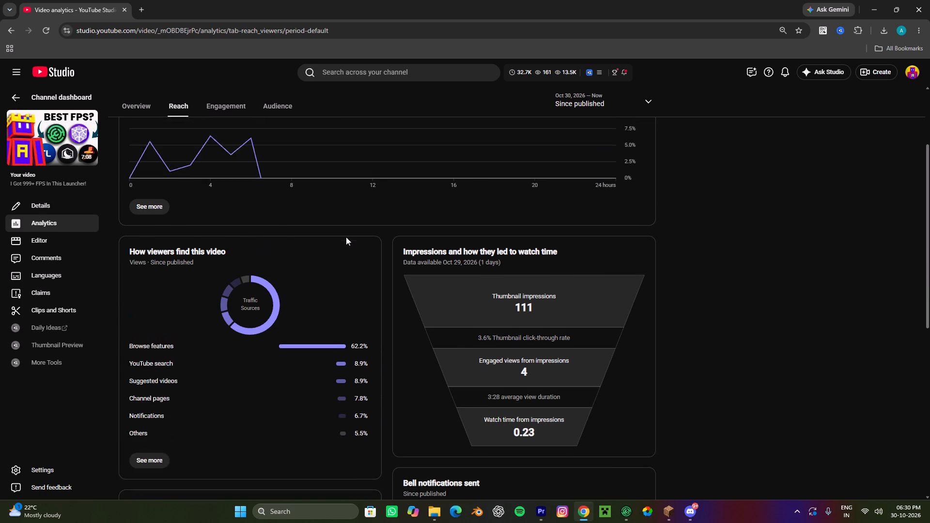
drag(335, 188, 310, 184)
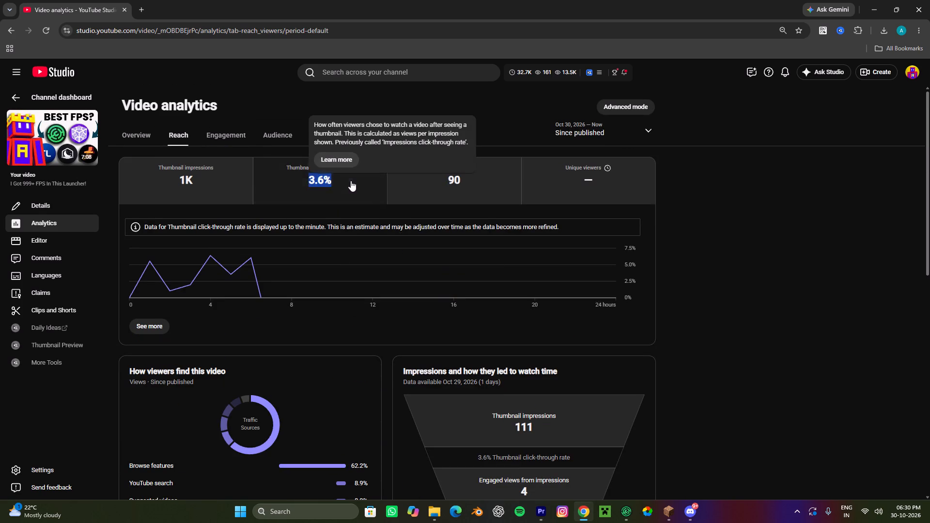
click(351, 181)
drag(341, 188, 305, 183)
click(343, 192)
drag(343, 192, 295, 181)
click(335, 182)
drag(336, 185, 302, 177)
click(338, 182)
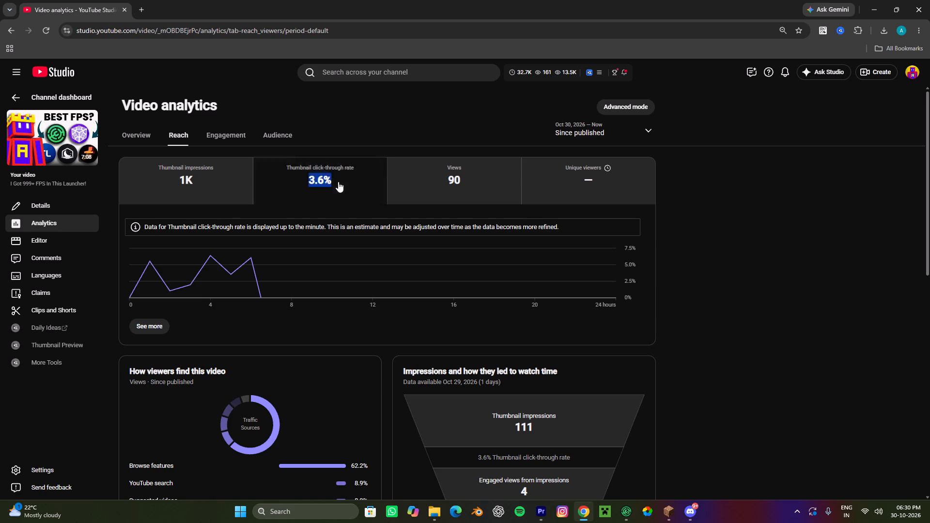
drag(338, 185, 309, 184)
click(335, 188)
drag(336, 189, 305, 180)
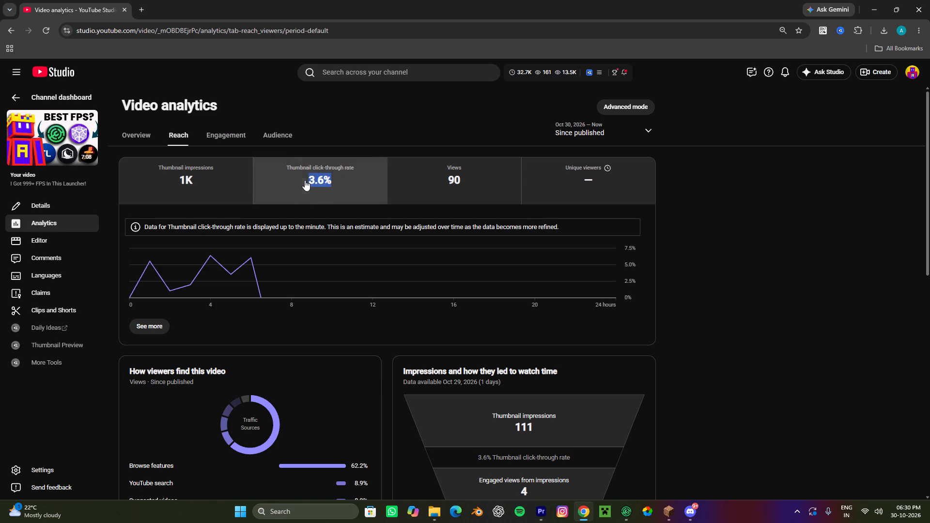
click(343, 186)
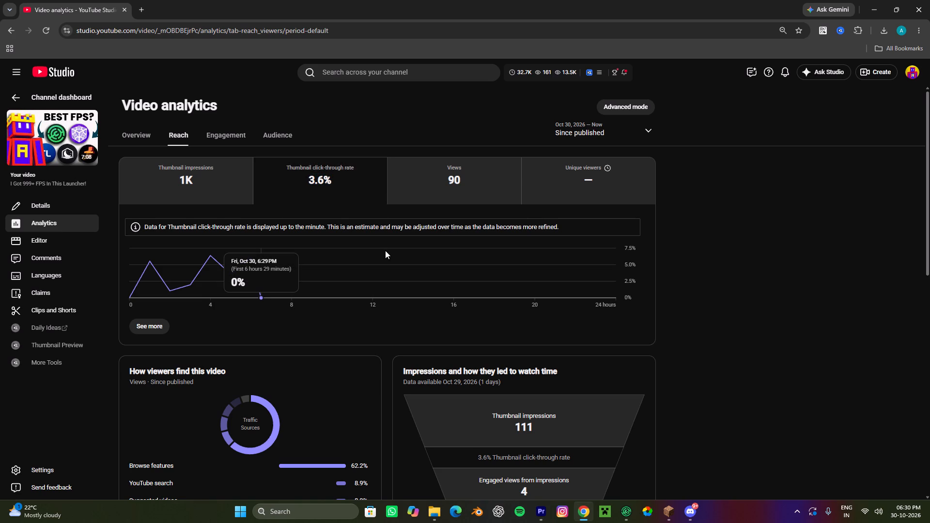
Look through the Reach report's traffic sources, external sites and bell notifications, and close the browser.
scroll(385, 250, down, 5)
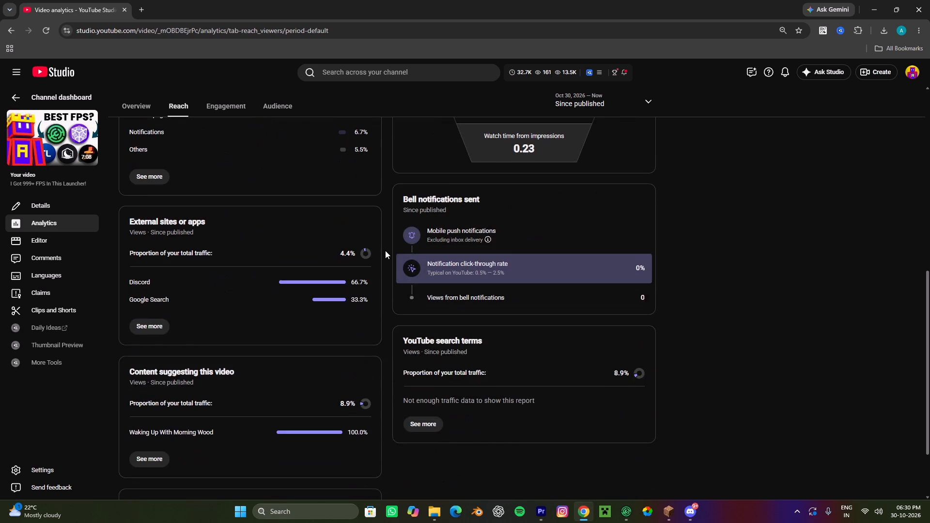
scroll(385, 250, up, 2)
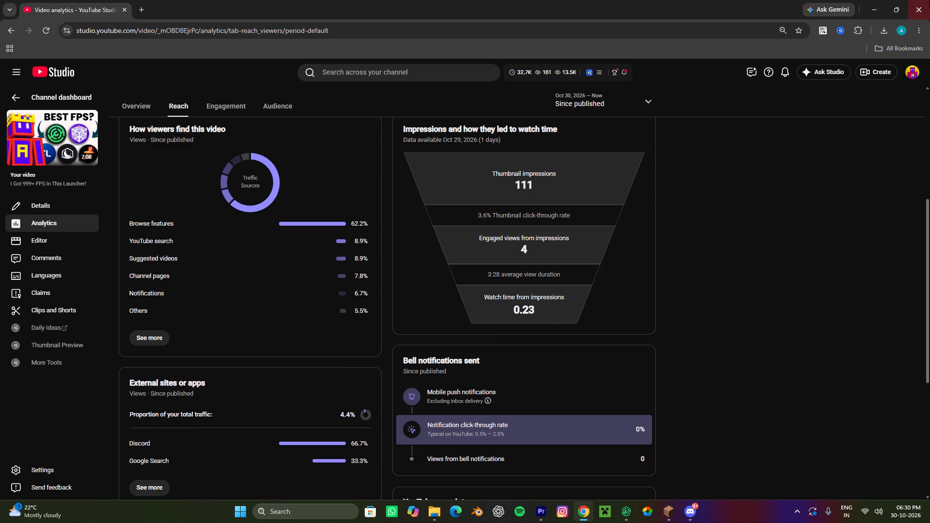
click(929, 0)
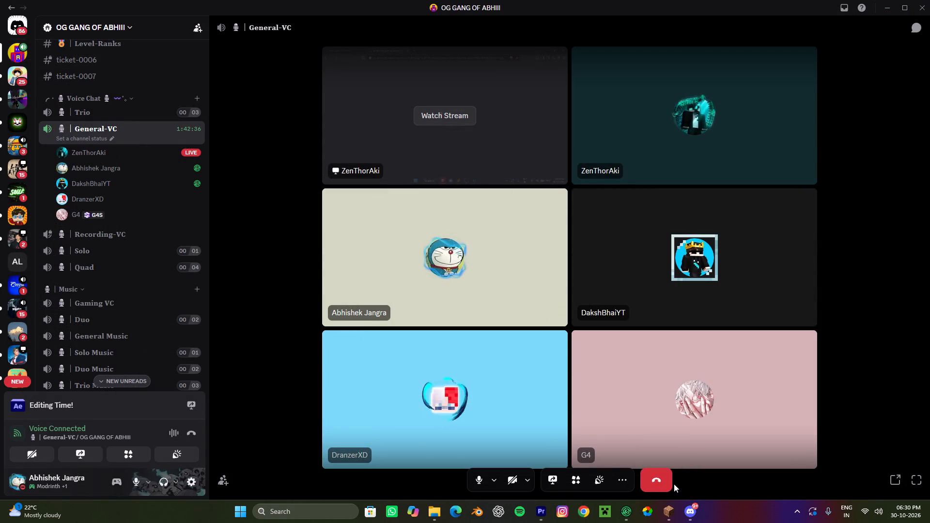
Switch to Premiere and play the avatar-to-boat section from about 00:00:12:23 to 00:00:13:33.
click(536, 514)
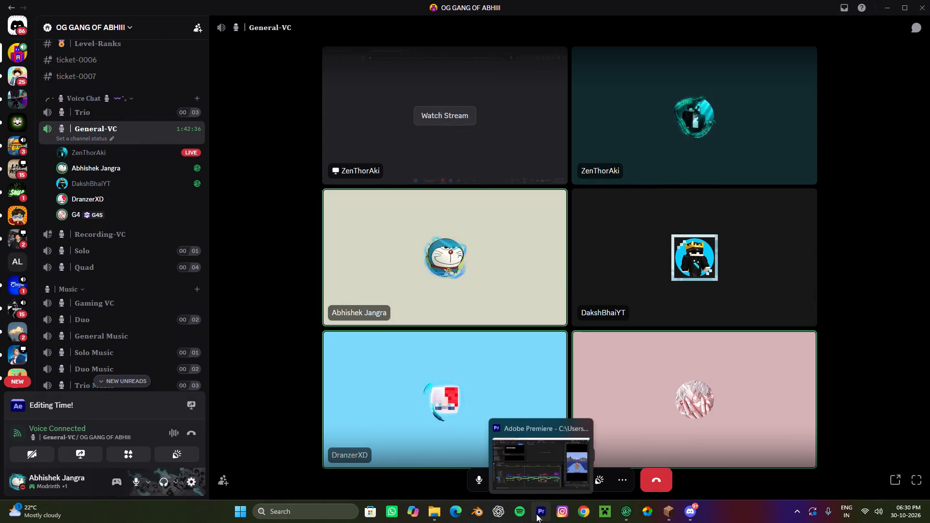
alt+scroll(444, 394, down, 4)
alt+scroll(382, 382, down, 3)
alt+scroll(246, 394, up, 4)
scroll(246, 394, up, 7)
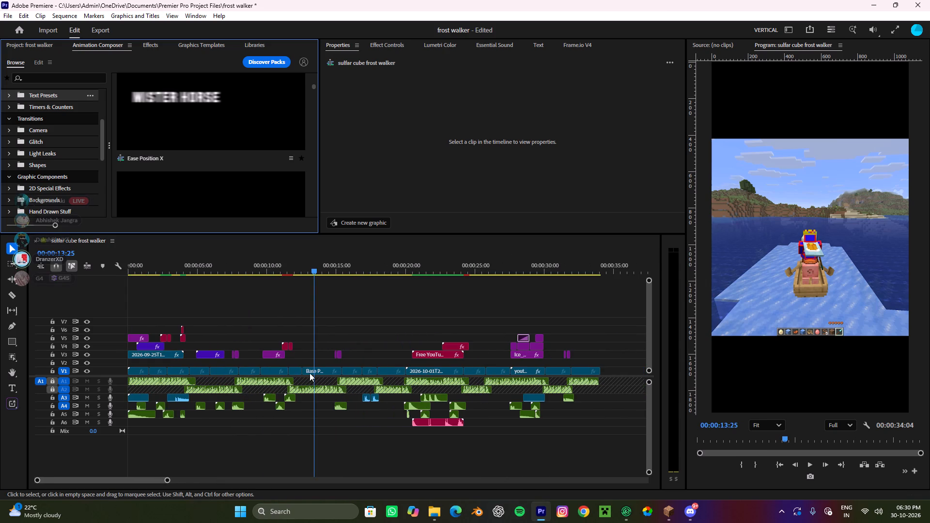
drag(311, 267, 301, 298)
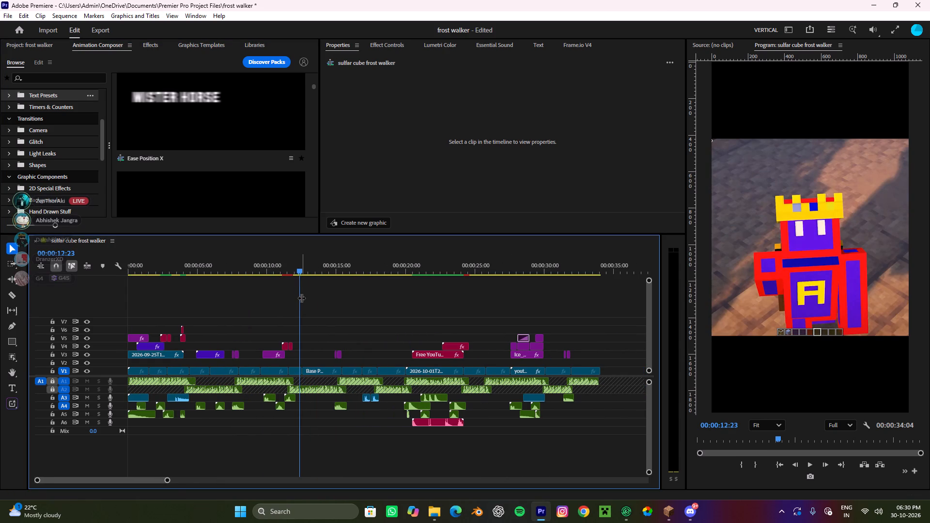
alt+scroll(323, 369, up, 4)
alt+scroll(323, 369, down, 5)
alt+scroll(323, 371, up, 6)
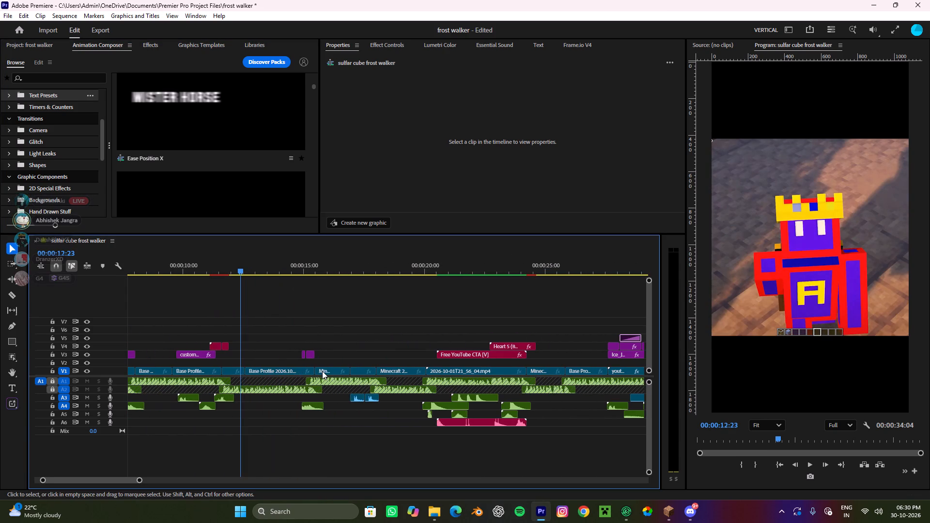
key(space)
key(space)
drag(265, 255, 240, 303)
key(space)
alt+scroll(288, 317, down, 5)
key(space)
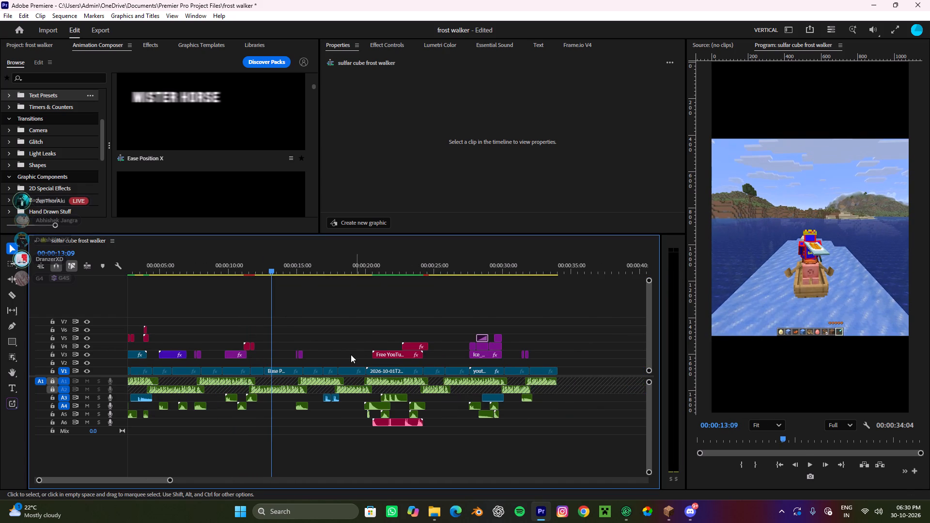
key(space)
key(space)
alt+scroll(305, 350, up, 7)
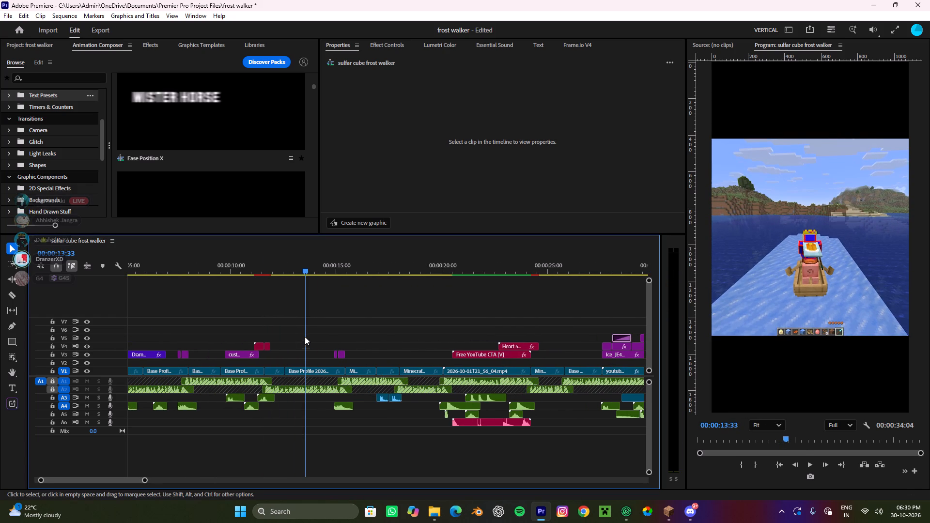
Replay the boat footage and its lead-in from about 00:00:12:09, stopping at 00:00:13:49.
drag(306, 268, 294, 290)
click(339, 312)
drag(316, 337, 306, 412)
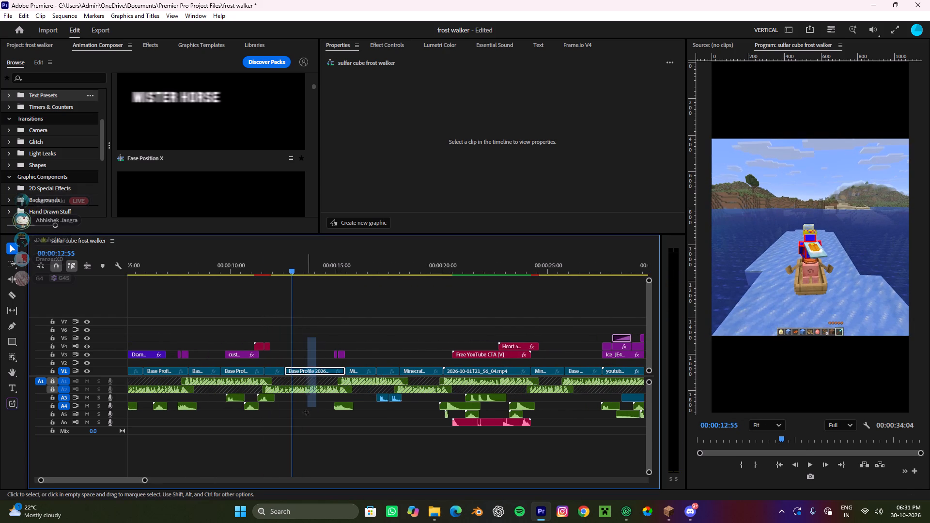
drag(306, 412, 302, 308)
click(372, 287)
key(space)
key(space)
drag(312, 260, 277, 307)
key(space)
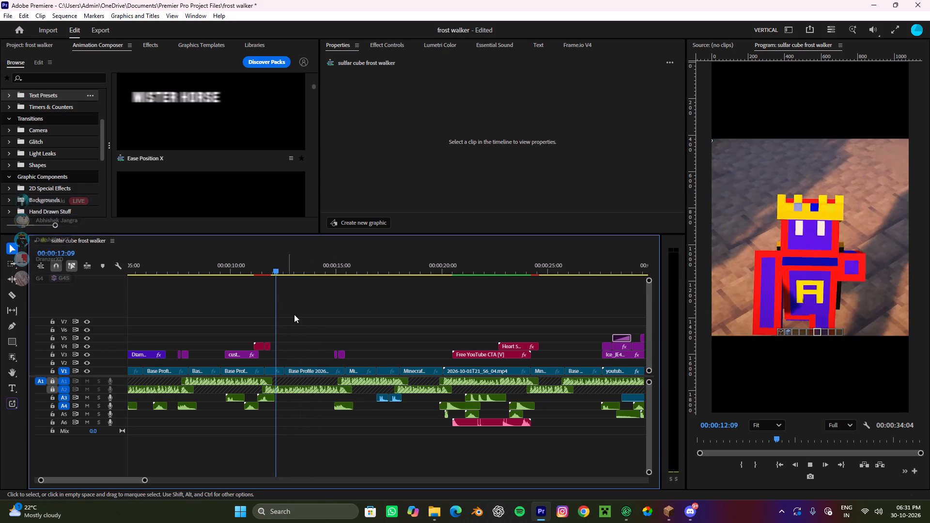
click(363, 331)
key(space)
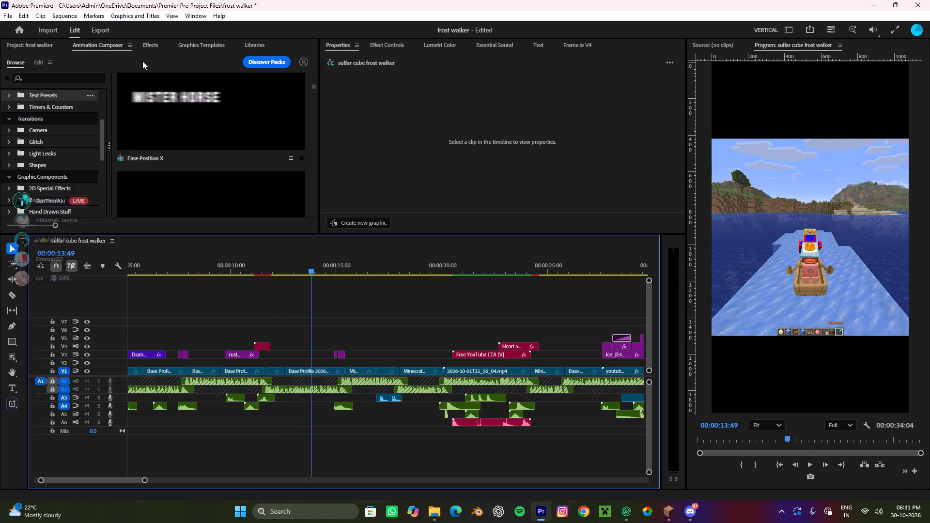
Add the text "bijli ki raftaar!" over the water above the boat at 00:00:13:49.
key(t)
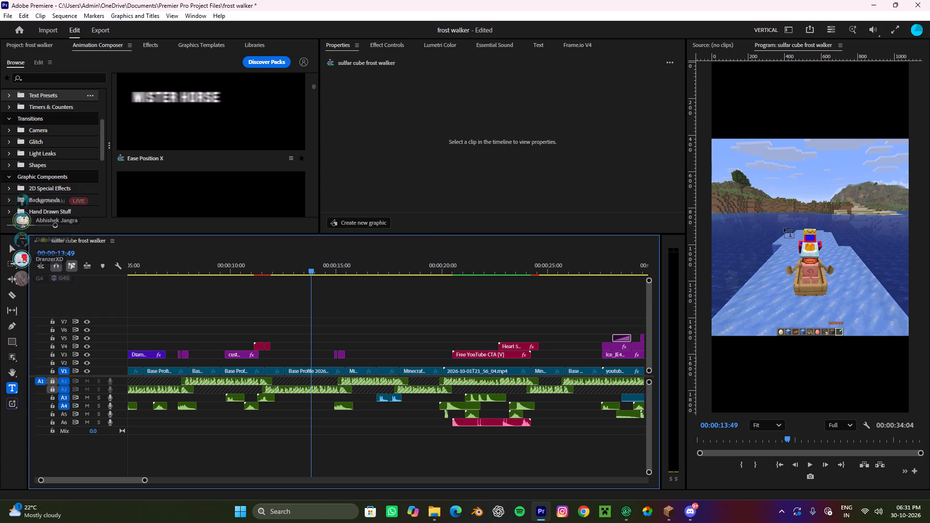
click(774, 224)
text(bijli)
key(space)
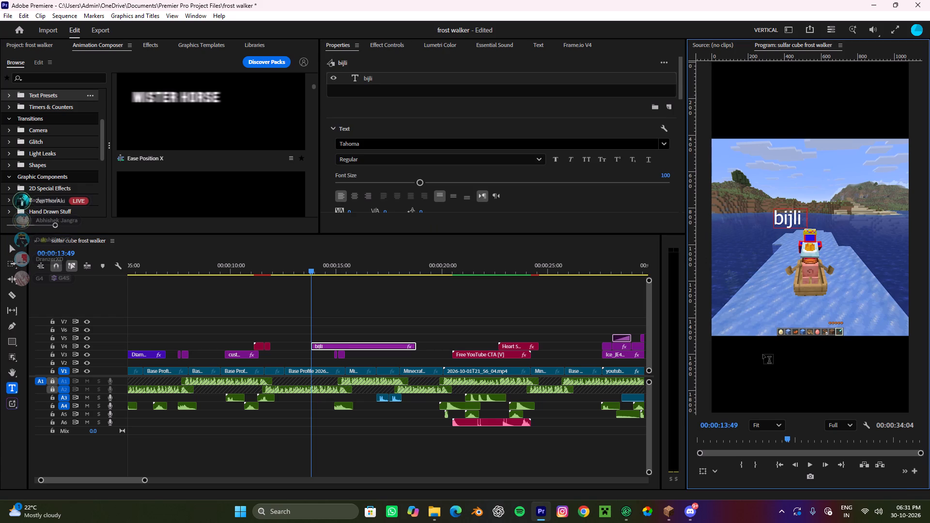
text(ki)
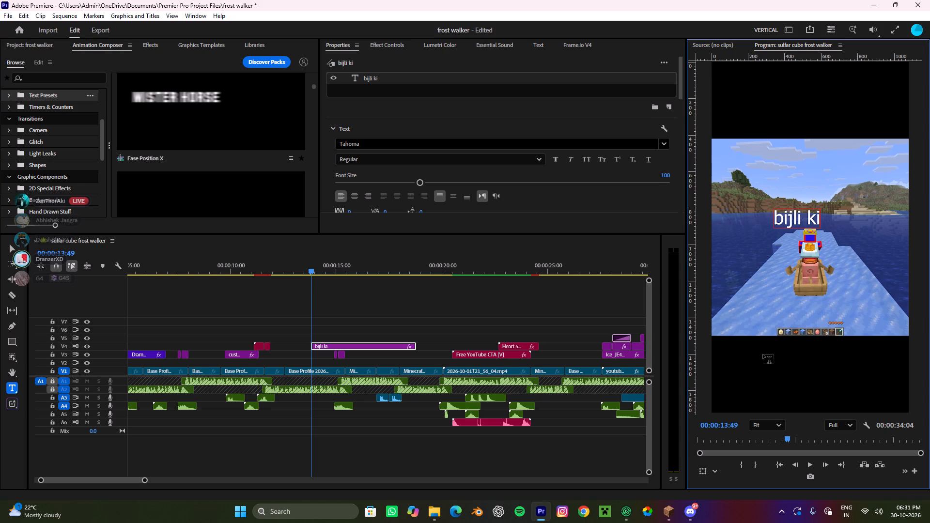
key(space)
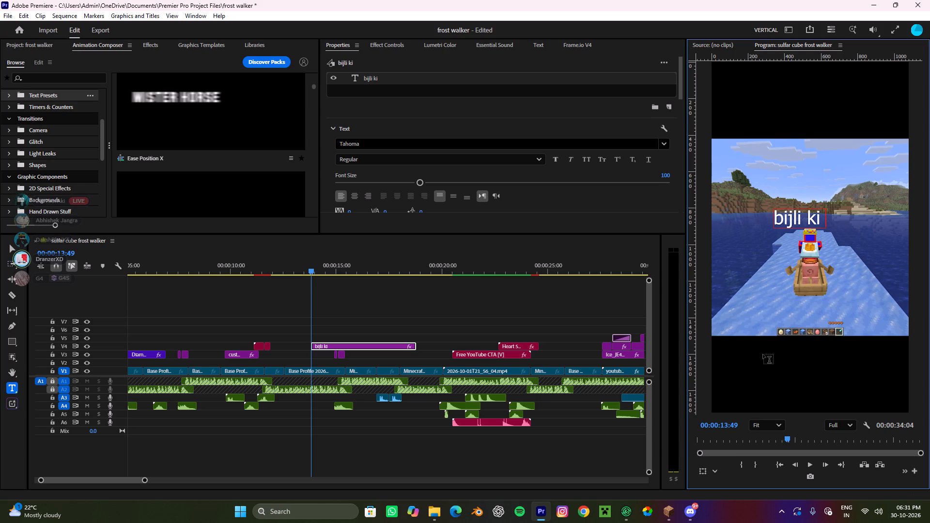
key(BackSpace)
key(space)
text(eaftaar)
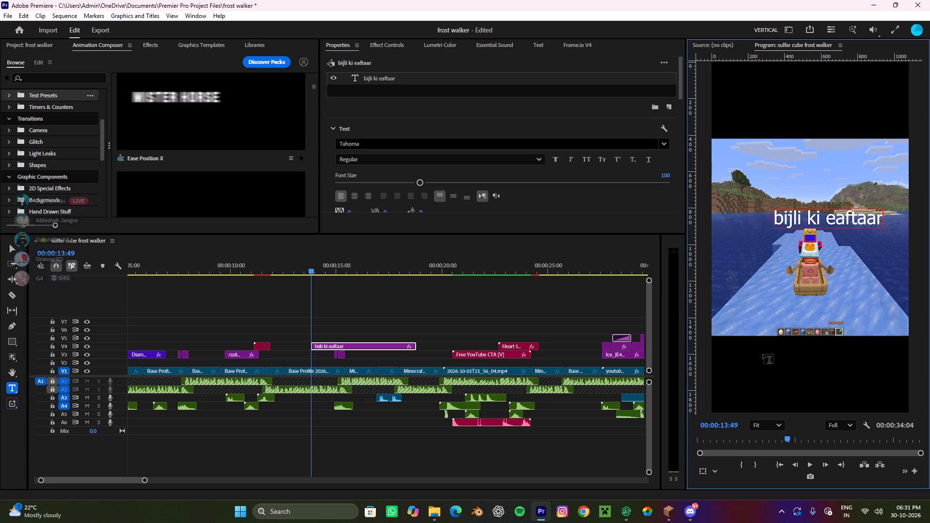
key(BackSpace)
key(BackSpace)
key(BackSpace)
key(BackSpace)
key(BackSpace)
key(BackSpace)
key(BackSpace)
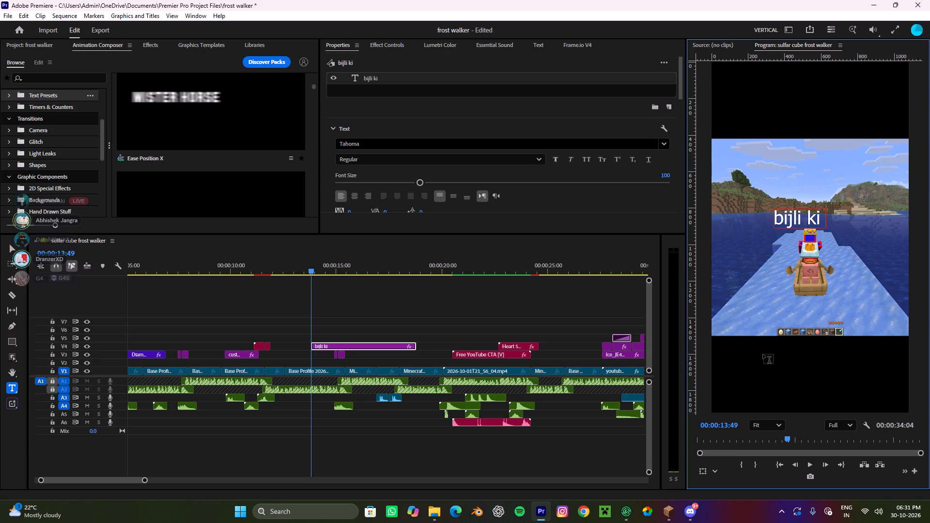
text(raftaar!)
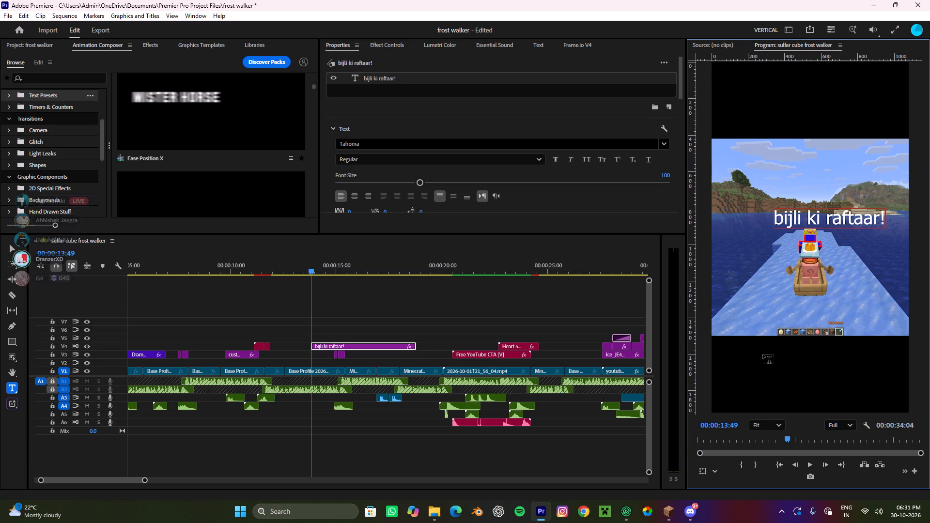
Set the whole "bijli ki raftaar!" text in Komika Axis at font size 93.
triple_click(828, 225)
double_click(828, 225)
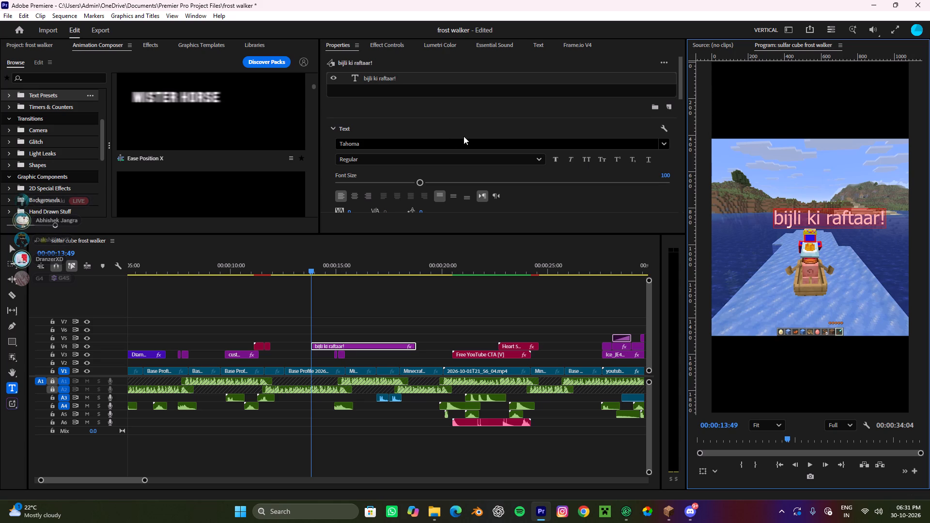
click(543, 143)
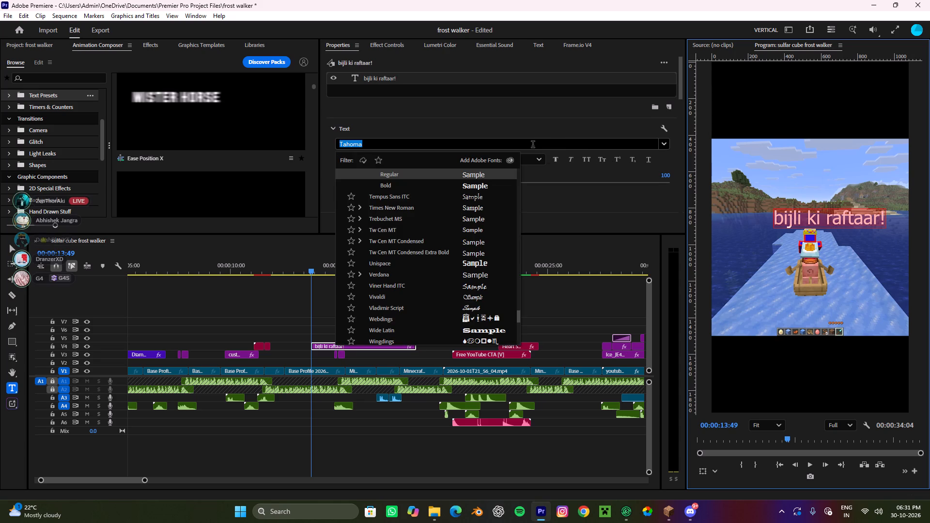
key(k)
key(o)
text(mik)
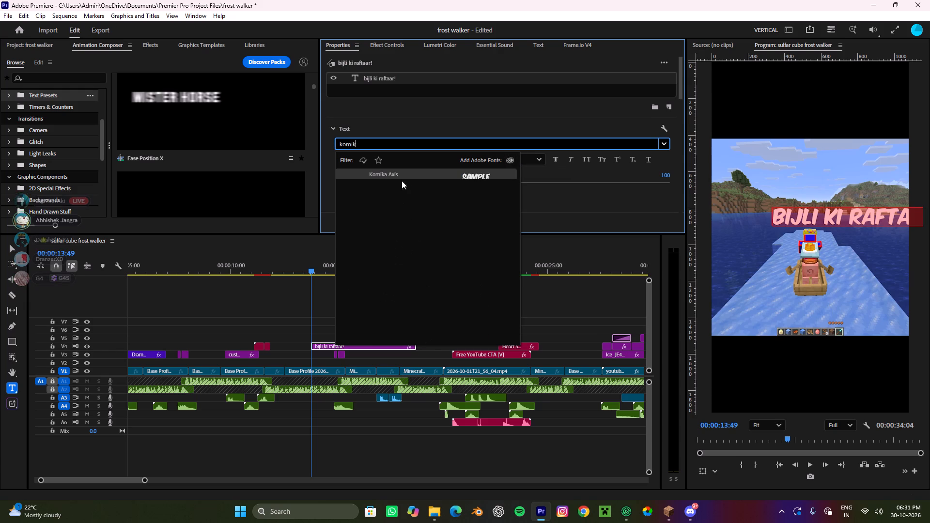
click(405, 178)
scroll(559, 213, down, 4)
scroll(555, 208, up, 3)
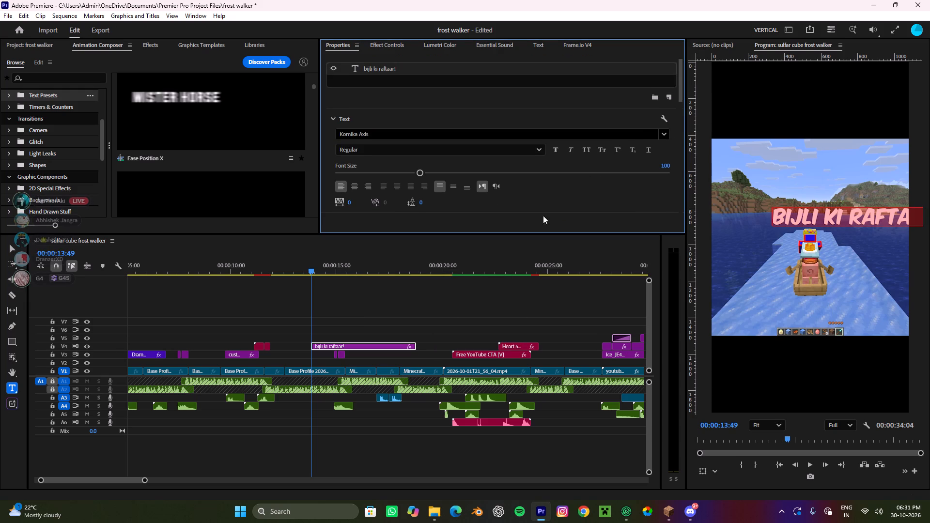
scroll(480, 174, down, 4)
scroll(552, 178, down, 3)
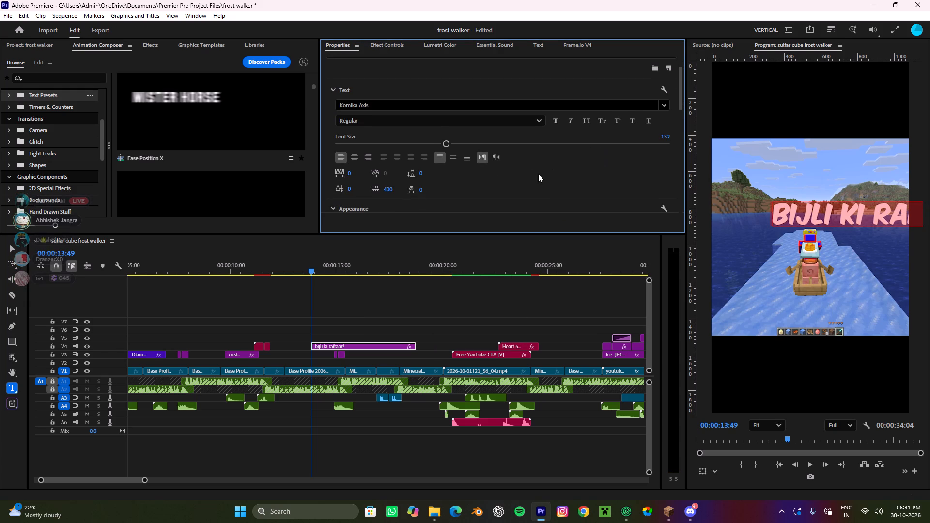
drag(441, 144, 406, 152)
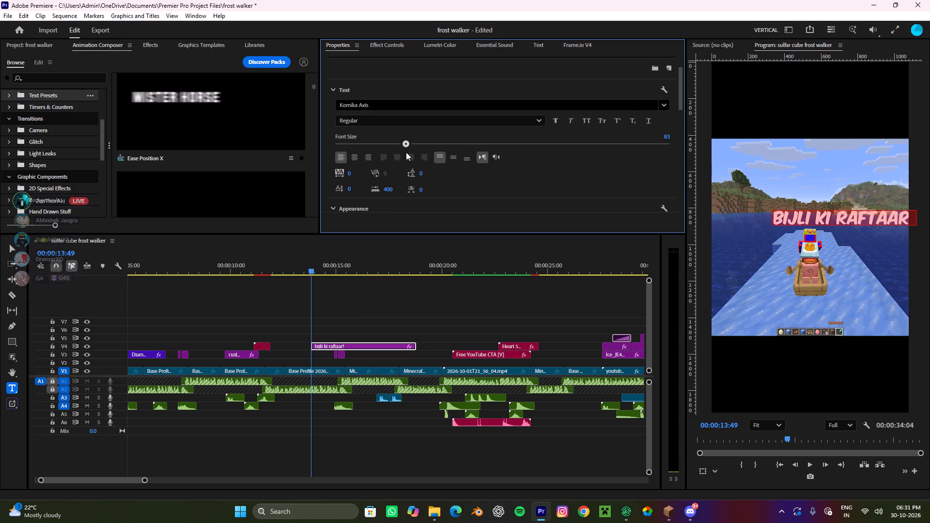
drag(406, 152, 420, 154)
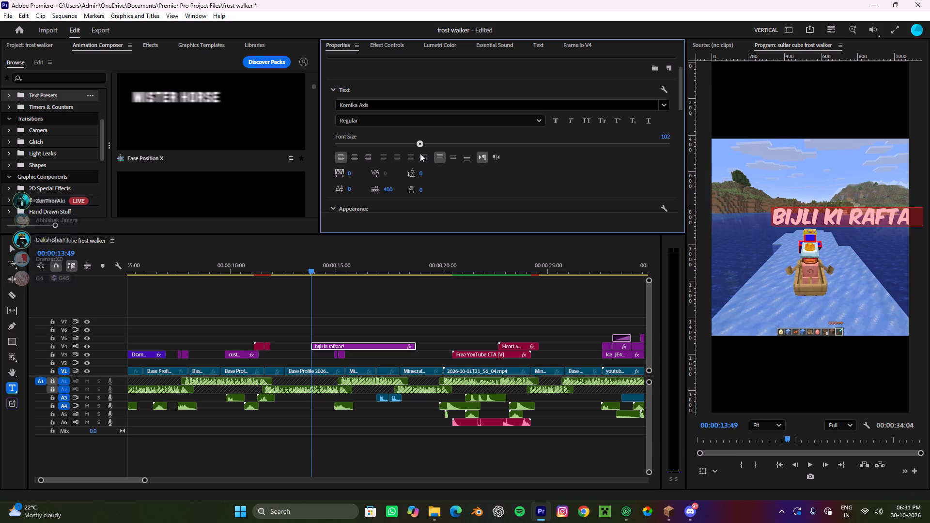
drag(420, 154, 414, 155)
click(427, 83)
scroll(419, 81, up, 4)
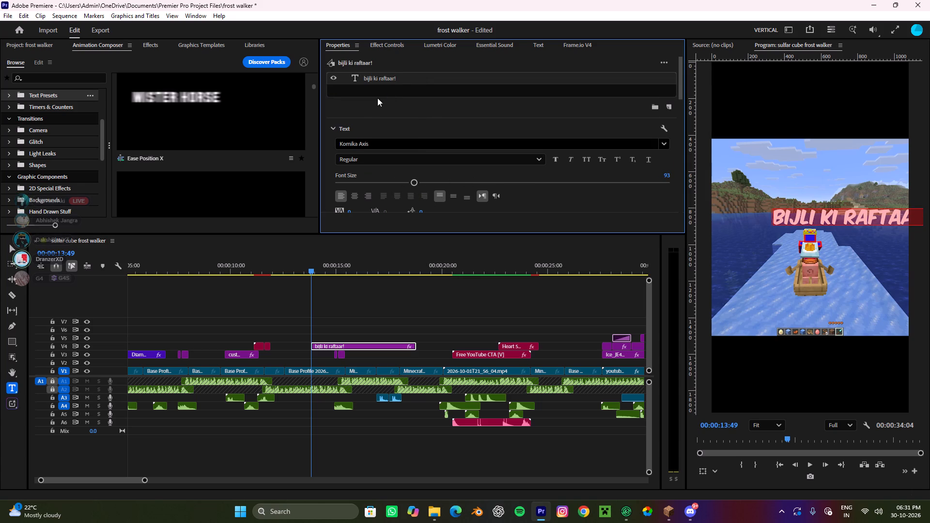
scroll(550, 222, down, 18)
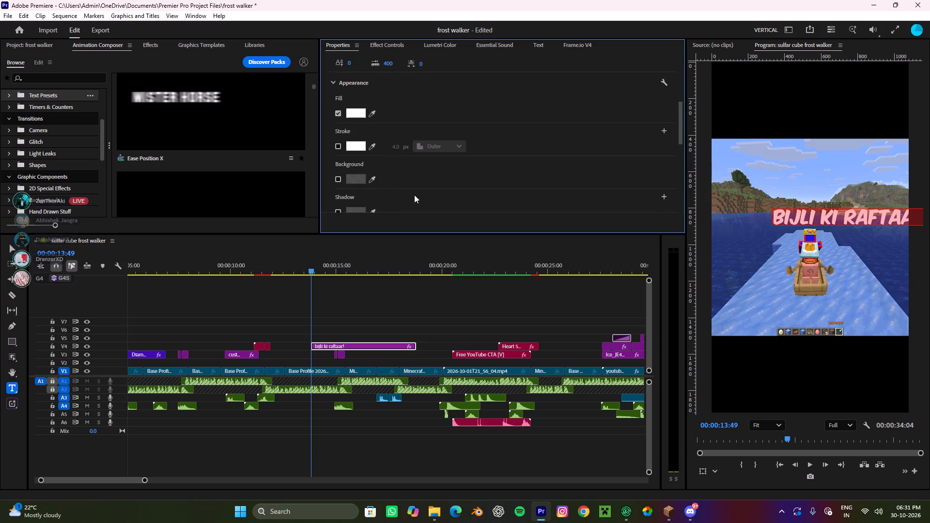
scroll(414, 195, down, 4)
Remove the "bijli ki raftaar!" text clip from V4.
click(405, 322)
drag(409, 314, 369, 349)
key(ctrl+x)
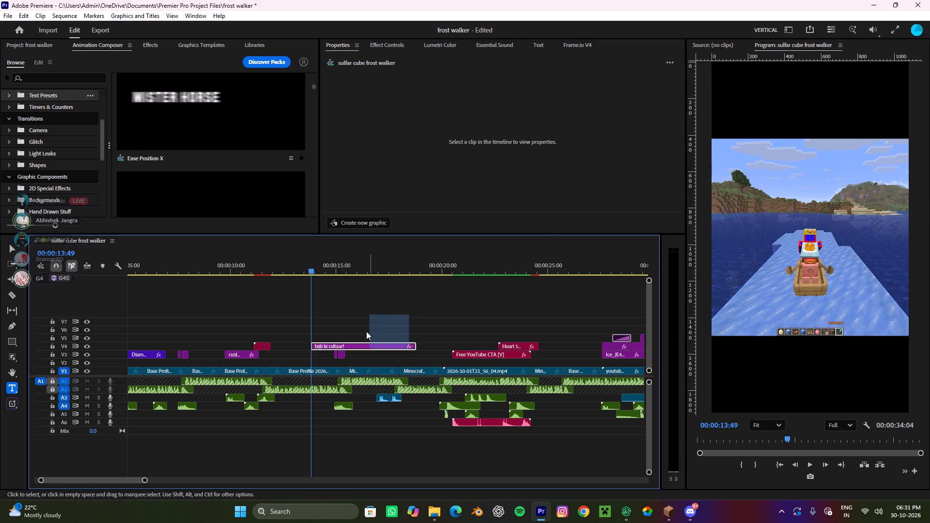
Browse the Mister Horse text presets in Animation Composer, previewing position, fade, overshoot and rotate animations for the boat text.
click(169, 108)
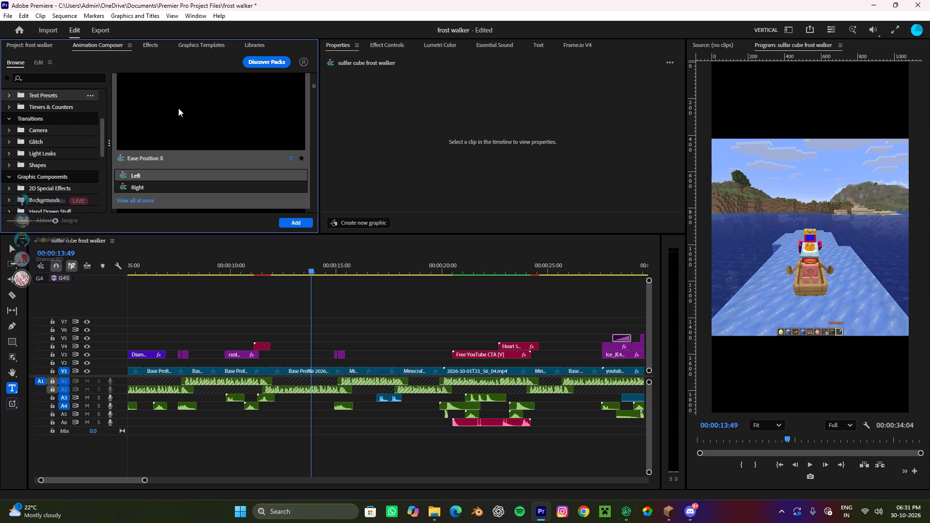
scroll(181, 116, down, 2)
click(172, 156)
scroll(182, 147, down, 1)
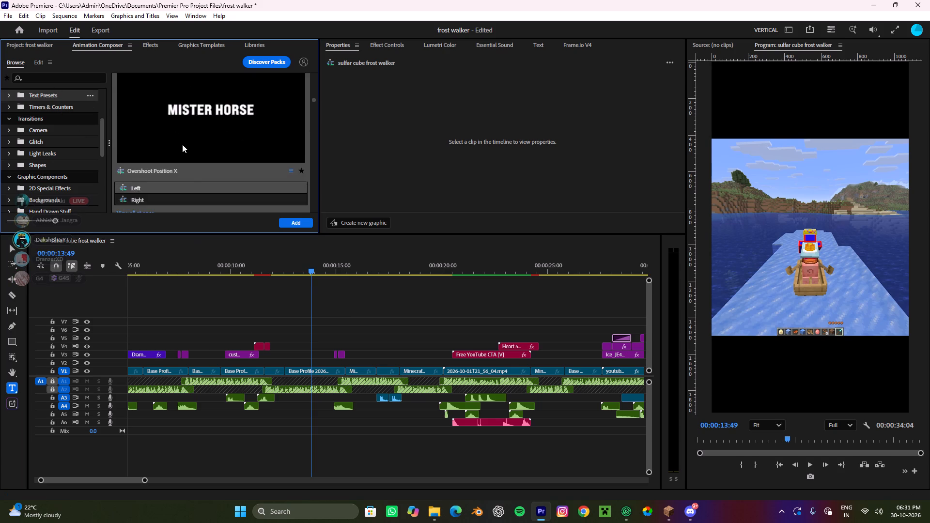
scroll(182, 144, down, 2)
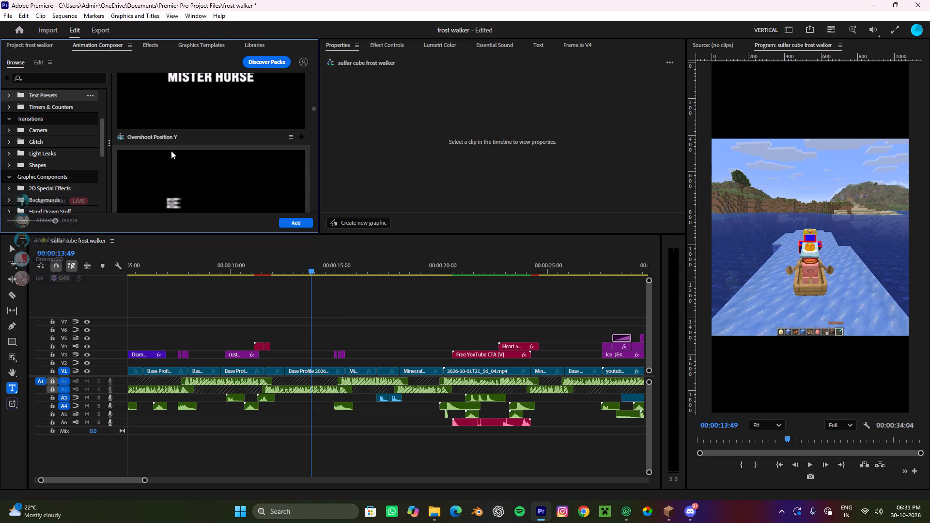
scroll(171, 153, down, 3)
scroll(210, 136, down, 1)
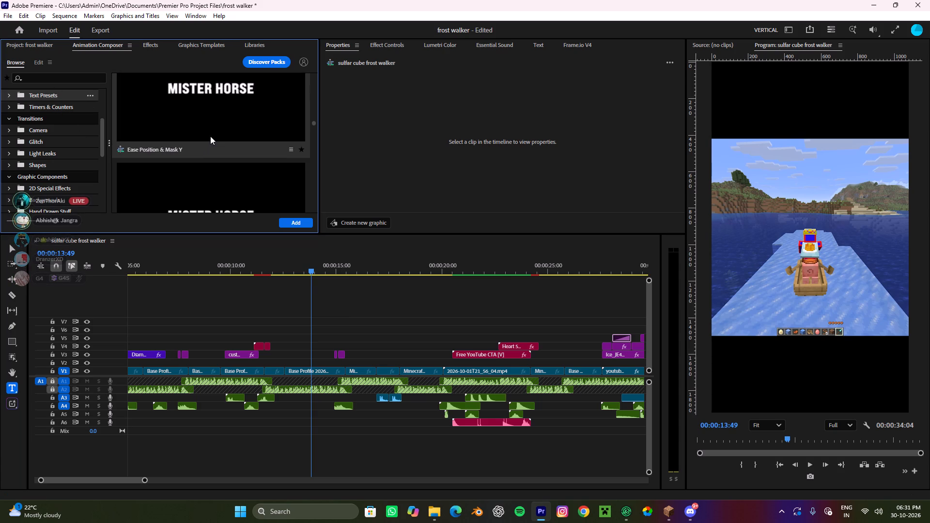
scroll(210, 136, down, 3)
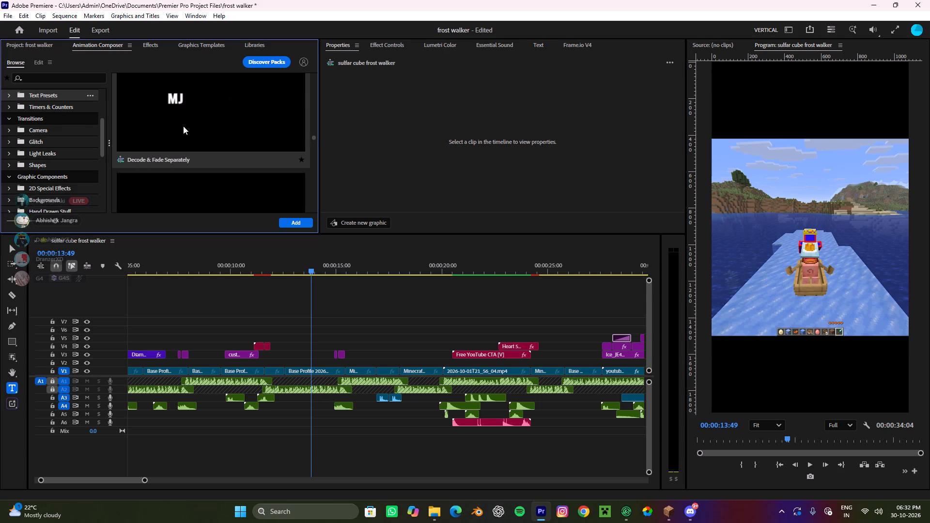
scroll(194, 138, down, 4)
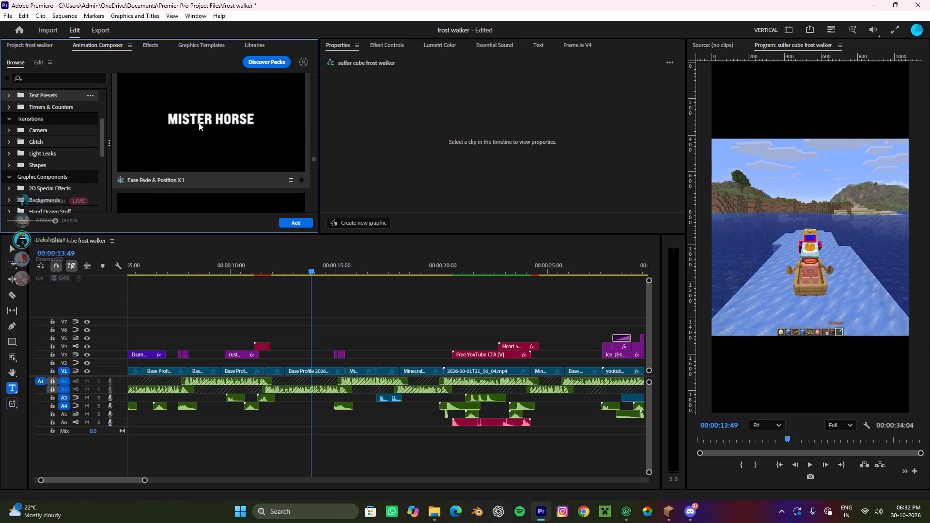
scroll(199, 120, down, 4)
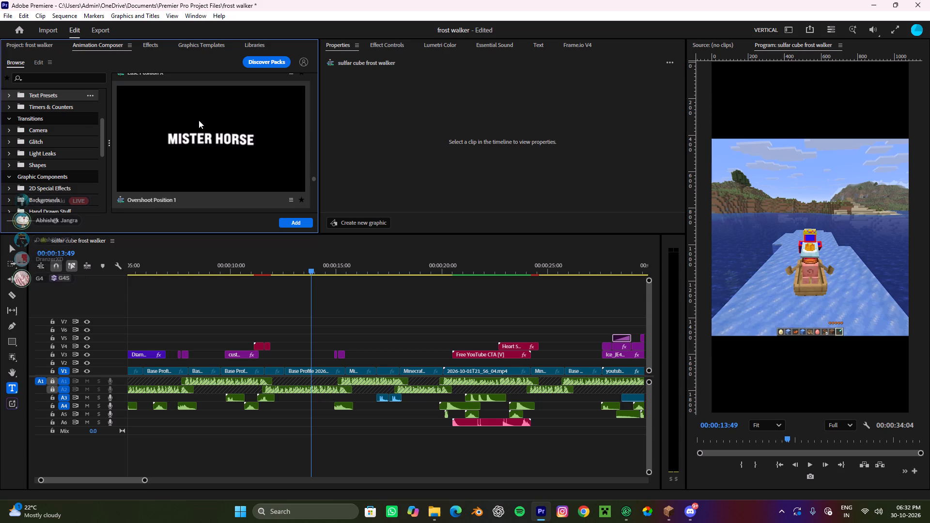
scroll(199, 120, down, 1)
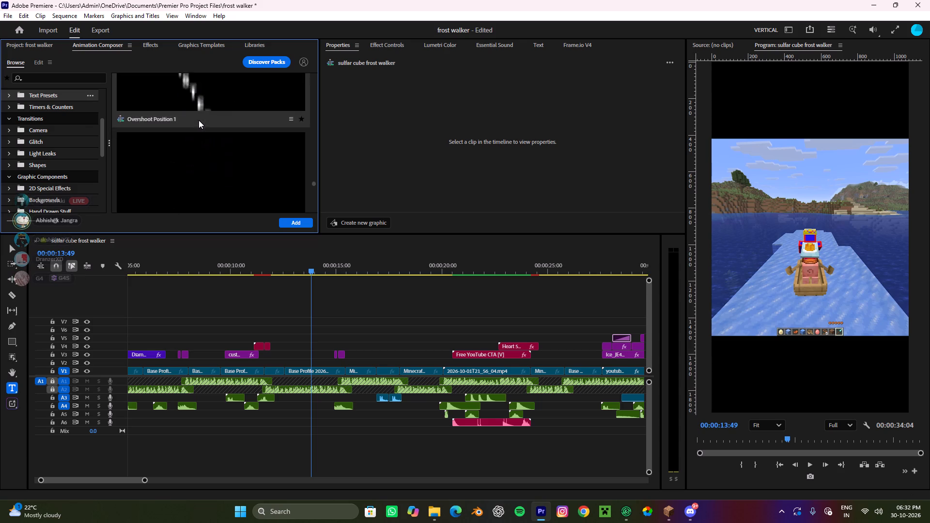
scroll(199, 120, down, 3)
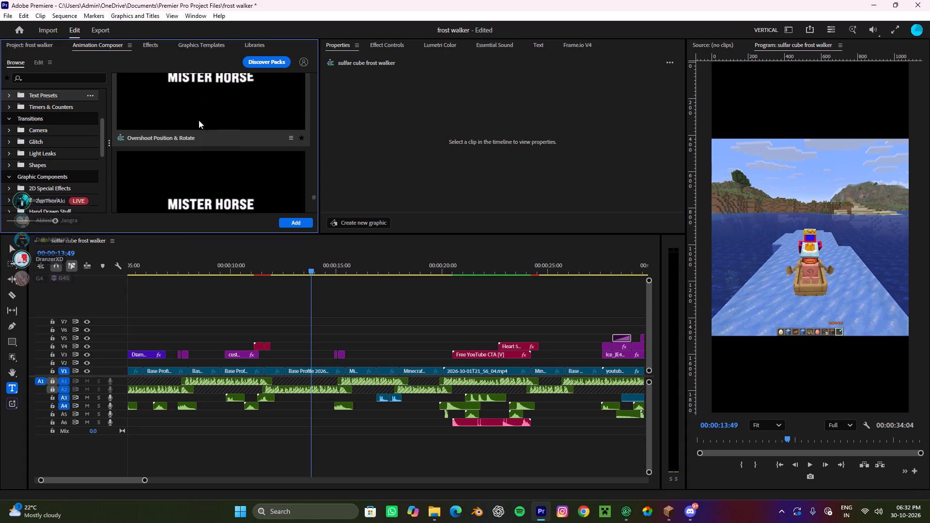
scroll(199, 120, up, 1)
scroll(199, 120, down, 2)
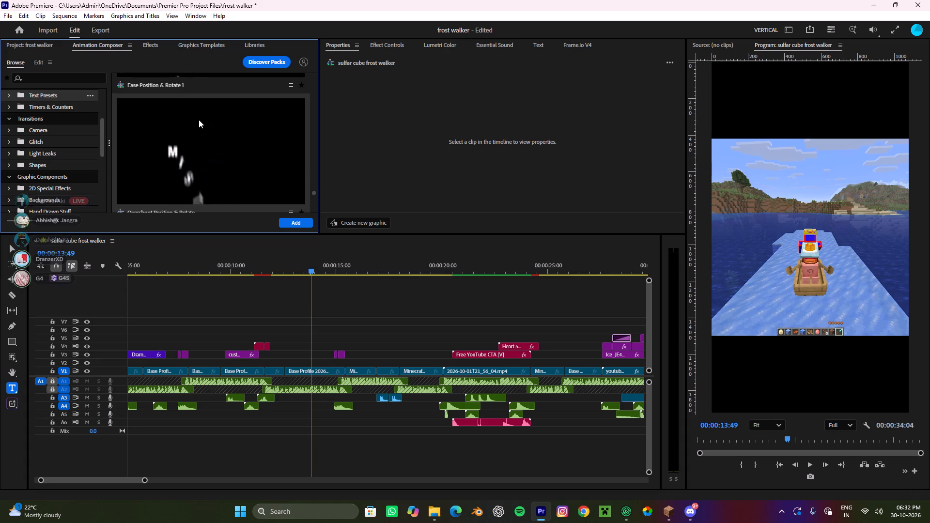
Place the Overshoot Position & Rotate & Scale 1 text preset on V4 over the boat footage, starting at about 00:00:13:19.
drag(153, 90, 163, 94)
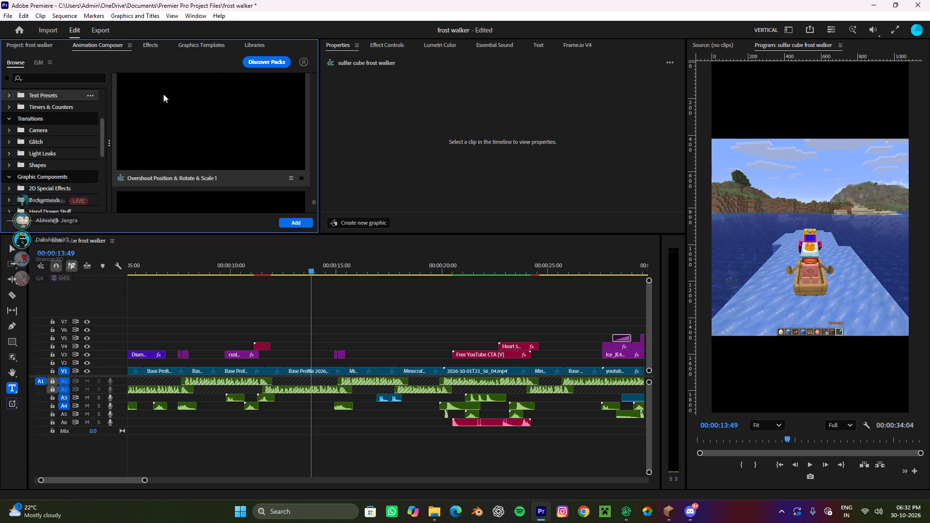
drag(163, 94, 300, 344)
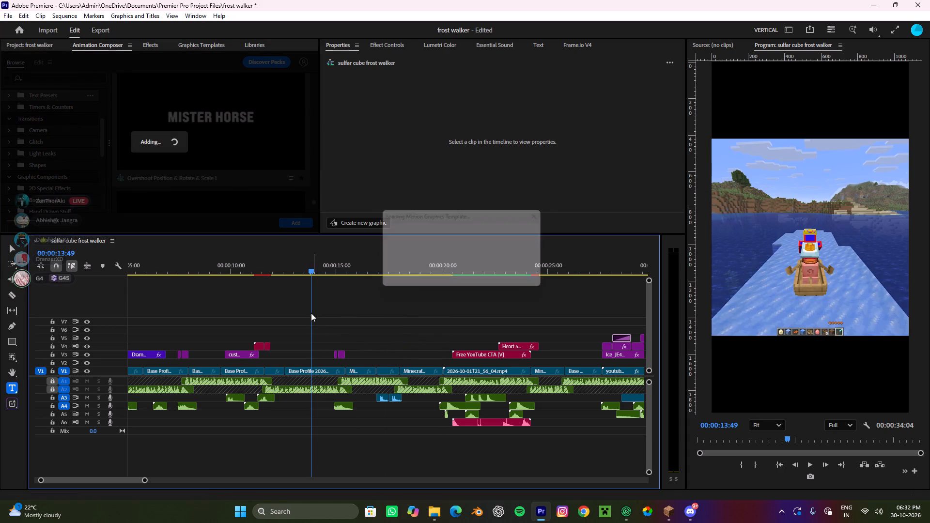
alt+scroll(296, 348, up, 13)
Play the overshoot text animation over the boat footage from just before it starts, stopping at 00:00:14:44.
drag(380, 264, 350, 275)
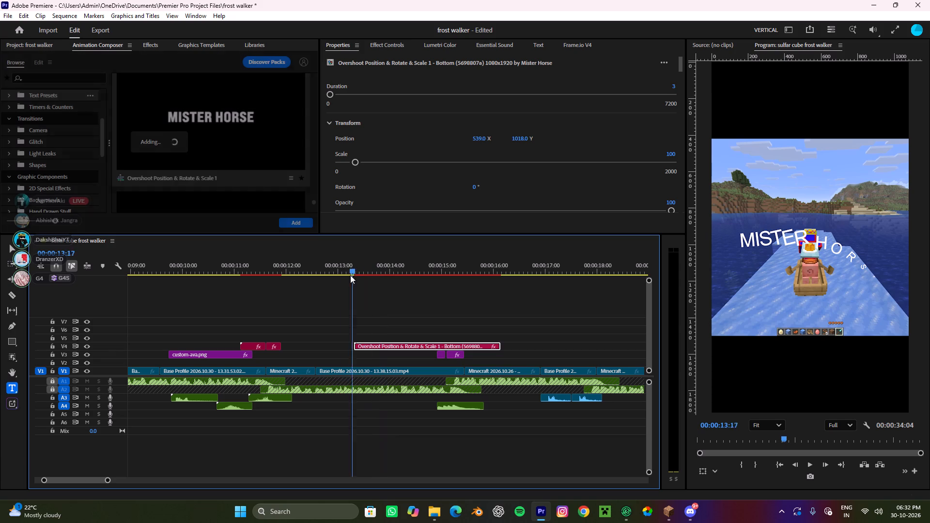
drag(350, 275, 338, 287)
key(space)
click(434, 315)
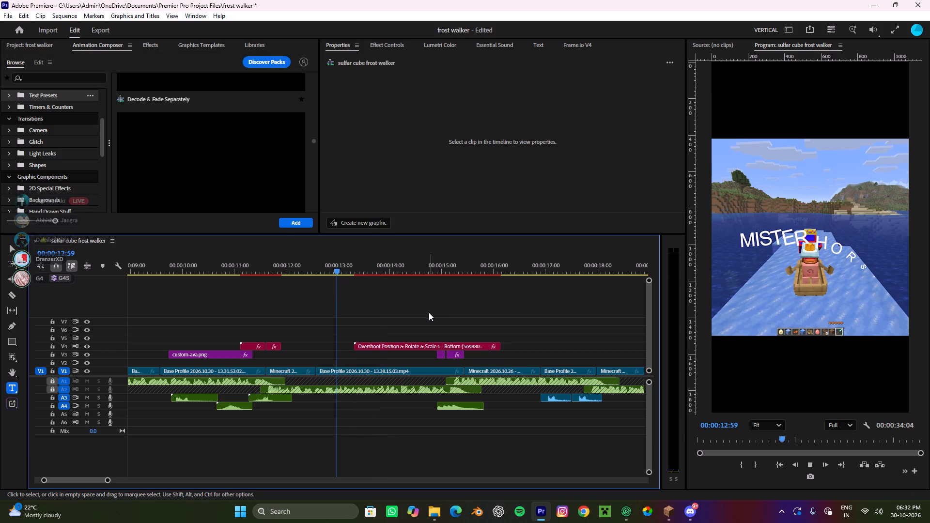
key(space)
alt+scroll(418, 311, down, 4)
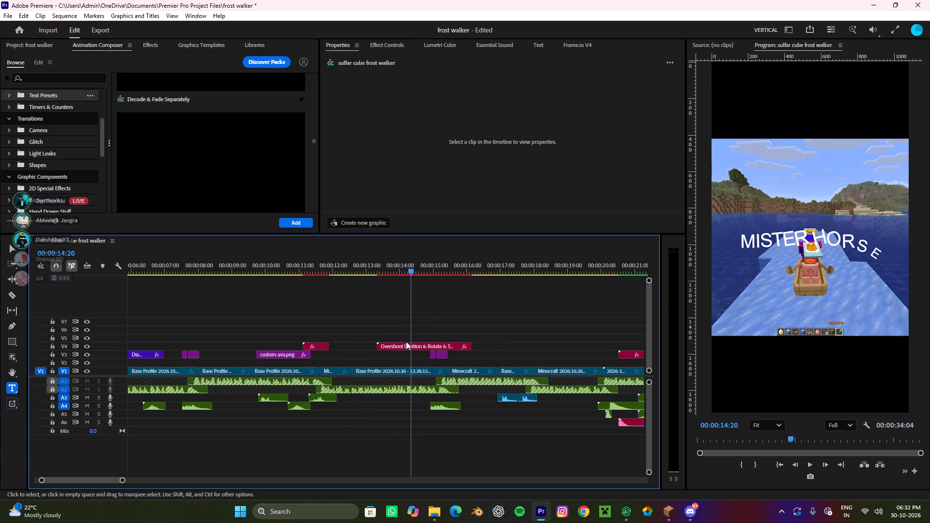
click(398, 343)
drag(418, 265, 371, 296)
key(space)
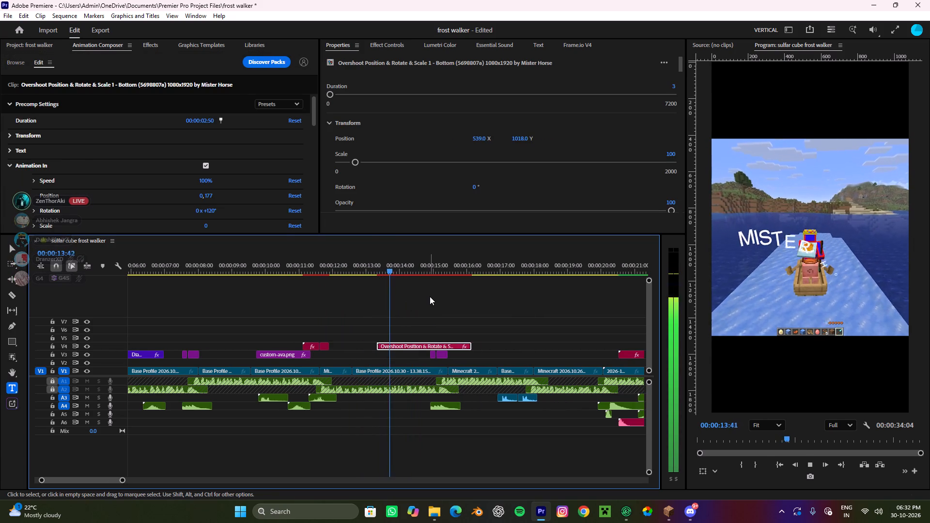
key(space)
key(space)
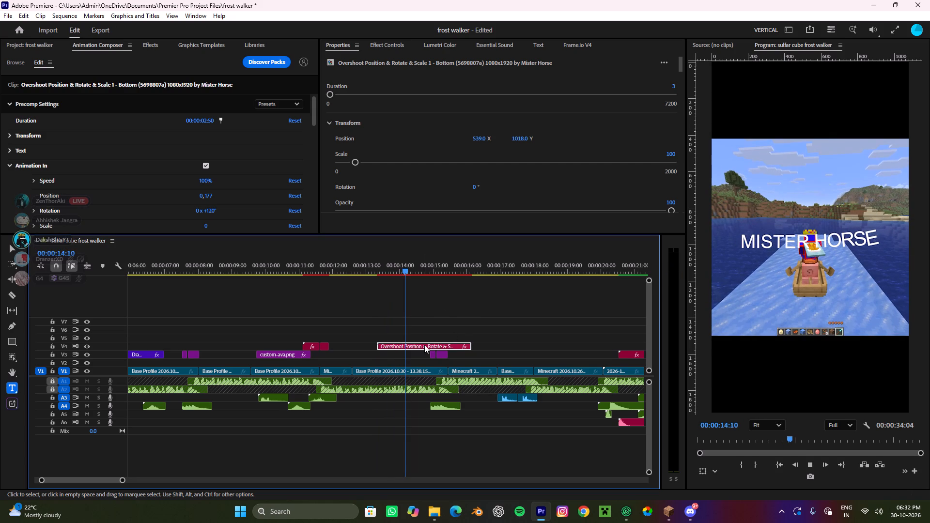
click(463, 328)
key(space)
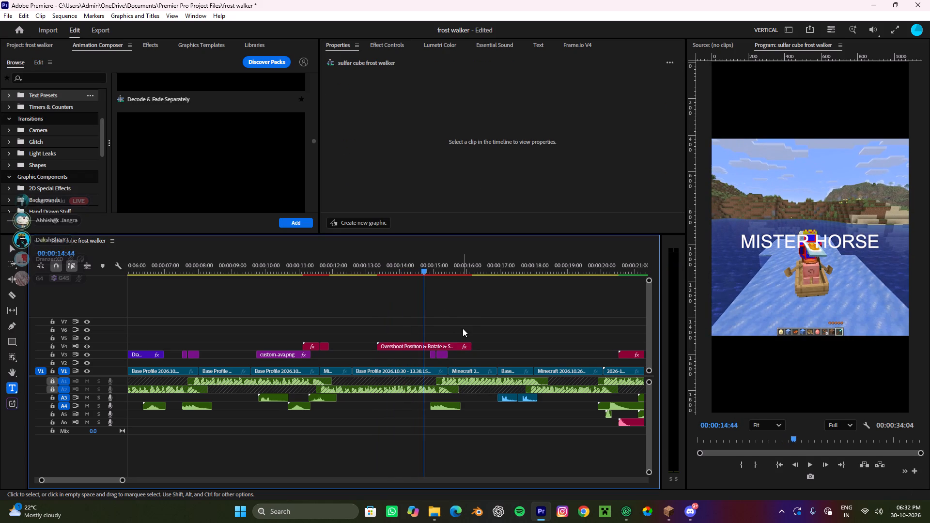
Split the overshoot text clip at 00:00:15:24, remove the remainder, and trim its end back to the cut between V3's two short clips.
key(space)
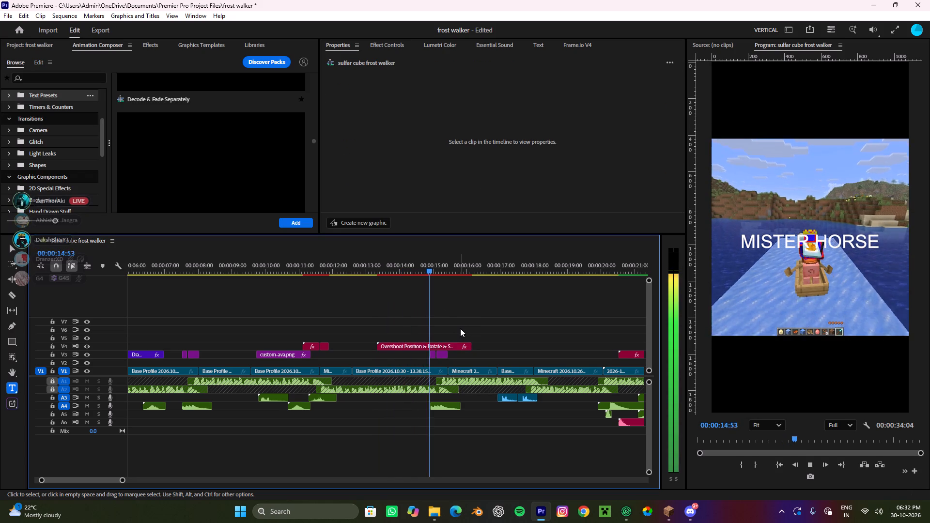
key(space)
key(c)
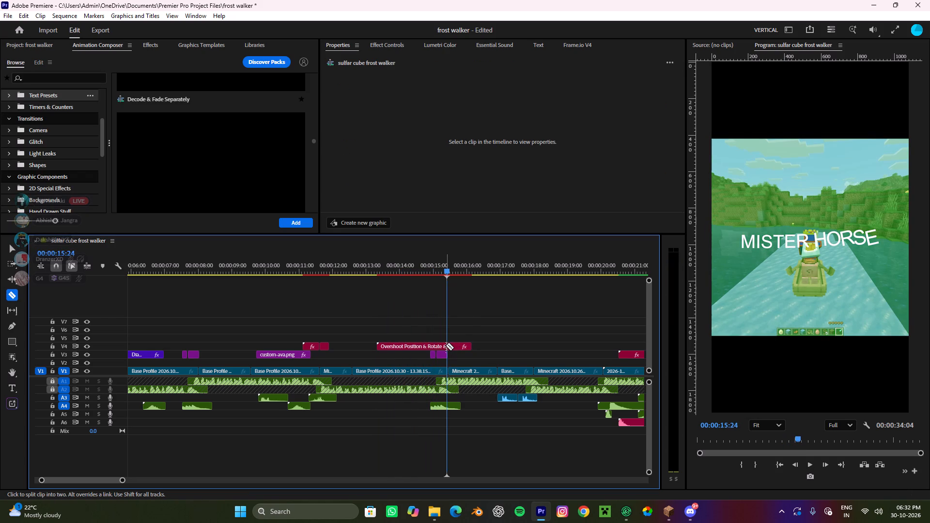
click(446, 345)
key(v)
click(452, 345)
key(ctrl+x)
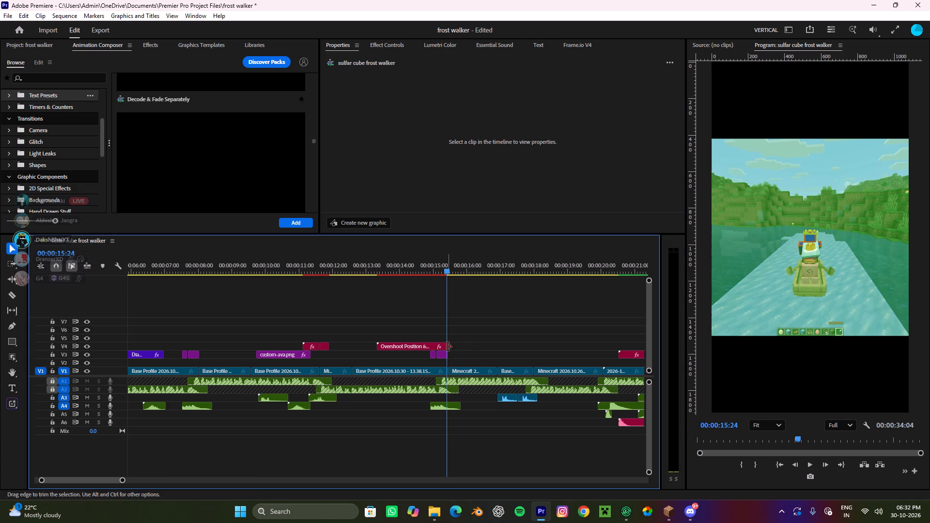
drag(447, 347, 435, 362)
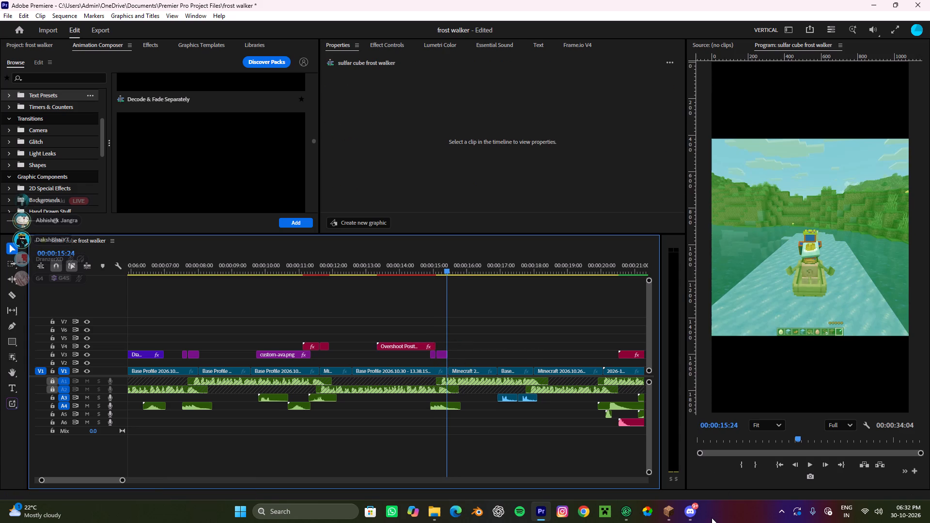
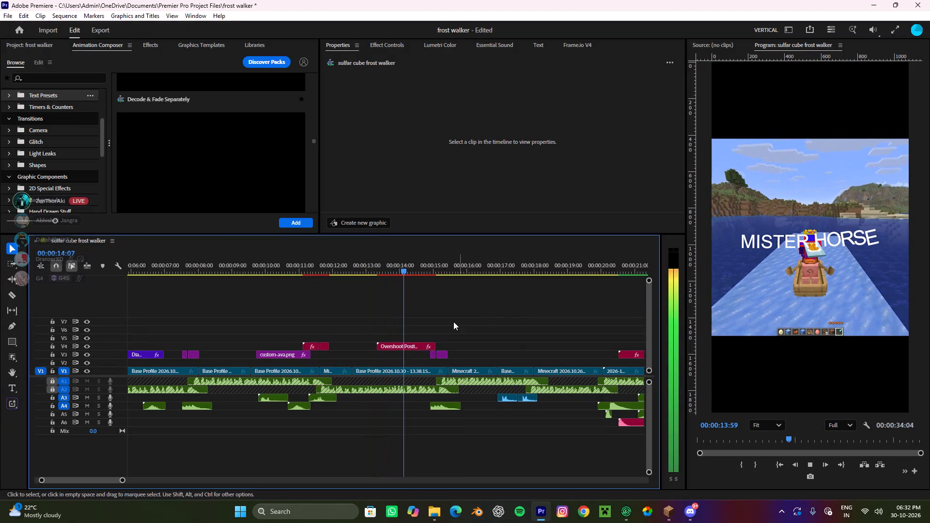
Replace the placeholder text of the Overshoot title clip on V4 with "Bijli K" and "RAftaar" on two lines.
click(395, 345)
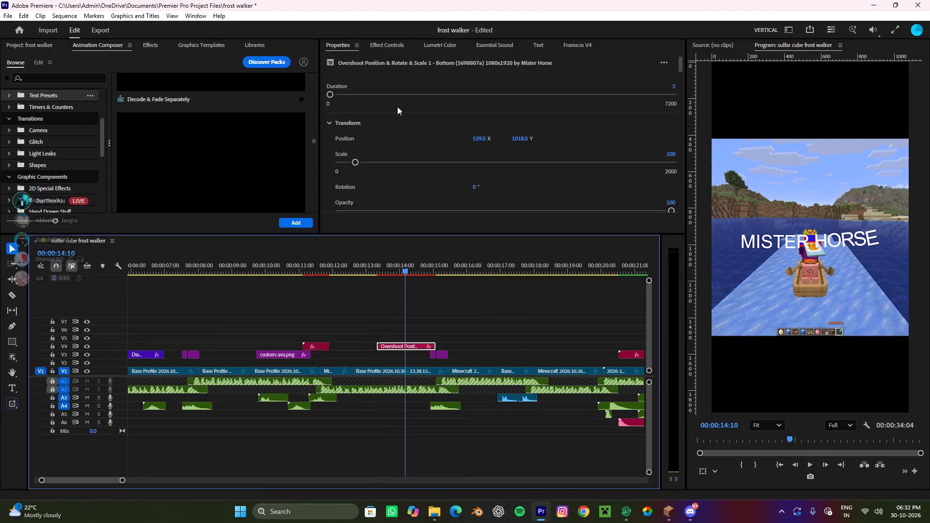
scroll(433, 175, down, 5)
scroll(433, 175, up, 1)
scroll(433, 175, down, 10)
click(410, 161)
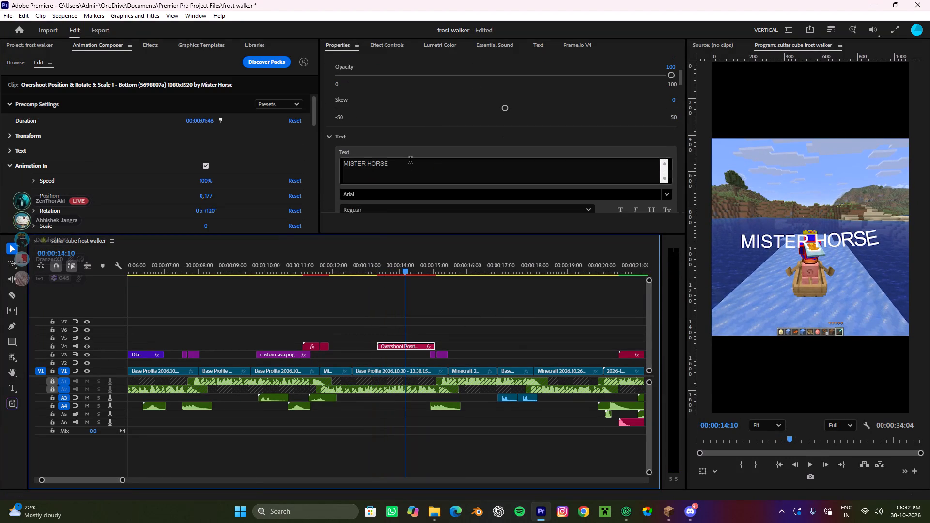
drag(410, 161, 294, 154)
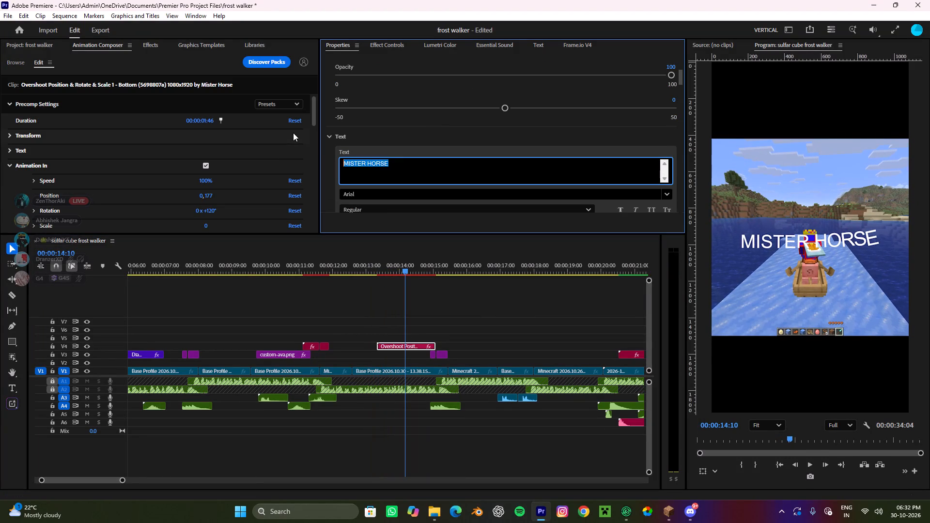
text(Bijli)
key(space)
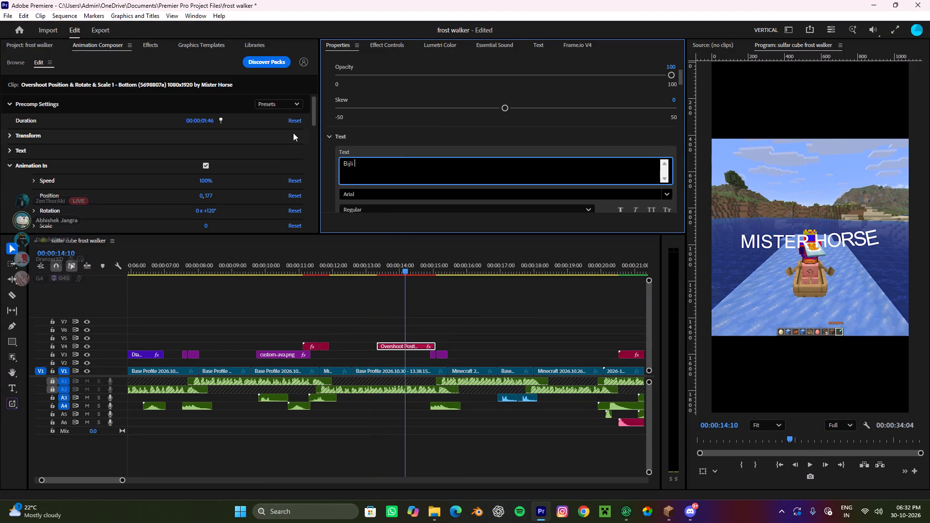
text(Kui)
key(BackSpace)
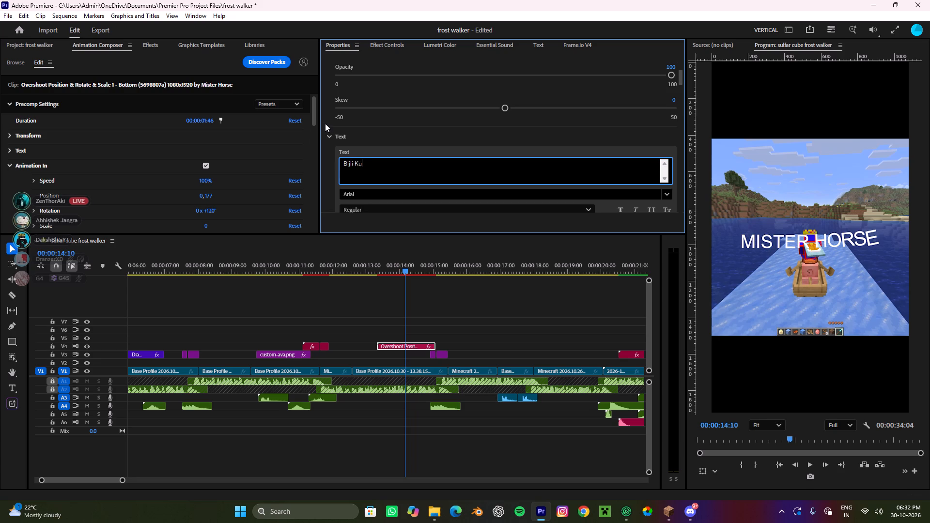
key(BackSpace)
key(Return)
text(RA)
key(f)
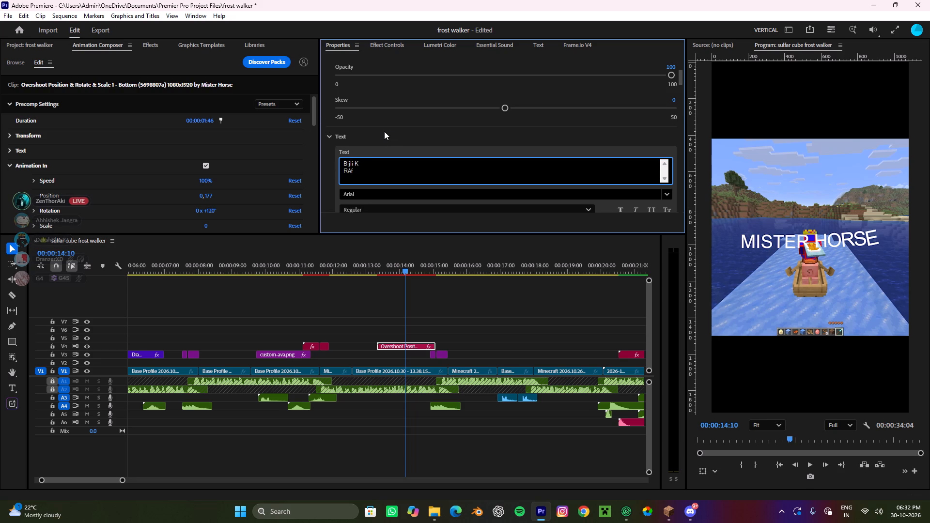
text(ta)
text(ar)
click(407, 138)
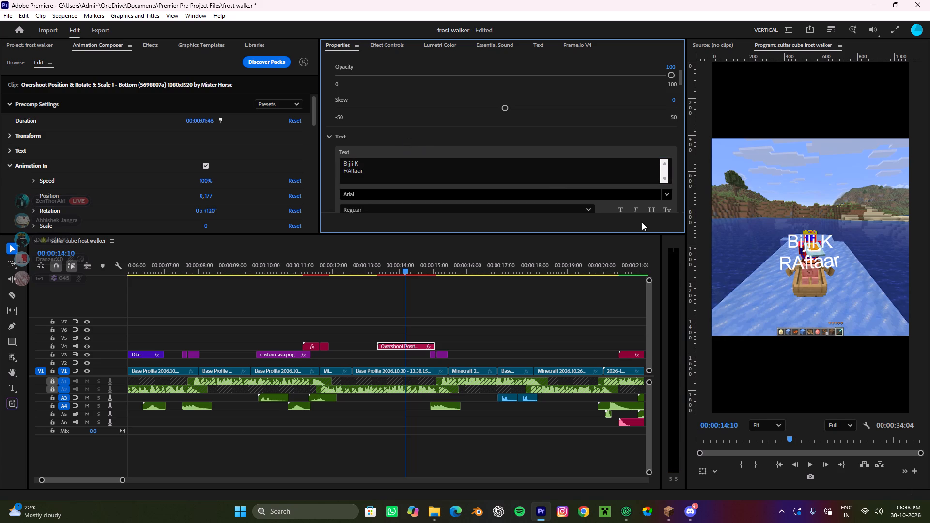
Set the title text to all caps and change its font to Komika Axis.
scroll(633, 194, down, 3)
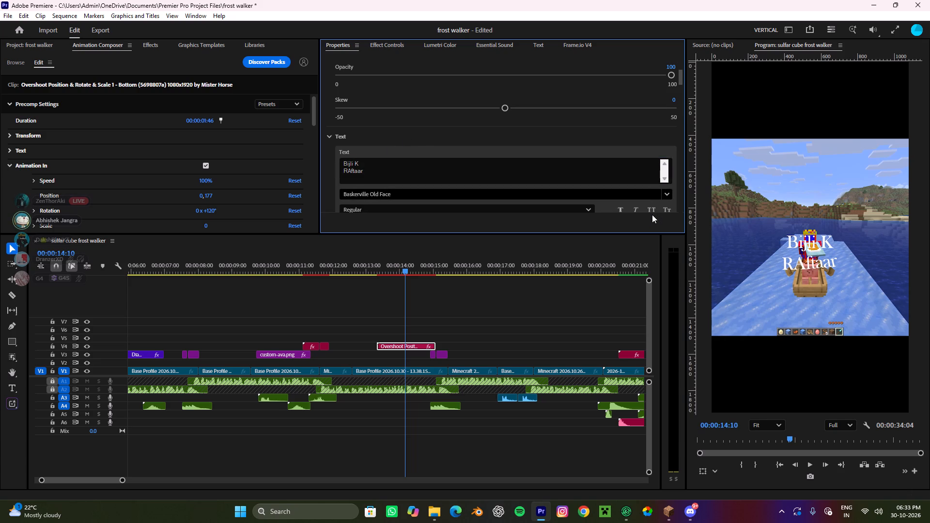
click(651, 206)
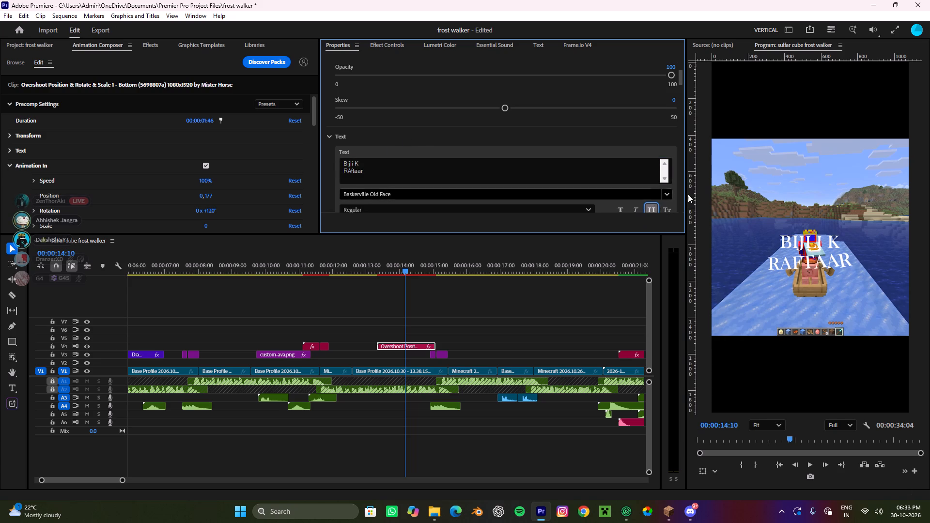
click(637, 191)
key(k)
key(o)
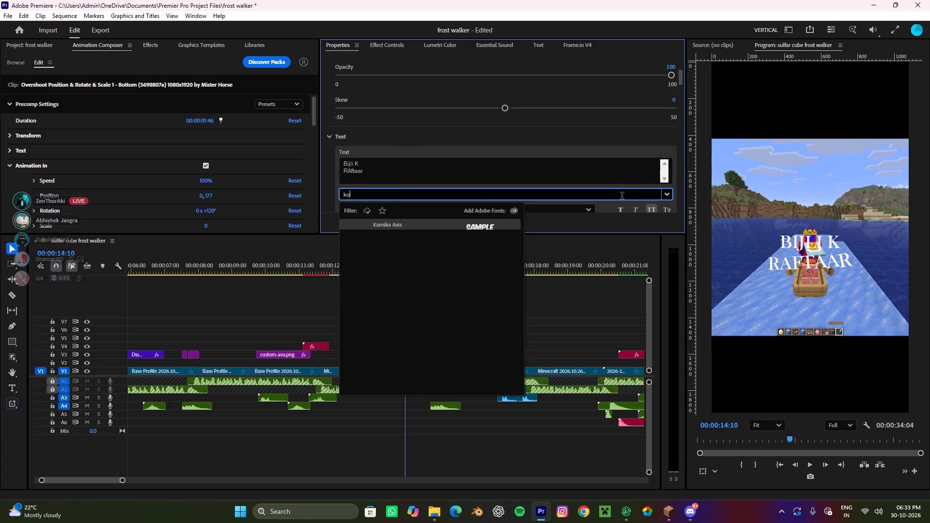
text(mik)
click(488, 227)
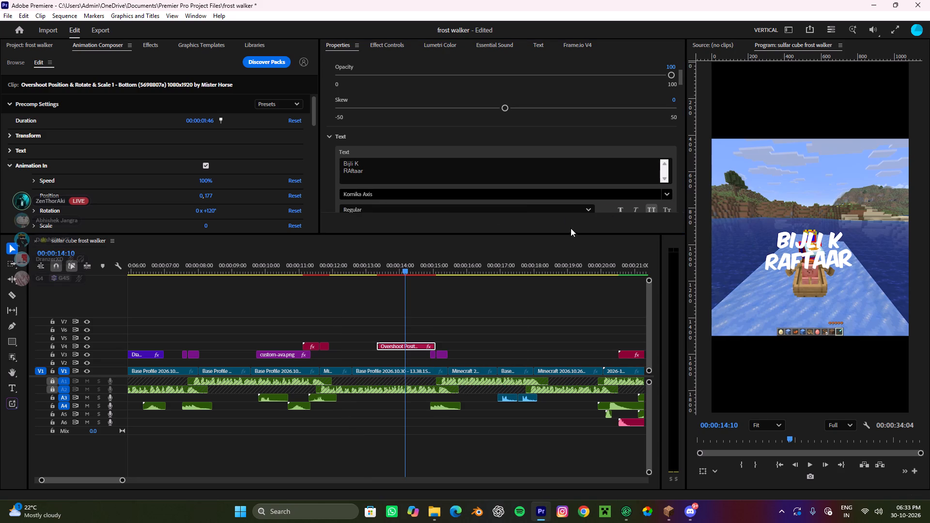
Increase the title's font size to 142.
scroll(594, 223, down, 9)
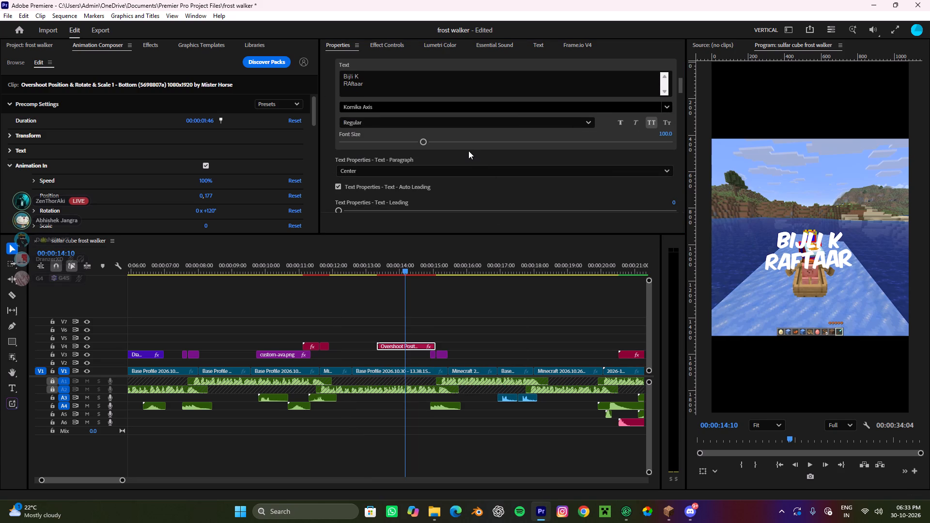
drag(425, 140, 459, 148)
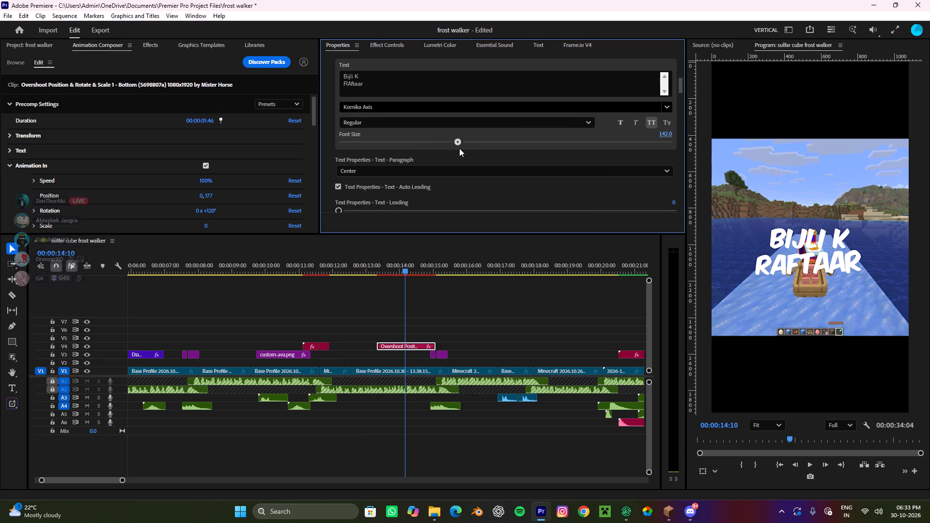
Change the first line of the title text to "Bijli Ki".
scroll(335, 122, up, 2)
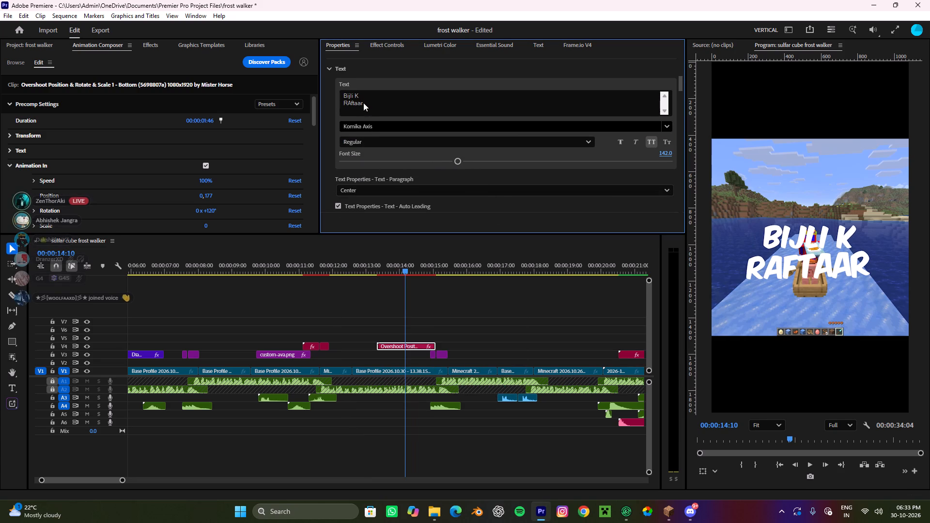
click(360, 98)
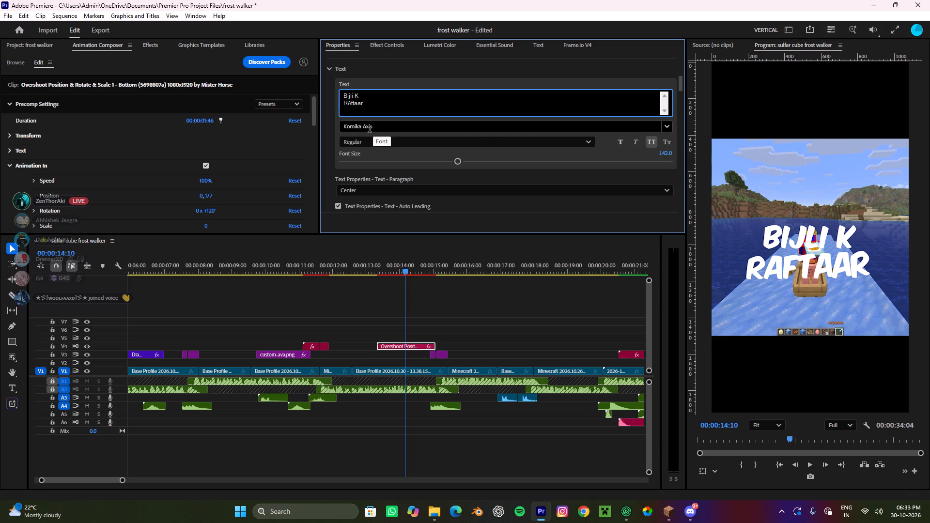
key(i)
click(389, 67)
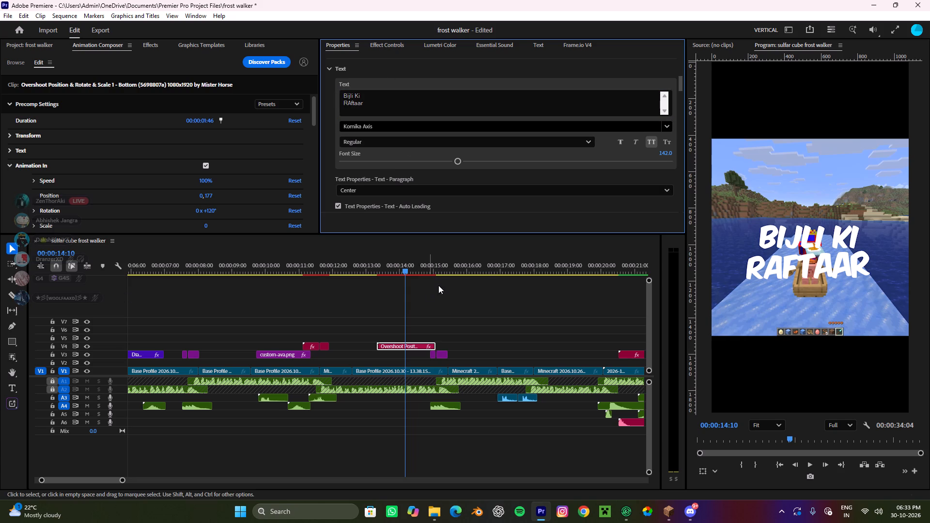
Enable the colour stroke on the title text and set its stroke width to 22.
scroll(464, 215, down, 7)
scroll(464, 216, up, 1)
scroll(447, 218, down, 6)
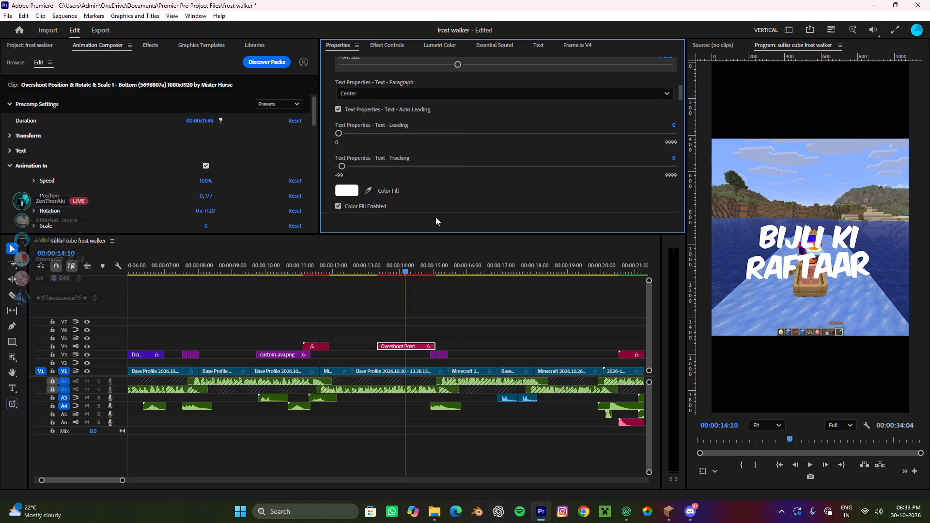
scroll(435, 217, down, 6)
click(341, 160)
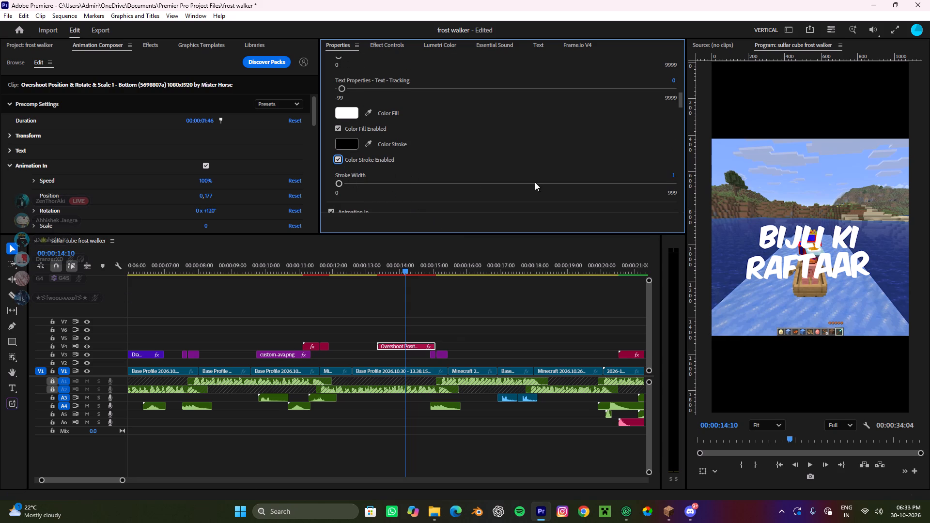
click(673, 177)
key(2)
key(2)
click(583, 161)
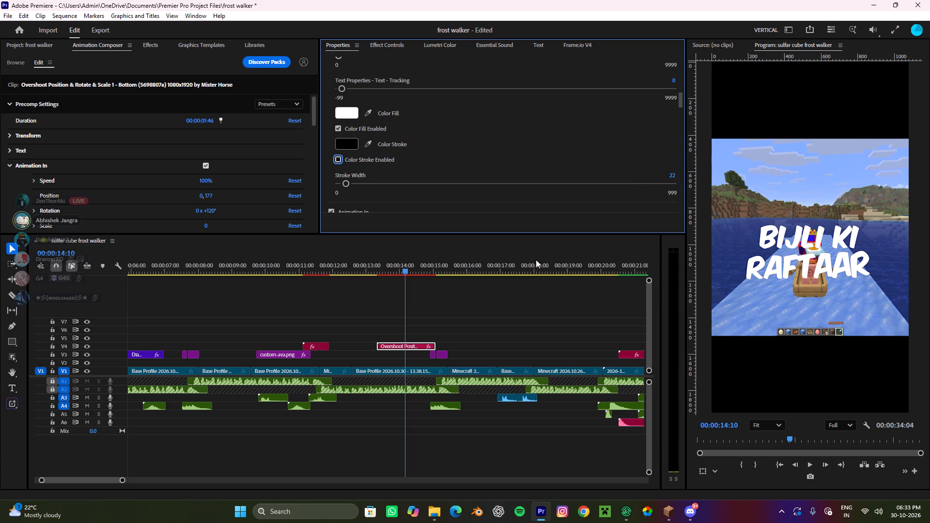
click(344, 158)
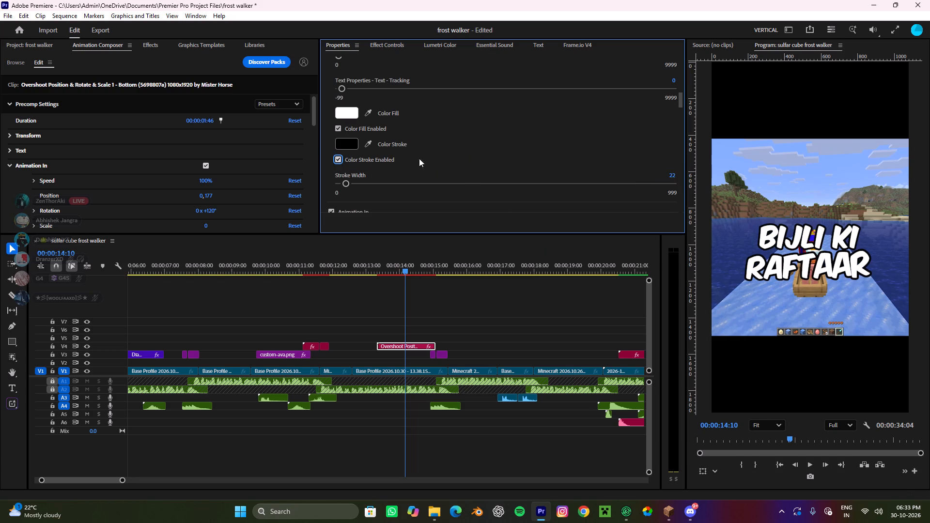
key(space)
key(space)
Look through the title's Animation In and Animation Out settings.
scroll(498, 154, down, 4)
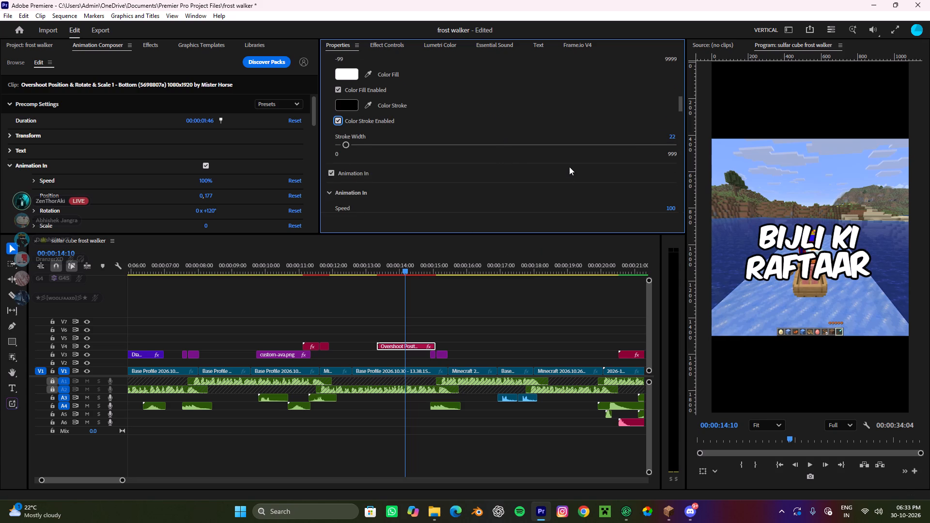
scroll(570, 171, down, 11)
scroll(511, 190, down, 8)
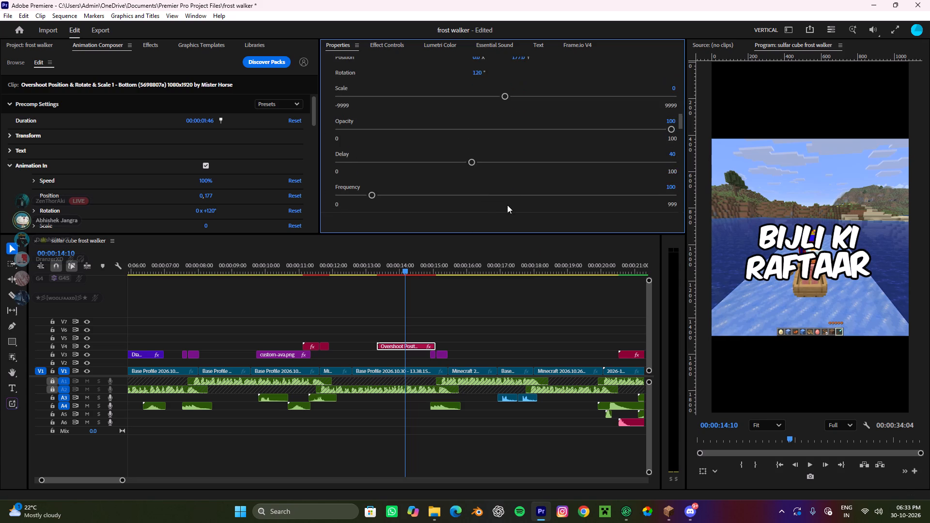
scroll(507, 205, down, 15)
scroll(494, 200, down, 13)
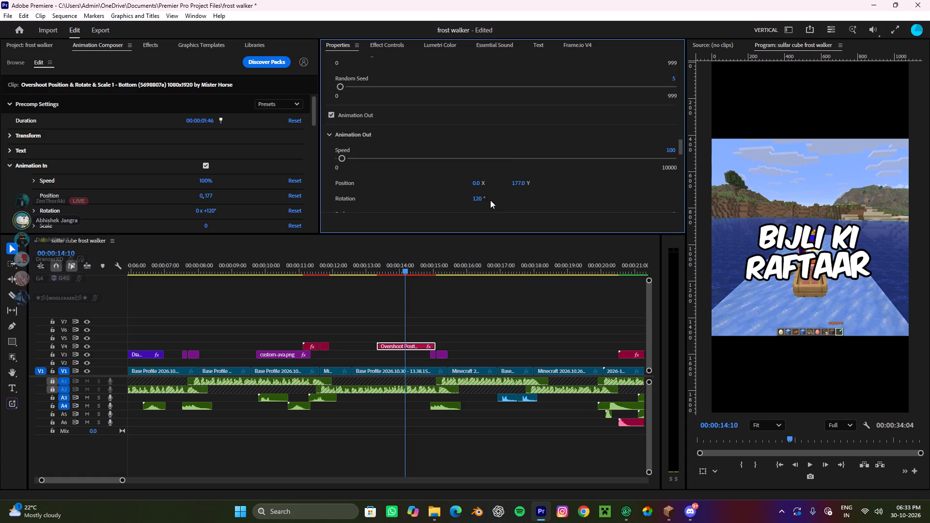
scroll(420, 182, down, 7)
scroll(428, 277, down, 4)
scroll(426, 281, up, 4)
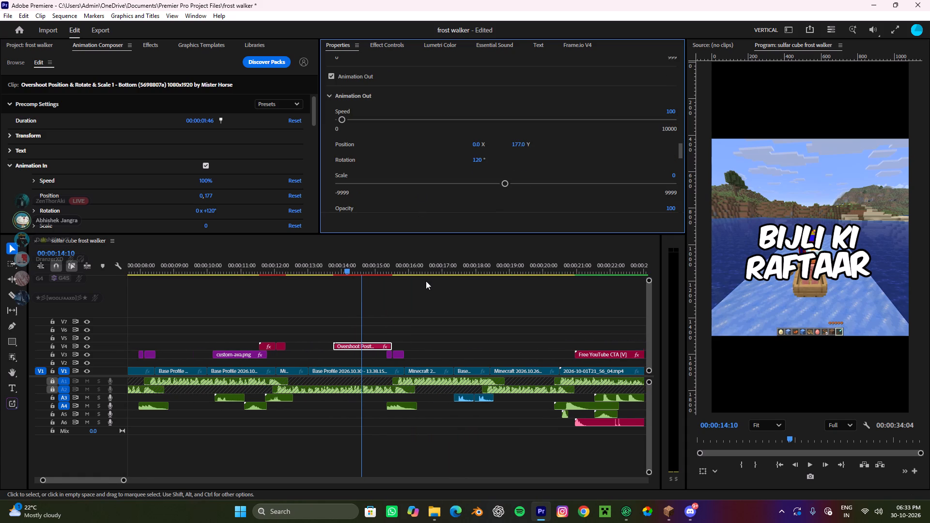
Play back the sequence from just before the title clip to review its text animation.
drag(364, 270, 315, 287)
key(space)
click(419, 311)
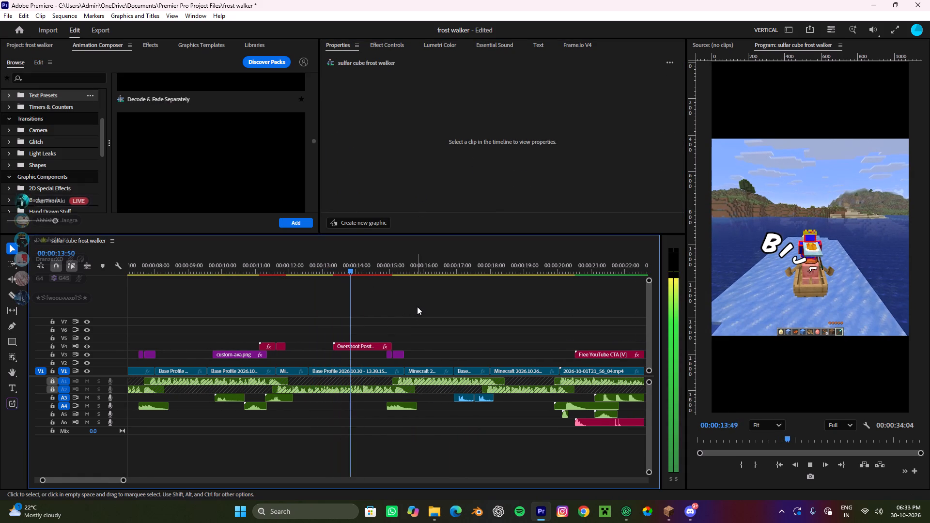
key(space)
Turn on Motion Blur for the Overshoot title clip.
click(356, 344)
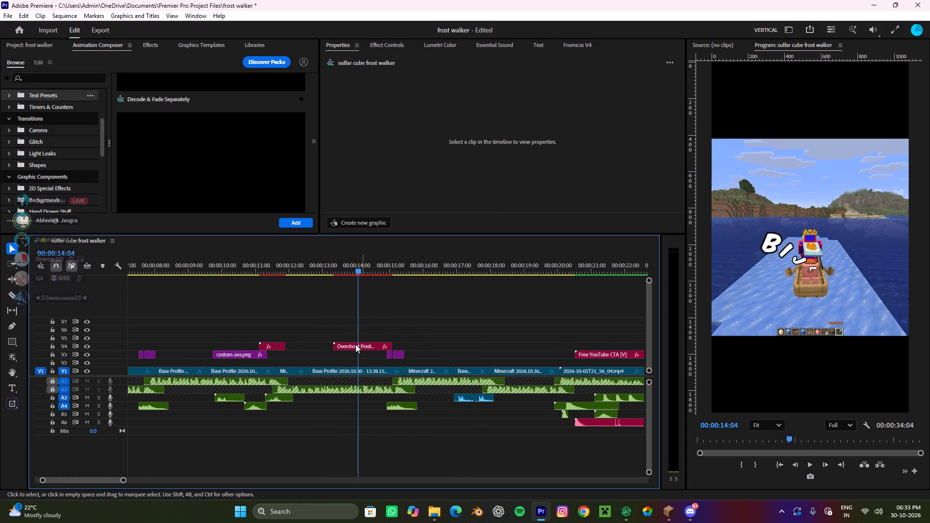
scroll(419, 175, down, 3)
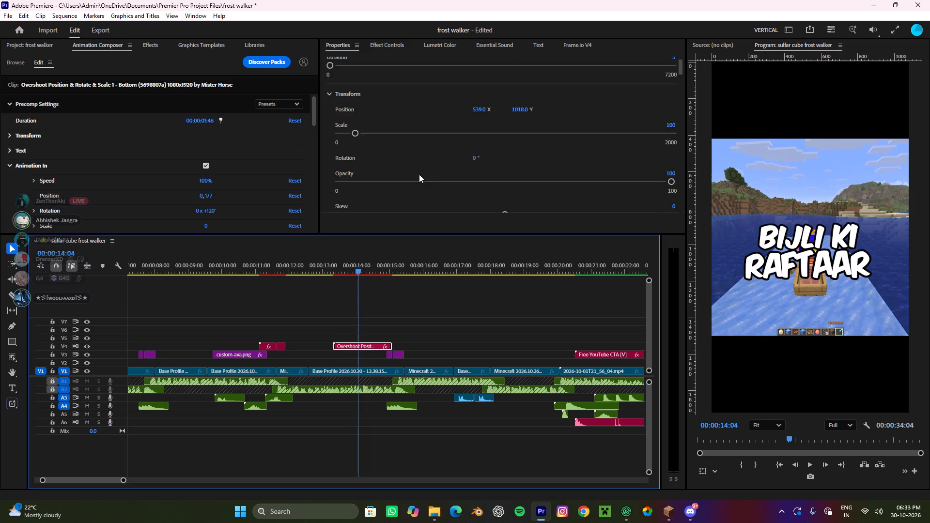
scroll(419, 174, down, 18)
scroll(419, 174, down, 4)
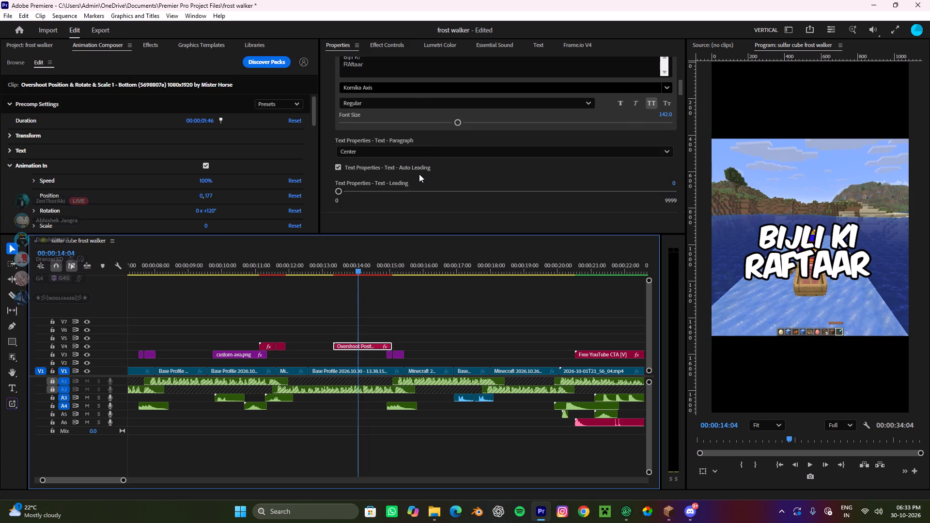
scroll(419, 174, down, 20)
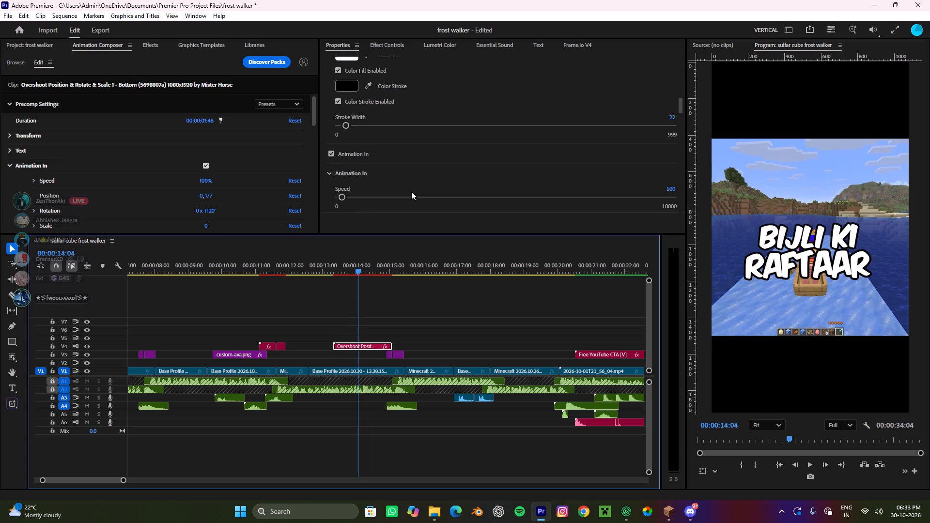
scroll(411, 191, down, 16)
scroll(410, 192, down, 9)
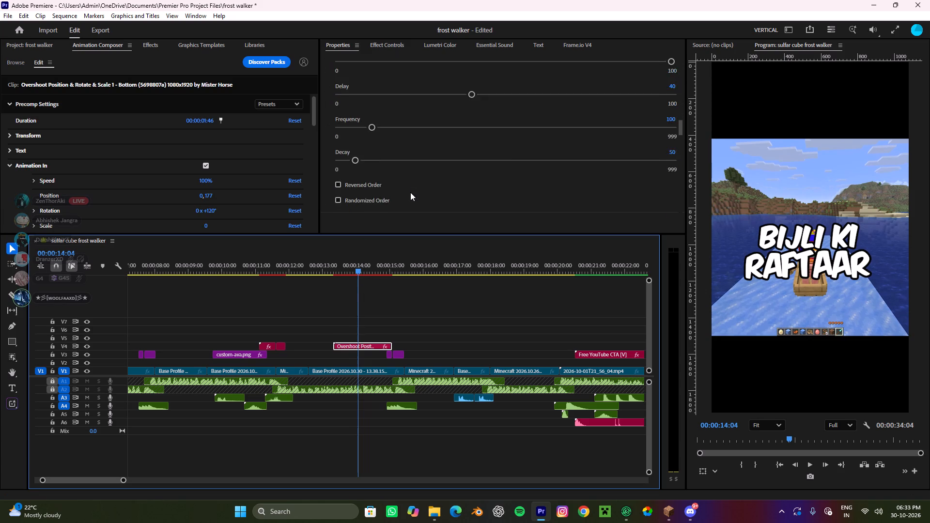
scroll(410, 192, down, 19)
scroll(410, 193, down, 4)
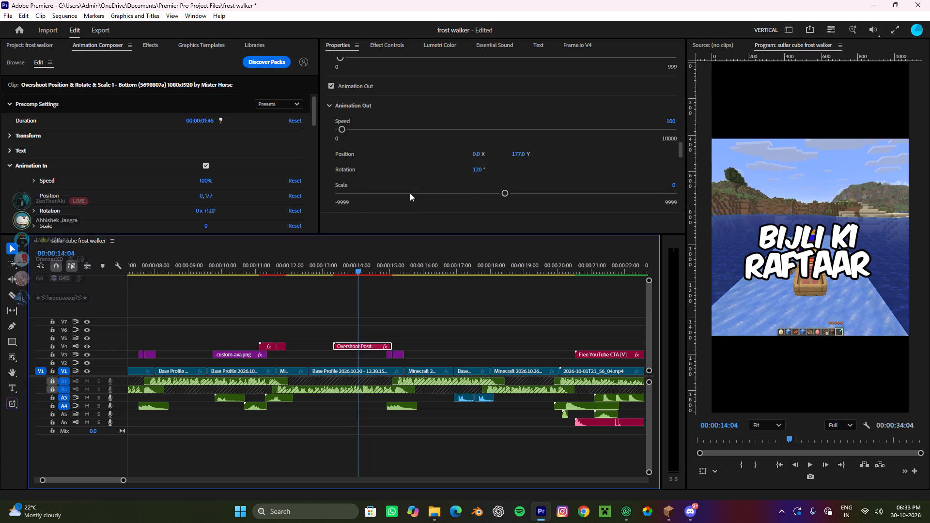
scroll(410, 193, down, 13)
scroll(410, 180, down, 13)
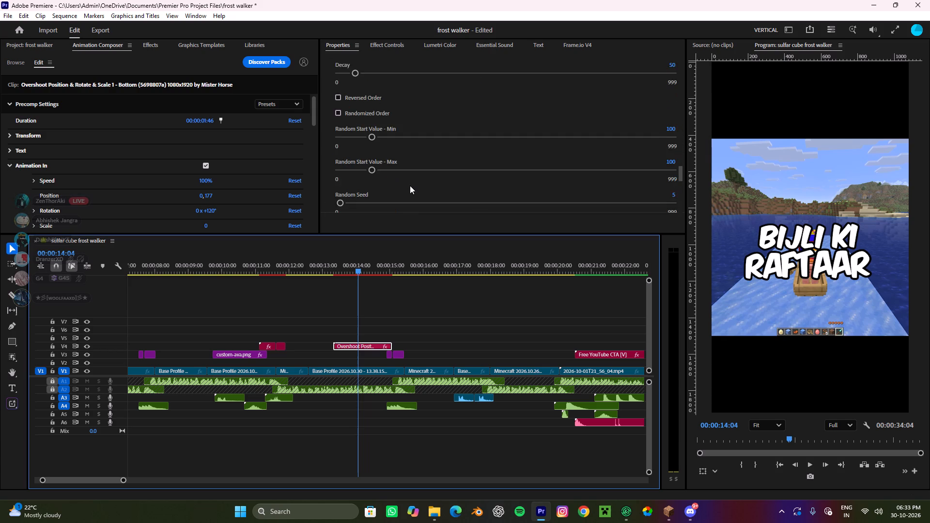
scroll(410, 185, down, 18)
scroll(410, 187, down, 4)
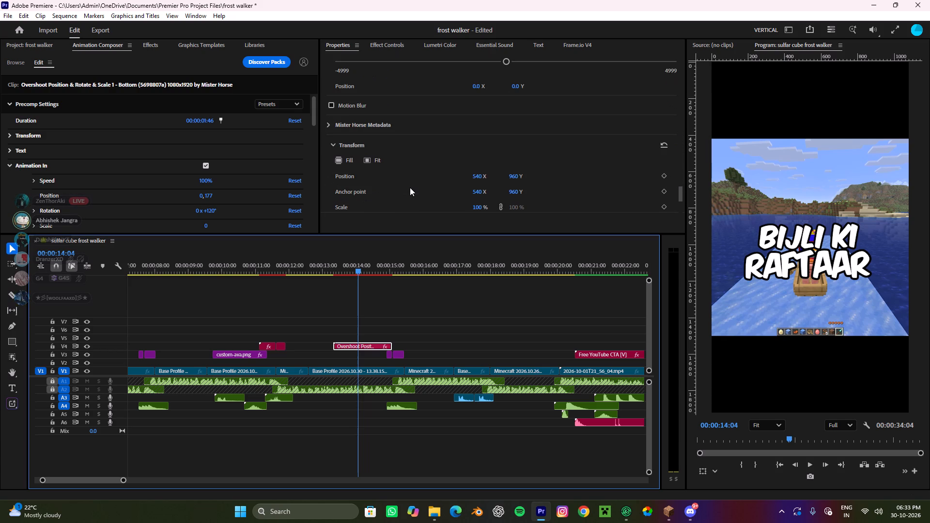
click(331, 105)
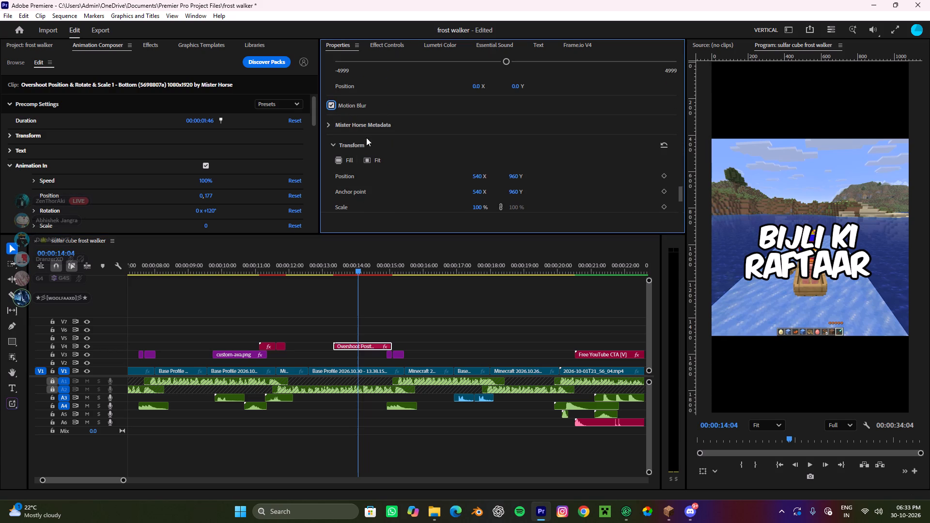
Search the effects for "yooo" and apply the YOOOOOO preset to the Overshoot title clip on V4.
click(22, 59)
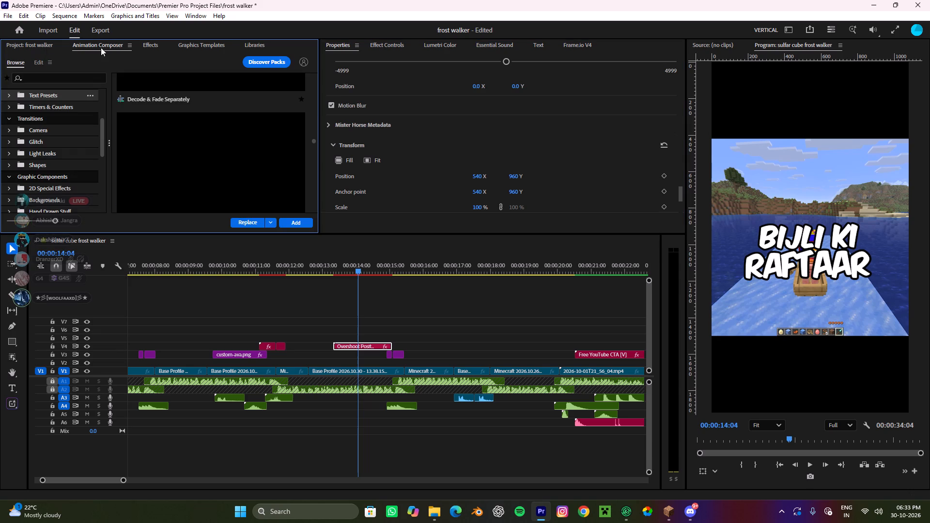
click(154, 41)
drag(70, 62, 0, 58)
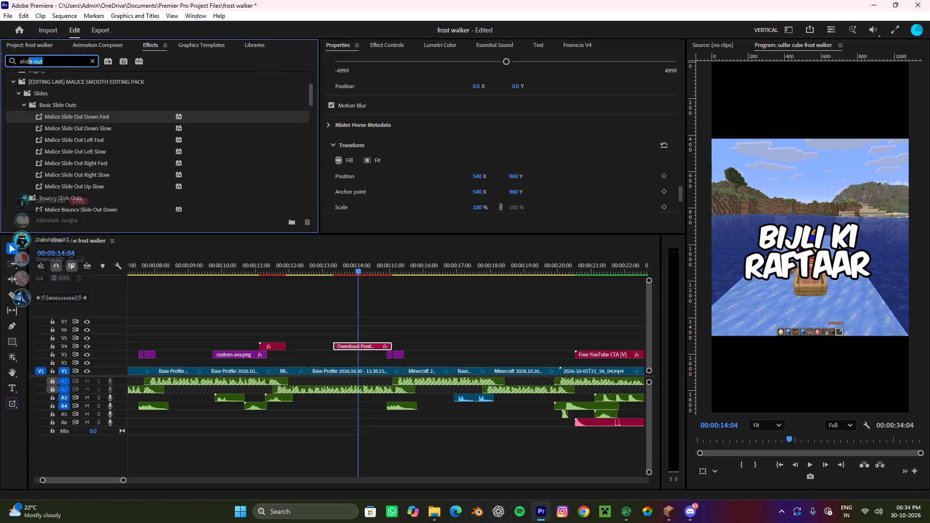
drag(0, 58, 0, 53)
key(y)
key(o)
key(o)
key(o)
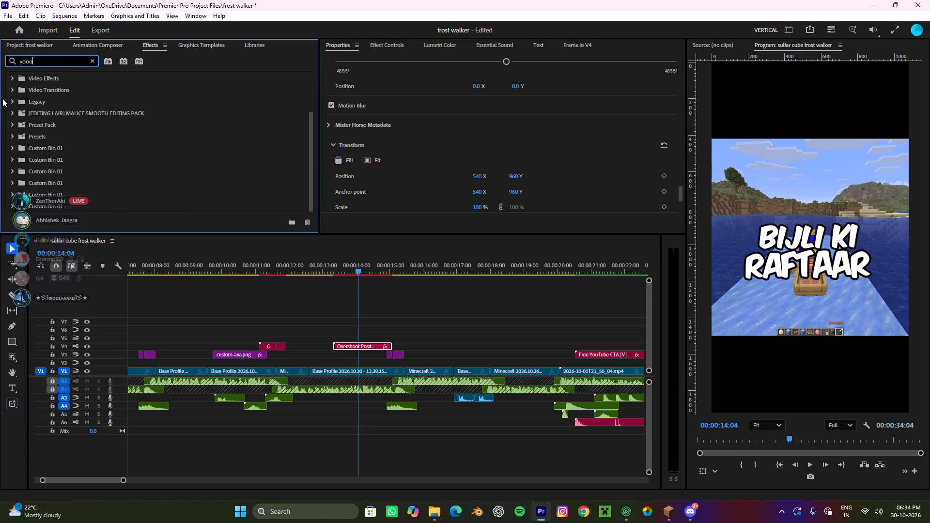
scroll(61, 114, up, 8)
drag(43, 87, 366, 353)
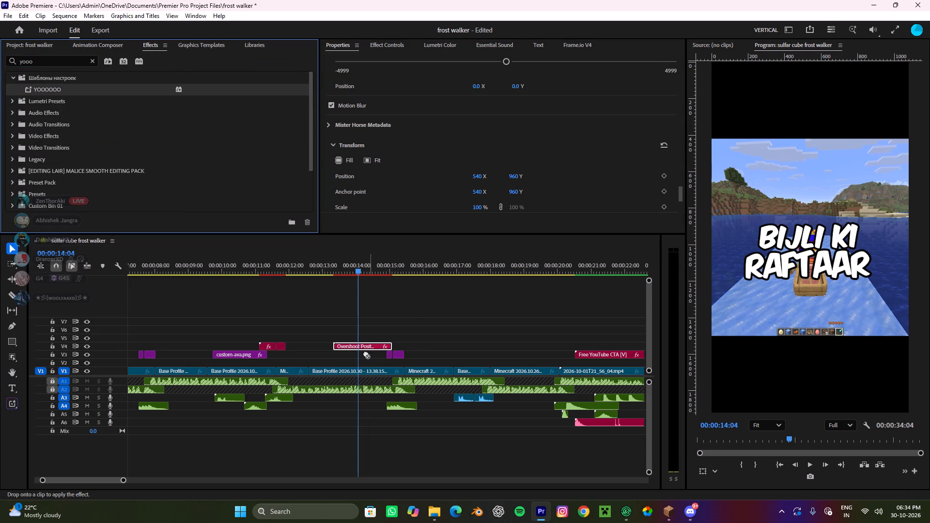
drag(366, 353, 356, 348)
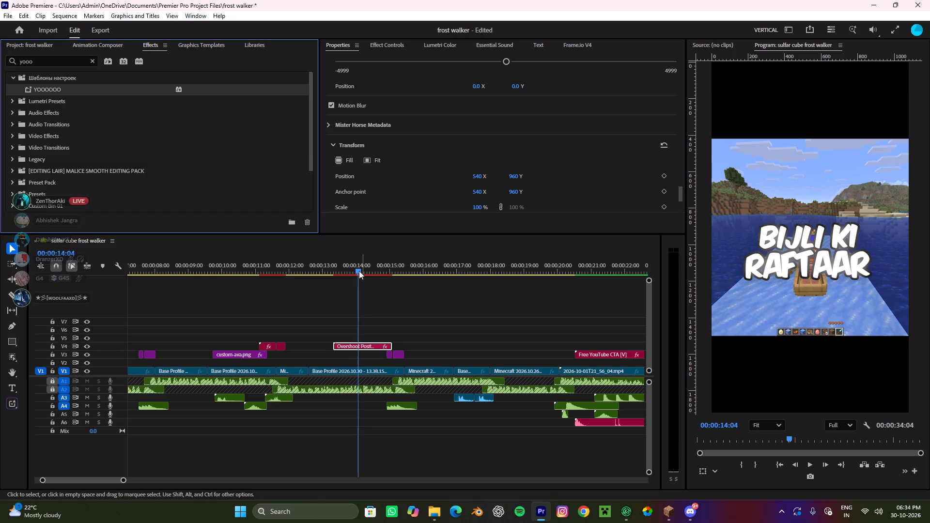
Deselect the title clip and move the playhead to 00:00:13:05, just before it, to review the animation.
drag(354, 268, 326, 291)
click(408, 313)
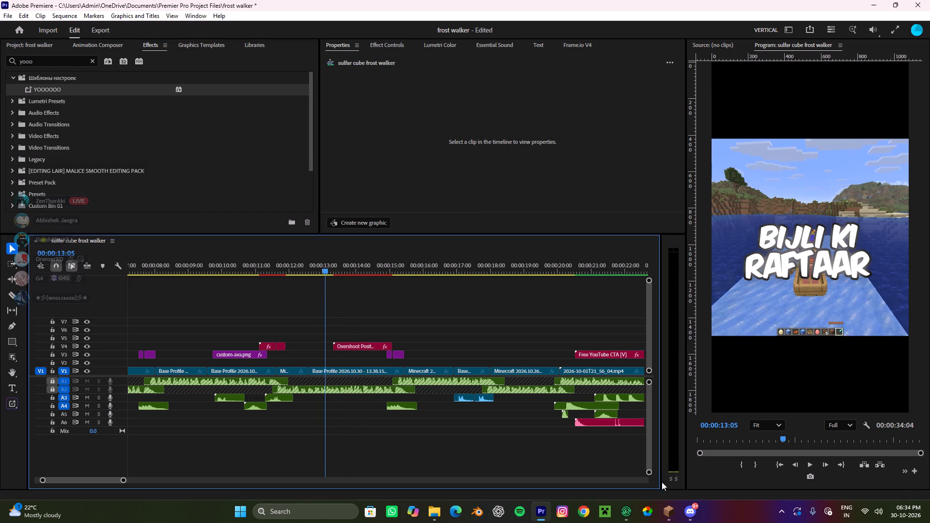
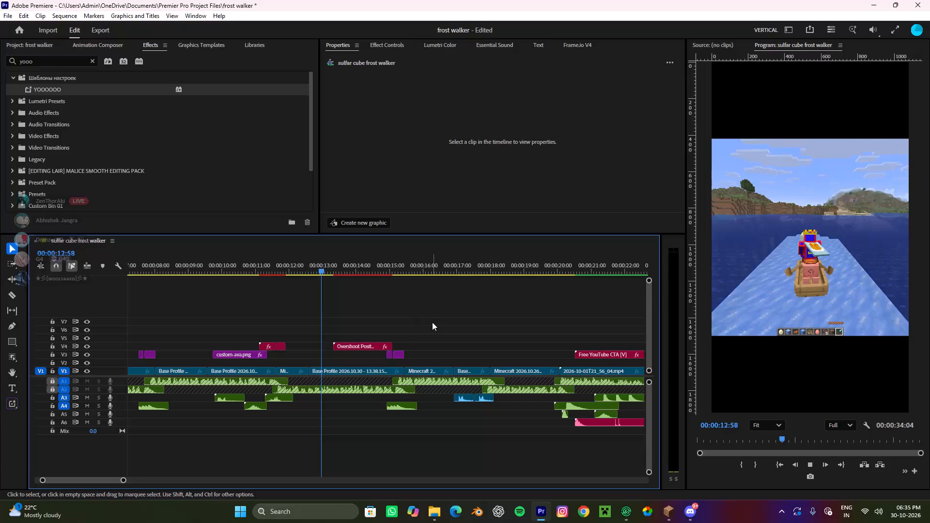
Play the sequence into the Overshoot title clip to review its animation, stopping at 00:00:14:13.
click(432, 322)
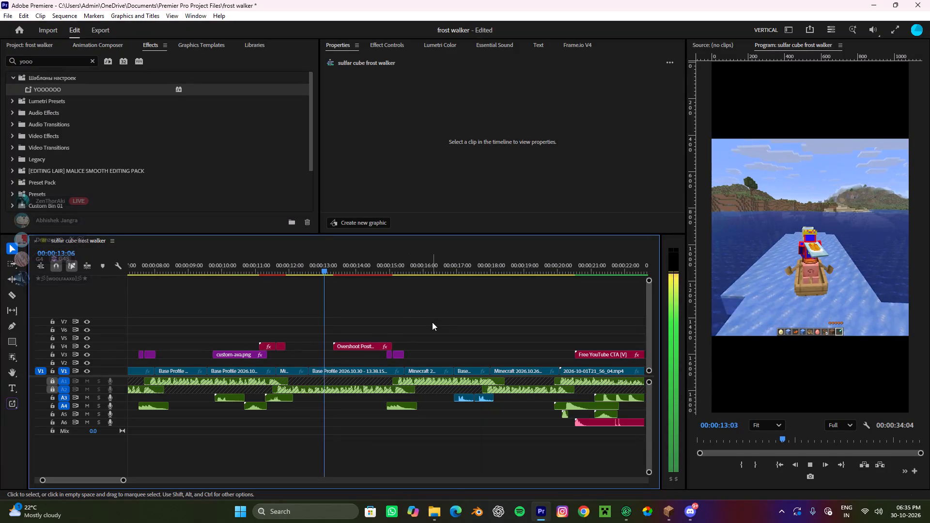
key(space)
Select the Overshoot title clip on V4 and render the sequence's video previews.
click(363, 349)
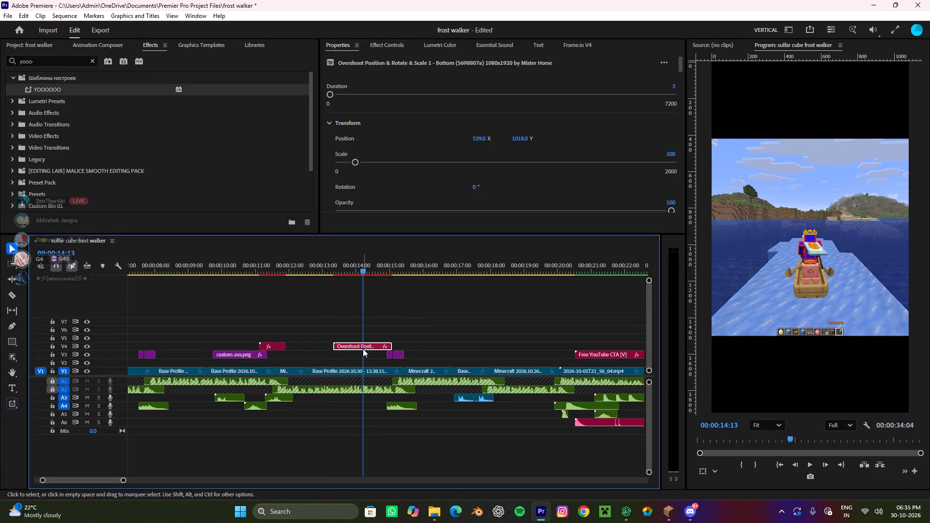
key(Return)
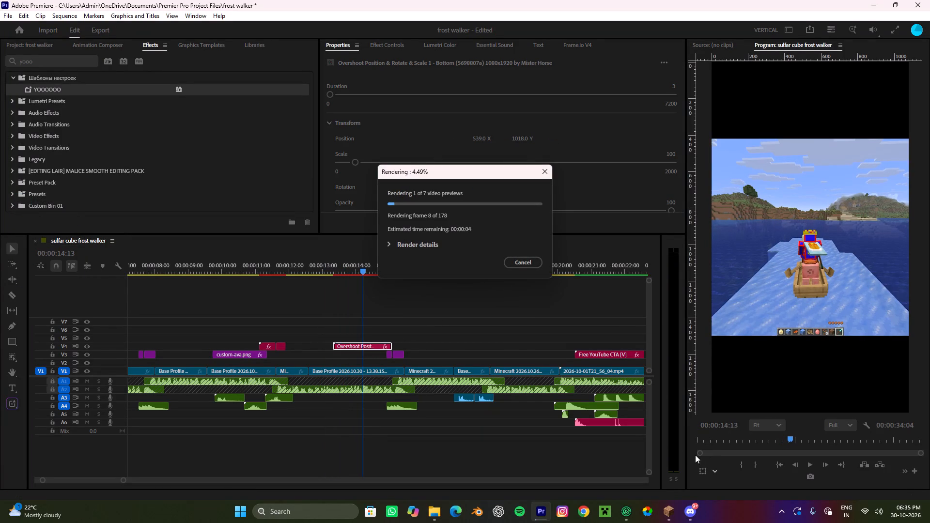
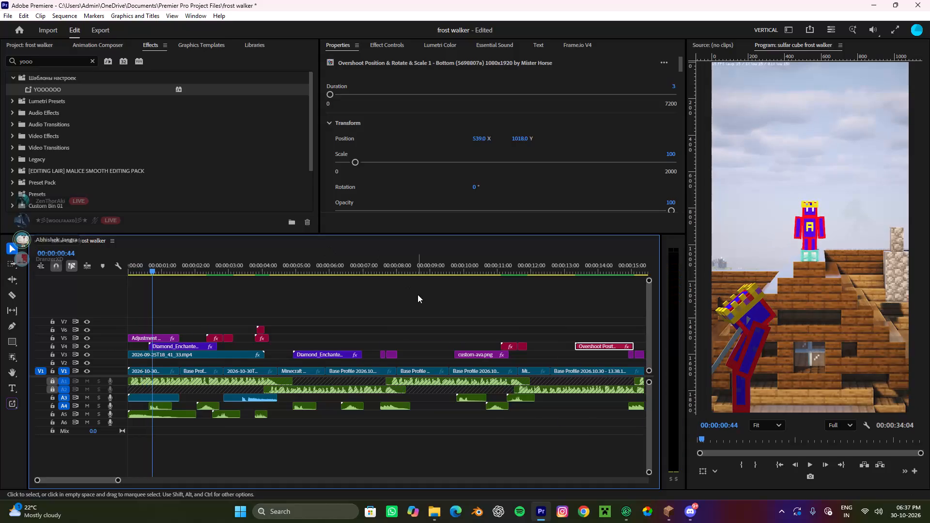
Play the sequence from 00:00:12:43 into the Overshoot title clip to review the rendered title animation.
alt+scroll(319, 289, down, 1)
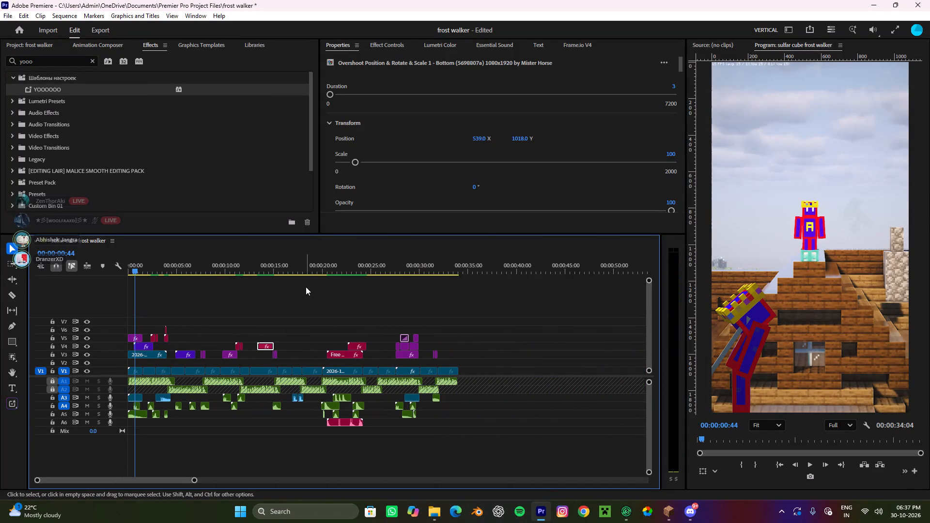
click(252, 270)
alt+scroll(275, 313, up, 10)
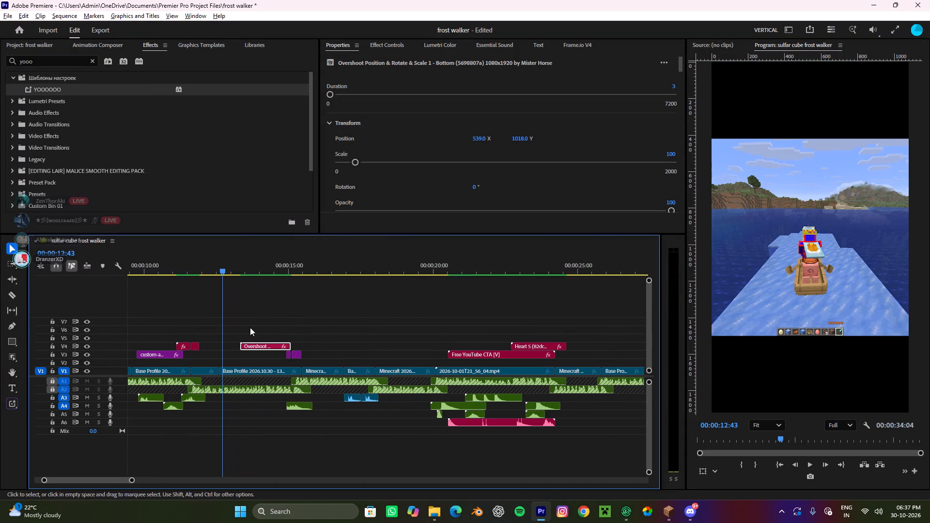
key(space)
key(space)
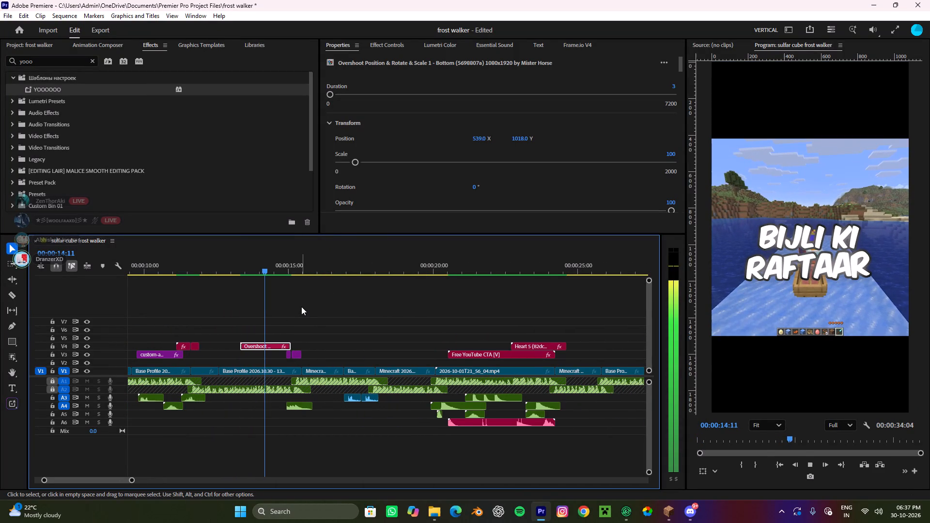
Search the Animation Composer library for "reward" and add Reward.wav to audio track A6, starting before the Overshoot title.
alt+scroll(313, 341, down, 3)
click(49, 44)
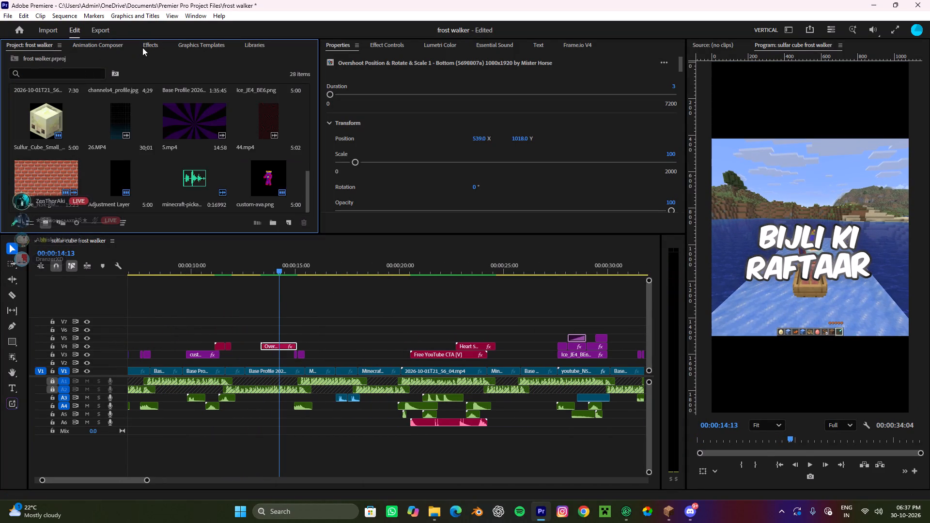
click(146, 47)
drag(44, 57, 0, 54)
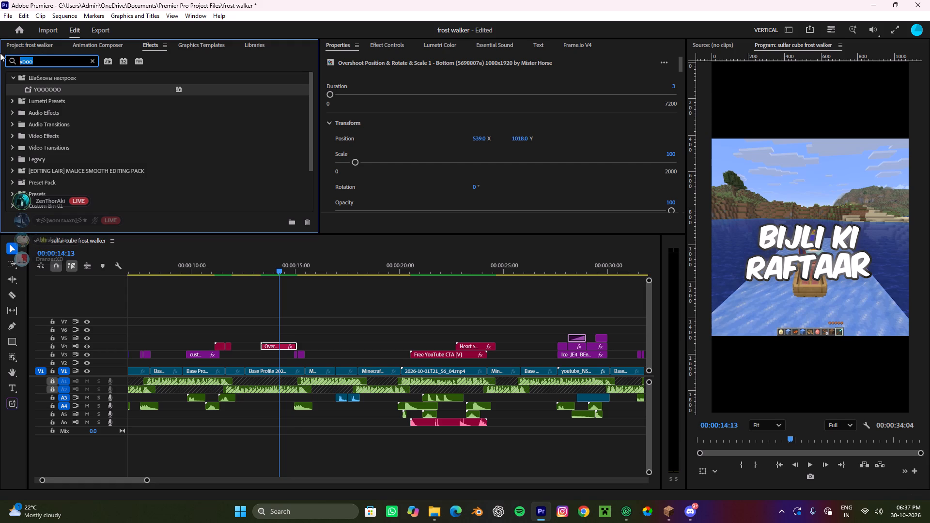
key(BackSpace)
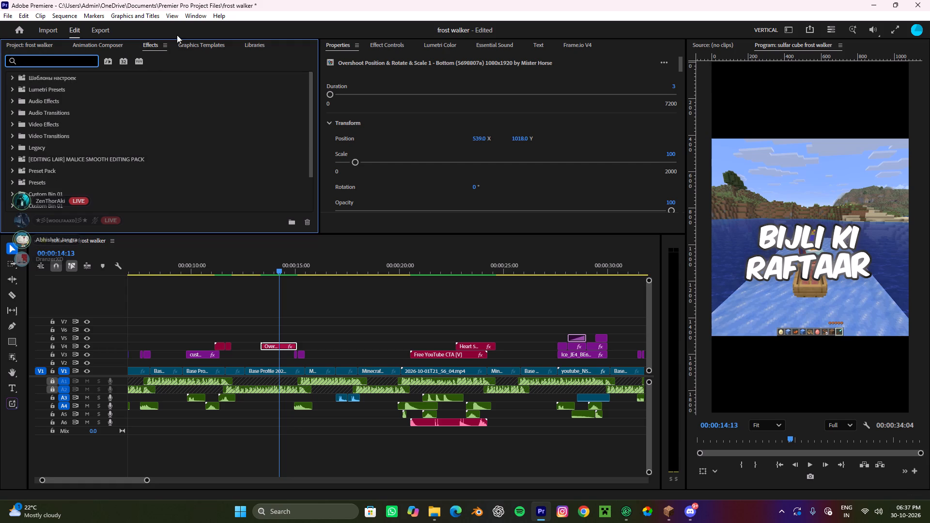
click(102, 45)
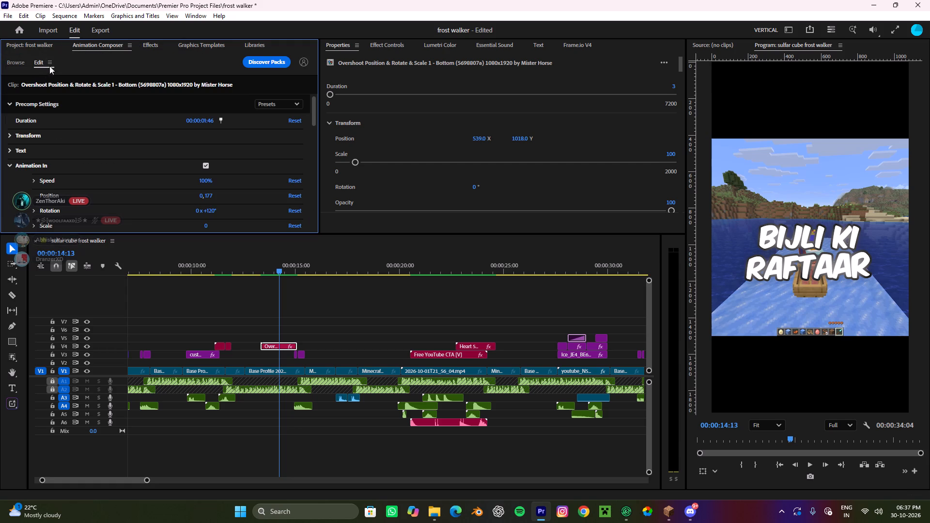
click(15, 61)
click(44, 80)
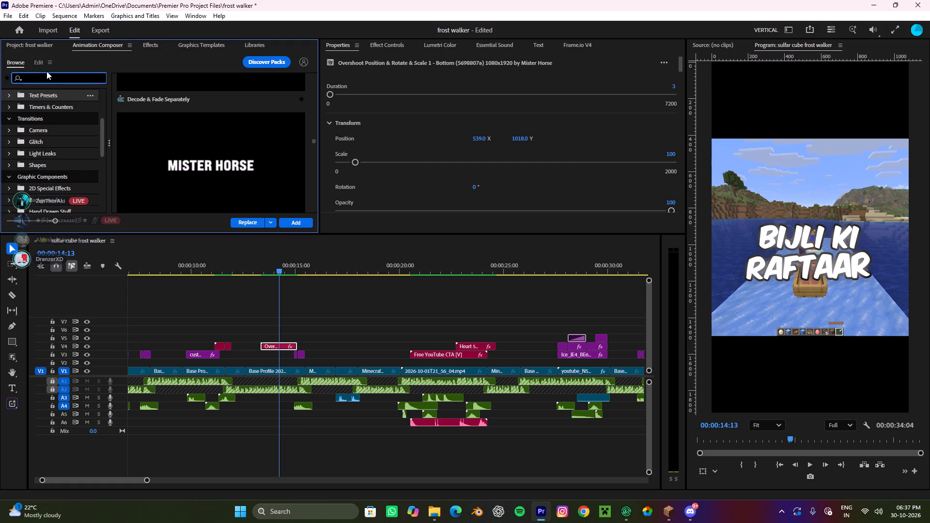
text(re)
key(w)
text(ar)
key(d)
scroll(174, 126, down, 3)
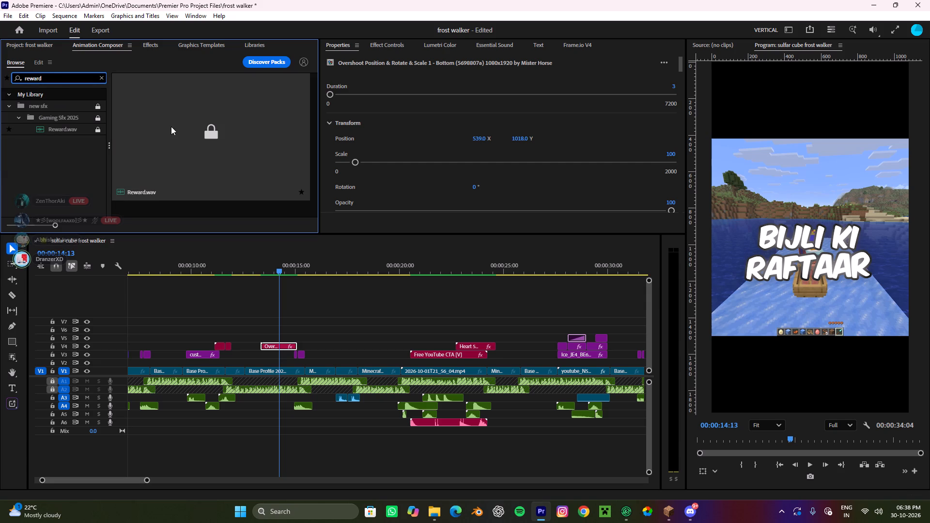
drag(162, 124, 250, 433)
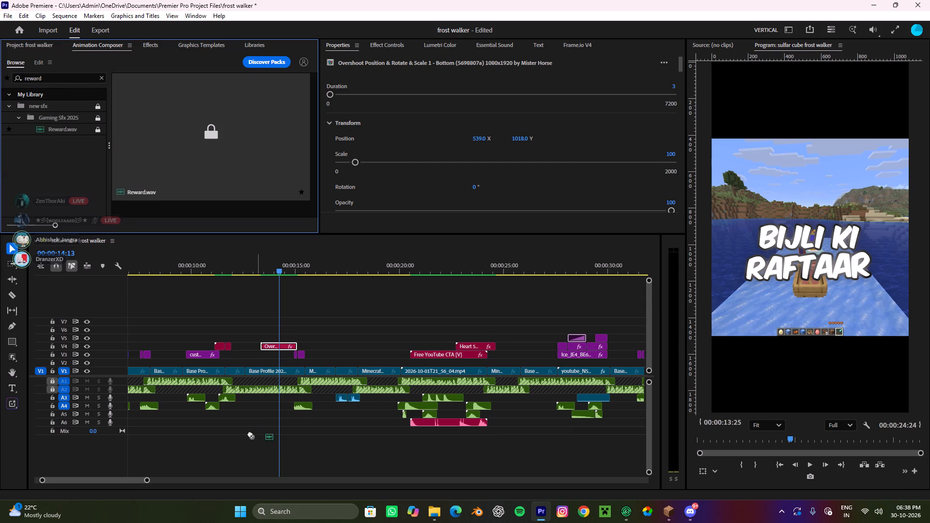
drag(250, 433, 170, 429)
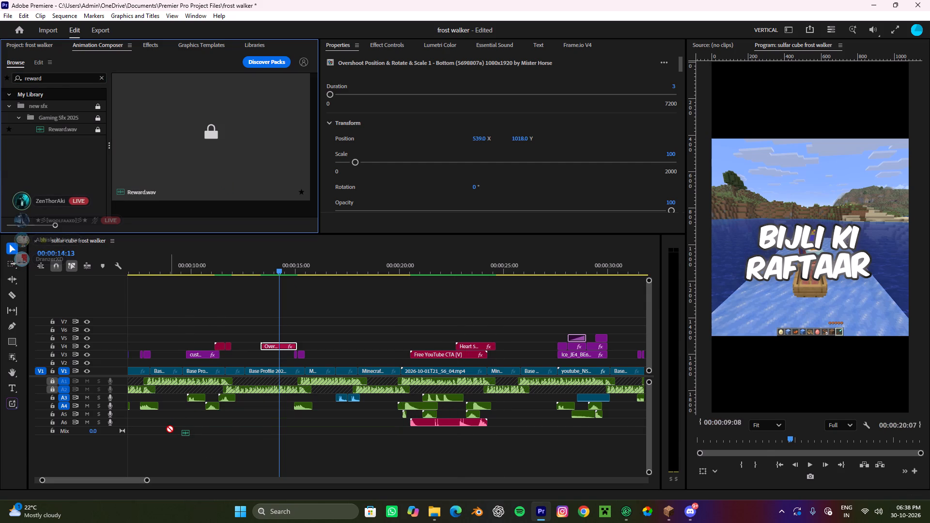
drag(170, 429, 161, 426)
Split Reward.wav on A6 around its second sound burst and remove the sections before and after it, keeping about one second.
alt+scroll(213, 434, up, 6)
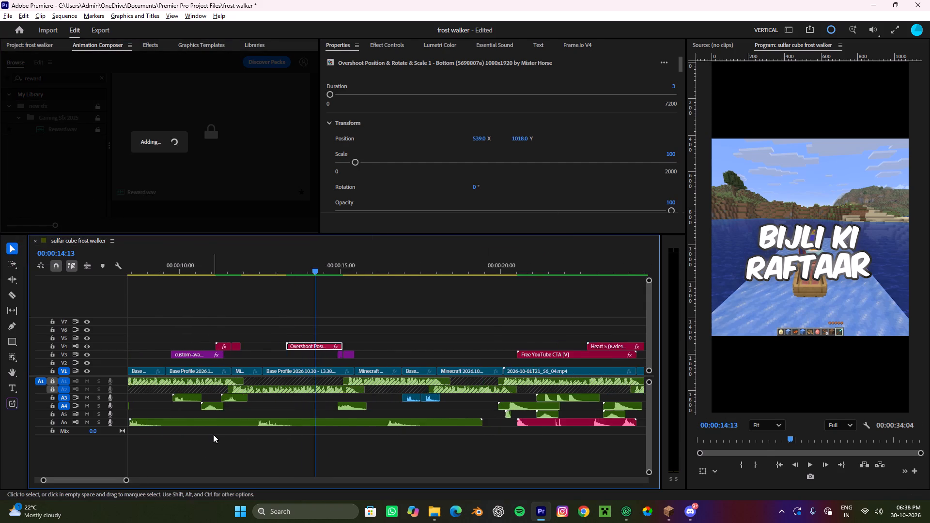
alt+scroll(213, 434, up, 6)
key(c)
click(374, 425)
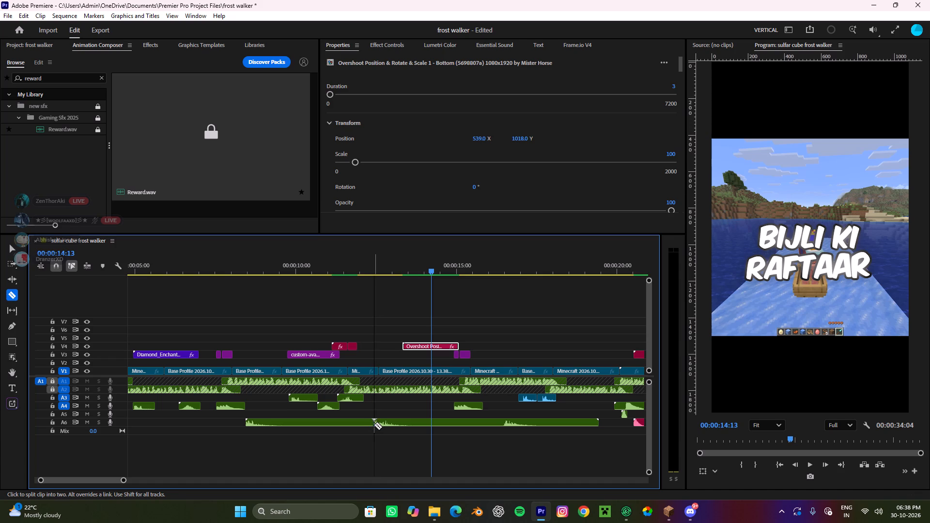
key(v)
click(350, 423)
key(ctrl+x)
key(c)
click(411, 425)
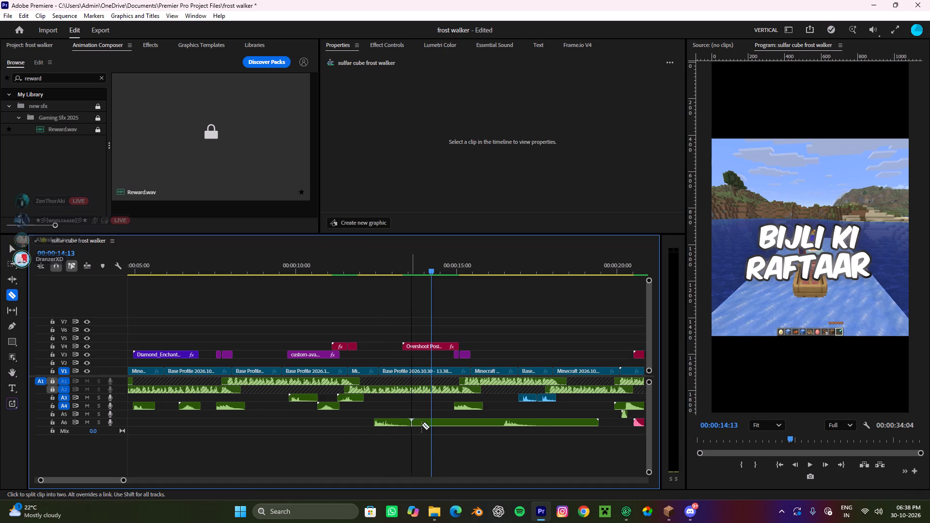
key(v)
click(431, 424)
key(ctrl+x)
Move the trimmed Reward.wav clip to track A3, aligning its start with the start of the Overshoot title clip.
alt+scroll(382, 425, up, 8)
drag(382, 425, 412, 429)
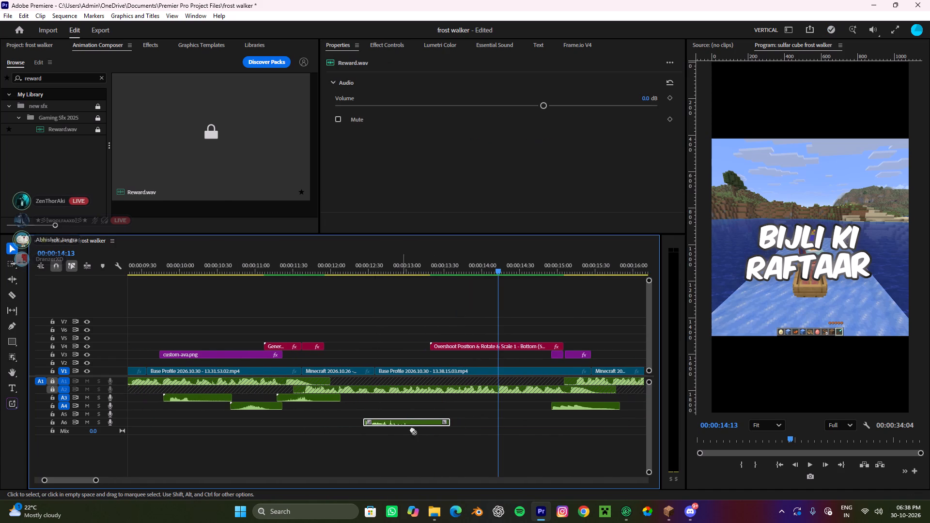
drag(412, 429, 447, 428)
drag(387, 420, 449, 421)
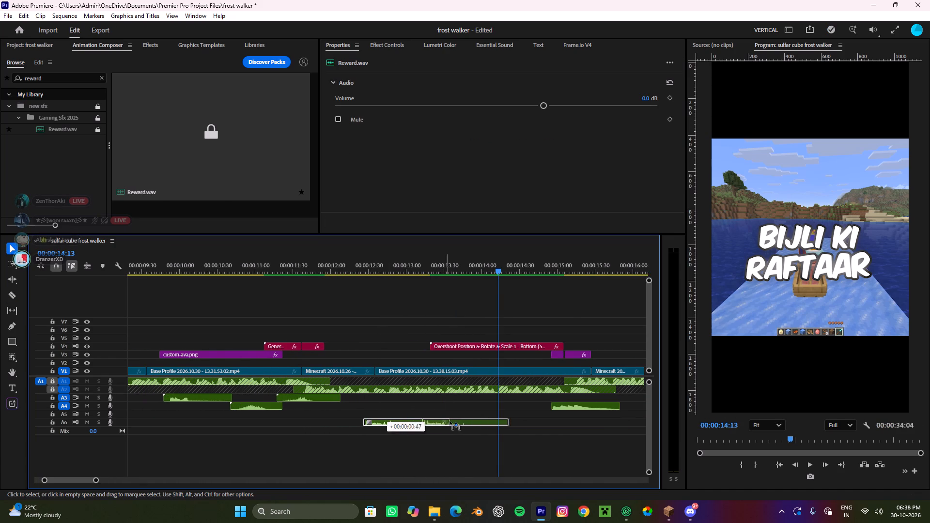
drag(449, 421, 457, 401)
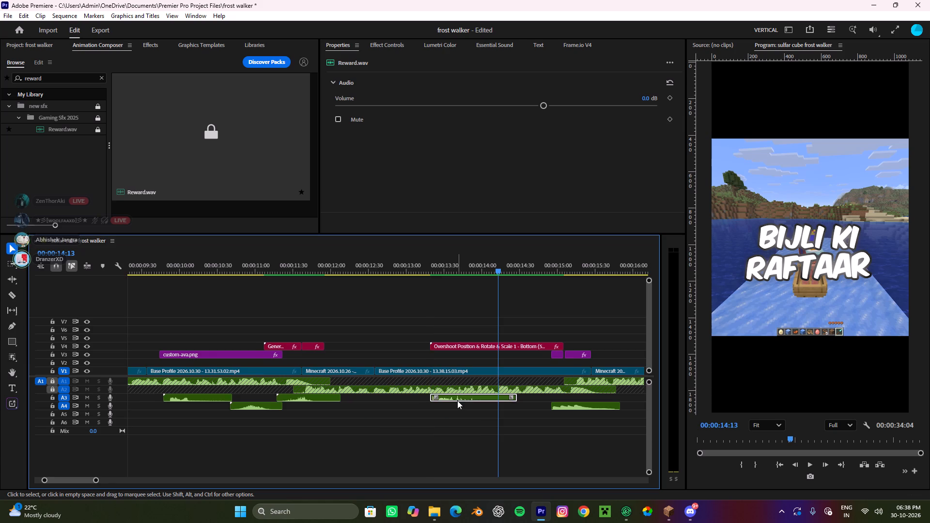
Play the sequence from 00:00:12:33 into the Overshoot title to review the reward sound against the animation.
alt+scroll(455, 400, down, 10)
drag(470, 271, 427, 284)
click(468, 283)
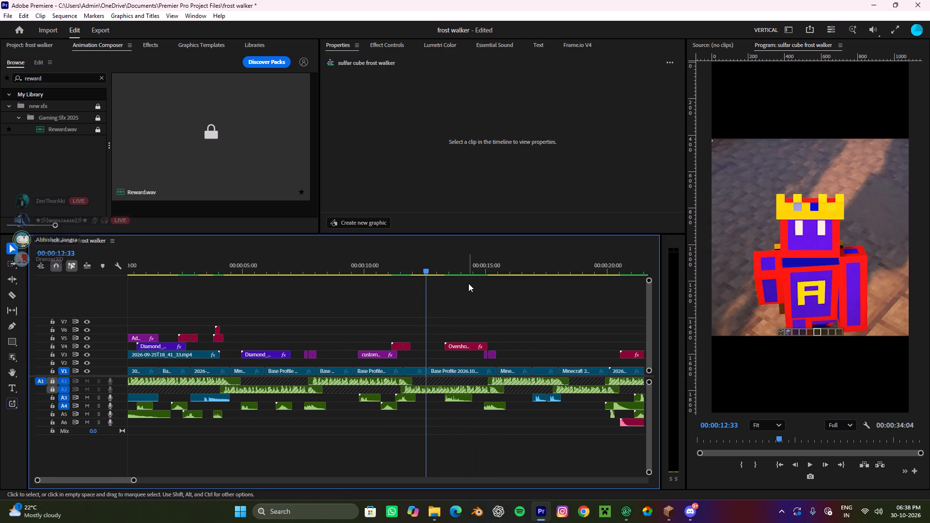
key(space)
key(space)
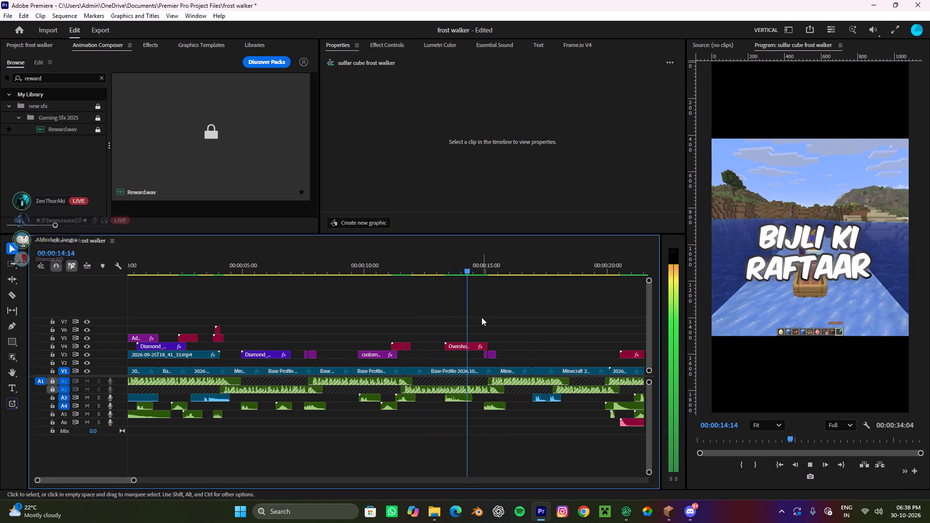
Set the volume of the Reward.wav clip on A3 to -5.2 dB.
alt+scroll(408, 355, up, 4)
click(482, 398)
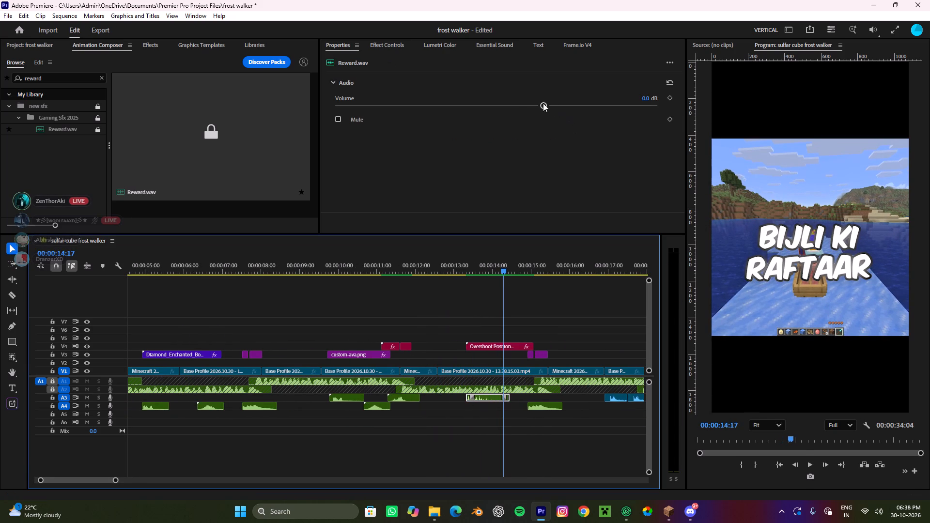
drag(539, 104, 495, 137)
Play the sequence from 00:00:12:50 to 00:00:14:53 to review the reward sound's level under the title.
drag(509, 264, 449, 281)
key(space)
alt+scroll(547, 323, down, 2)
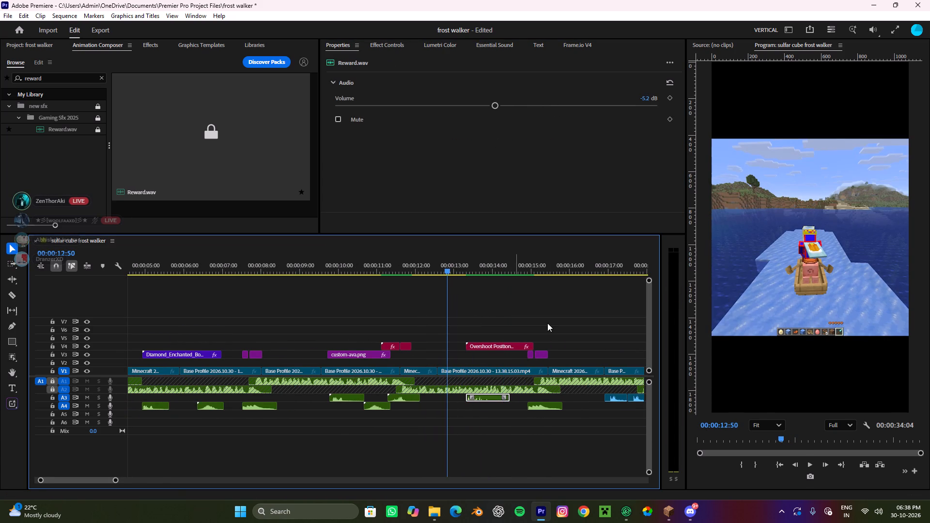
alt+scroll(547, 323, down, 6)
key(space)
alt+scroll(547, 323, down, 4)
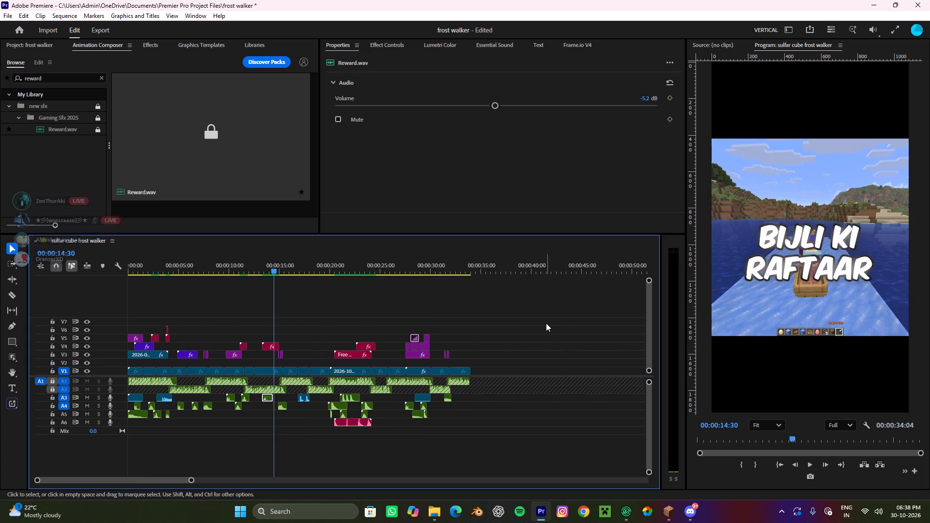
key(space)
key(space)
Trim the end of the Overshoot title clip on V4 back to the end of the Reward.wav clip.
alt+scroll(361, 332, up, 10)
scroll(360, 327, up, 10)
scroll(319, 335, up, 5)
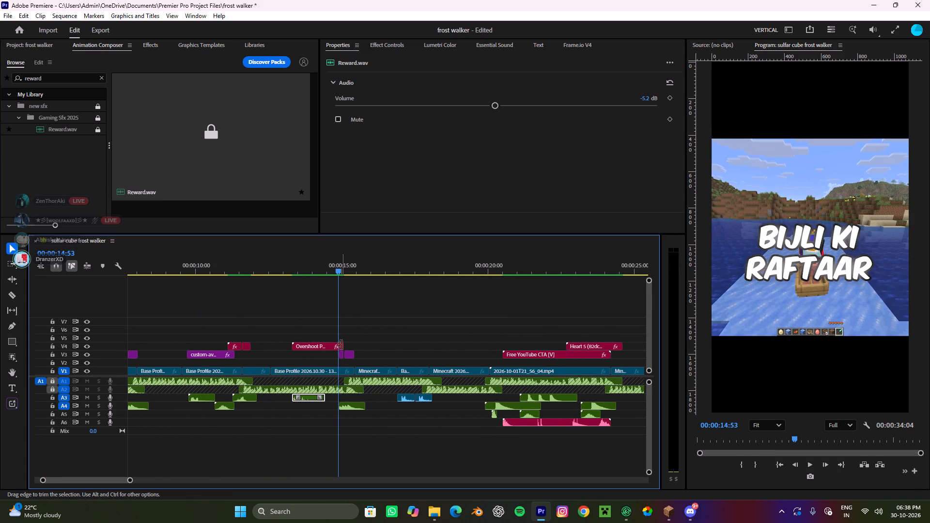
drag(341, 345, 322, 358)
Play the sequence from 00:00:13:12 to 00:00:14:03 to review the shortened Overshoot title with its sound.
drag(335, 271, 295, 289)
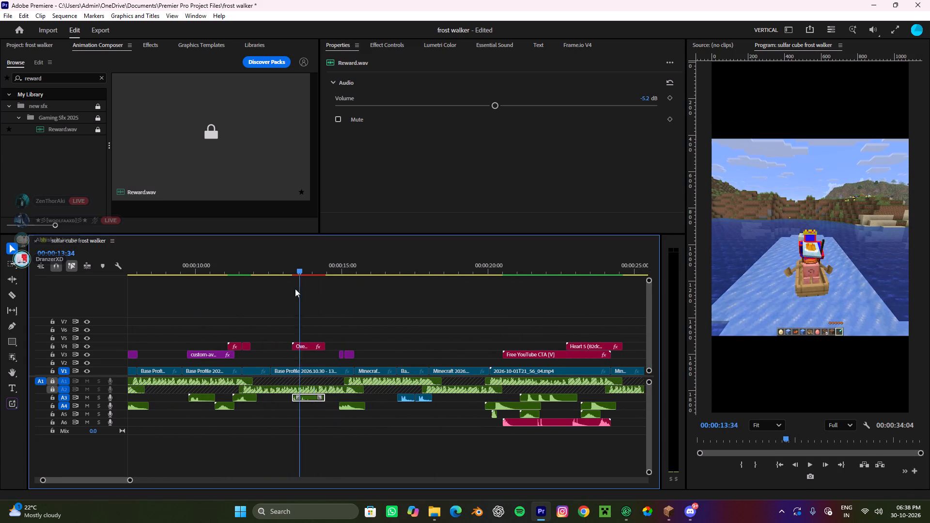
drag(295, 289, 290, 297)
click(392, 333)
key(space)
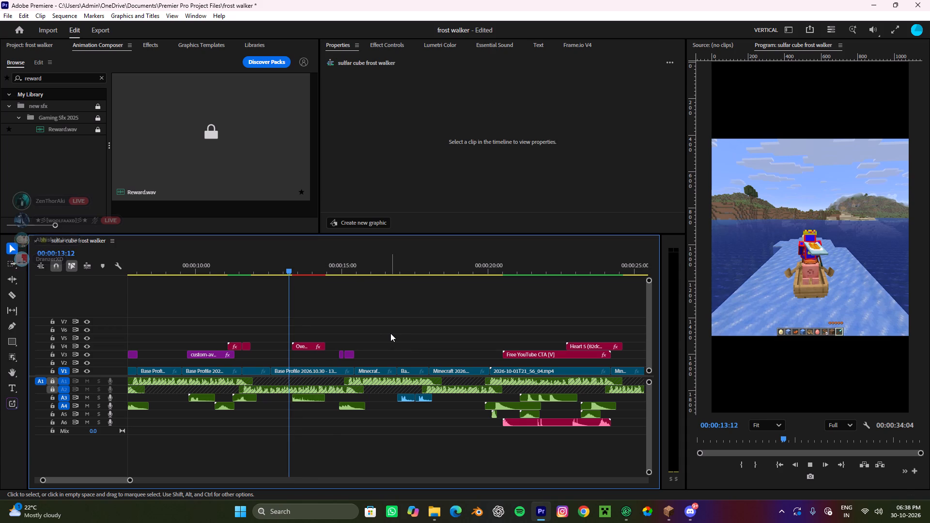
key(space)
Select the shortened Overshoot title clip on V4 and render the sequence's video previews.
click(307, 344)
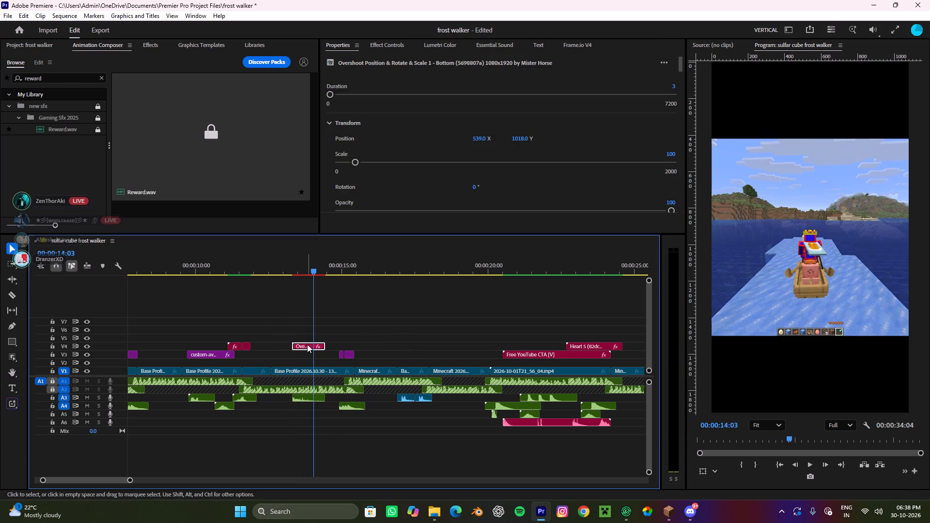
key(Return)
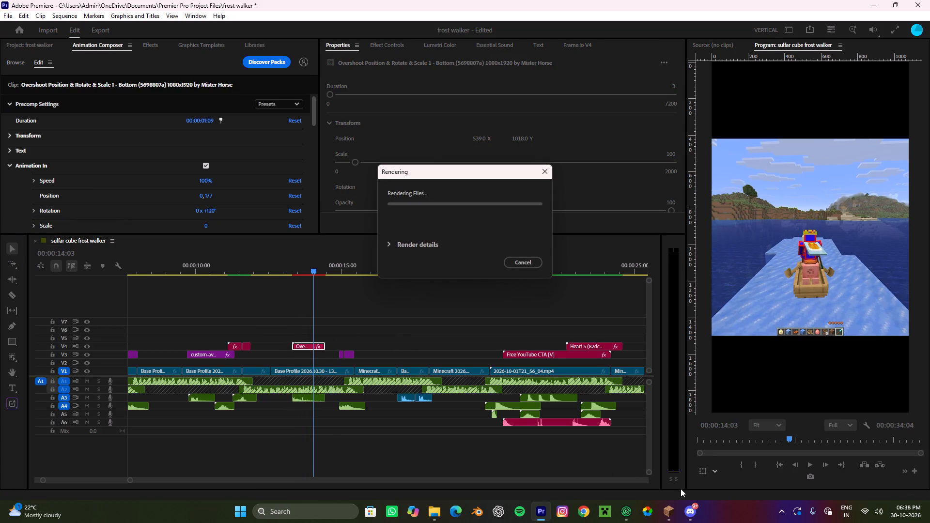
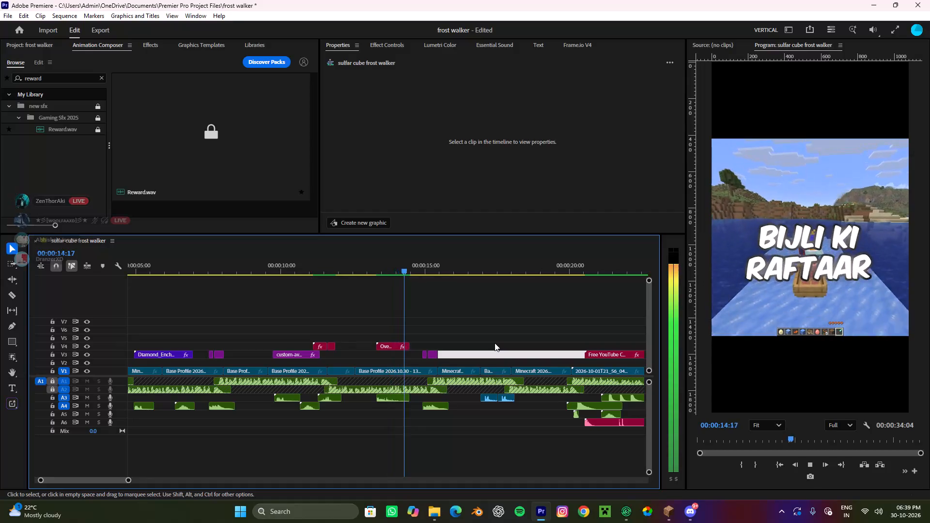
Play the sequence on from 00:00:14:17 to 00:00:17:55 to review the footage after the title.
key(space)
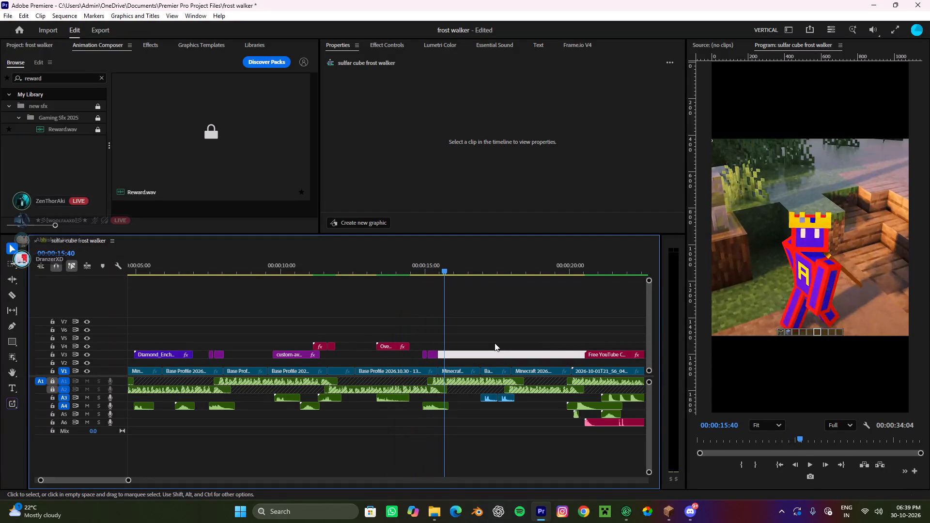
key(space)
alt+scroll(495, 343, down, 7)
alt+scroll(495, 343, up, 2)
alt+scroll(495, 343, down, 1)
alt+scroll(495, 343, up, 1)
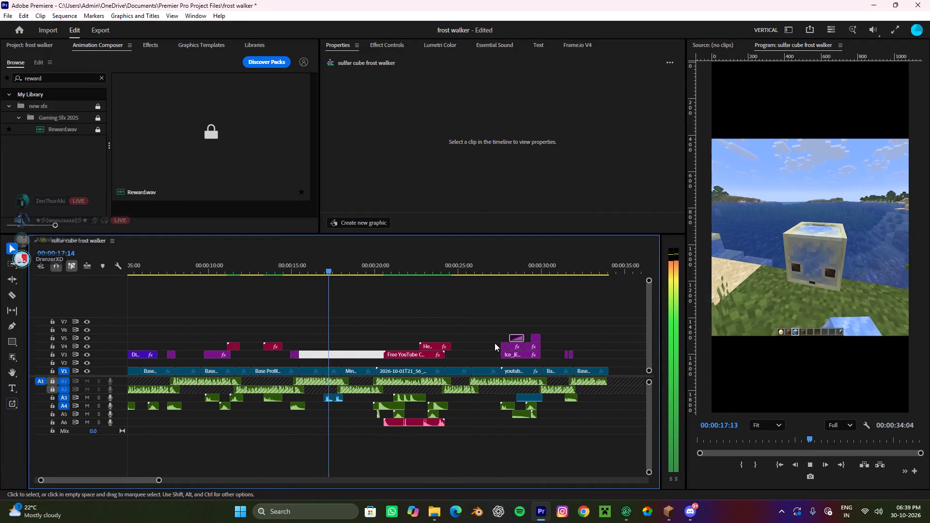
alt+scroll(495, 343, down, 4)
alt+scroll(495, 343, up, 4)
key(space)
Select and copy the two short V3 transition clips and the matching A3 sound clip near 00:00:31:30.
alt+scroll(358, 356, up, 12)
scroll(358, 356, down, 1)
scroll(358, 356, up, 3)
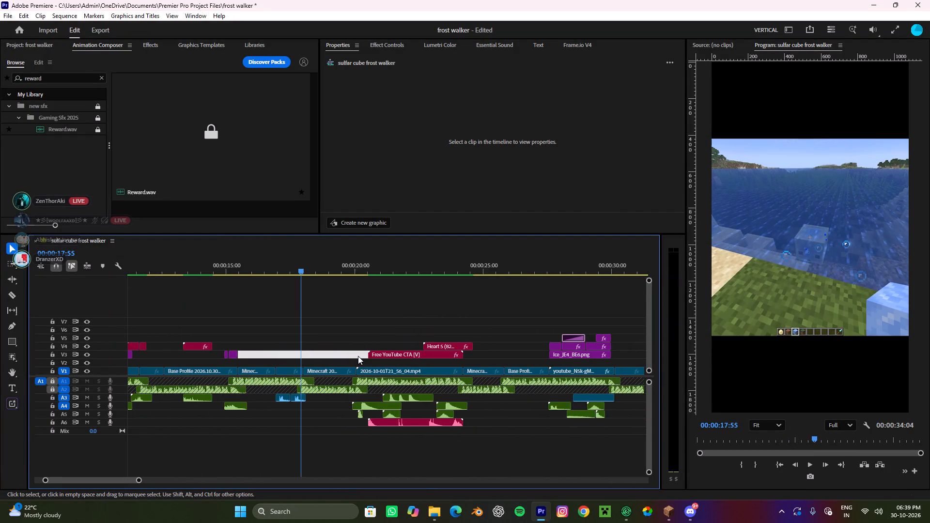
scroll(358, 356, down, 9)
alt+scroll(442, 360, up, 4)
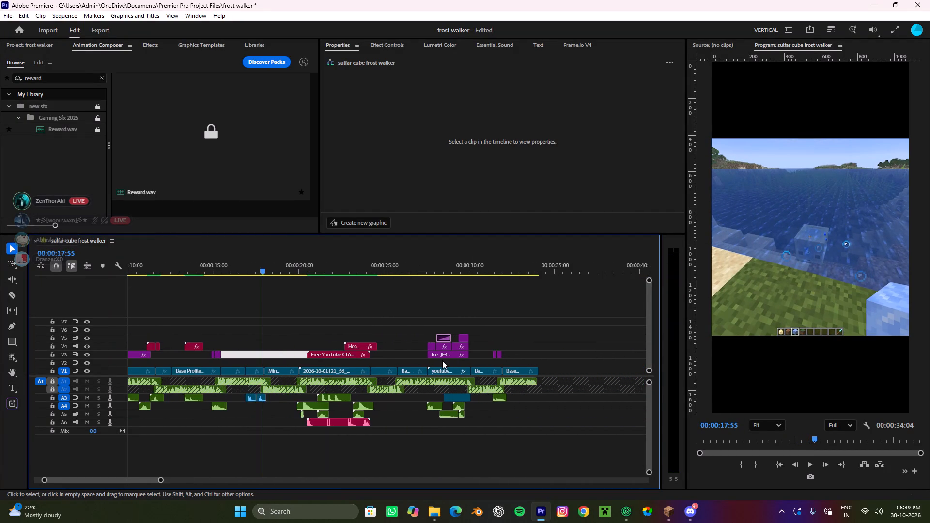
scroll(442, 360, up, 5)
shift+drag(597, 344, 566, 365)
shift+drag(589, 407, 569, 398)
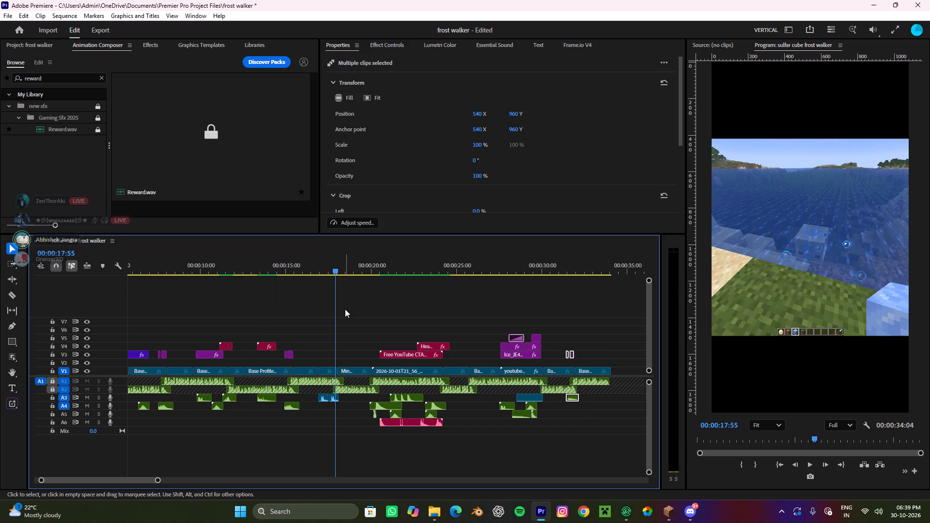
key(ctrl+c)
key(ctrl+c)
key(ctrl+c)
key(ctrl+c)
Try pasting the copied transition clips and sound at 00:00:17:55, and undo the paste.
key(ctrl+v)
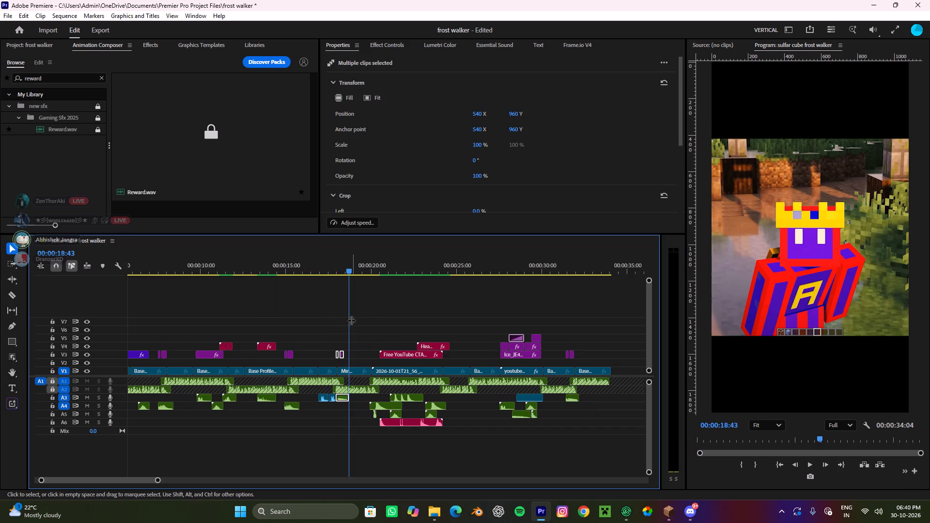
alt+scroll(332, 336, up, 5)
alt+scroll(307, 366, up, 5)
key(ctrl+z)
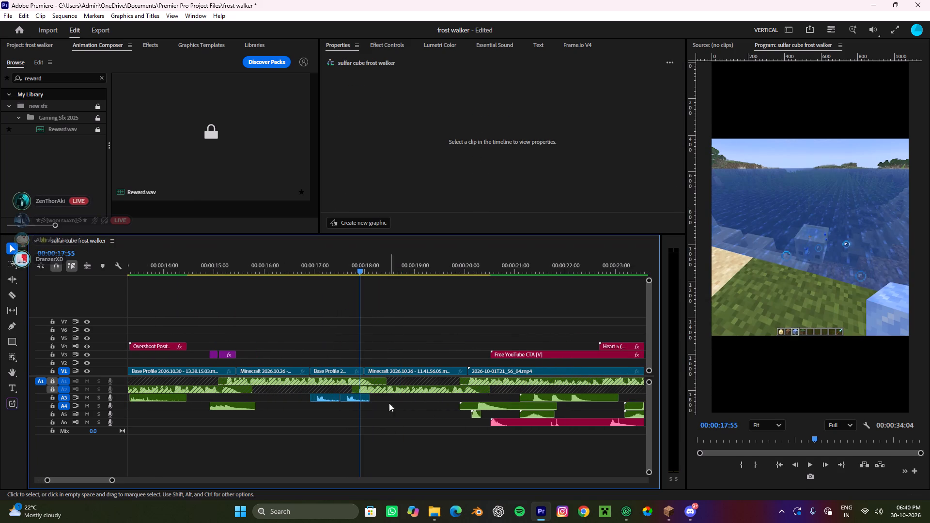
Paste the copied transition group, move its sound to A4, and position the group from about 00:00:17:33 across the V1 cut near 00:00:18:00.
drag(372, 266, 406, 281)
key(ctrl+v)
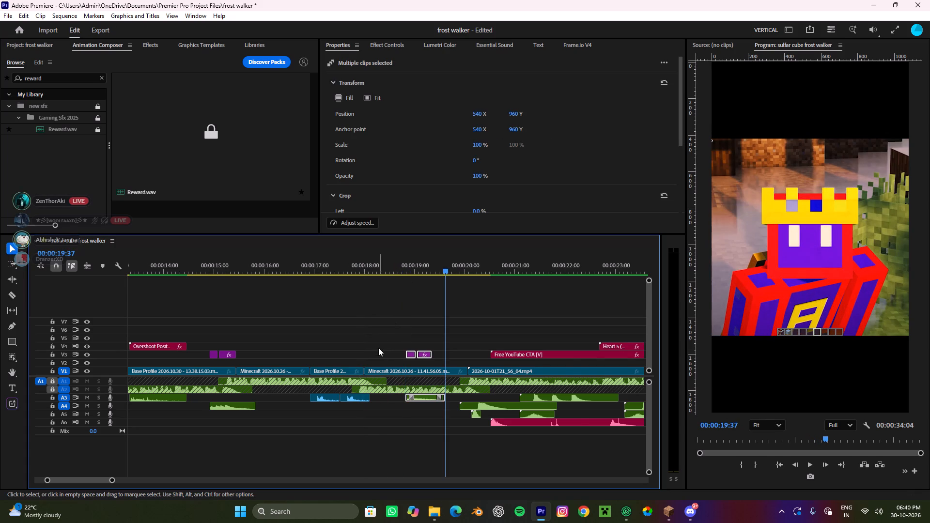
alt+scroll(377, 357, up, 4)
drag(455, 398, 453, 410)
drag(452, 410, 387, 408)
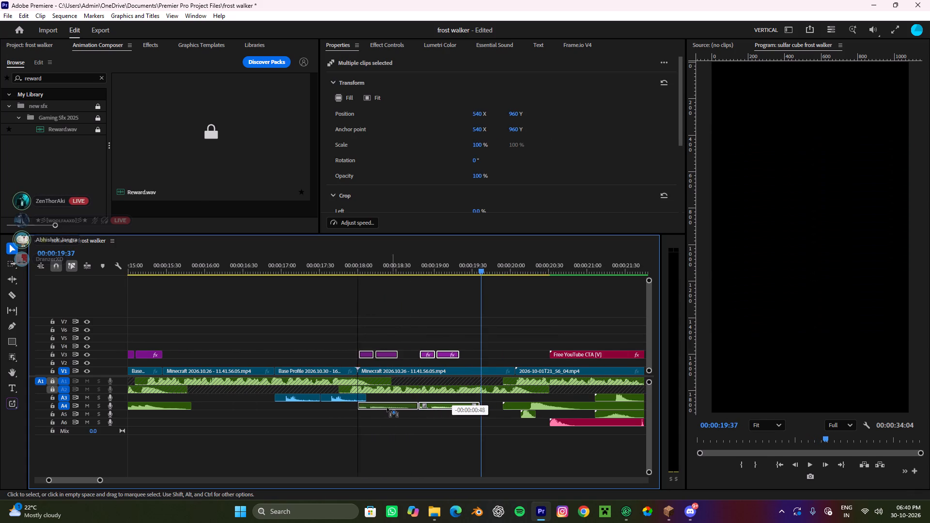
drag(387, 408, 356, 408)
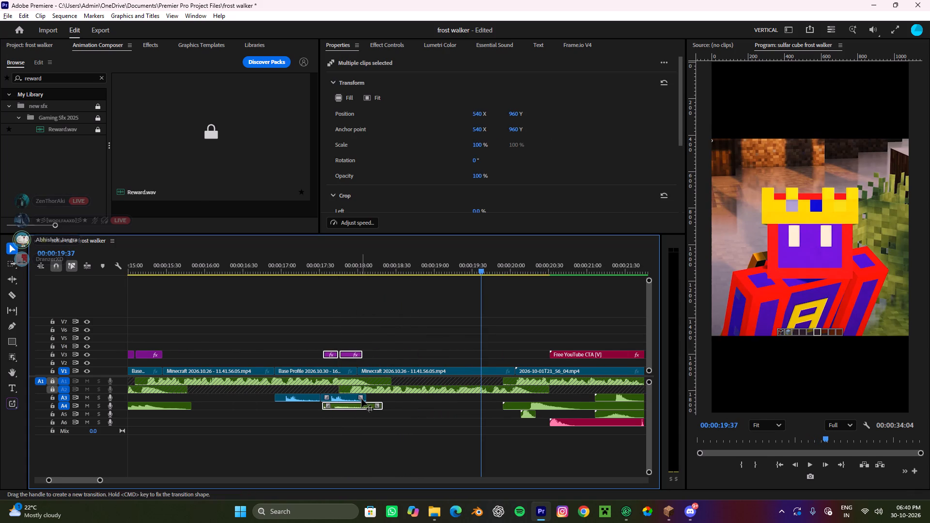
Play the sequence from 00:00:16:48 to 00:00:17:57 to review the pasted transition and its sound.
alt+scroll(361, 399, down, 14)
drag(369, 269, 338, 292)
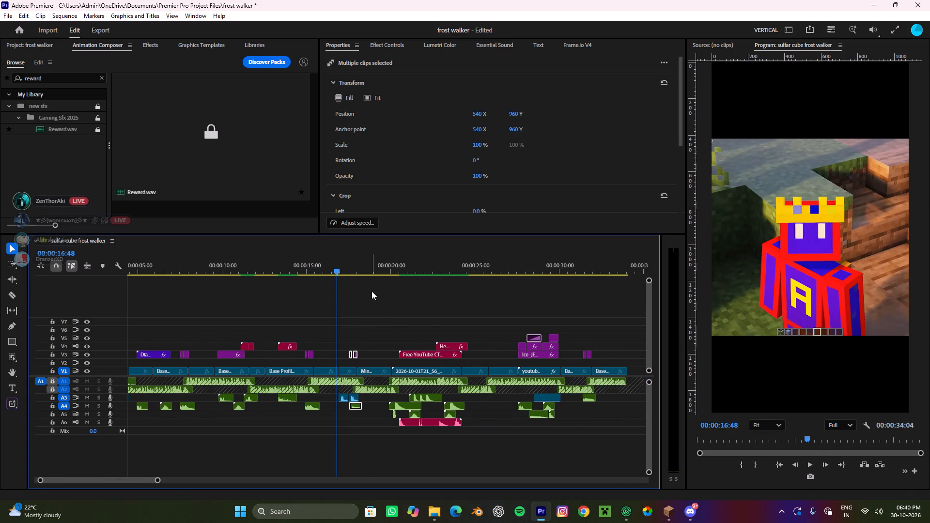
click(372, 292)
key(space)
alt+scroll(372, 316, up, 4)
key(space)
alt+scroll(372, 317, down, 6)
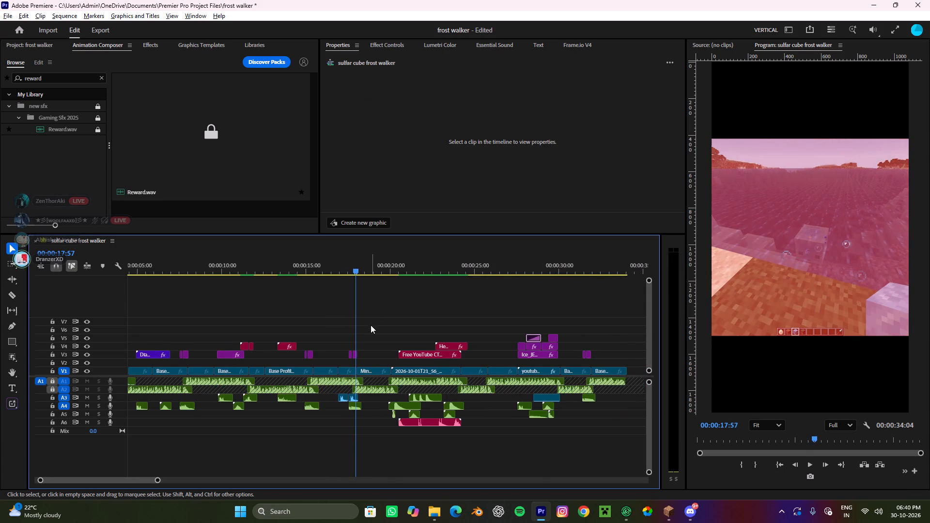
alt+scroll(371, 325, down, 2)
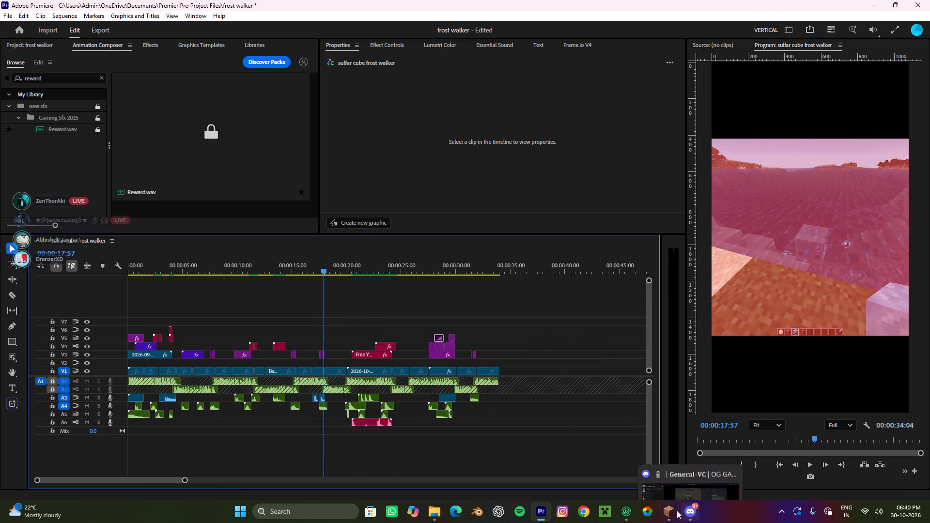
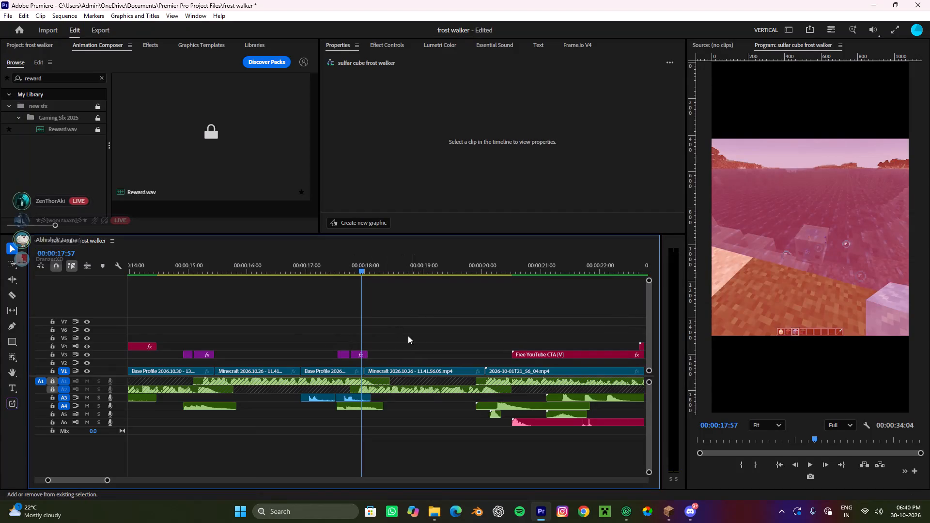
Play the sequence from just before the V1 cut near 00:00:18:00 through 00:00:19:59 to review the pasted transition.
drag(403, 337, 306, 350)
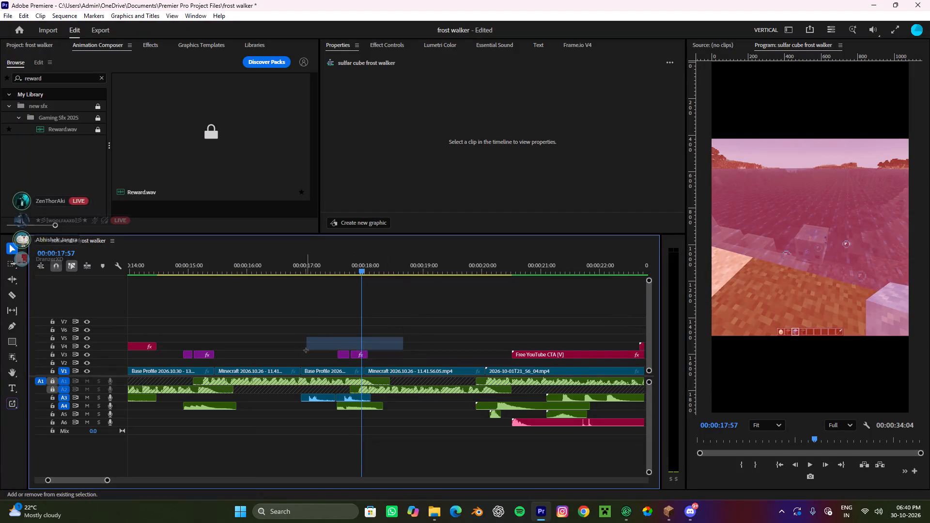
drag(306, 350, 295, 361)
drag(417, 441, 337, 409)
click(347, 436)
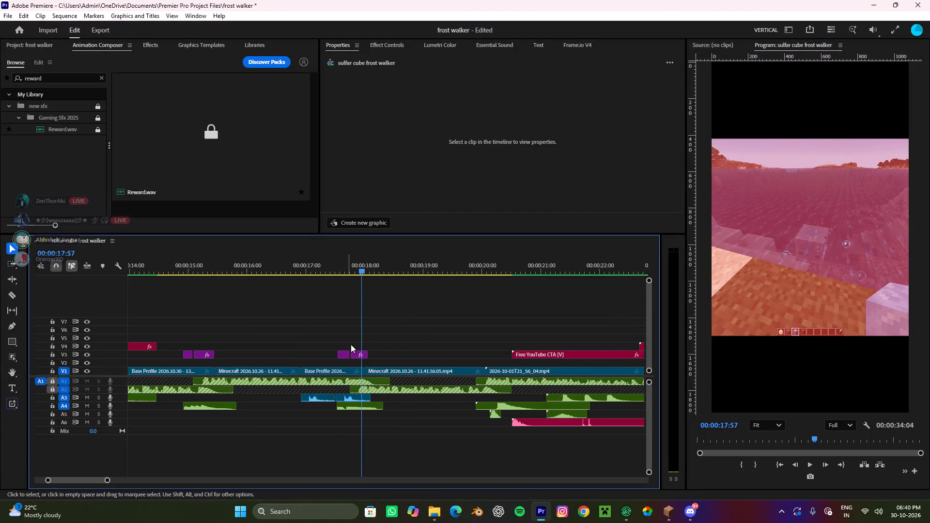
drag(366, 266, 335, 294)
click(398, 306)
key(space)
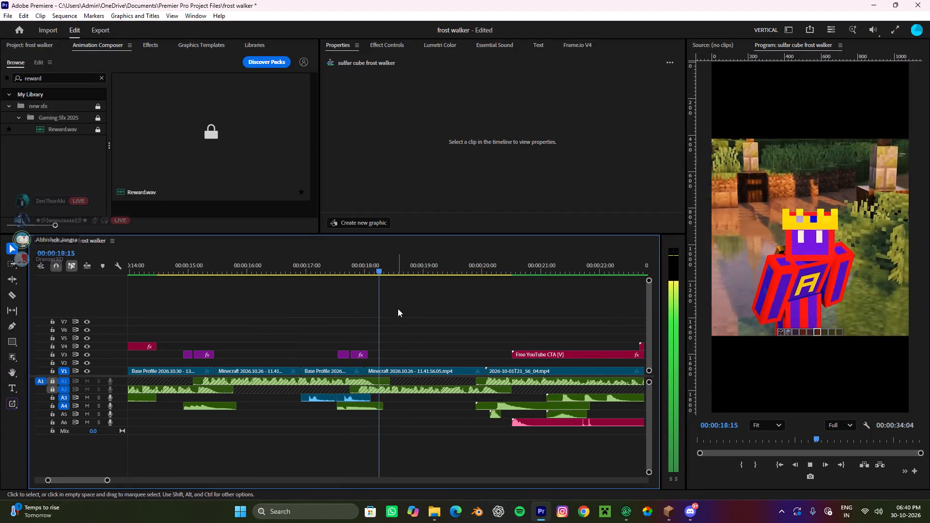
alt+scroll(398, 308, down, 8)
alt+scroll(396, 316, up, 4)
alt+scroll(396, 316, down, 4)
key(space)
drag(420, 270, 352, 304)
key(space)
click(456, 322)
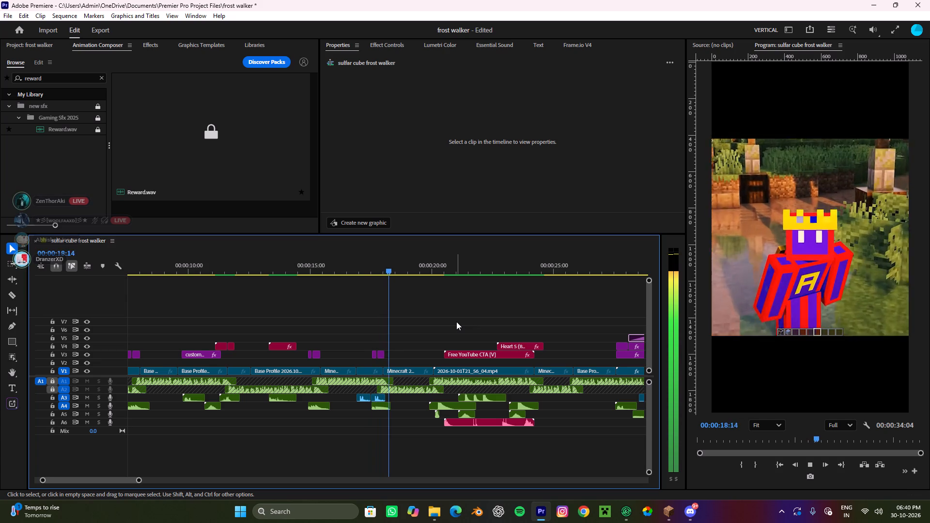
alt+scroll(456, 323, down, 4)
key(space)
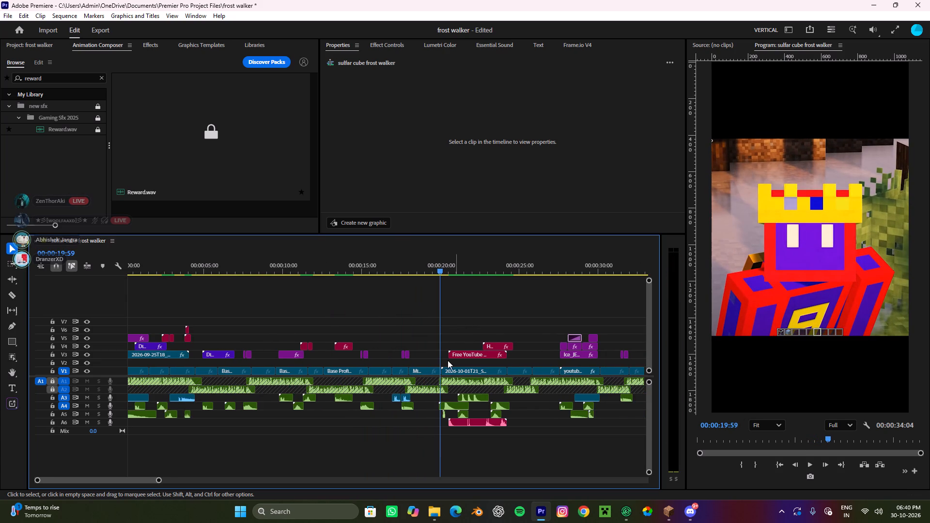
Add a text layer reading "easiest" over the character's crown, starting at 00:00:19:34.
alt+scroll(448, 360, up, 4)
alt+scroll(448, 360, down, 4)
alt+scroll(448, 360, up, 4)
scroll(448, 360, up, 4)
alt+scroll(448, 360, up, 5)
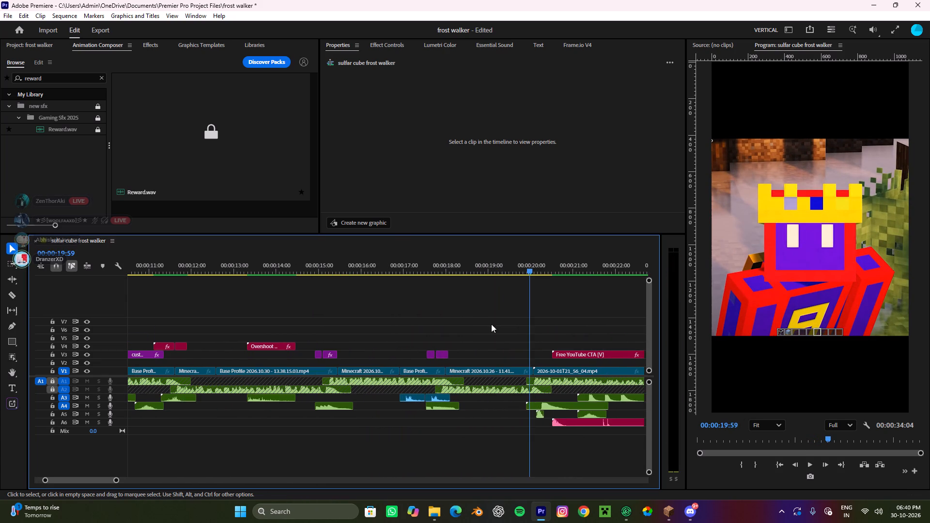
drag(524, 263, 508, 285)
drag(512, 268, 513, 278)
key(t)
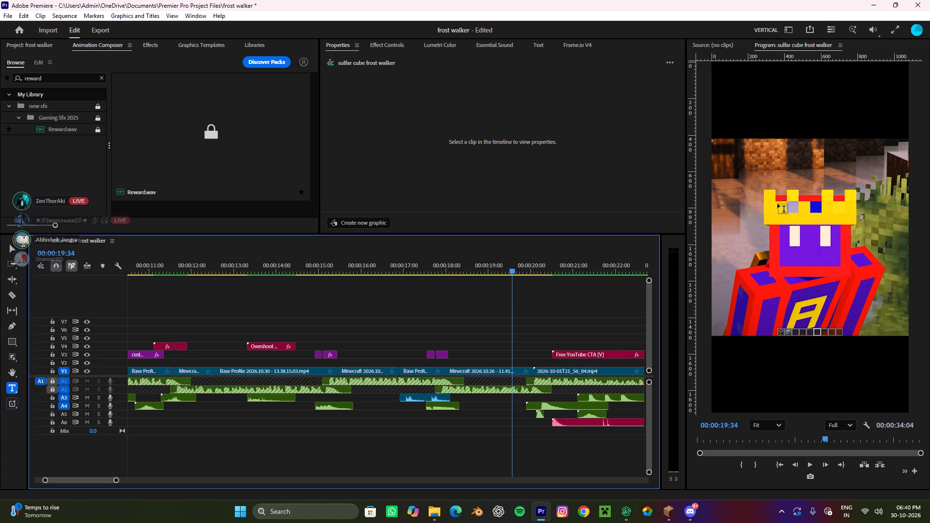
click(755, 205)
key(w)
key(a)
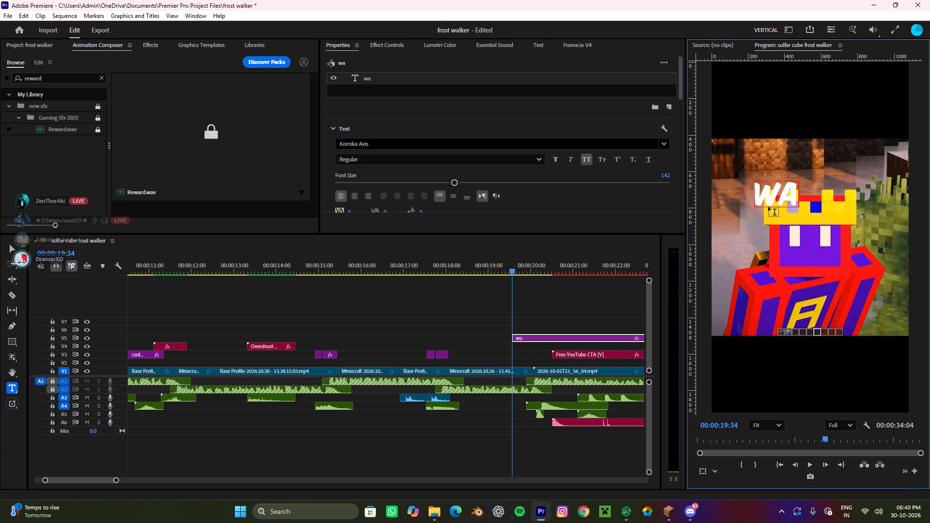
key(BackSpace)
key(BackSpace)
text(esa)
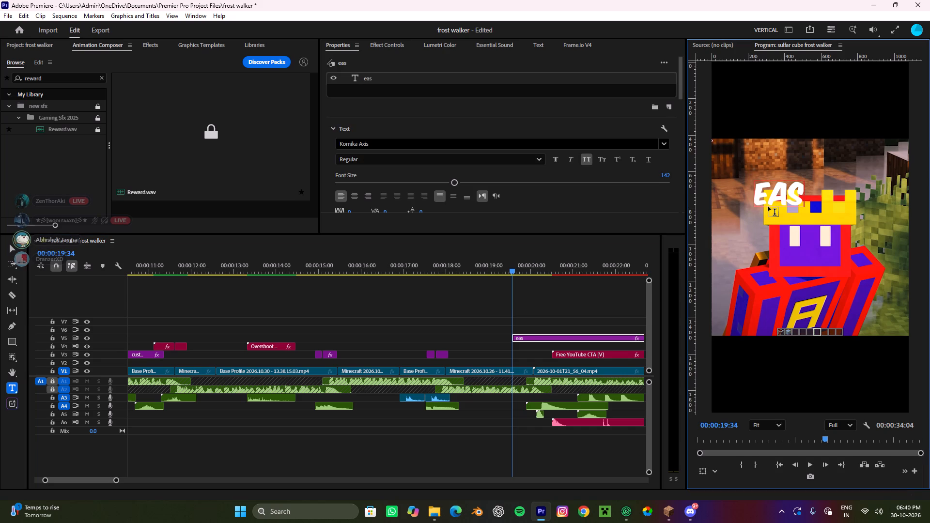
key(BackSpace)
text(sist)
key(BackSpace)
key(BackSpace)
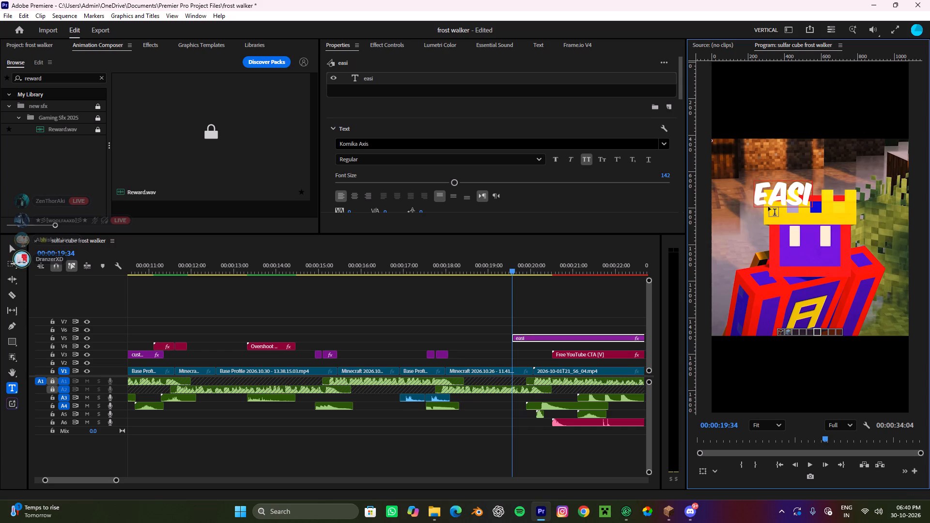
text(est)
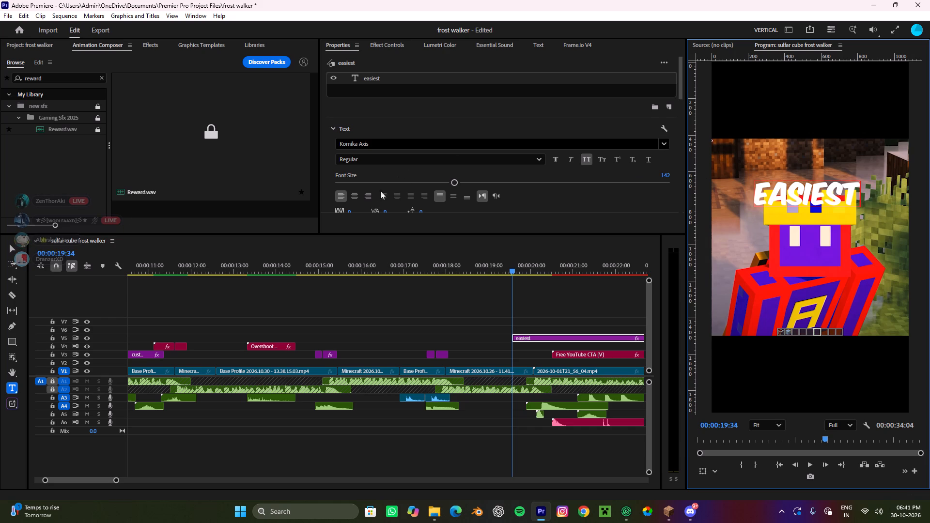
Center-align the EASIEST text horizontally and vertically.
click(360, 193)
click(365, 193)
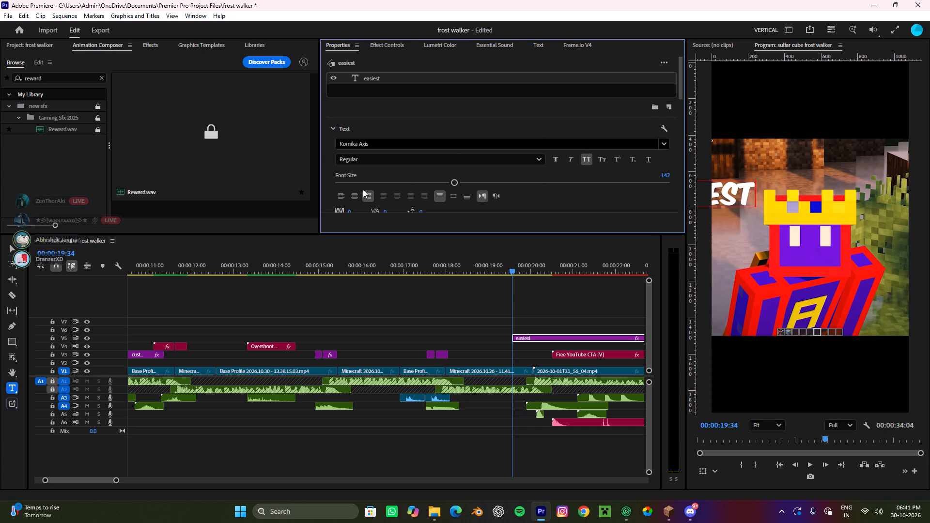
click(359, 193)
click(449, 195)
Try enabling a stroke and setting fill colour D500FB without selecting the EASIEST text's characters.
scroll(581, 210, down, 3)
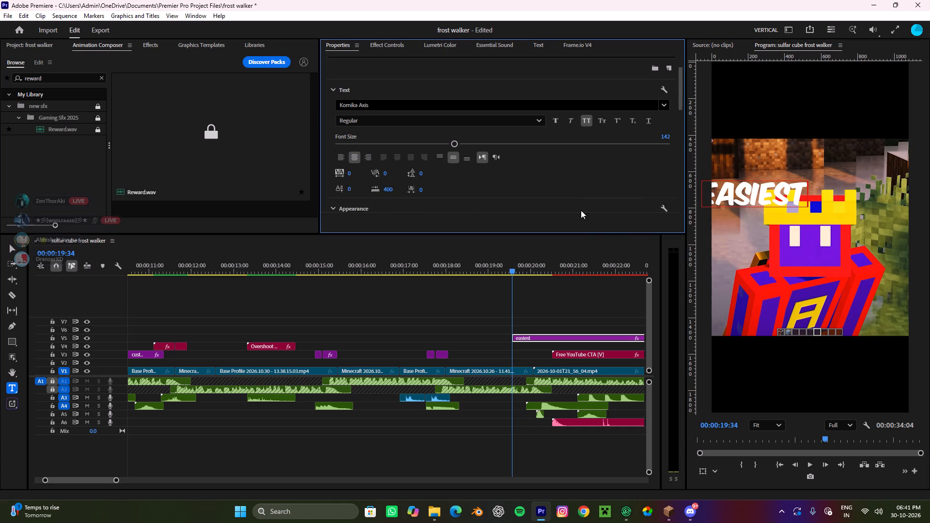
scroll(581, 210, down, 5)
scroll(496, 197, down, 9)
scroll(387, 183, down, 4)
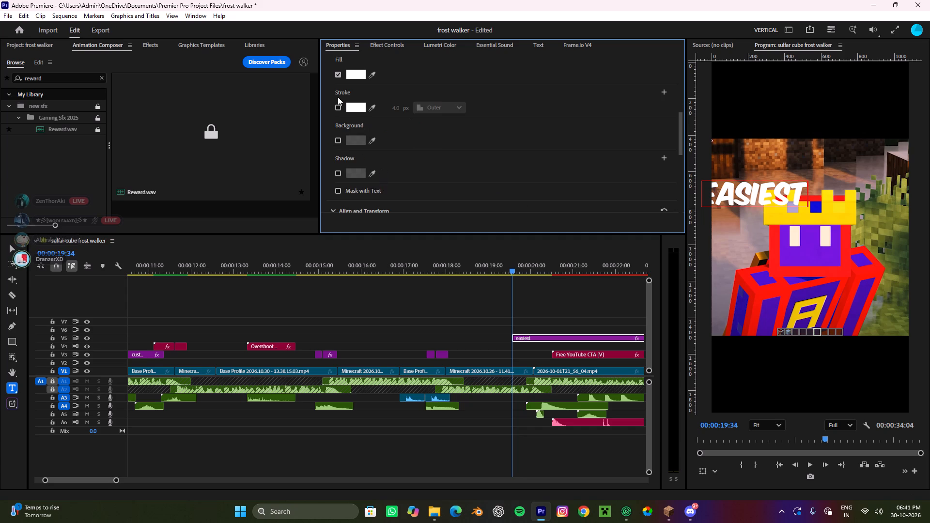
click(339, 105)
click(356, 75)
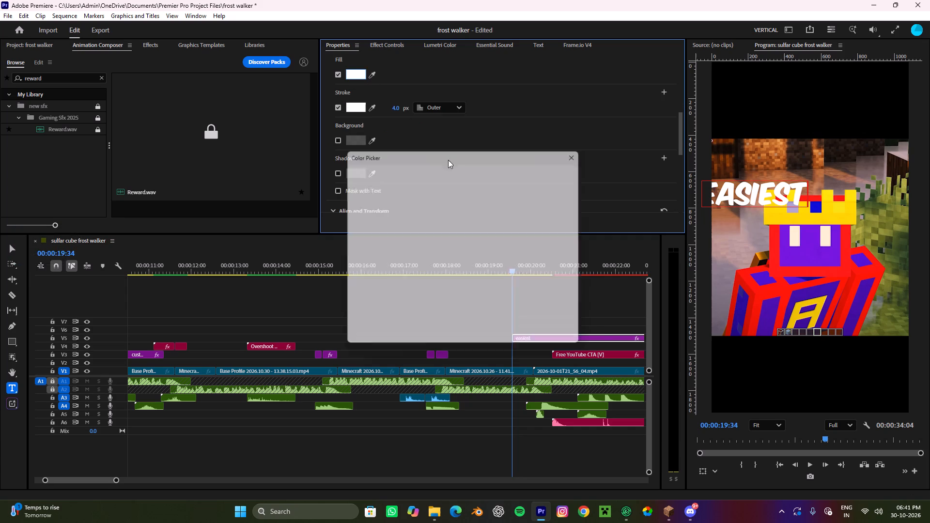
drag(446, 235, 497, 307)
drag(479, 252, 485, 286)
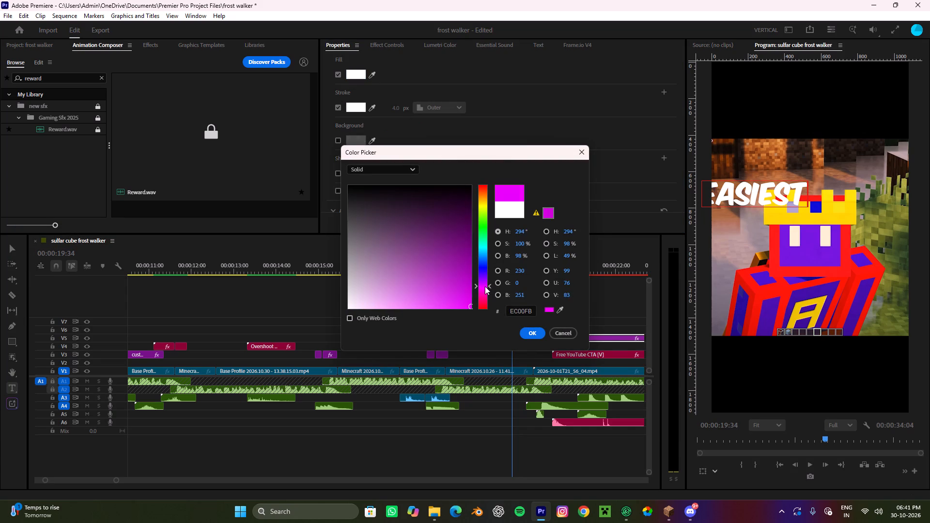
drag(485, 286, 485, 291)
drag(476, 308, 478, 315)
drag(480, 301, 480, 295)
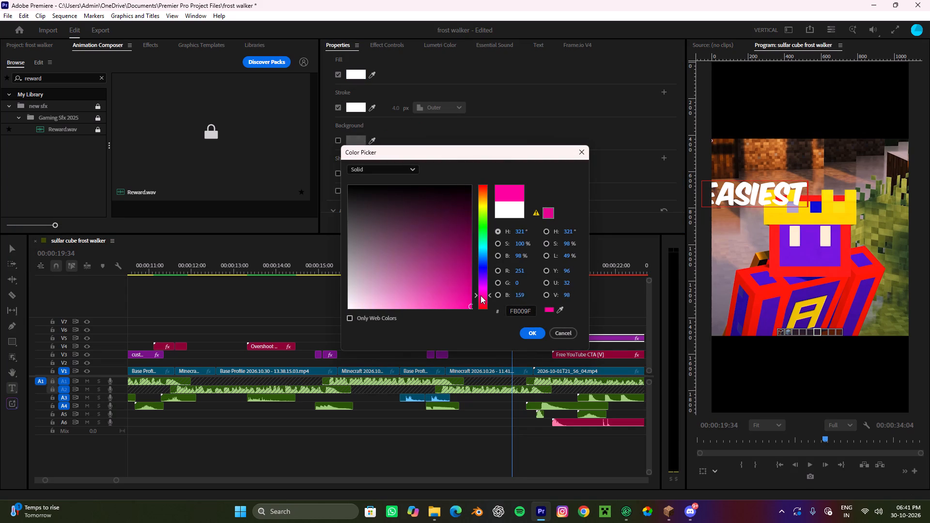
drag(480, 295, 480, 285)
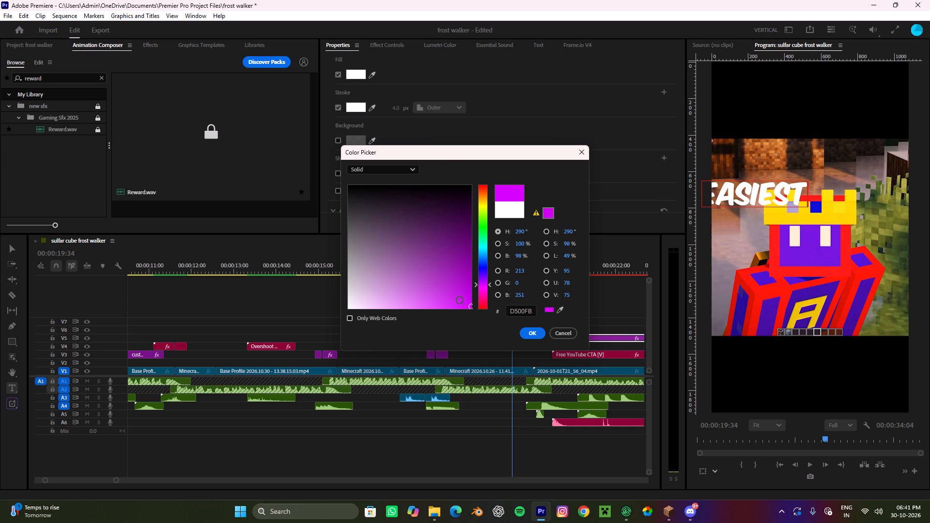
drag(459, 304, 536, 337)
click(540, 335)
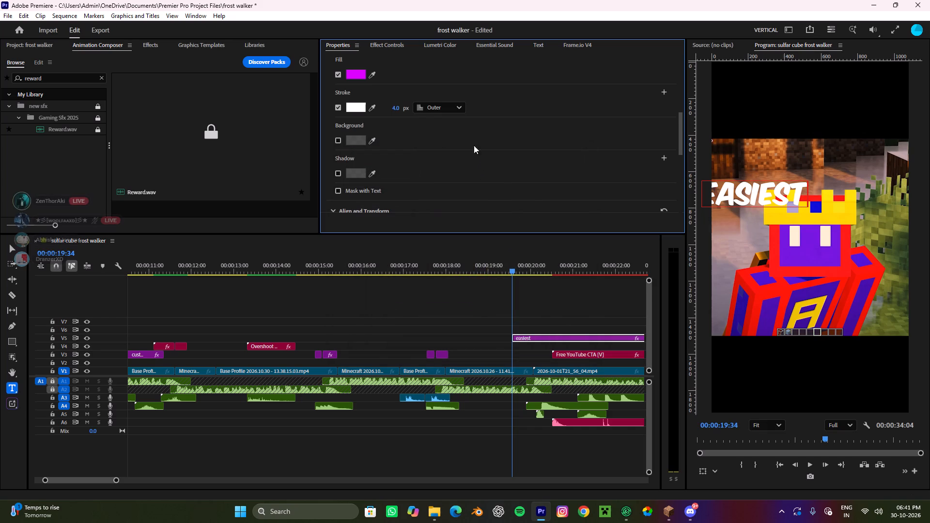
Select the word EASIEST in the preview and set its fill to bright magenta-purple.
double_click(793, 201)
click(353, 75)
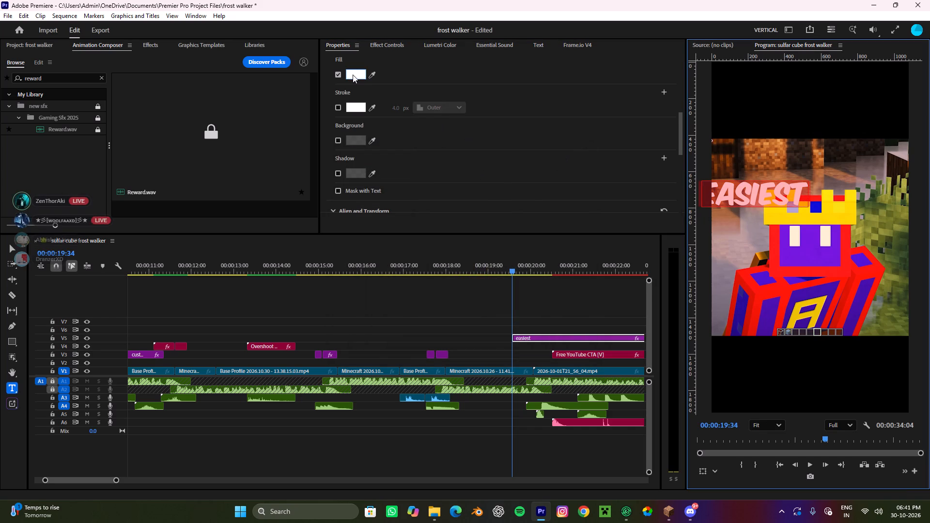
drag(479, 216, 475, 285)
drag(447, 276, 531, 343)
click(532, 333)
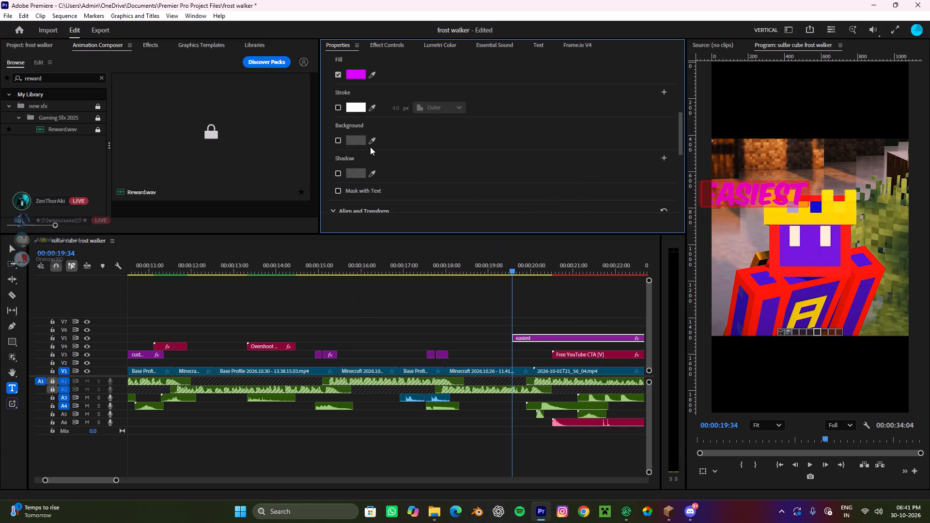
Enable an outer stroke on the EASIEST text, coloured black with a width of 10 px.
scroll(356, 129, up, 1)
click(337, 119)
click(349, 118)
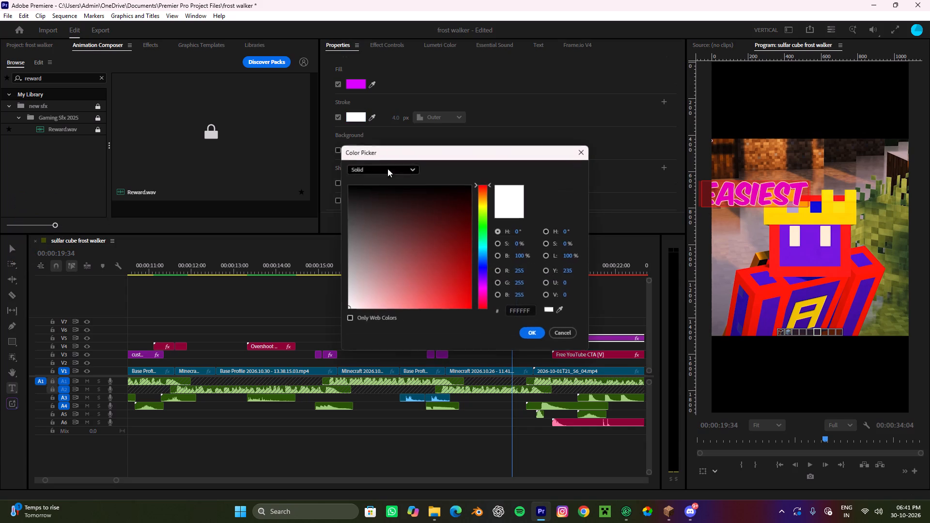
drag(386, 246, 303, 123)
click(525, 336)
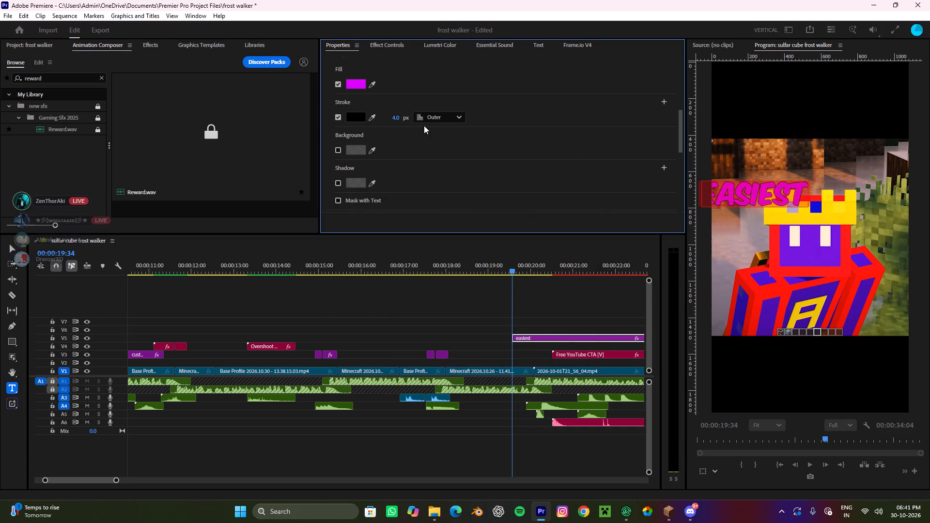
click(396, 116)
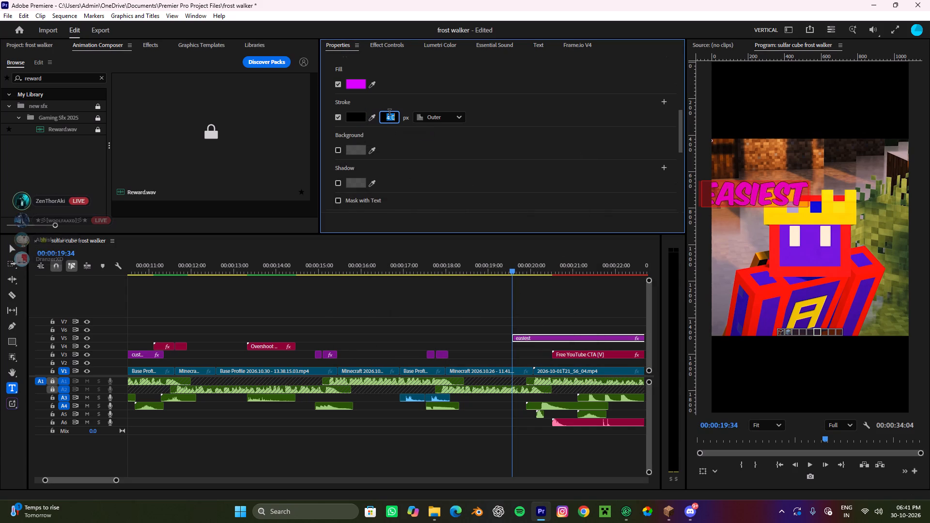
key(1)
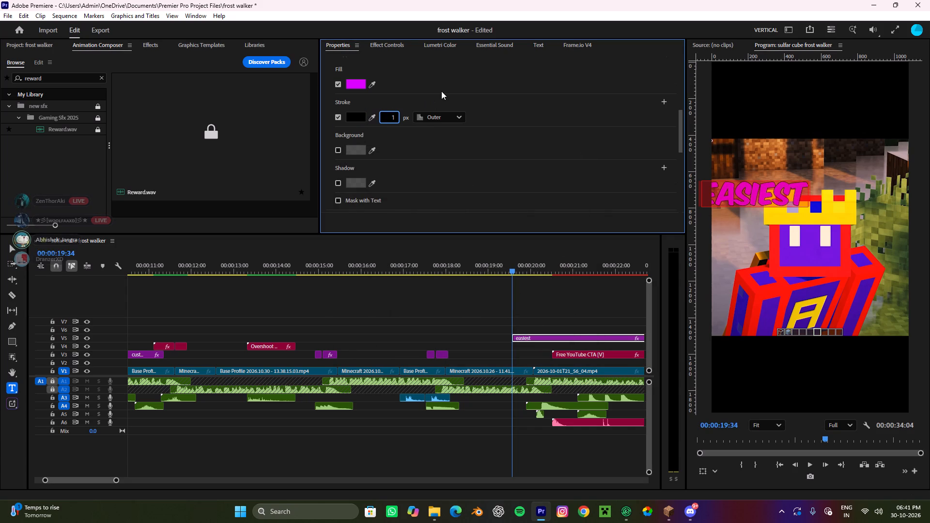
key(0)
click(514, 108)
click(526, 129)
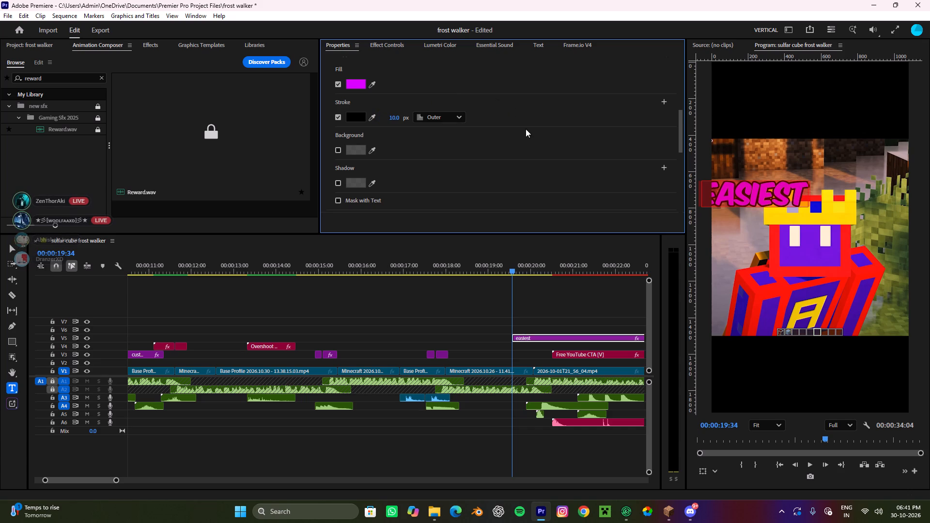
Enable a shadow on the EASIEST text, coloured black with its opacity at 100.
scroll(421, 158, down, 3)
click(336, 154)
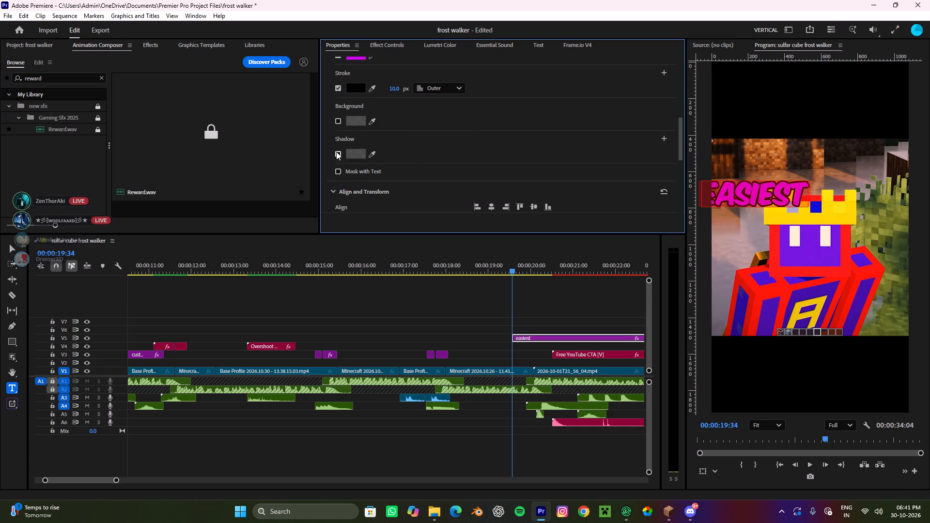
click(358, 161)
click(358, 154)
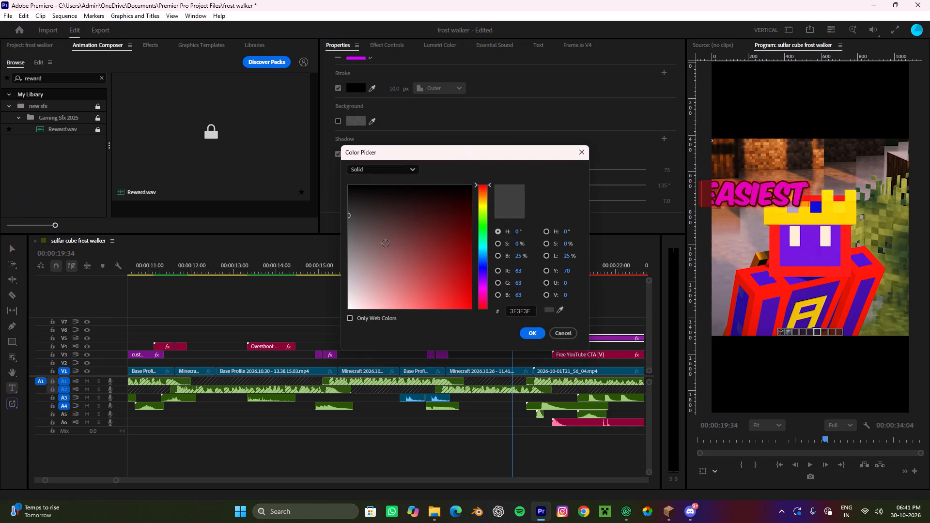
drag(399, 261, 278, 97)
click(539, 338)
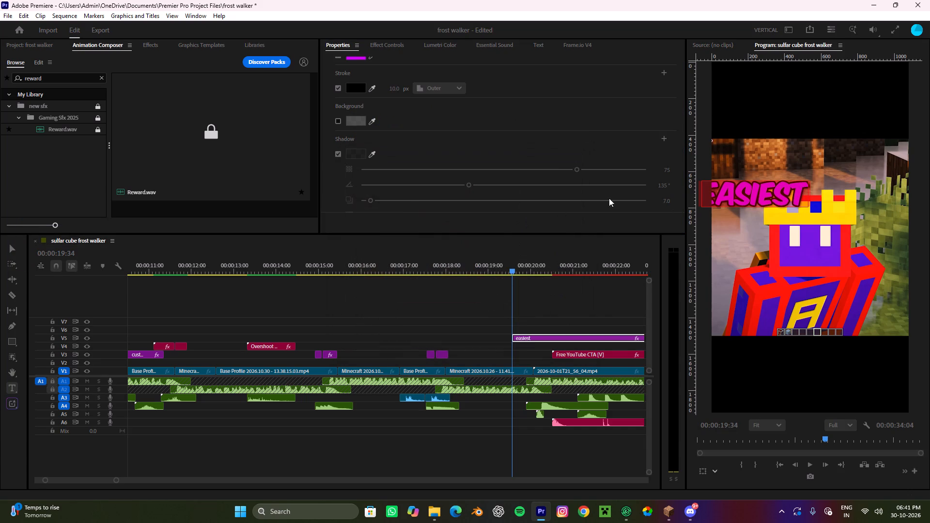
scroll(557, 156, down, 3)
drag(581, 140, 695, 148)
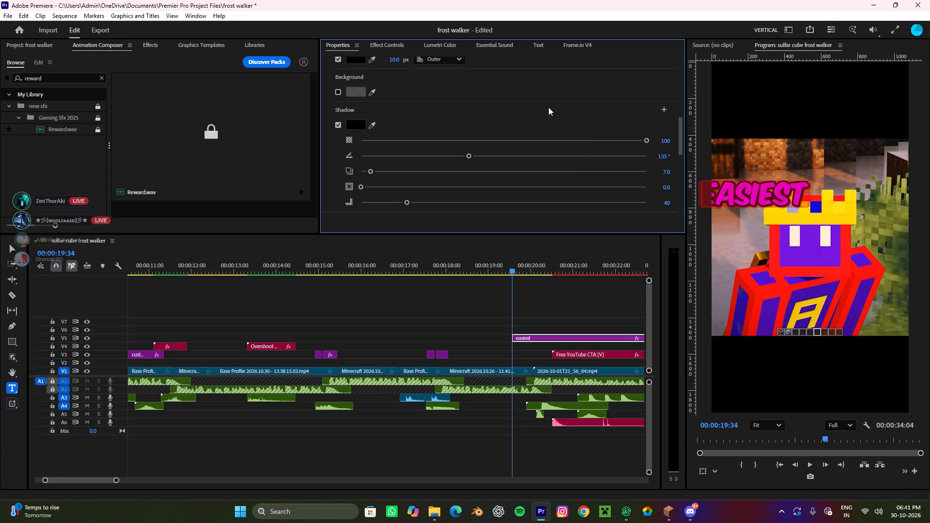
scroll(548, 107, down, 6)
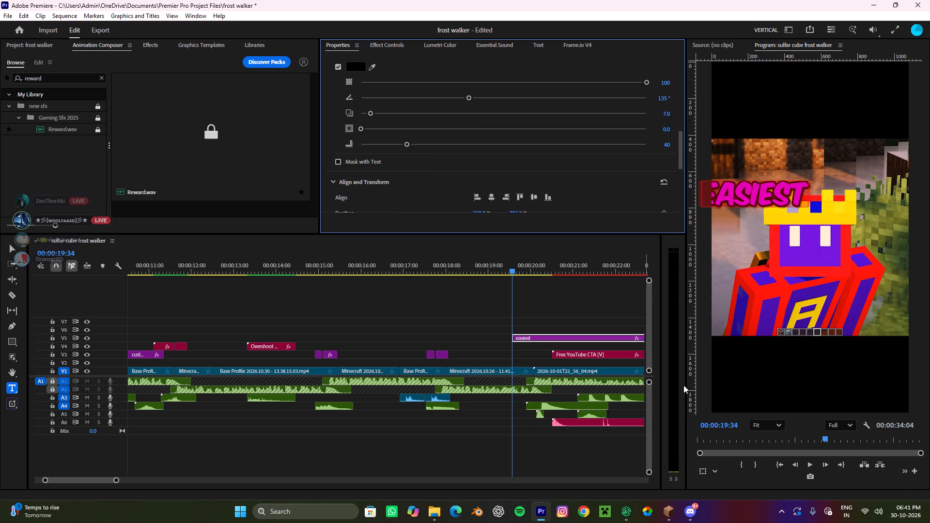
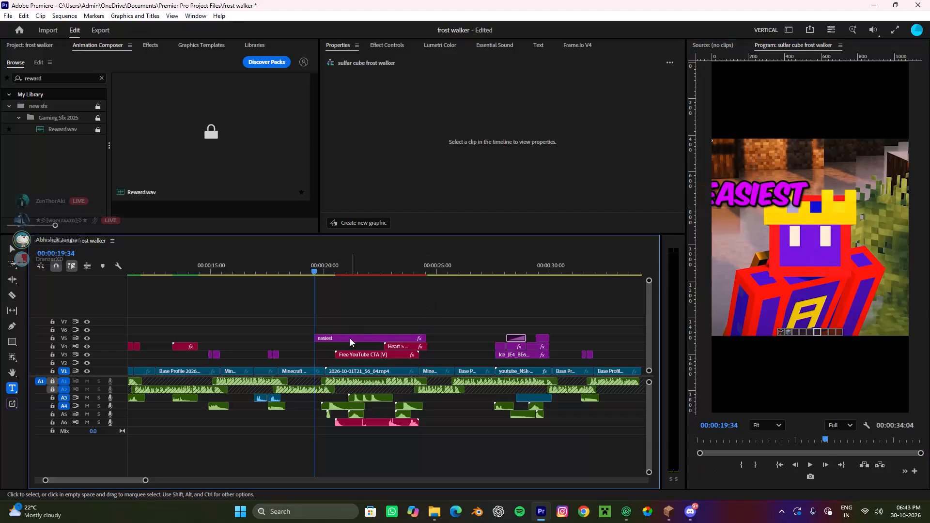
Centre the EASIEST text horizontally over the character's crown in the preview and enlarge it slightly.
click(348, 341)
key(v)
click(756, 196)
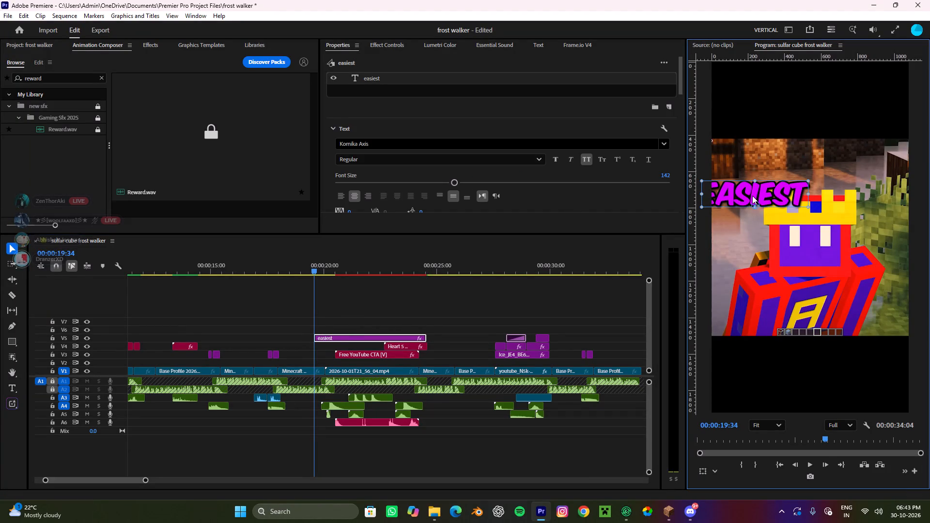
drag(752, 193, 801, 194)
drag(804, 205, 804, 197)
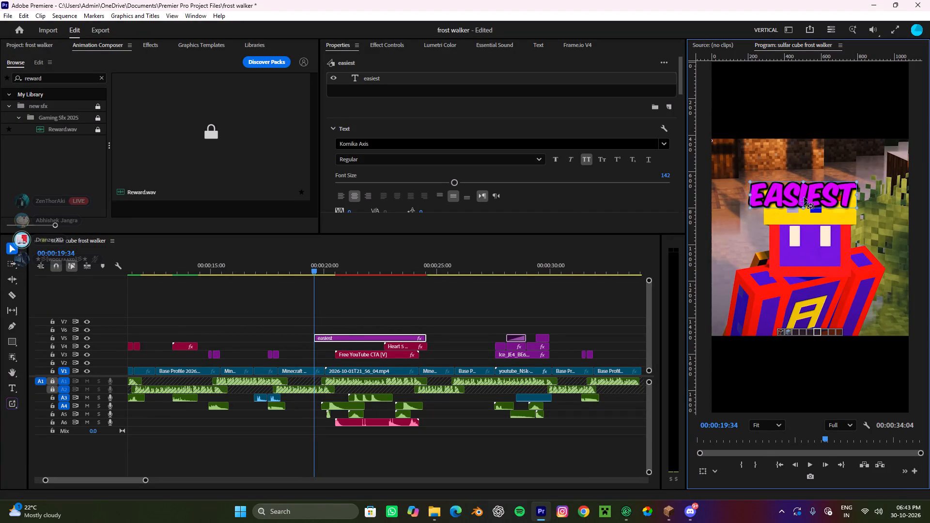
drag(804, 197, 804, 192)
drag(857, 208, 857, 211)
drag(857, 211, 873, 214)
drag(836, 193, 841, 199)
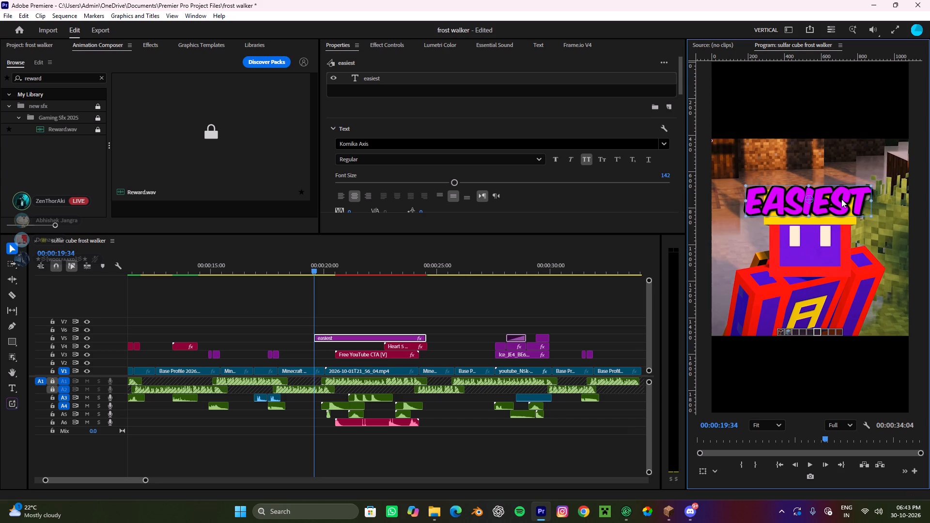
drag(841, 199, 842, 201)
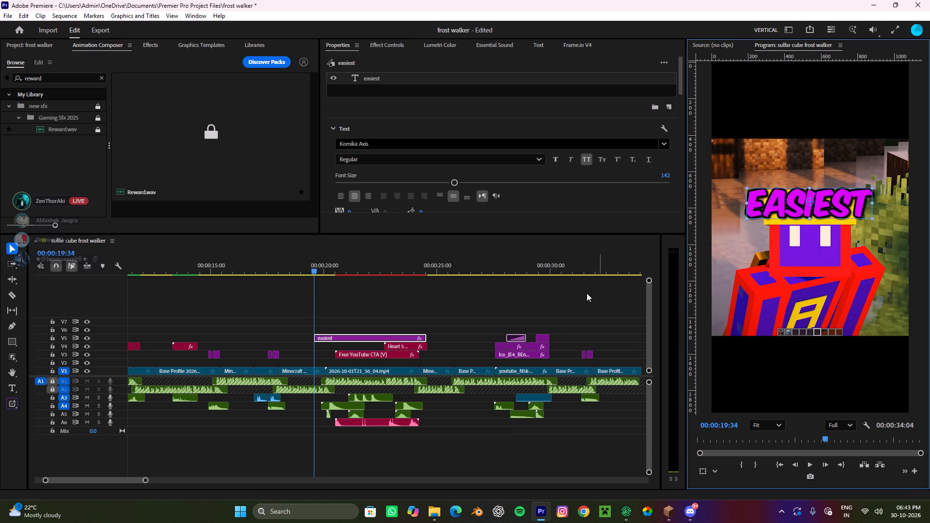
Shift the easiest title clip slightly earlier on V5 to start at 00:00:19:25, playing back its entrance.
click(522, 312)
drag(310, 266, 287, 275)
key(space)
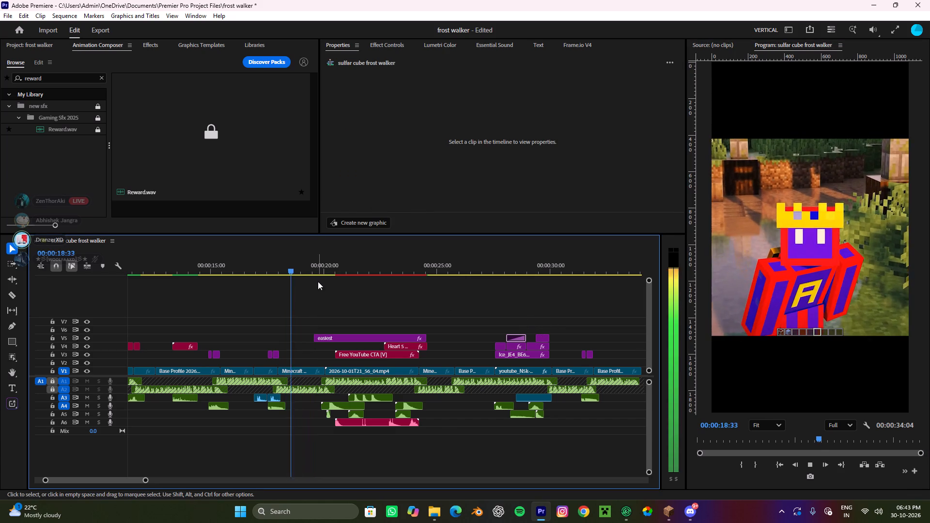
key(space)
alt+scroll(303, 328, up, 4)
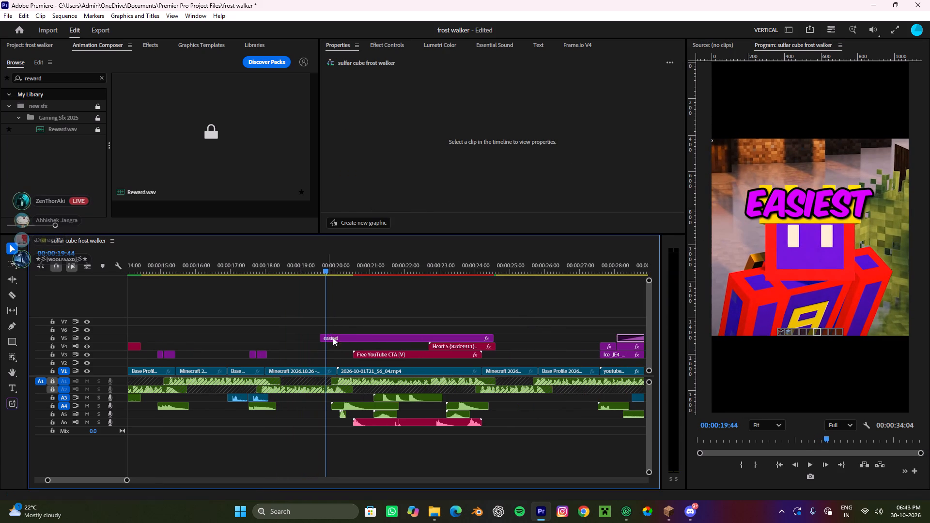
click(339, 337)
drag(323, 265, 305, 276)
key(space)
key(space)
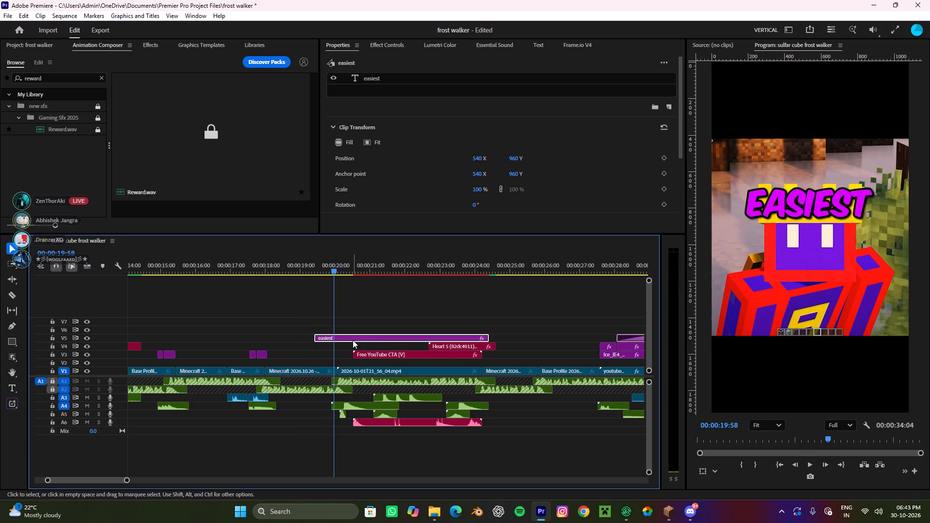
Move the easiest clip to V6, duplicate it onto V5, split the V5 copy at 00:00:19:58 and remove its front part.
click(353, 340)
drag(353, 340, 352, 333)
key(c)
key(v)
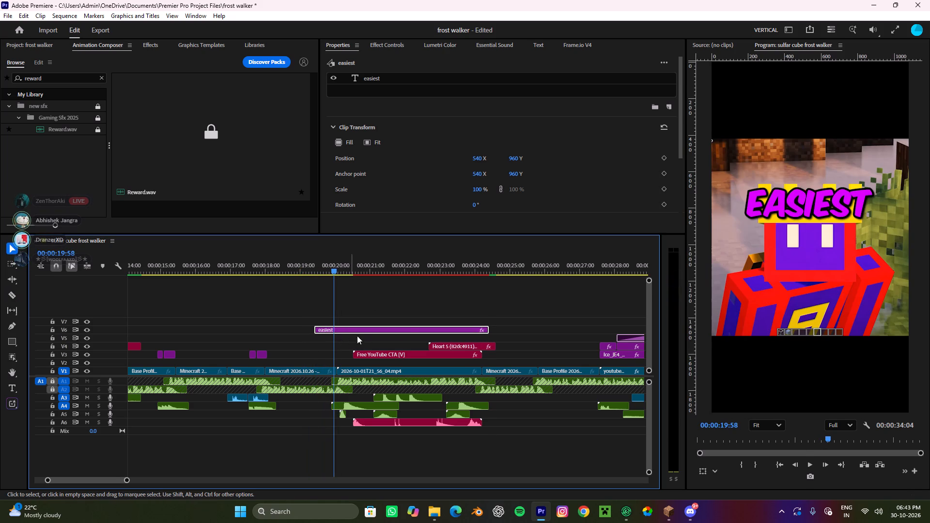
click(404, 325)
click(357, 331)
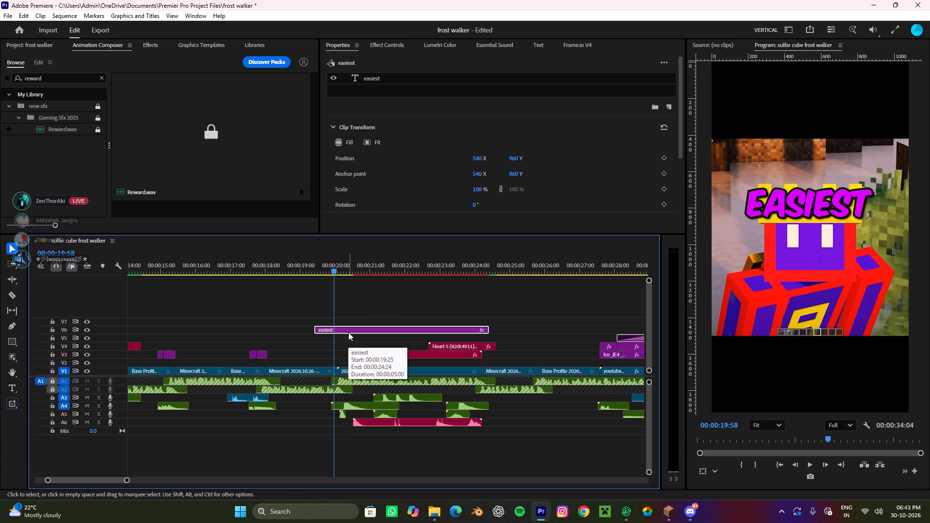
alt+drag(348, 332, 347, 337)
key(c)
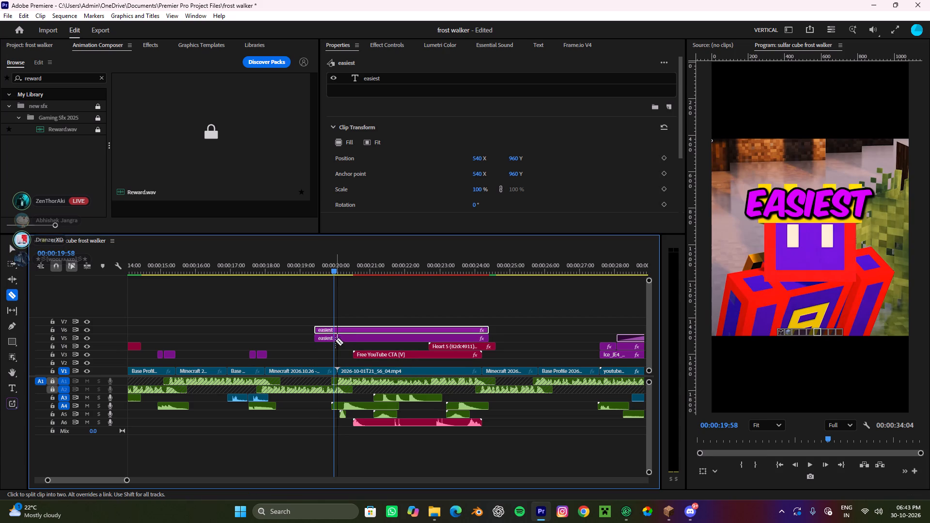
click(334, 342)
key(v)
click(322, 342)
key(ctrl+x)
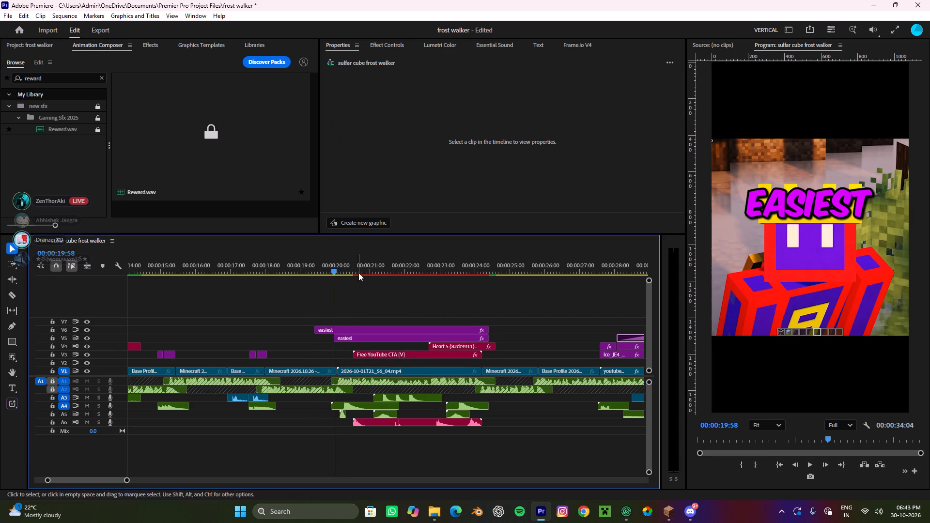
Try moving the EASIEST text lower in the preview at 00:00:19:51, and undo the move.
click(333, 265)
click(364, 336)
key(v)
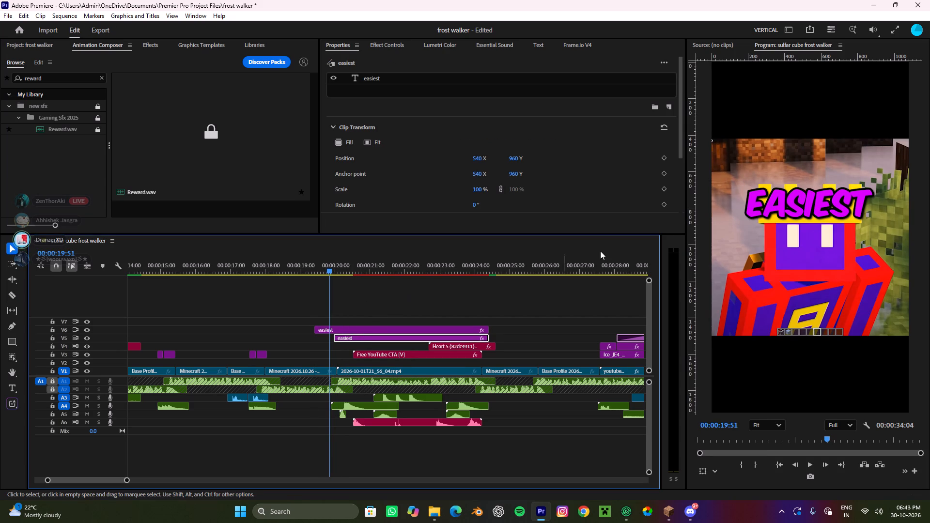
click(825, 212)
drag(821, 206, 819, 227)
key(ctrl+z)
Stack the two EASIEST texts at 00:00:20:23, placing the V6 copy just below the slightly lowered V5 copy.
drag(329, 263, 349, 285)
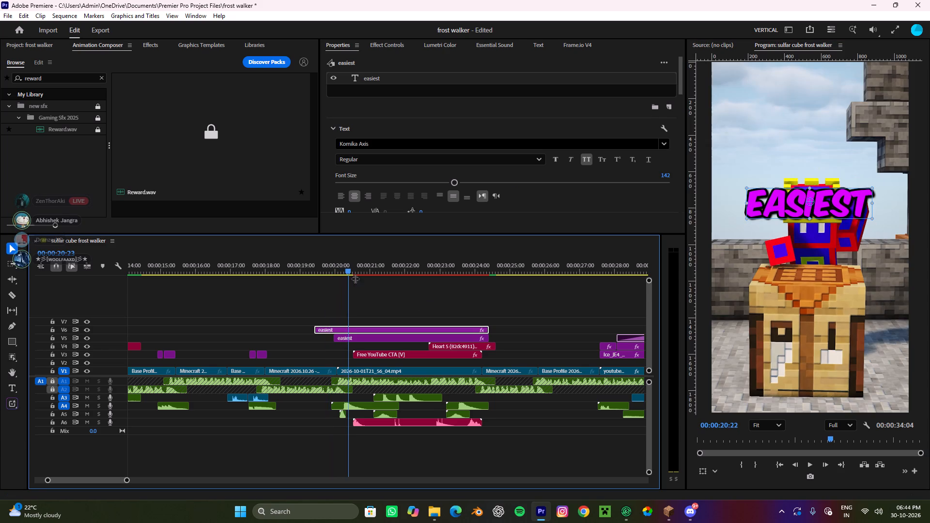
drag(837, 202, 836, 238)
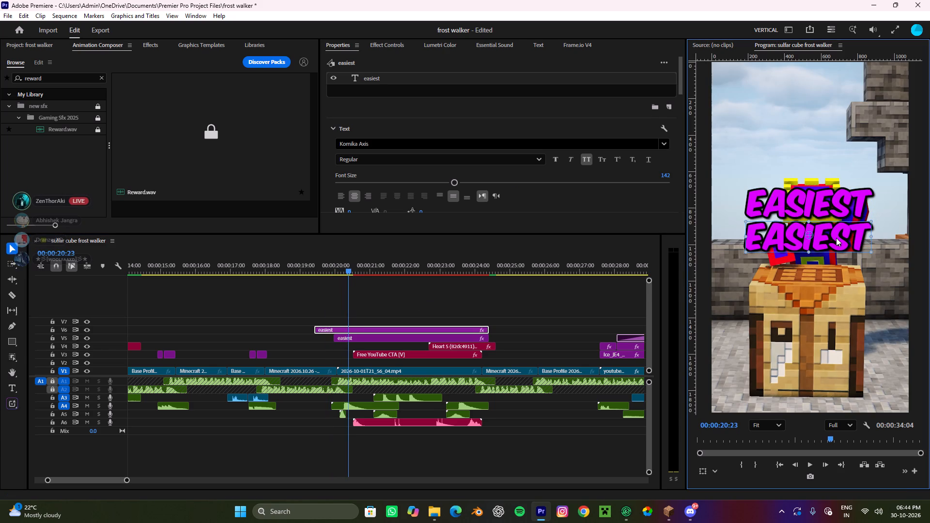
drag(836, 238, 836, 247)
click(833, 213)
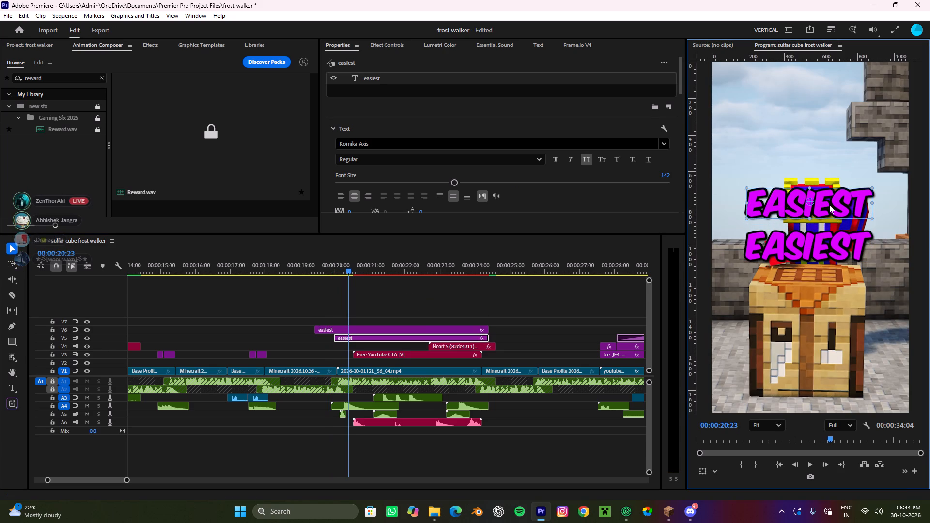
drag(829, 205, 828, 215)
click(825, 243)
drag(836, 216, 837, 216)
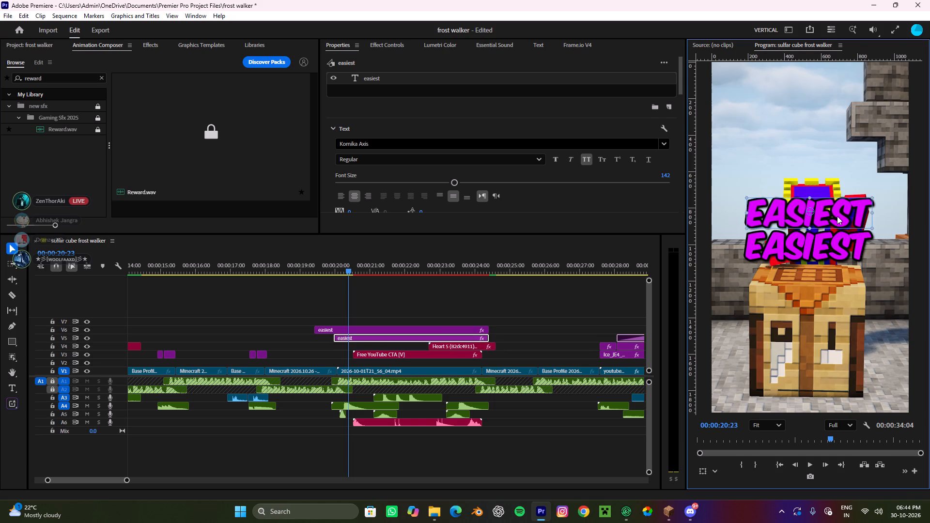
drag(837, 216, 840, 214)
click(835, 234)
click(836, 240)
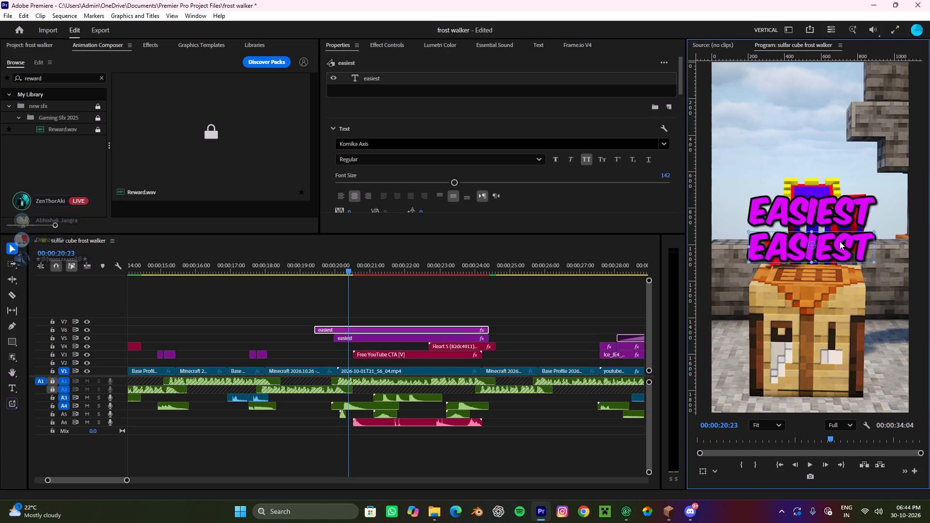
Replace the lower EASIEST text on V6 with "way!".
double_click(839, 241)
text(wa)
key(y)
triple_click(810, 244)
double_click(811, 244)
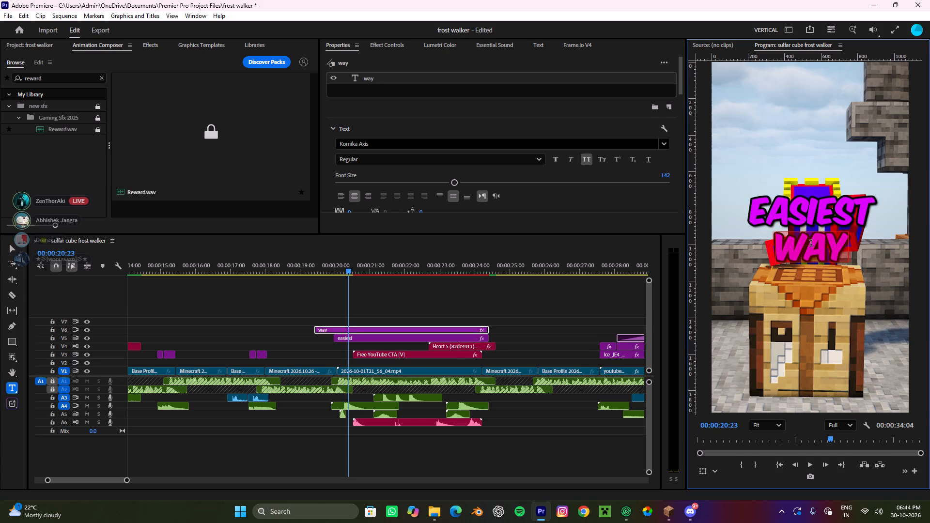
scroll(539, 200, down, 8)
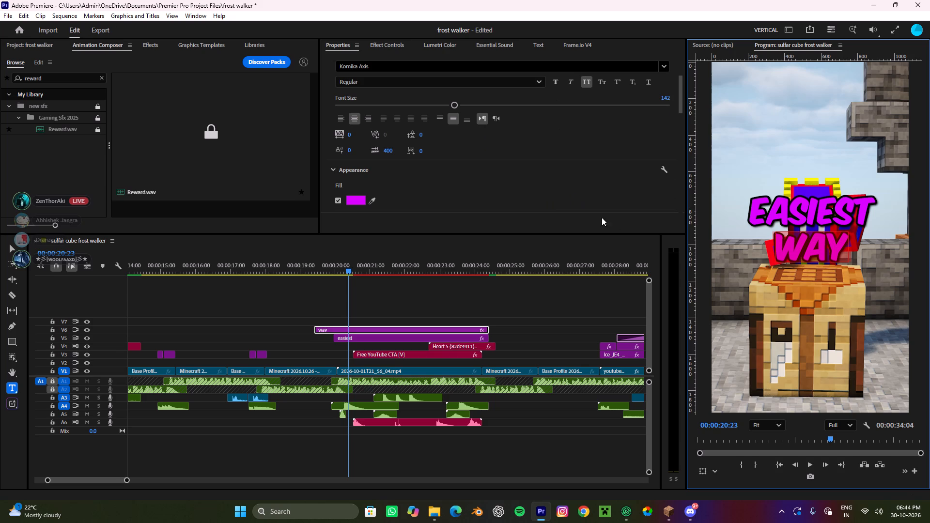
click(841, 249)
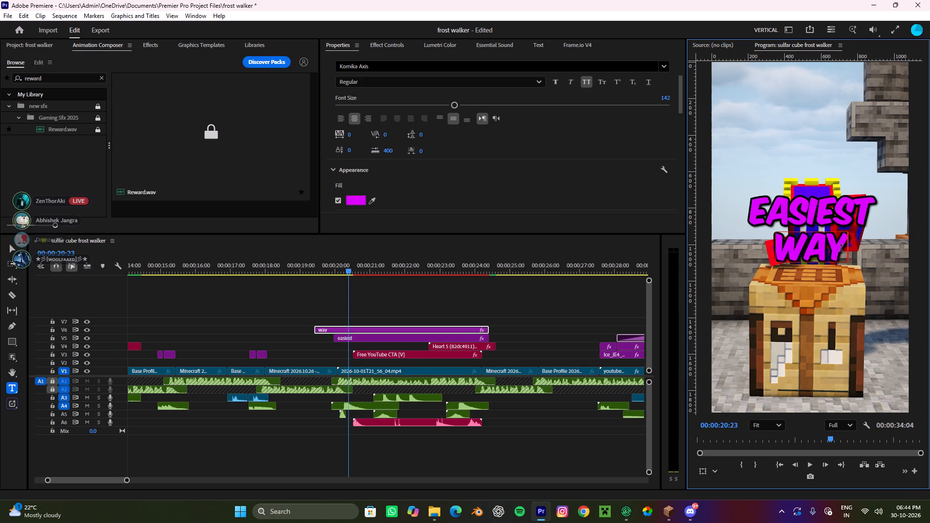
key(shift+exclam)
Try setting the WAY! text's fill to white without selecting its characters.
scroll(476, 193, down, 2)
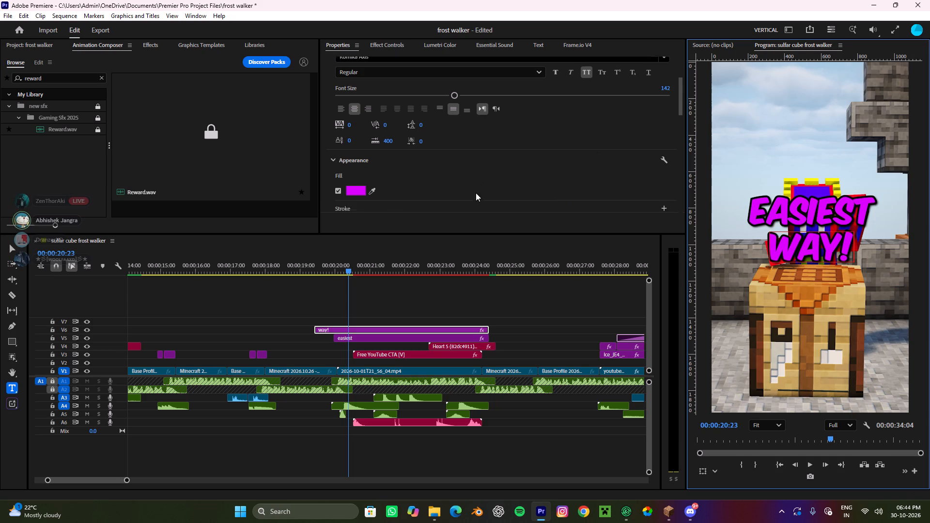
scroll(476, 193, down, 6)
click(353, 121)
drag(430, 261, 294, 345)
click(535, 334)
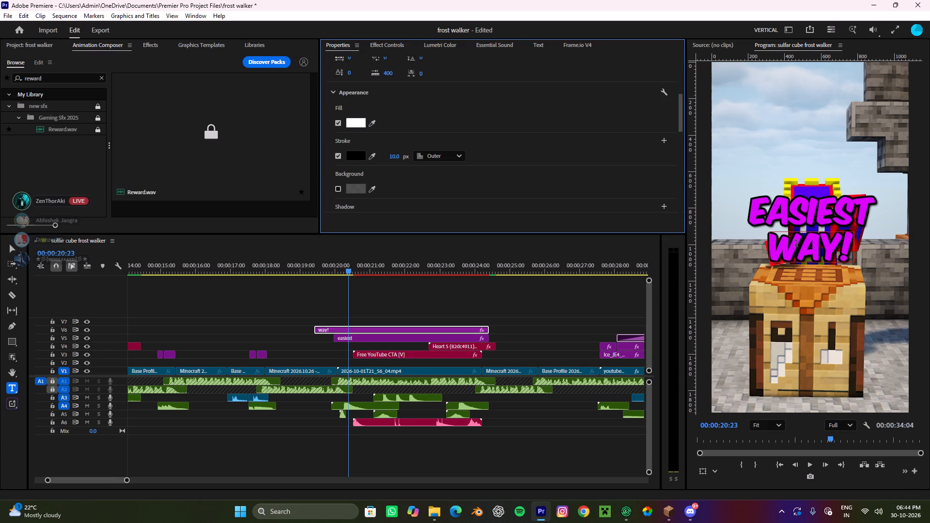
Select the WAY! characters in the preview and set their fill to white, FFFFFF.
triple_click(796, 244)
triple_click(796, 244)
click(796, 244)
double_click(790, 243)
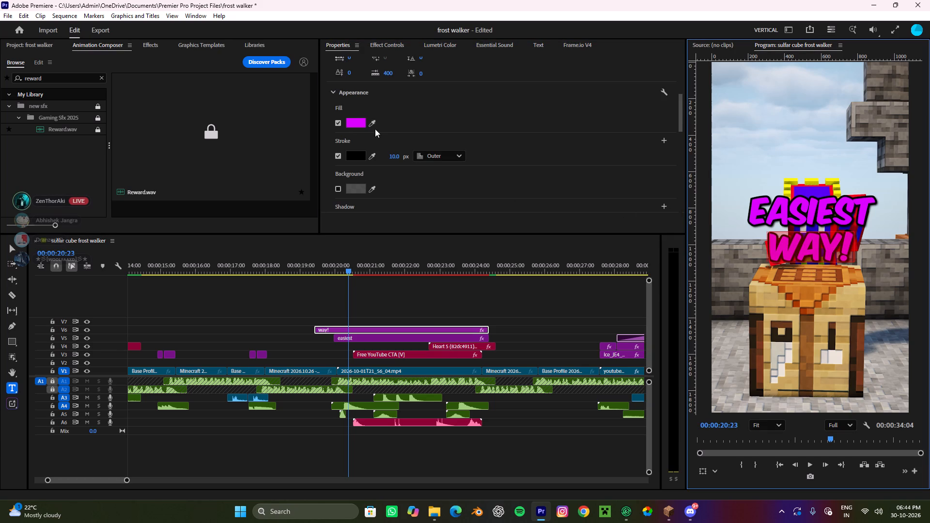
click(360, 124)
drag(388, 251, 326, 339)
click(533, 333)
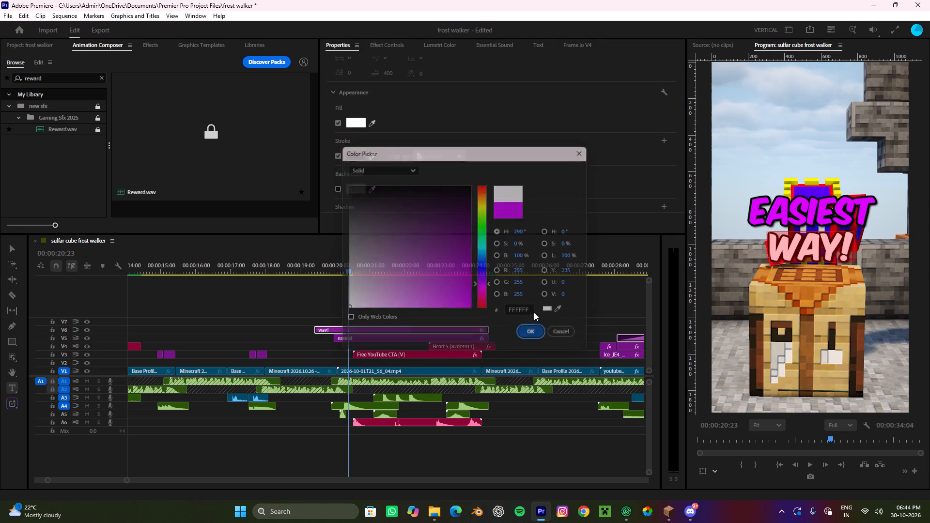
click(510, 296)
Play back the titles, move the easiest clip to V7 at way!'s original start, and start way! at the next V1 cut.
drag(372, 263, 315, 274)
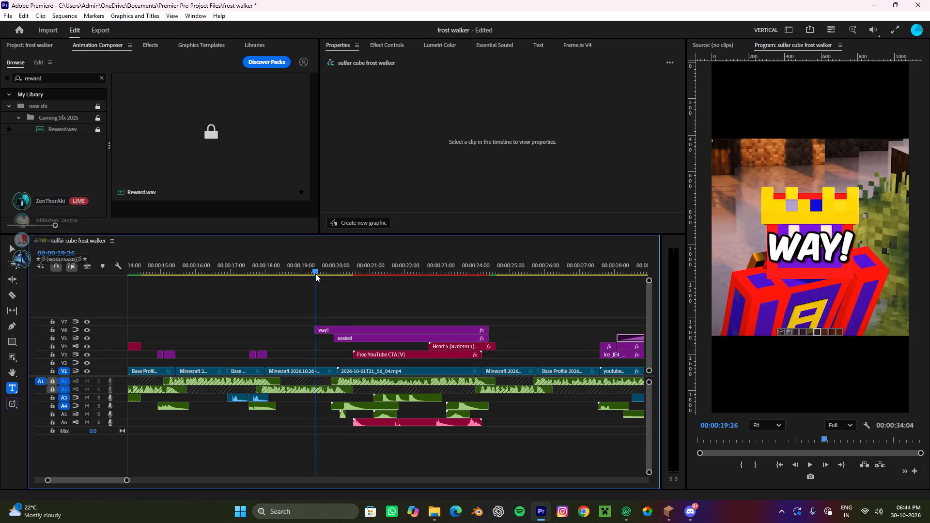
drag(315, 274, 307, 281)
key(space)
alt+scroll(362, 294, down, 2)
scroll(362, 294, up, 2)
key(space)
alt+scroll(353, 296, up, 4)
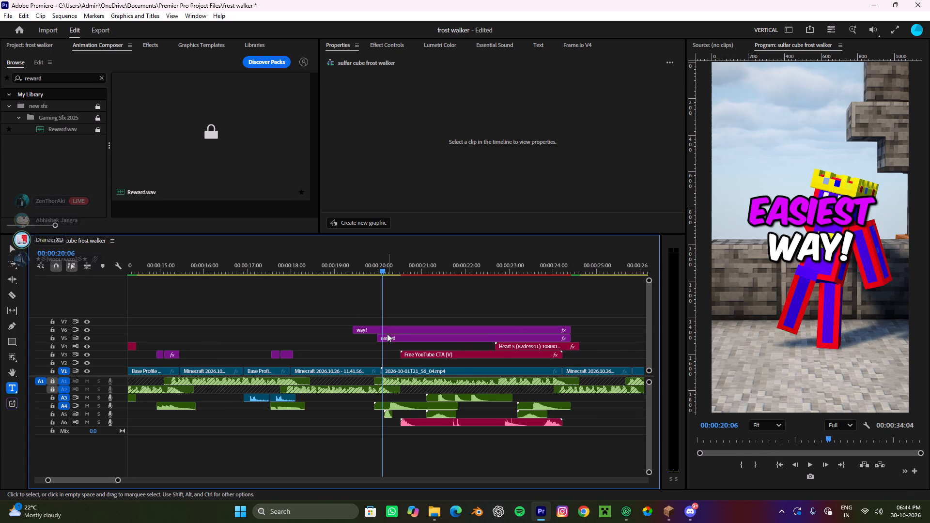
drag(381, 332, 388, 331)
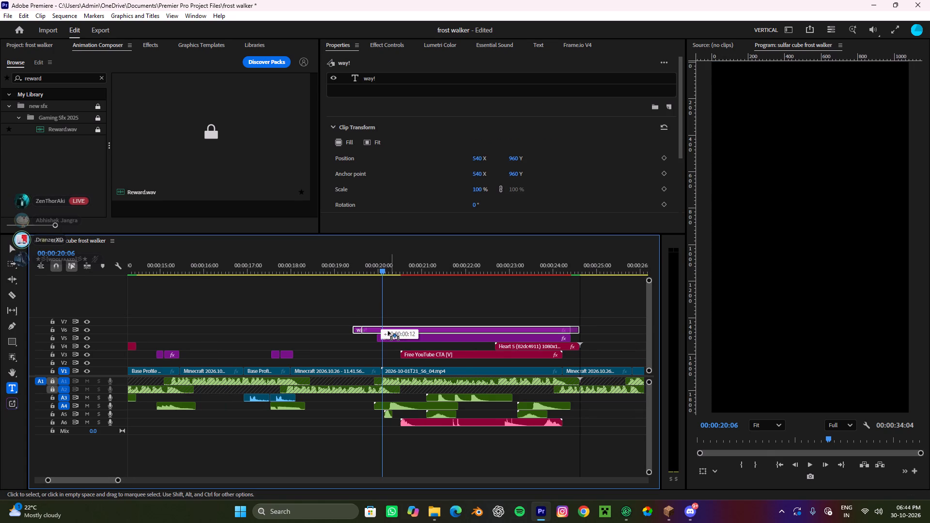
drag(388, 331, 385, 332)
drag(394, 338, 369, 324)
drag(375, 330, 403, 334)
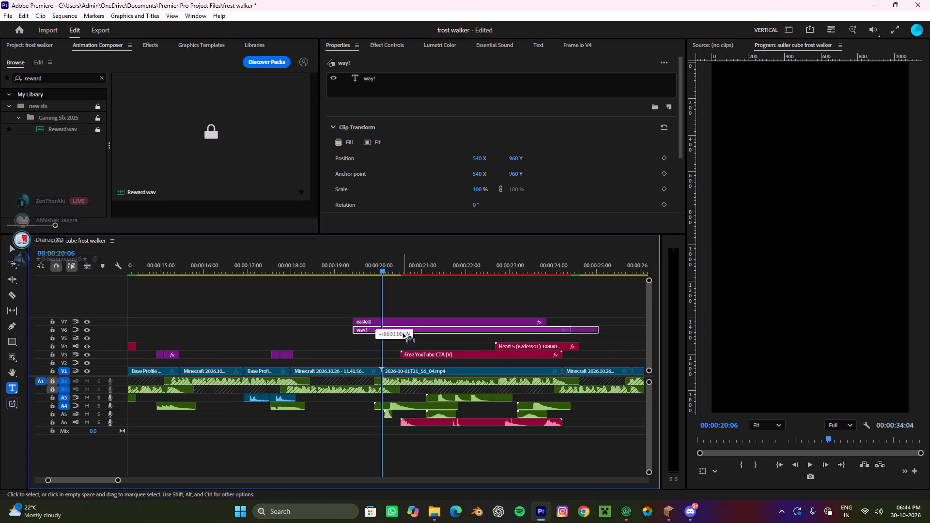
drag(403, 334, 403, 333)
Play back the title sequence and shift the way! clip slightly earlier on V6 to align with the A4 sound effect's start.
drag(378, 275, 348, 285)
drag(380, 272, 340, 298)
key(space)
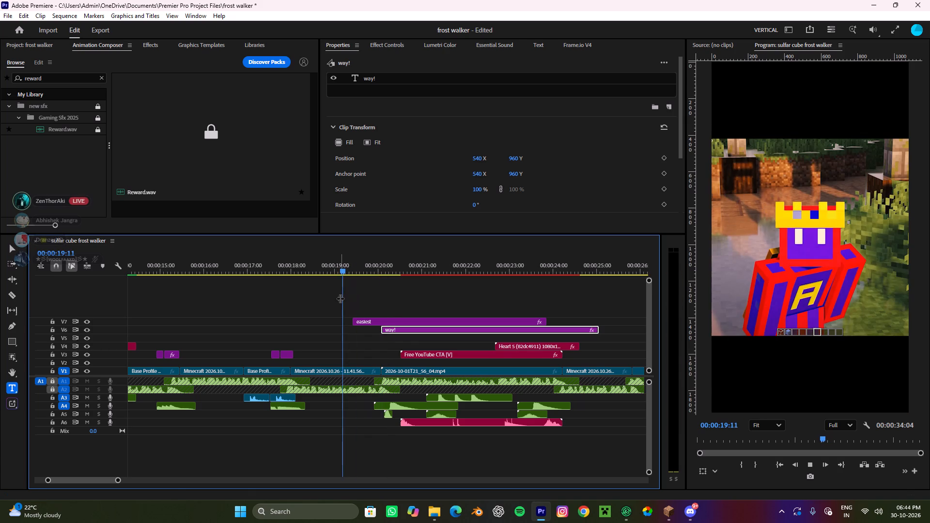
key(space)
alt+scroll(354, 322, up, 4)
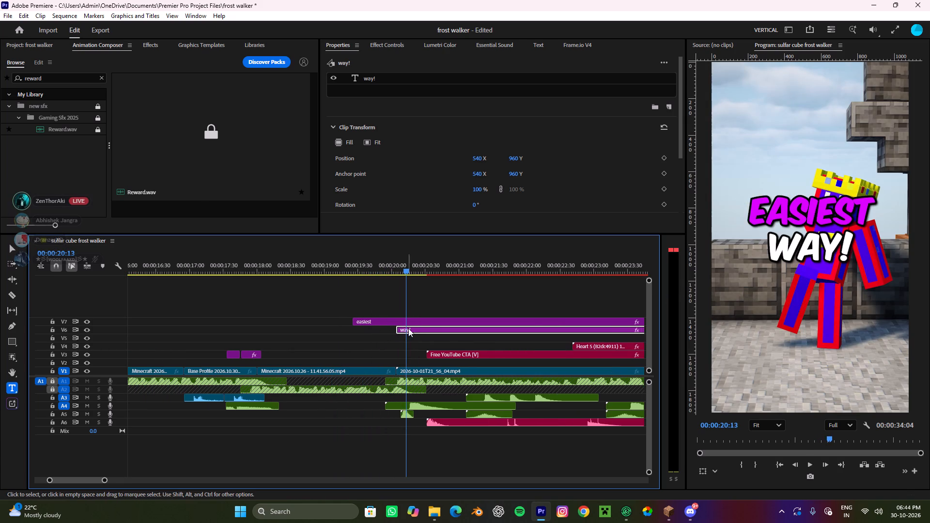
drag(408, 328, 395, 330)
double_click(814, 249)
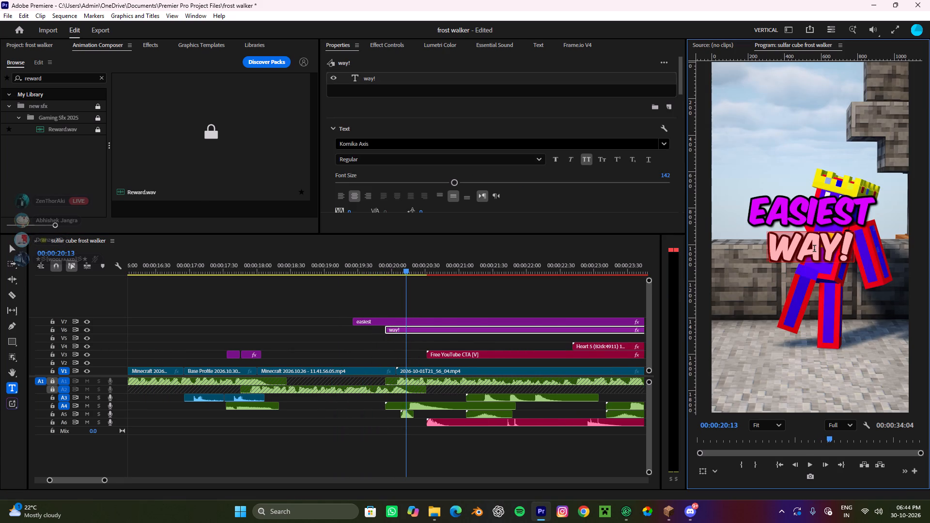
click(468, 294)
Play back the title sequence and move the way! clip earlier on V6, starting about 12 frames before 00:00:20:00.
drag(418, 261, 408, 264)
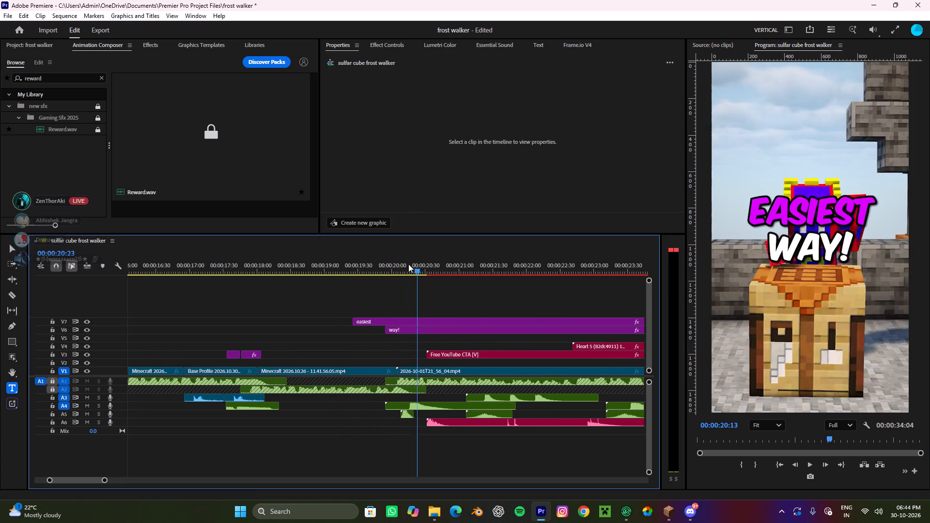
drag(408, 264, 334, 283)
key(space)
key(space)
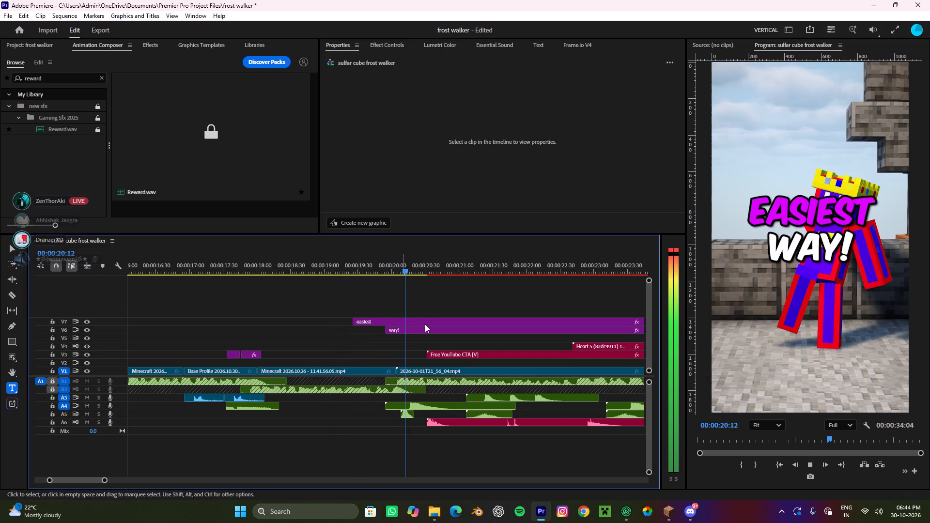
alt+scroll(425, 325, up, 4)
key(space)
key(space)
drag(400, 266, 332, 289)
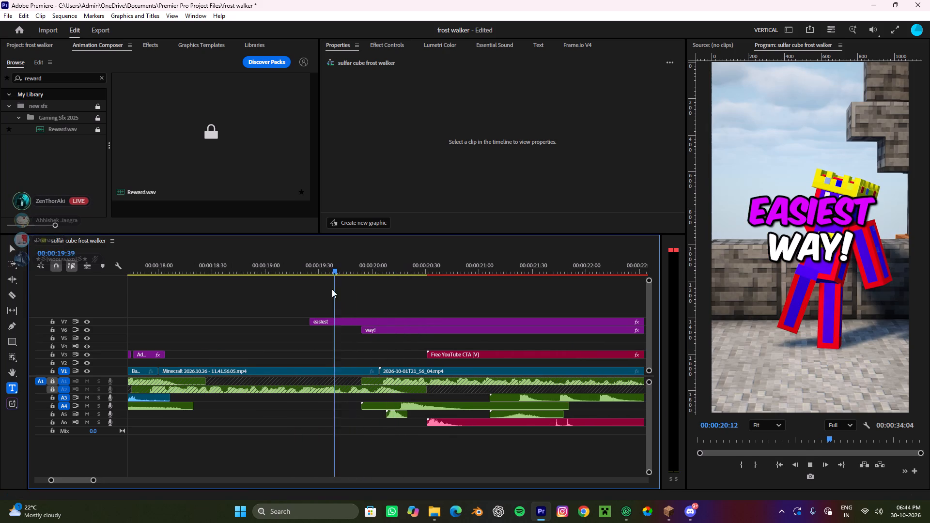
drag(332, 289, 283, 312)
key(space)
alt+scroll(393, 326, down, 4)
click(414, 313)
key(space)
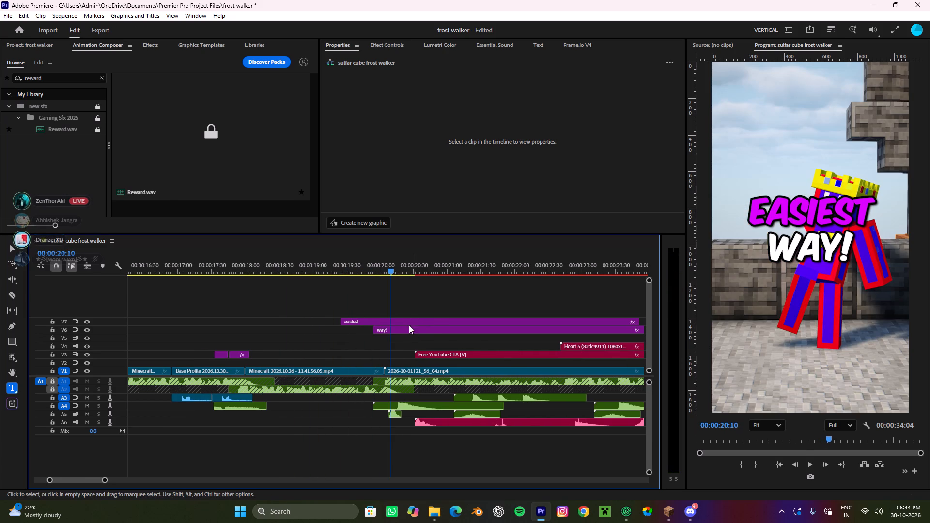
drag(384, 332, 376, 334)
drag(394, 262, 329, 275)
key(space)
click(395, 298)
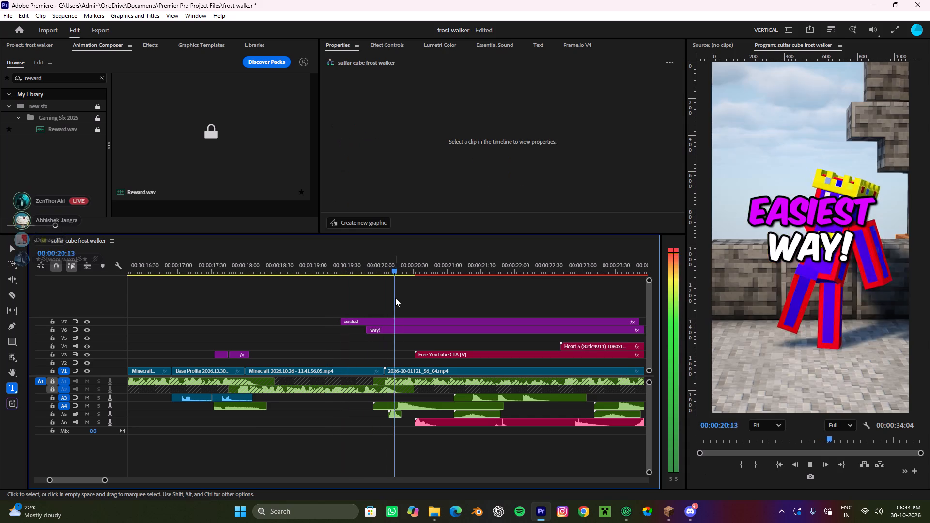
Cut the way! and easiest clips at about 00:00:20:25, remove everything after the cuts, and play back the shortened titles.
key(space)
key(c)
click(407, 332)
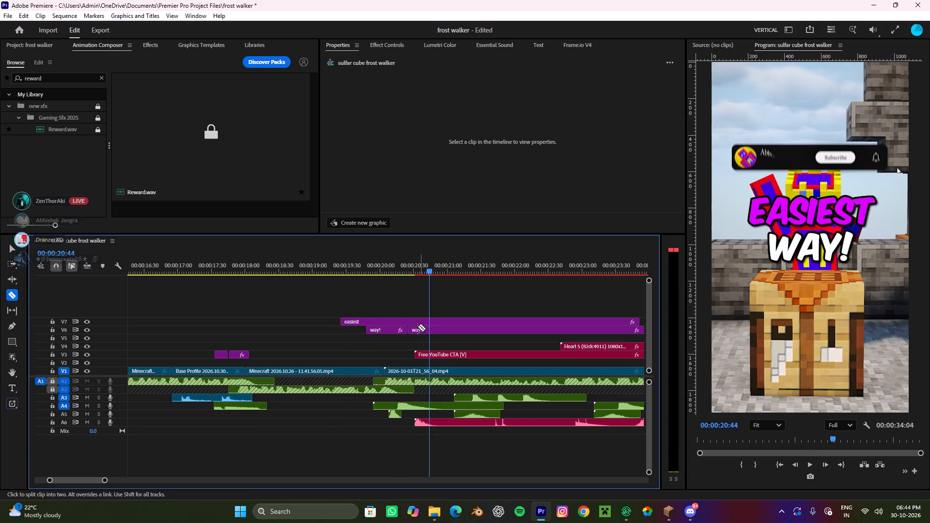
click(407, 322)
key(v)
drag(418, 312, 418, 334)
key(ctrl+x)
drag(431, 276, 396, 297)
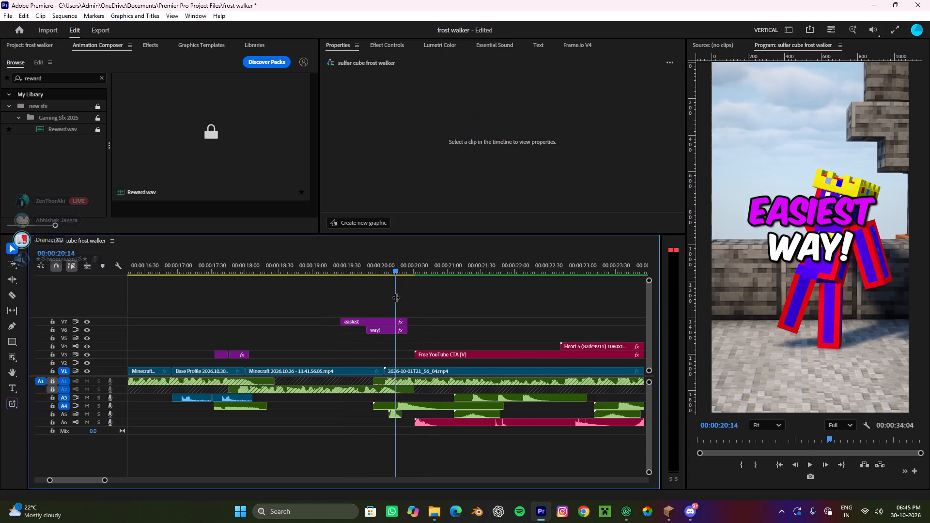
drag(396, 297, 393, 299)
click(435, 298)
drag(380, 268, 337, 292)
key(space)
key(space)
alt+scroll(381, 323, up, 8)
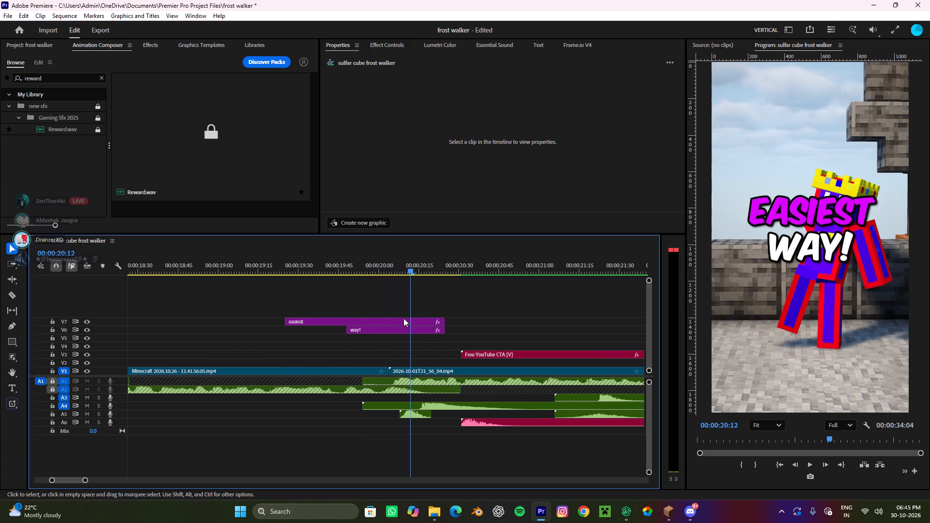
Add starting opacity keyframes at 00:00:20:15 to the easiest and way! clips.
click(414, 322)
drag(410, 266, 419, 269)
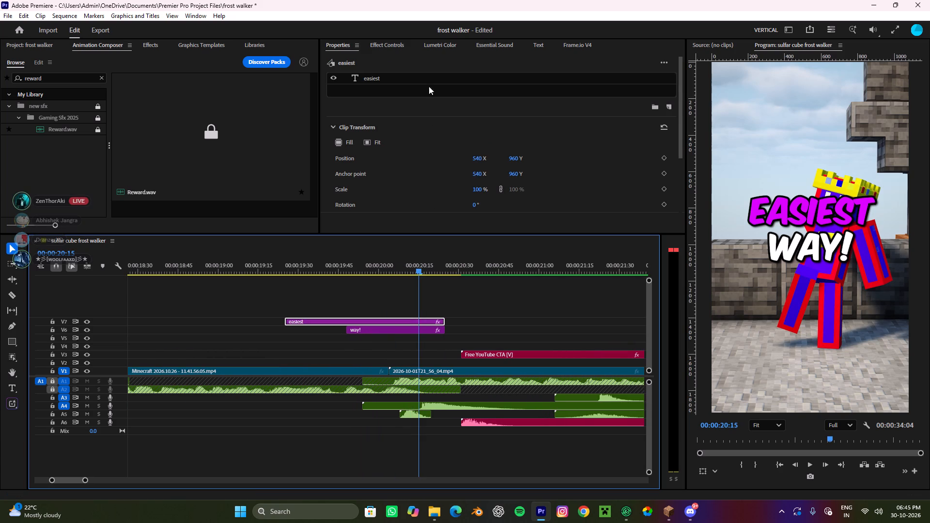
click(387, 42)
scroll(380, 135, down, 14)
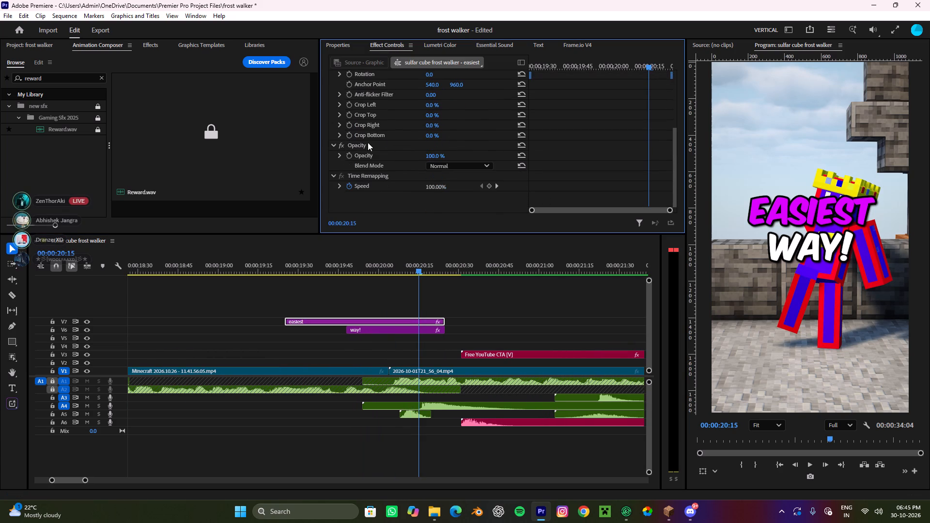
click(351, 156)
click(403, 330)
scroll(399, 150, down, 7)
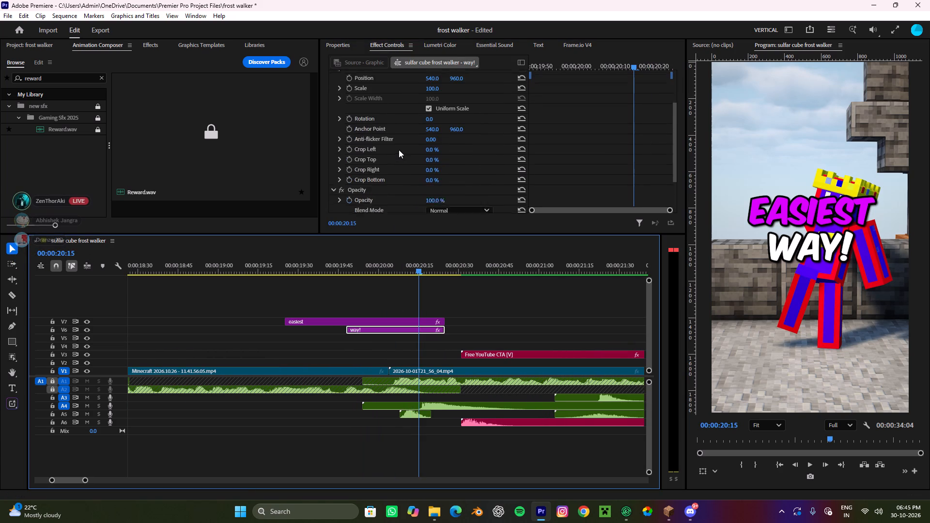
scroll(399, 150, down, 7)
click(346, 156)
Fade the way! clip out with an opacity keyframe of 0% at 00:00:20:24.
drag(639, 62, 645, 77)
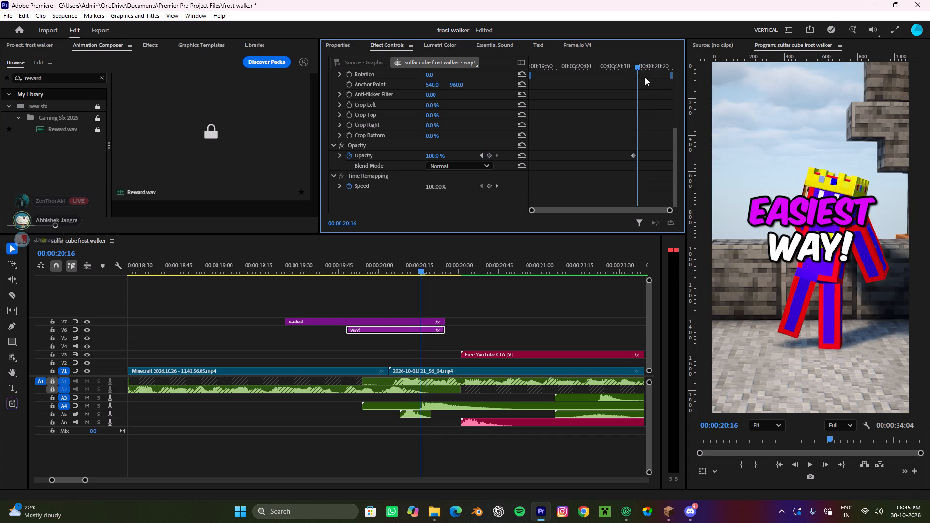
drag(645, 77, 669, 186)
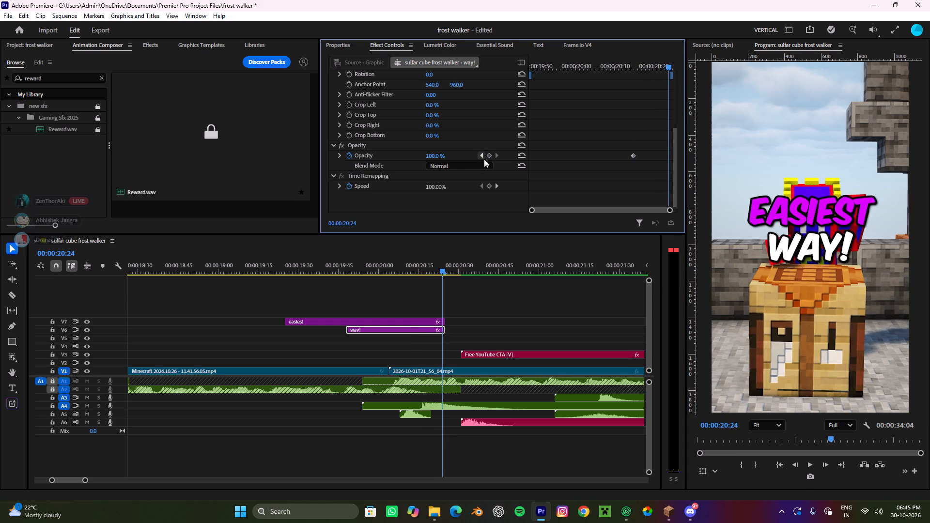
click(490, 155)
drag(444, 157, 201, 137)
Add an opacity keyframe at 00:00:20:24 on the easiest clip, lower its opacity for a fade-out, and play back the titles.
click(420, 323)
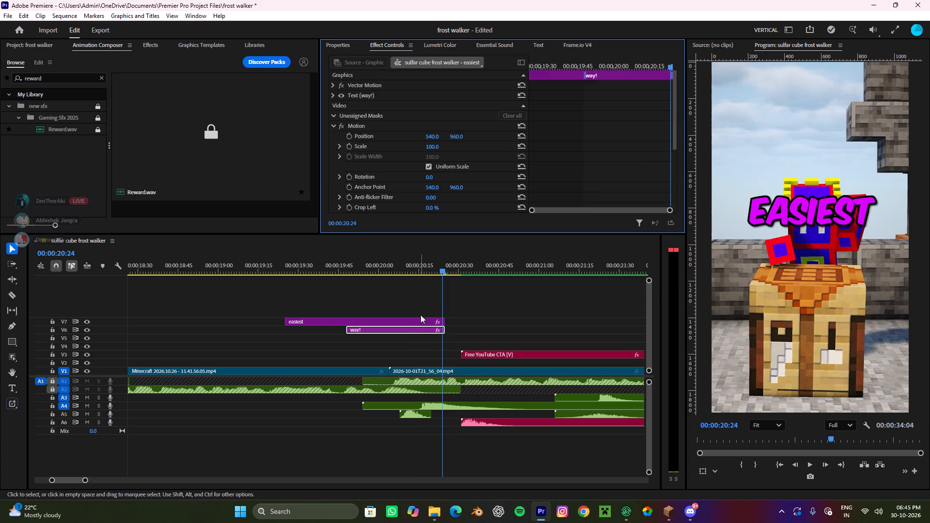
scroll(420, 179, down, 14)
click(486, 157)
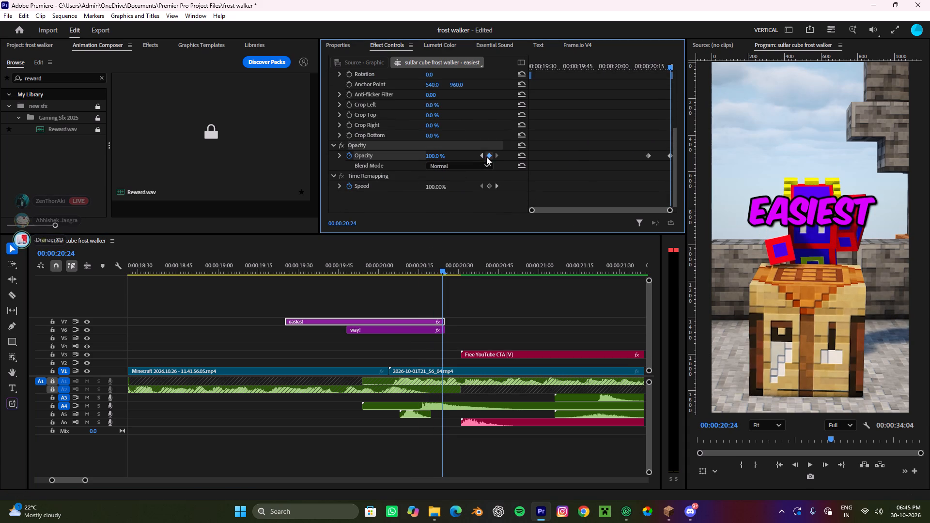
drag(441, 156, 430, 156)
drag(444, 267, 243, 279)
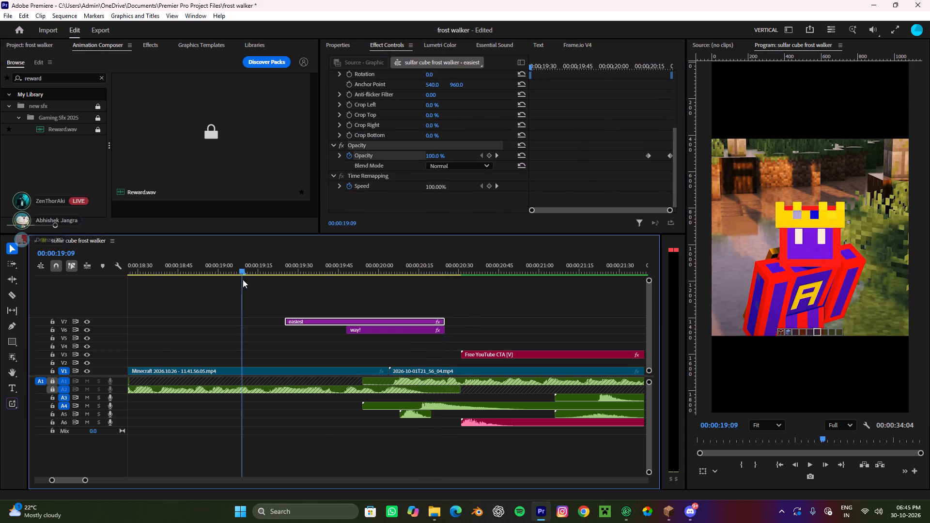
drag(243, 279, 243, 280)
key(space)
alt+scroll(431, 311, down, 5)
key(space)
click(486, 321)
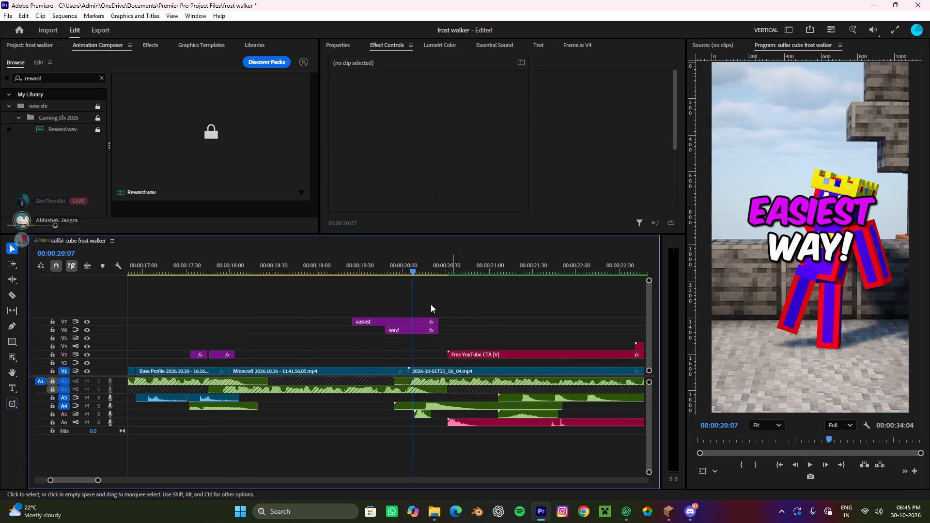
Search the effects for "zoom in", apply the Malice Warp Zoom In preset to the easiest clip on V7, and play it back.
drag(414, 303, 412, 323)
drag(364, 304, 355, 324)
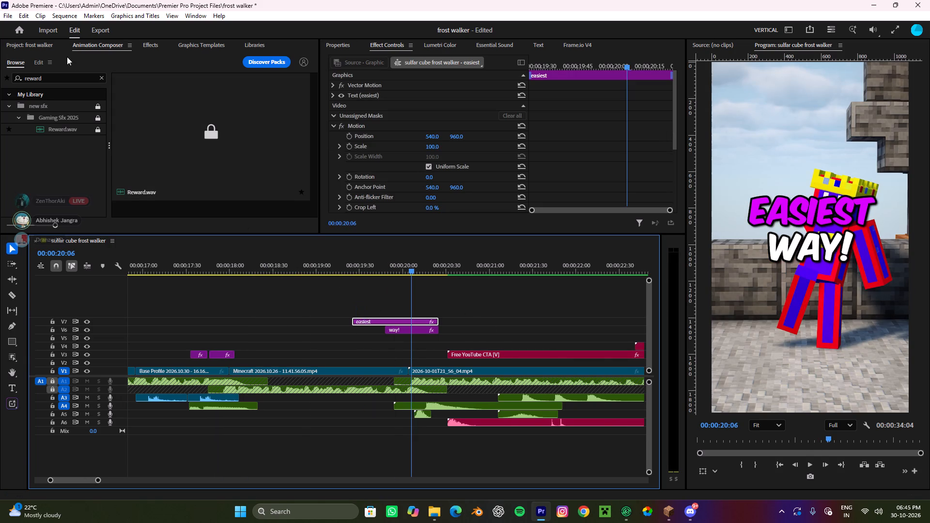
click(153, 45)
click(46, 63)
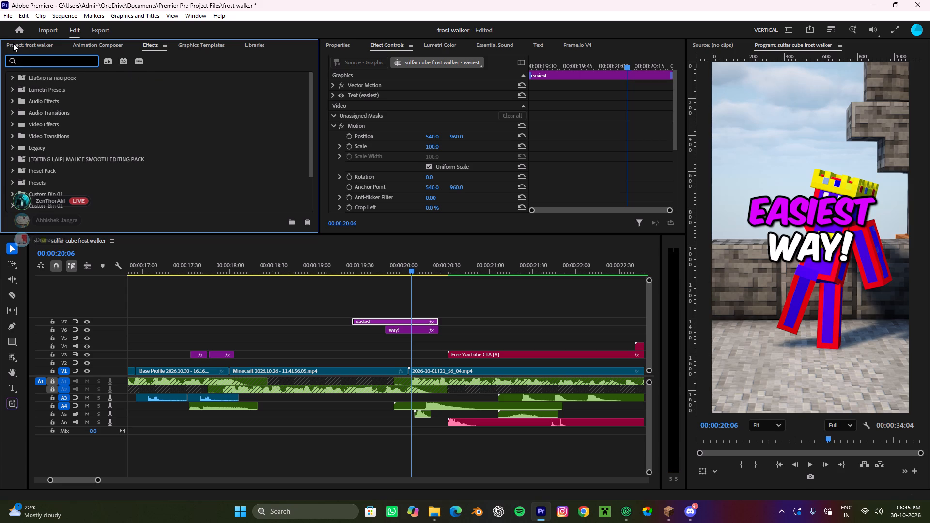
text(zo)
key(o)
text(m i)
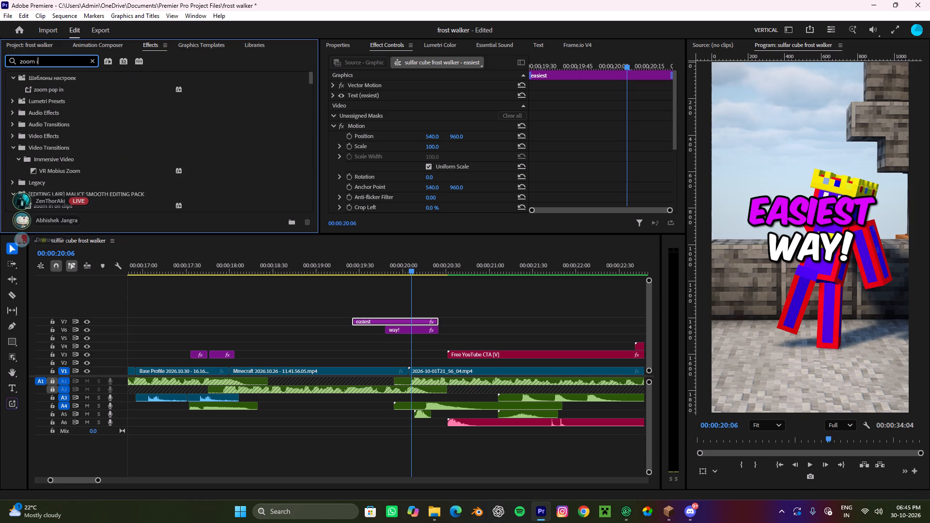
key(n)
scroll(87, 145, down, 9)
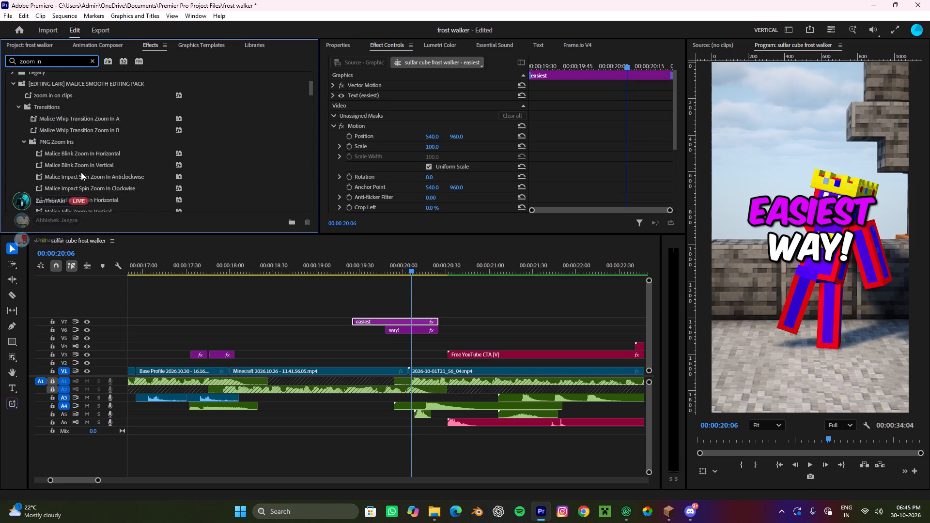
scroll(81, 171, down, 12)
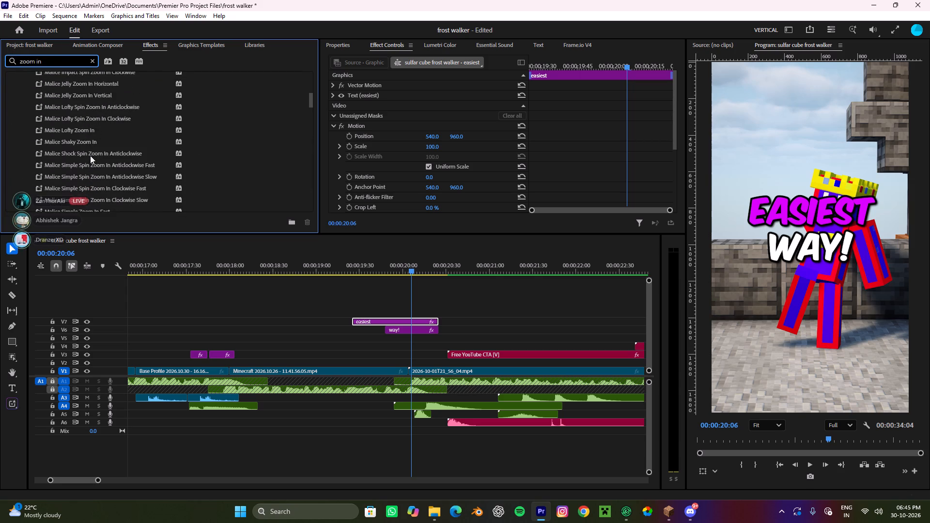
scroll(90, 155, down, 16)
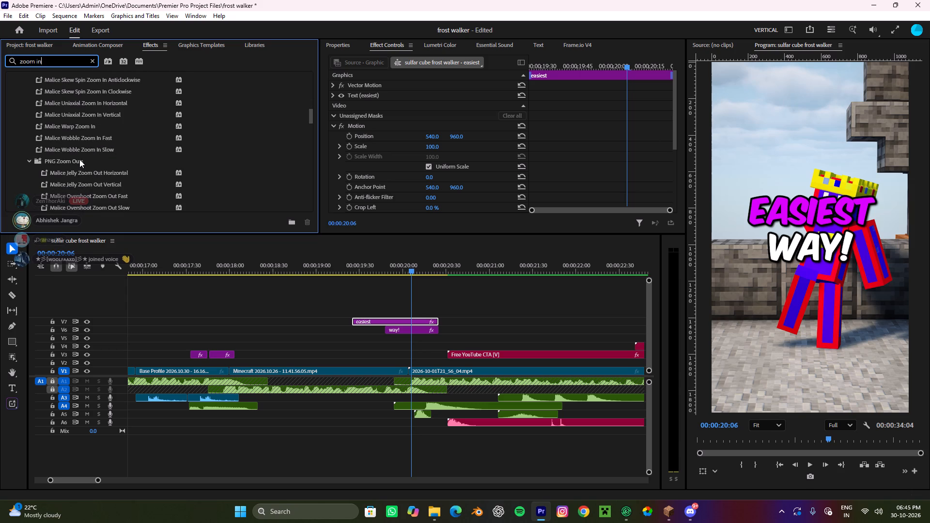
drag(53, 123, 365, 318)
drag(418, 258, 338, 287)
key(space)
key(space)
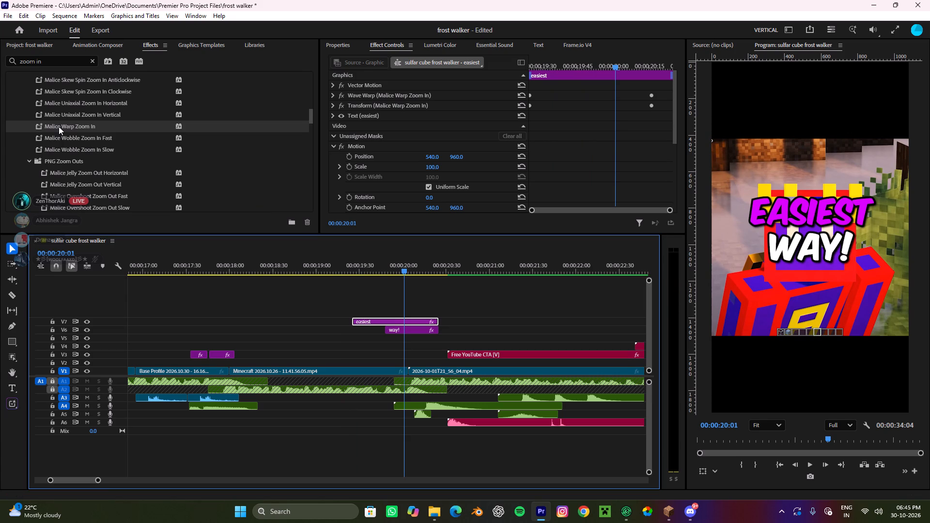
Apply the Malice Warp Zoom In preset to the way! clip on V6 and play back both title animations.
drag(59, 126, 398, 331)
drag(397, 257, 341, 296)
key(space)
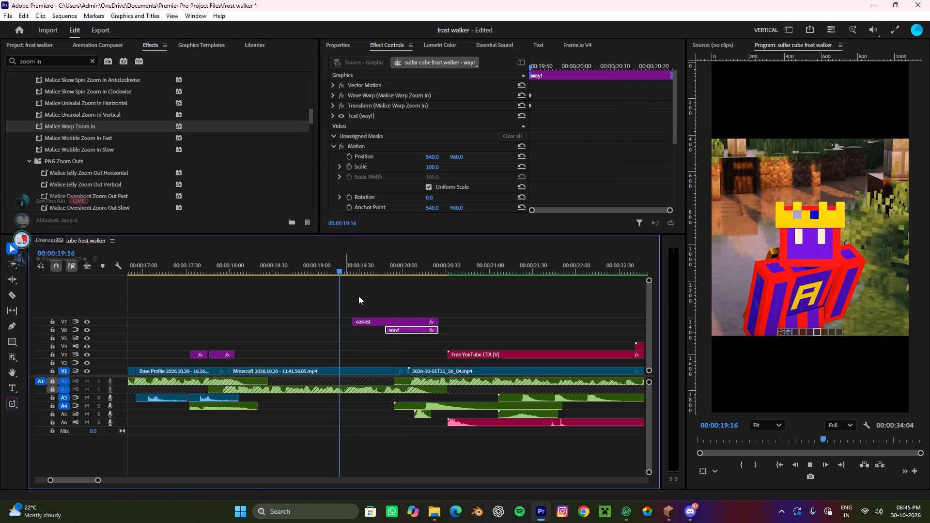
alt+scroll(370, 298, down, 4)
key(space)
alt+scroll(391, 302, down, 3)
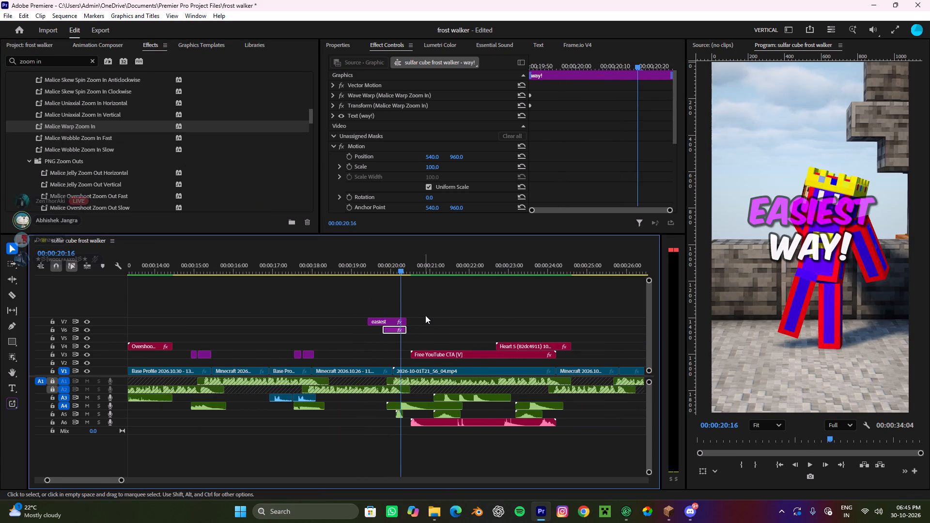
click(429, 316)
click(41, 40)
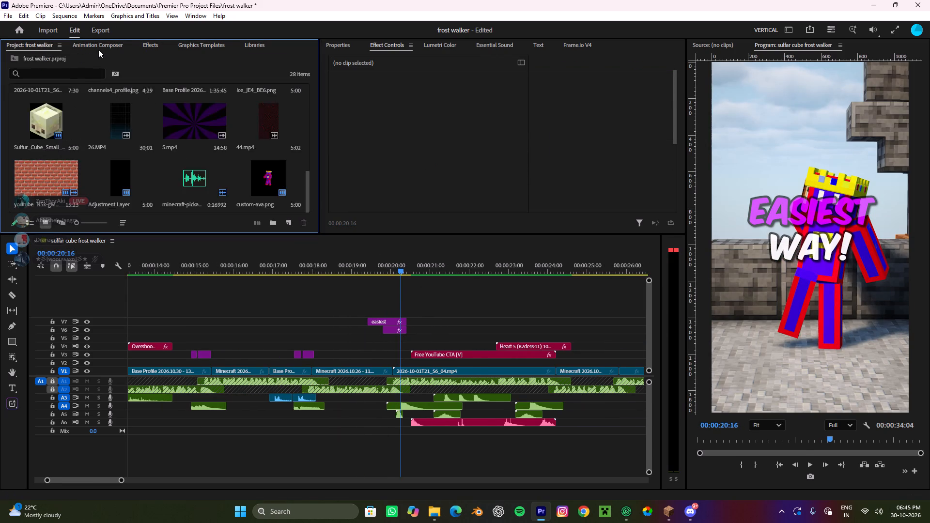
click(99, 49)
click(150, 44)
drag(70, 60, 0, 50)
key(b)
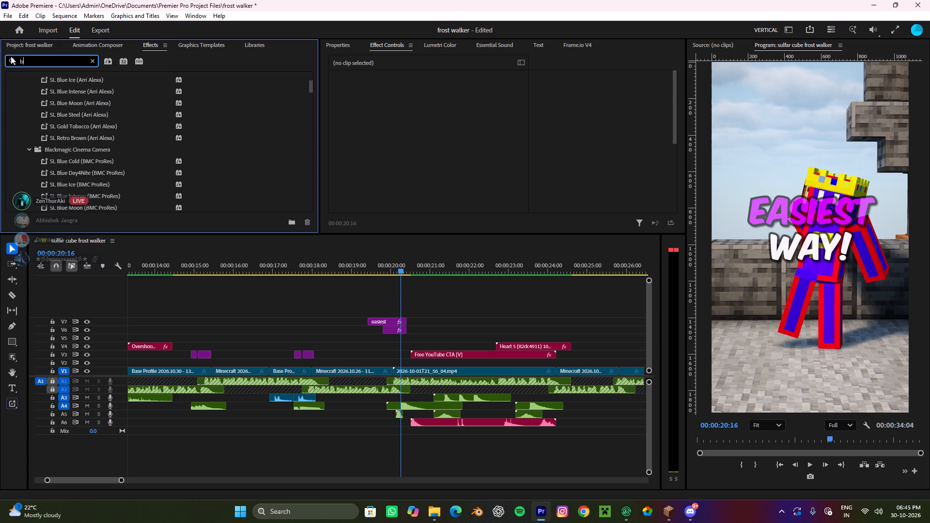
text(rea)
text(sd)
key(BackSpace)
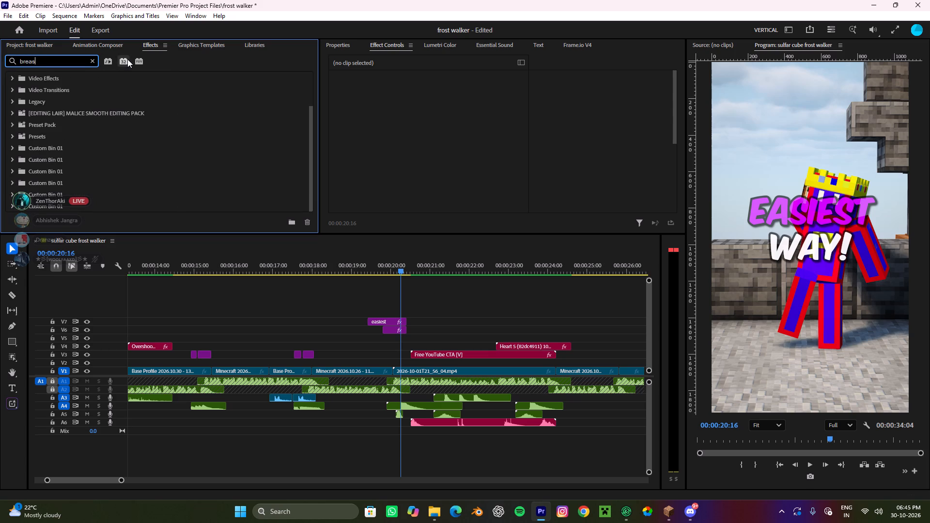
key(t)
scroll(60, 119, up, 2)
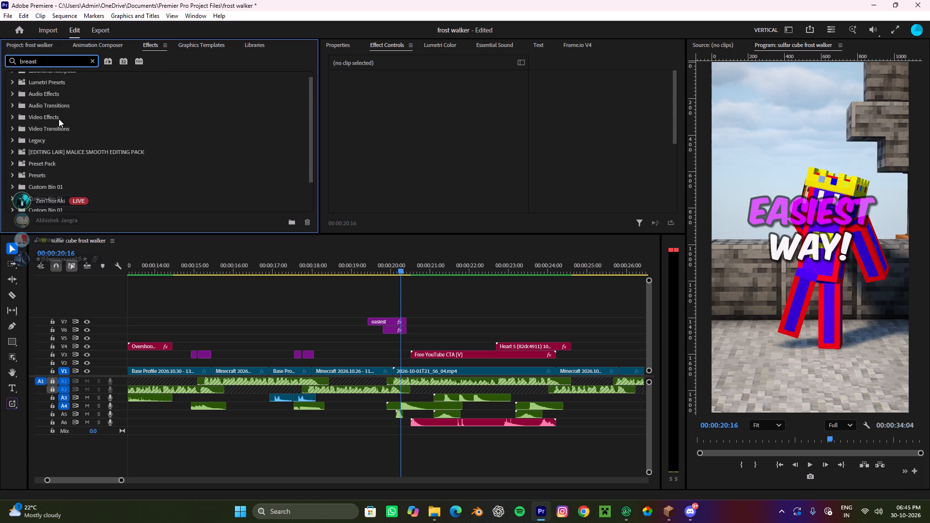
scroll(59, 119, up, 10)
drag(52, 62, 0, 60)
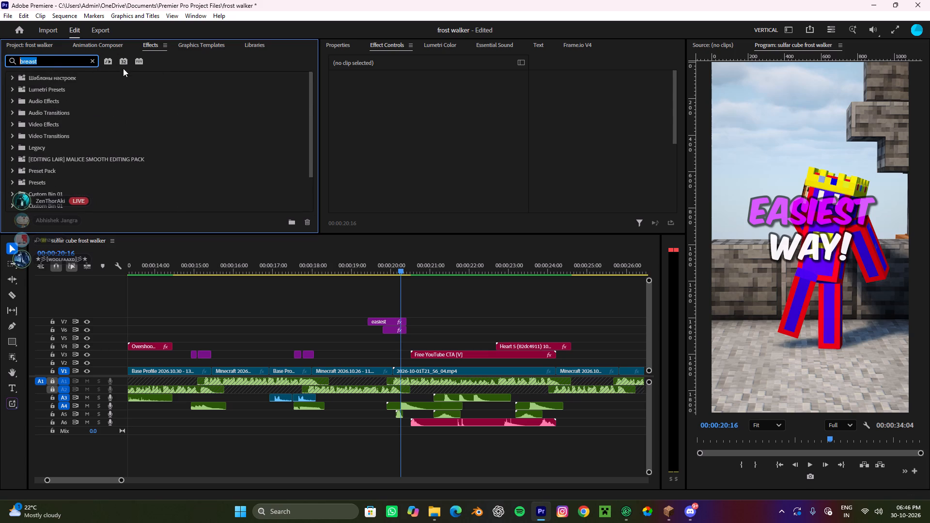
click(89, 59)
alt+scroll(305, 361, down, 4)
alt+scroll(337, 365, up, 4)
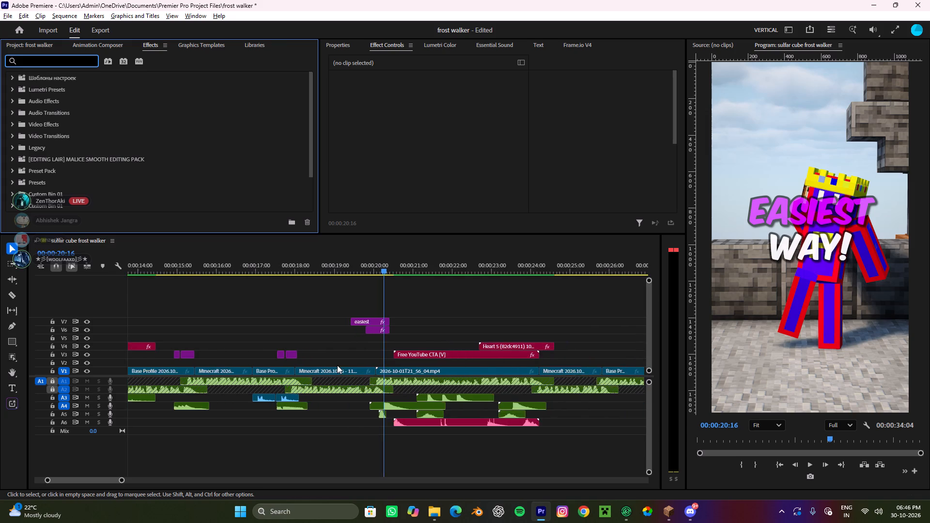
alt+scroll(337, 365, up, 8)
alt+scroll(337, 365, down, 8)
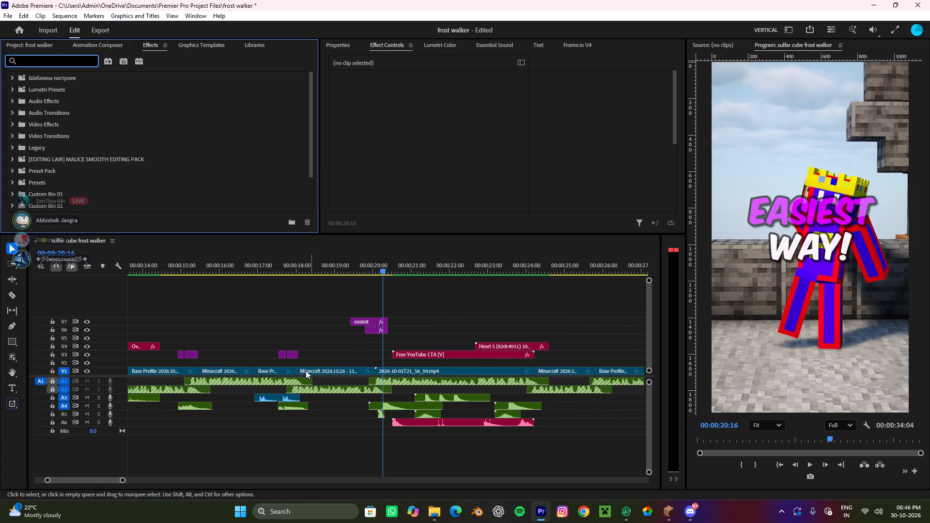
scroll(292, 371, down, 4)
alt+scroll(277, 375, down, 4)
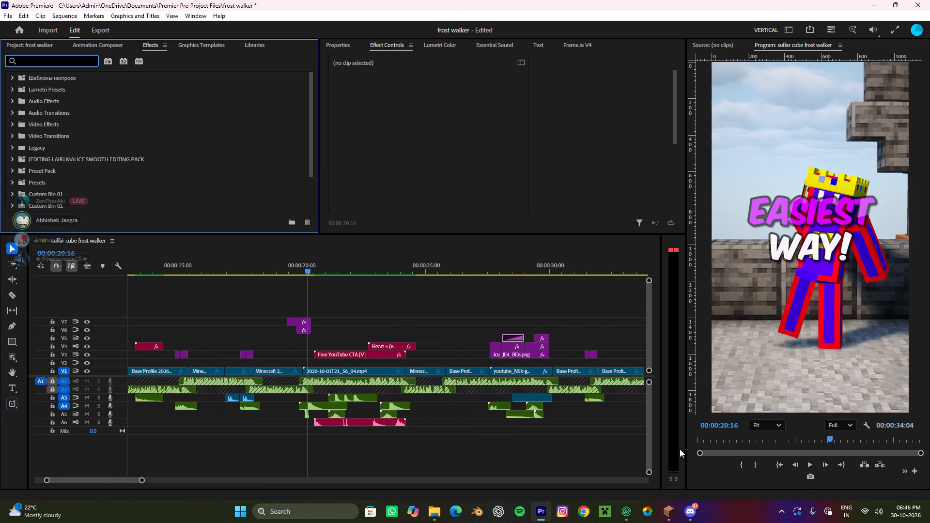
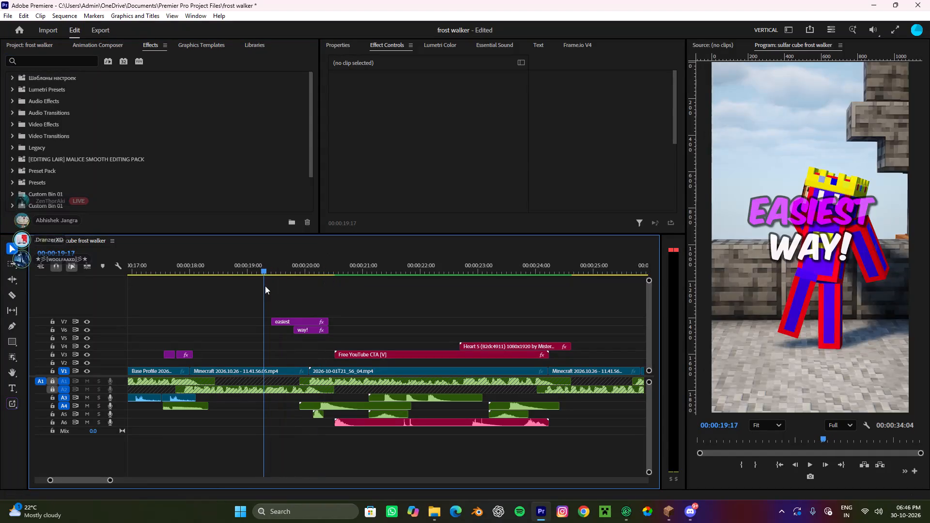
Play back the start of the animated easiest title.
click(336, 303)
key(space)
key(space)
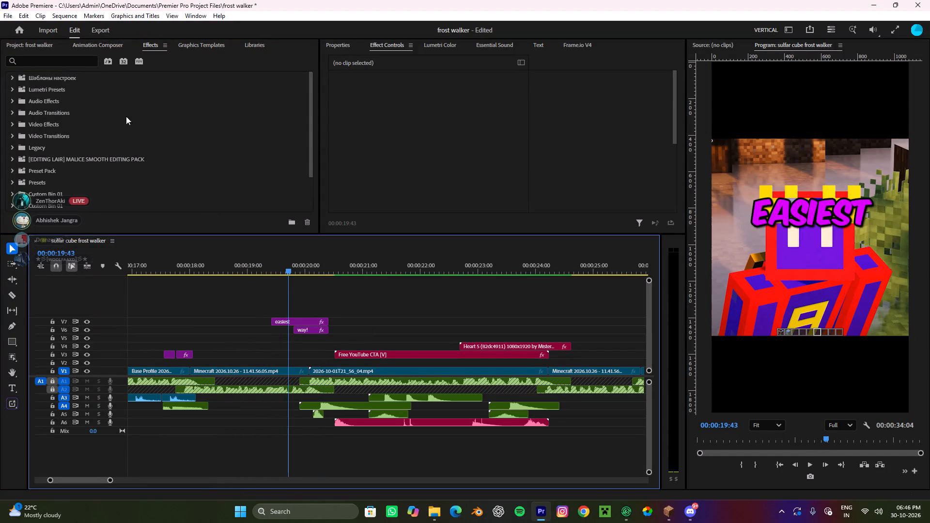
Search the Animation Composer library for "breast" and place the Breast Twitch.mp3 sound effect on A3 beneath the titles.
click(51, 45)
click(108, 43)
drag(51, 78, 0, 54)
text(breas)
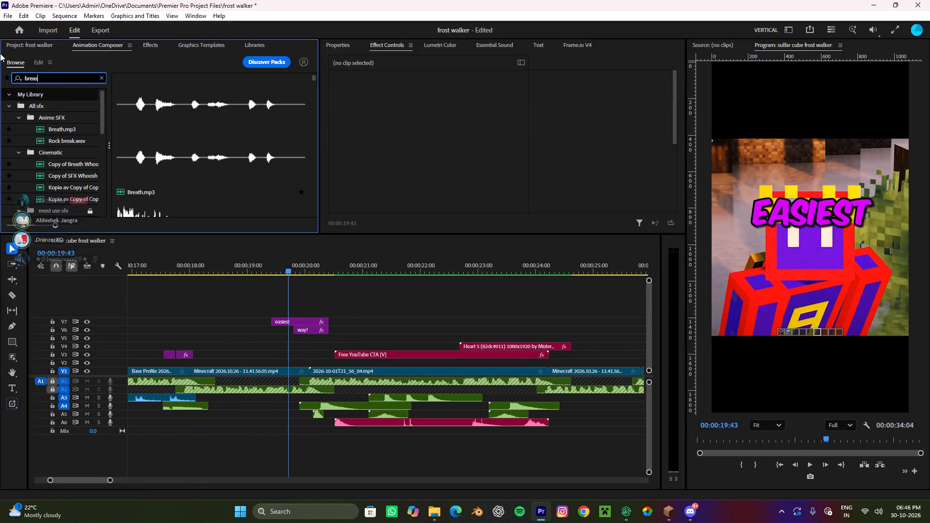
key(t)
scroll(159, 154, up, 1)
scroll(212, 186, down, 3)
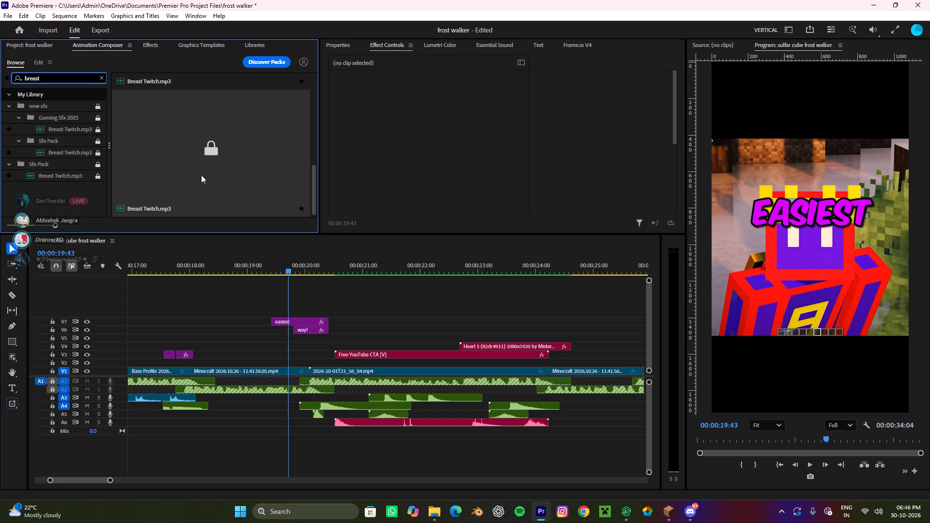
scroll(198, 172, down, 3)
drag(183, 133, 248, 424)
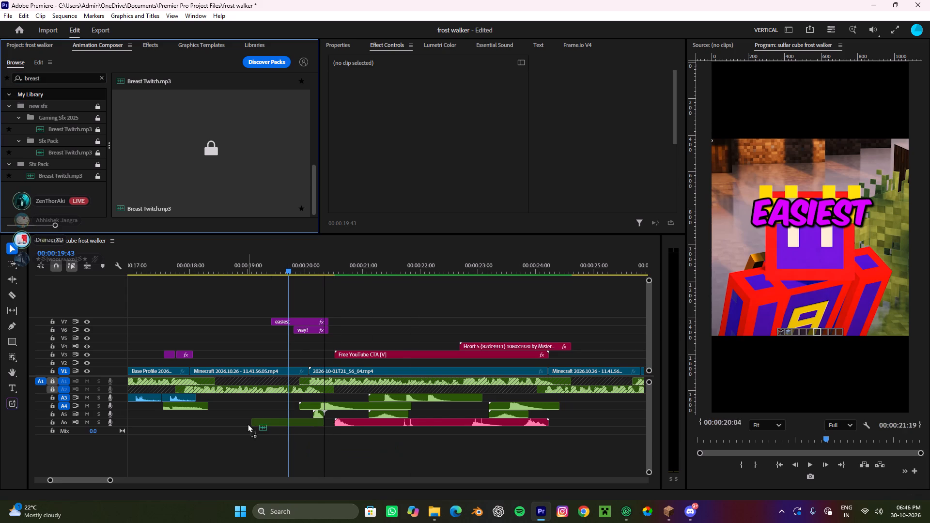
drag(248, 424, 263, 400)
Cut off and remove the silent beginning of the Breast Twitch.mp3 clip on A3, then align the rest with the easiest title's start.
alt+scroll(263, 400, up, 8)
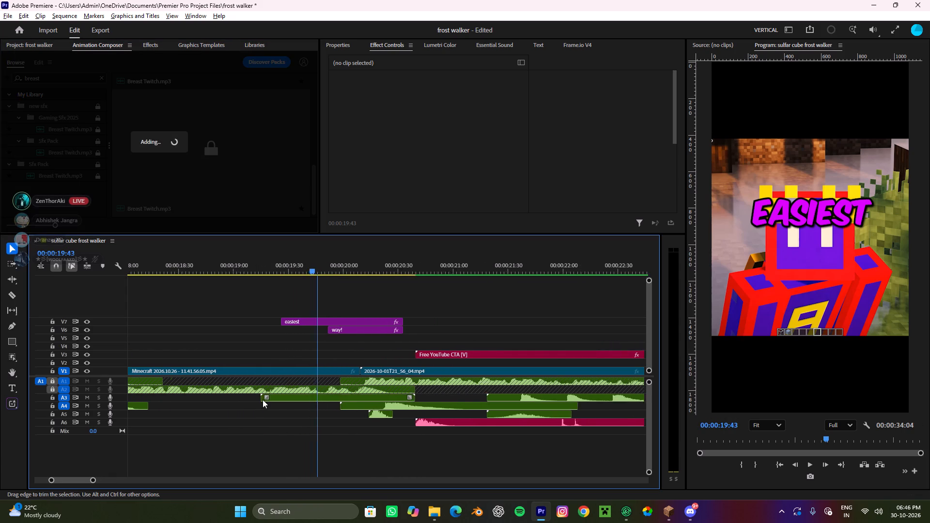
alt+scroll(263, 400, up, 1)
key(c)
click(335, 399)
key(v)
click(314, 399)
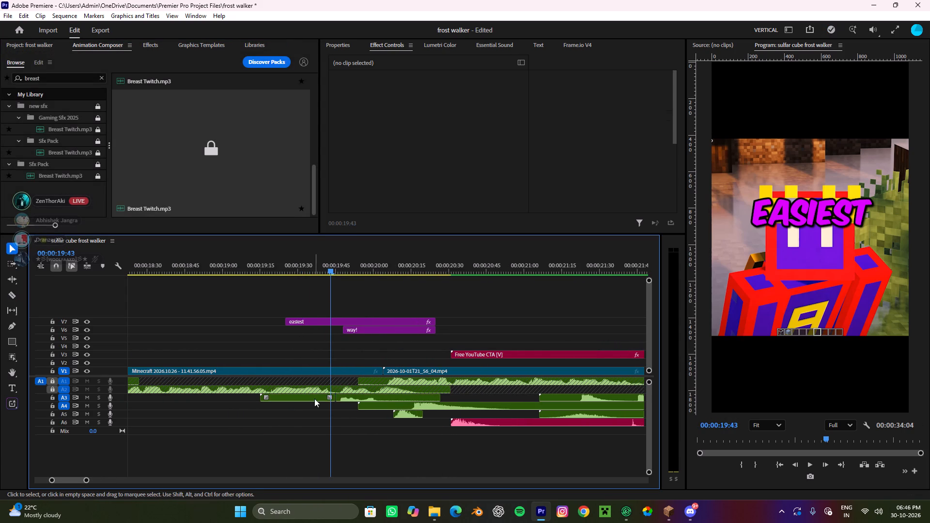
key(ctrl+x)
drag(360, 399, 314, 399)
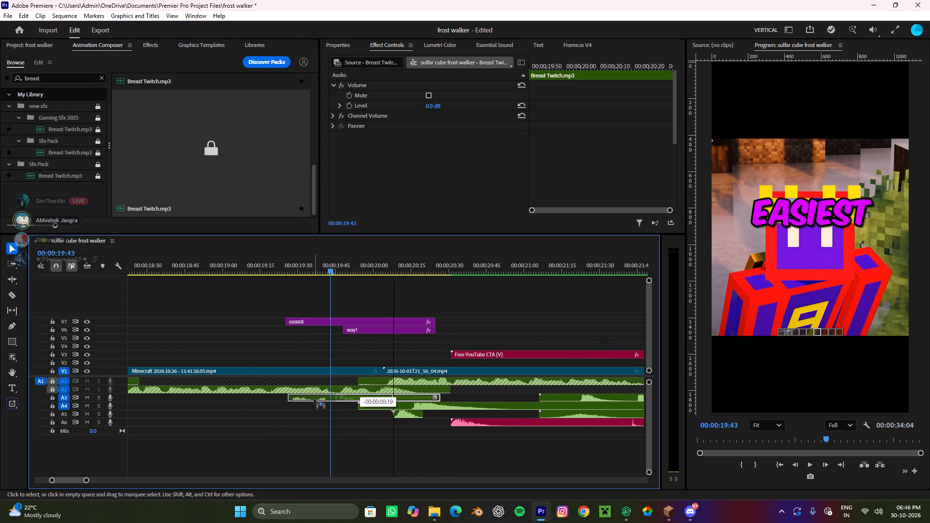
drag(314, 399, 306, 399)
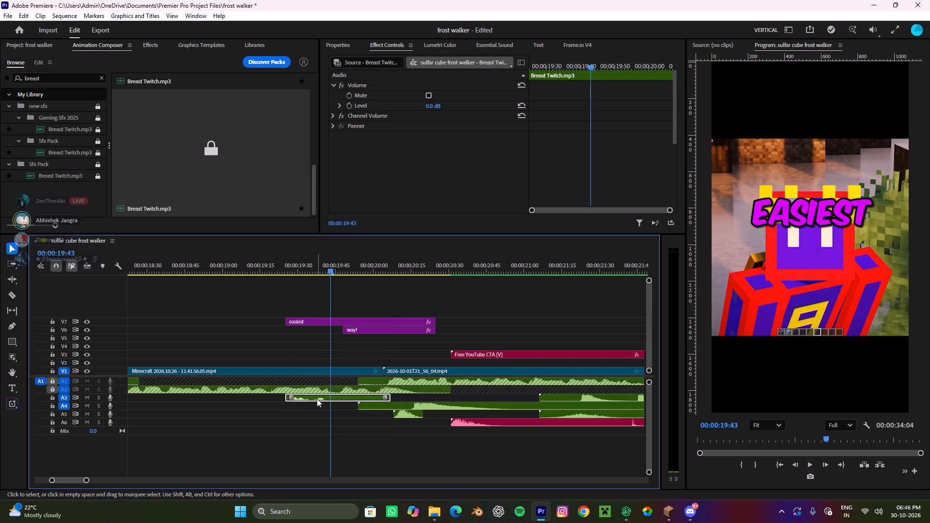
Duplicate the trimmed Breast Twitch.mp3 clip onto a new audio track A7 and align it with the start of the way! title.
drag(317, 399, 389, 427)
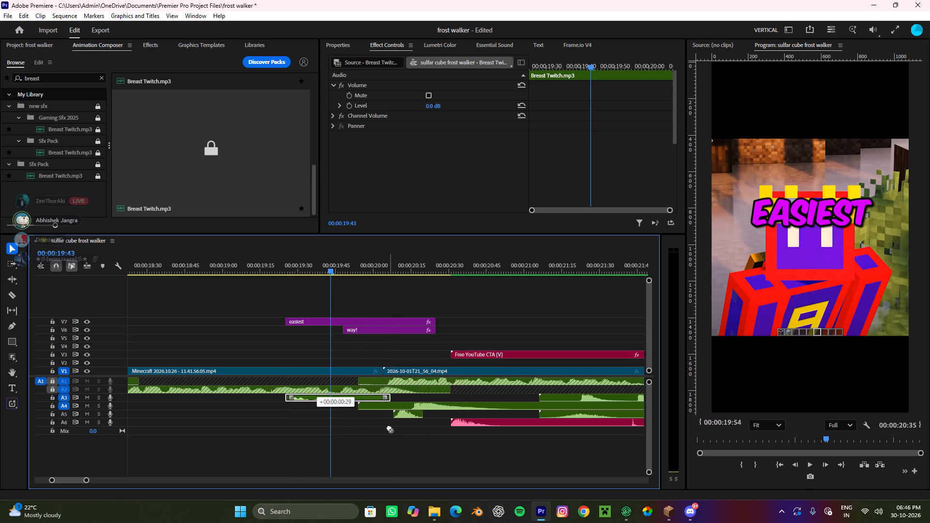
drag(389, 427, 370, 427)
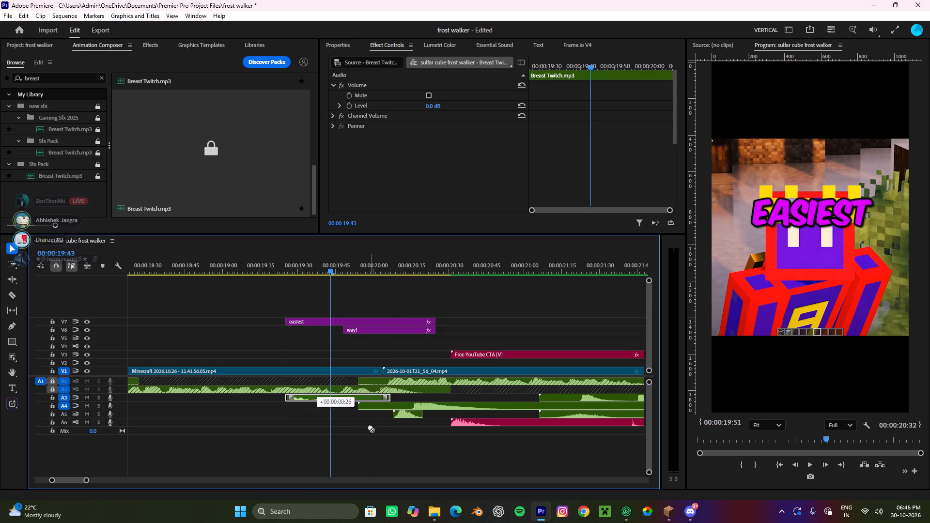
drag(370, 427, 419, 449)
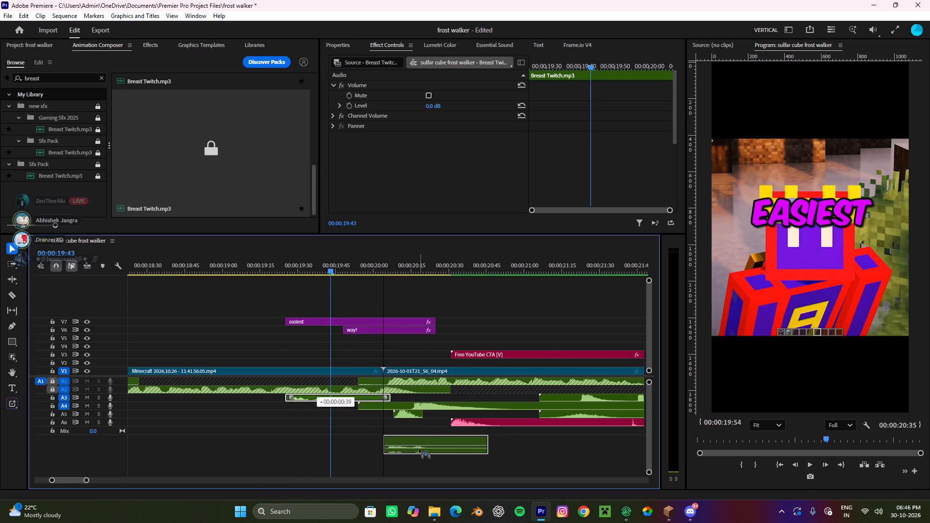
drag(419, 449, 419, 448)
alt+scroll(416, 446, down, 5)
drag(418, 431, 404, 434)
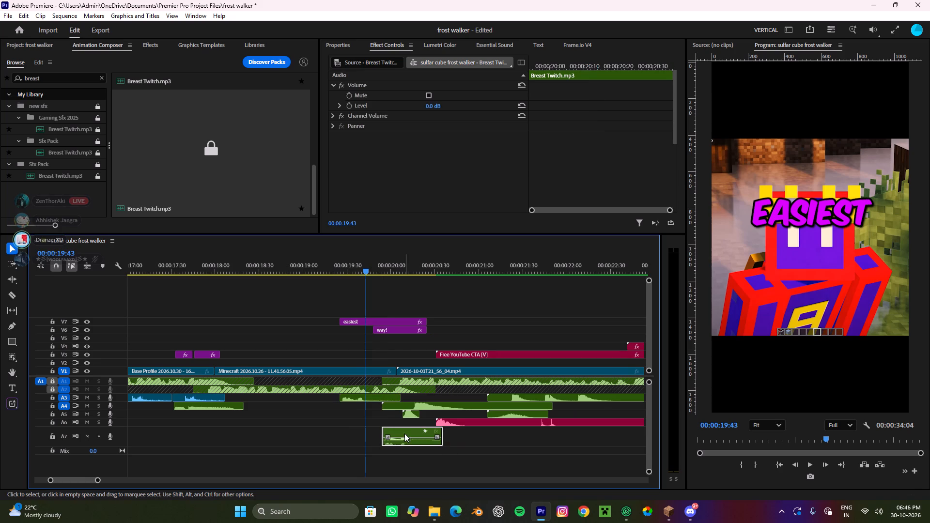
drag(404, 433, 396, 436)
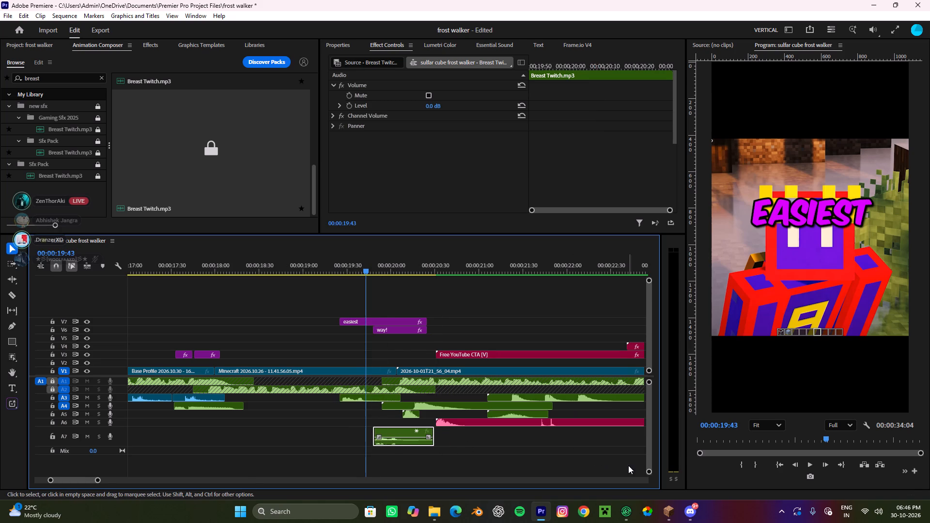
drag(650, 473, 651, 491)
Play back the titles and the following subscribe section to check the timing of the new sound effects.
click(572, 461)
drag(363, 266, 322, 286)
key(space)
alt+scroll(377, 320, down, 4)
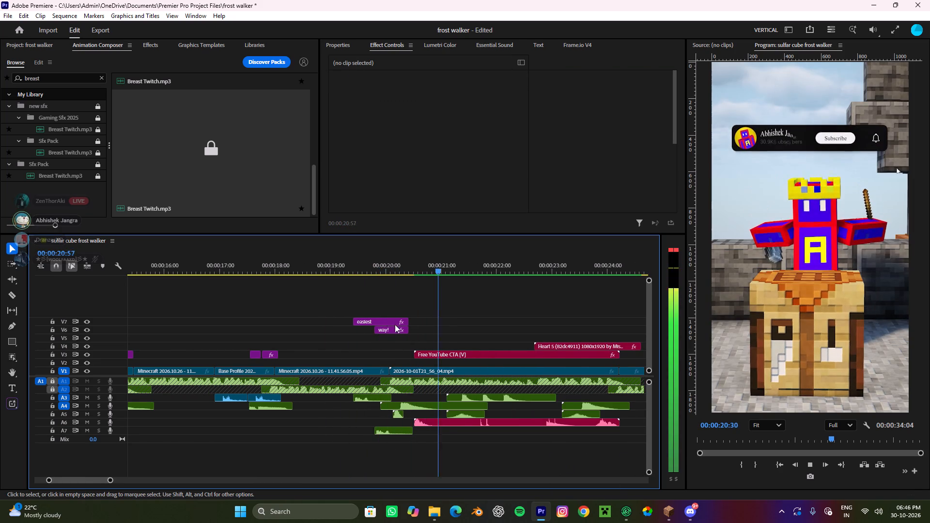
key(space)
alt+scroll(402, 335, down, 4)
key(space)
scroll(402, 335, down, 3)
key(space)
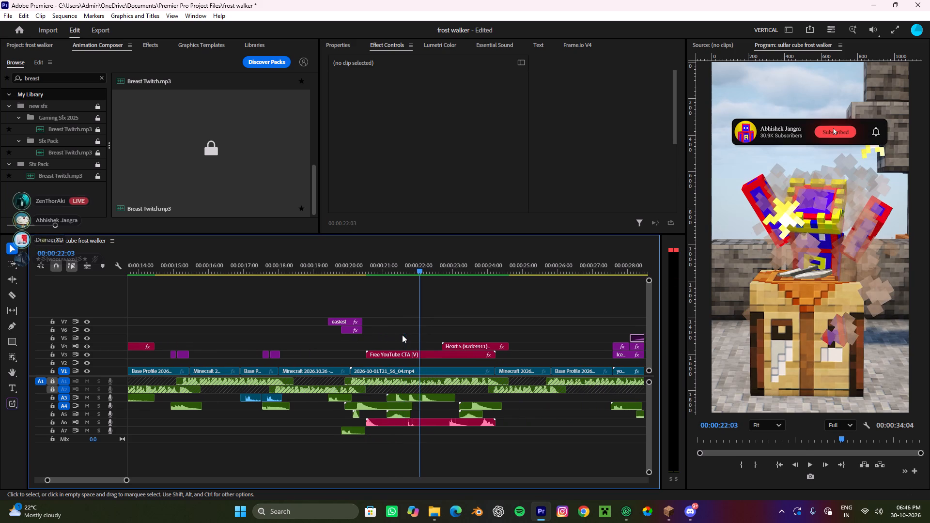
alt+scroll(402, 335, down, 3)
alt+scroll(401, 338, up, 4)
scroll(401, 338, down, 5)
alt+scroll(401, 338, down, 4)
alt+scroll(301, 362, up, 9)
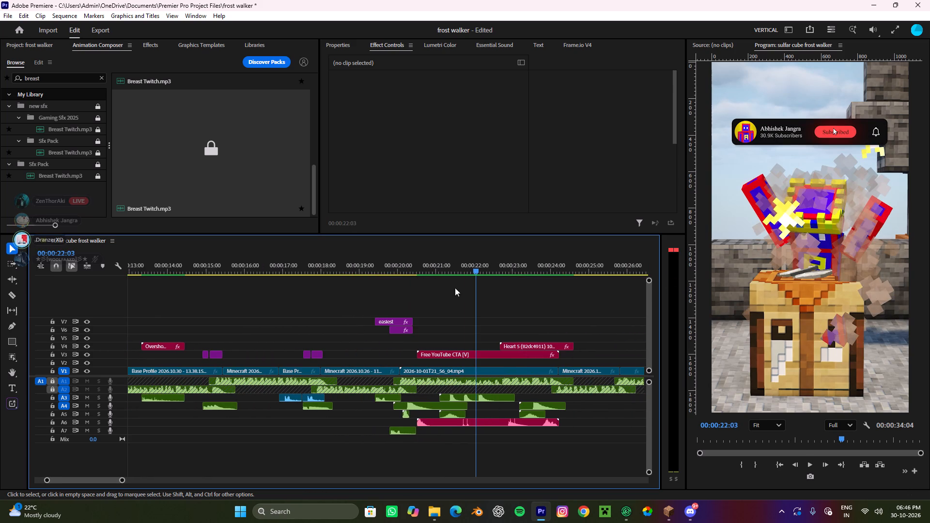
Split the Minecraft gameplay clip on V1 at the point where the easiest title begins.
drag(466, 263, 372, 324)
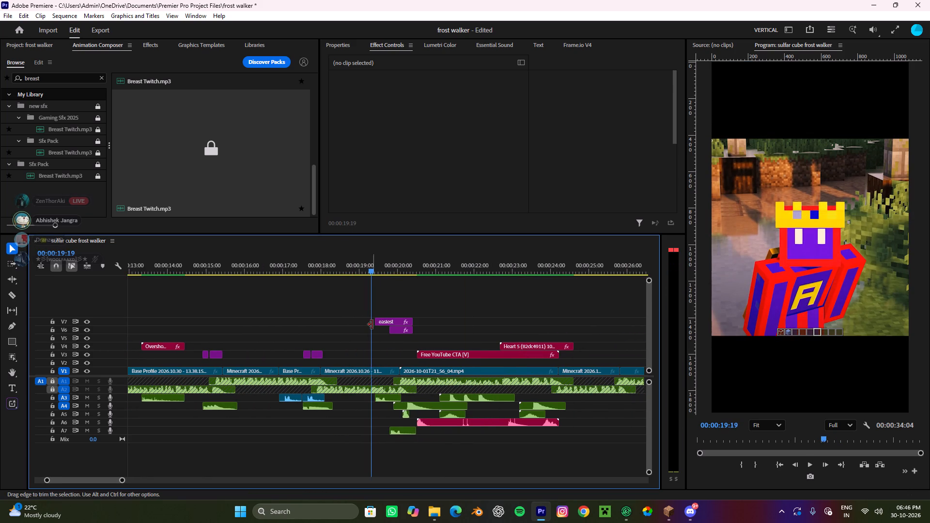
alt+scroll(372, 324, up, 9)
key(c)
click(380, 371)
key(v)
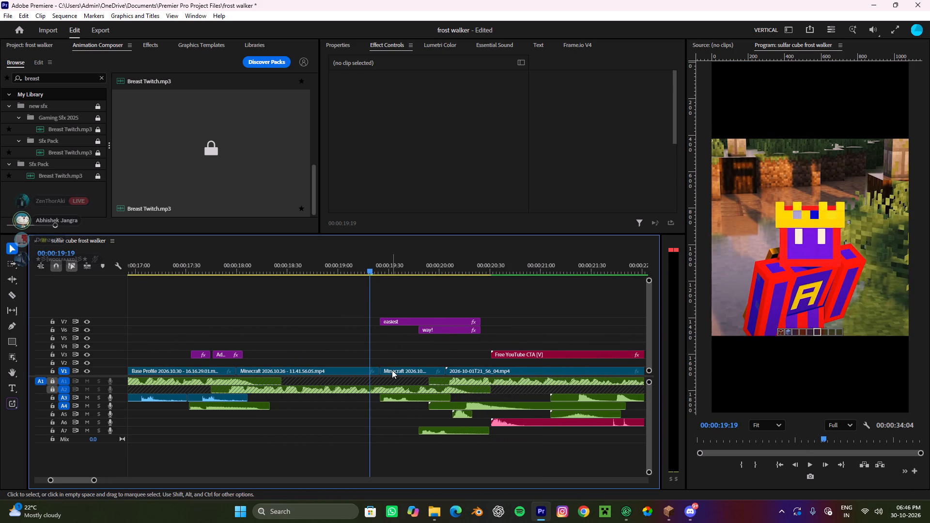
Search the effects for "gaus", apply Gaussian Blur (Legacy) to the V1 gameplay segment under the titles, and raise its blurriness to a heavy blur.
click(392, 370)
drag(372, 266, 402, 284)
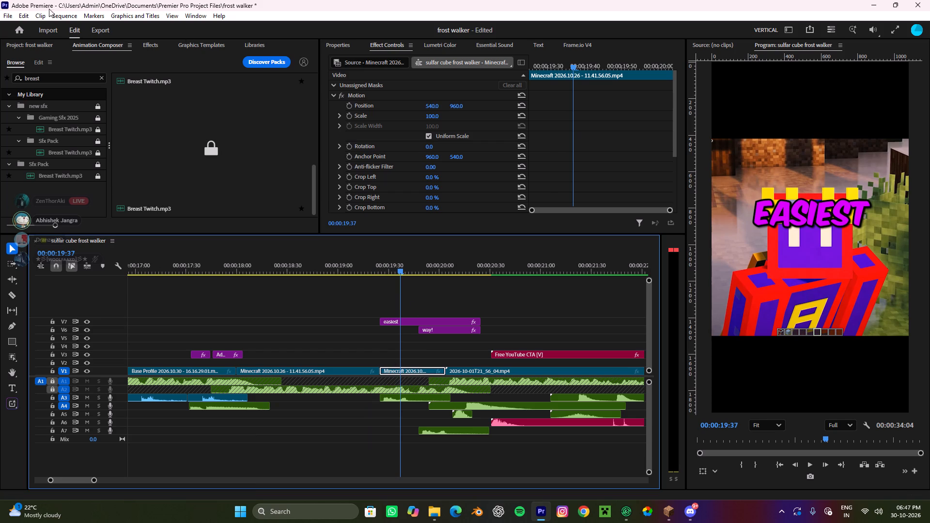
click(148, 45)
drag(59, 59, 0, 53)
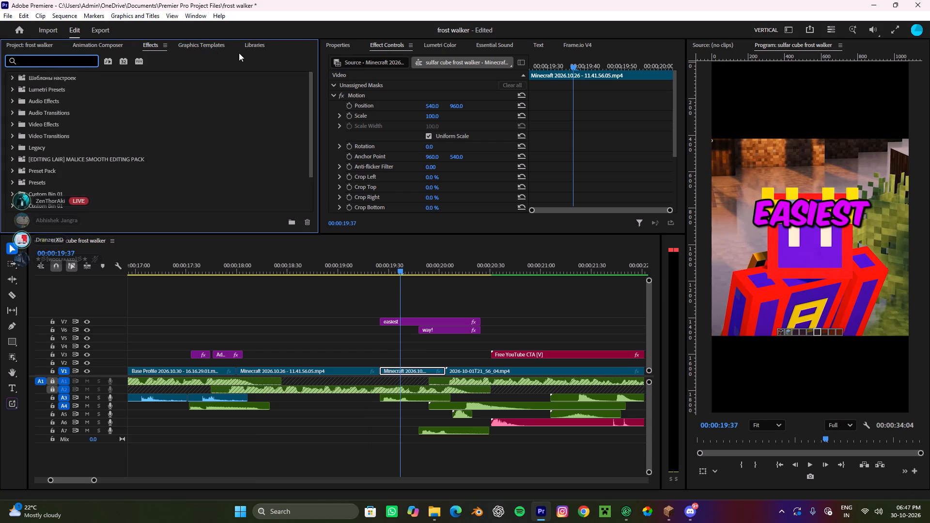
text(gau)
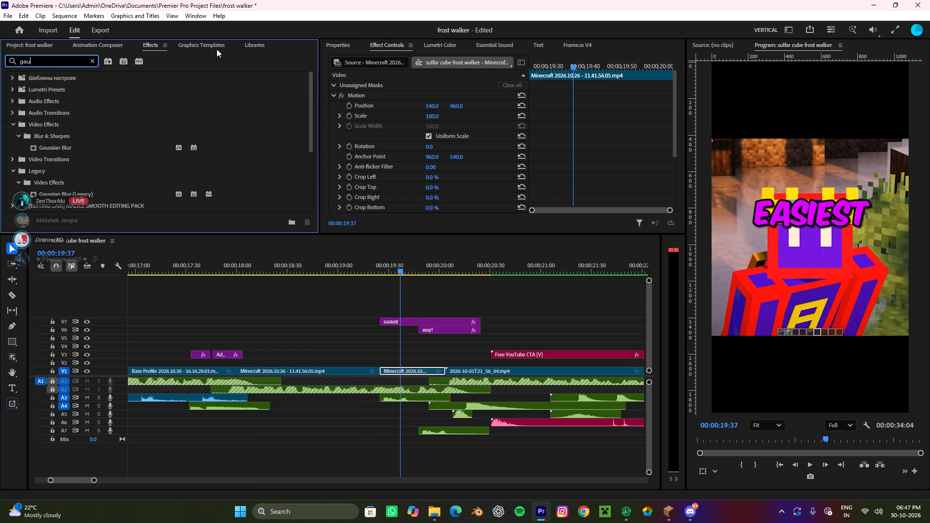
key(s)
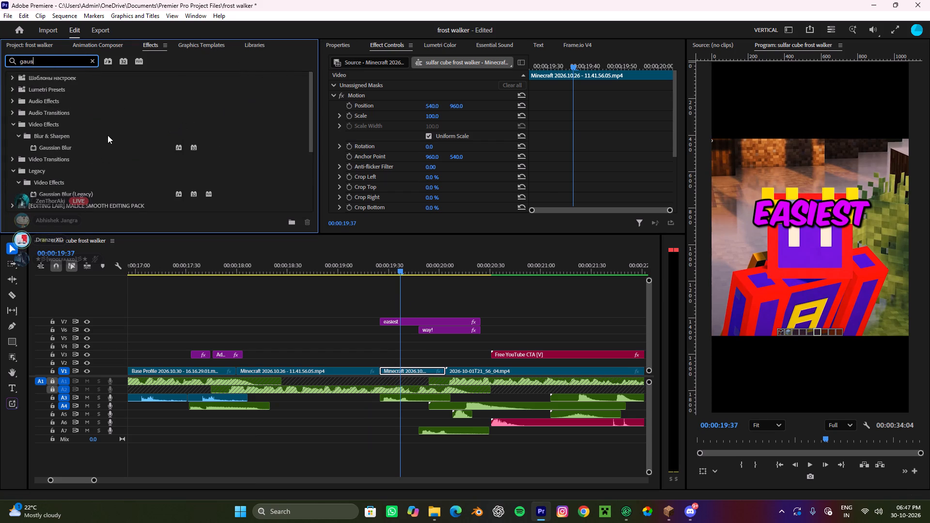
scroll(73, 175, down, 4)
drag(66, 154, 396, 328)
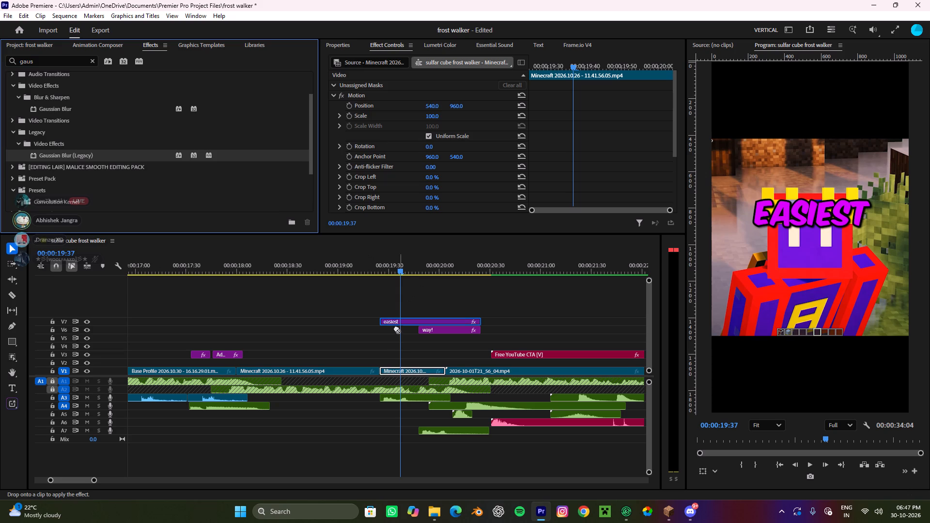
drag(396, 328, 387, 367)
scroll(405, 149, down, 5)
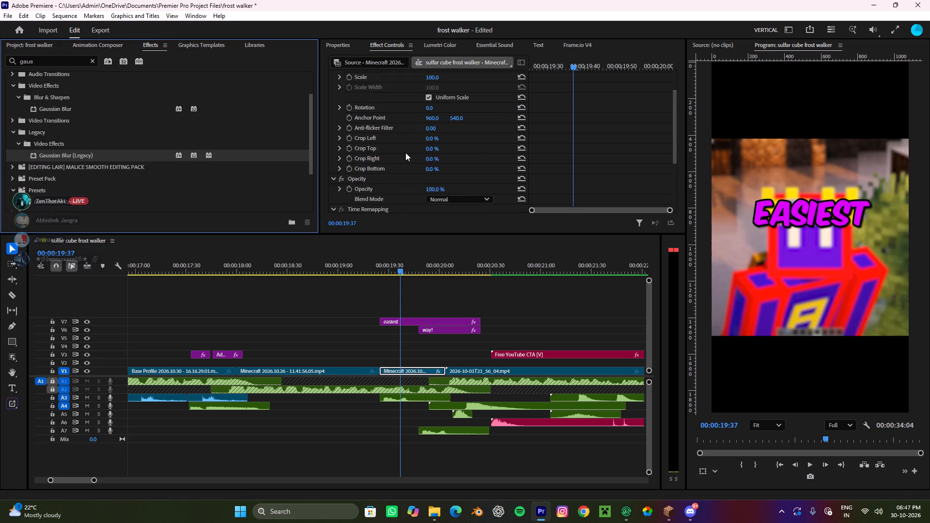
scroll(405, 153, down, 10)
drag(427, 157, 476, 151)
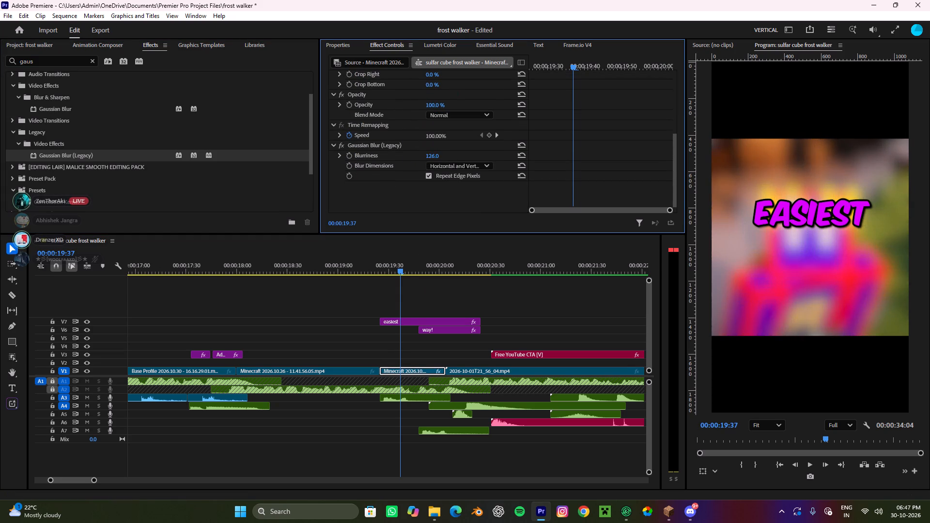
drag(476, 151, 460, 150)
Scale the blurred gameplay segment to fill the vertical frame at 178% and play back the titles over it.
click(353, 44)
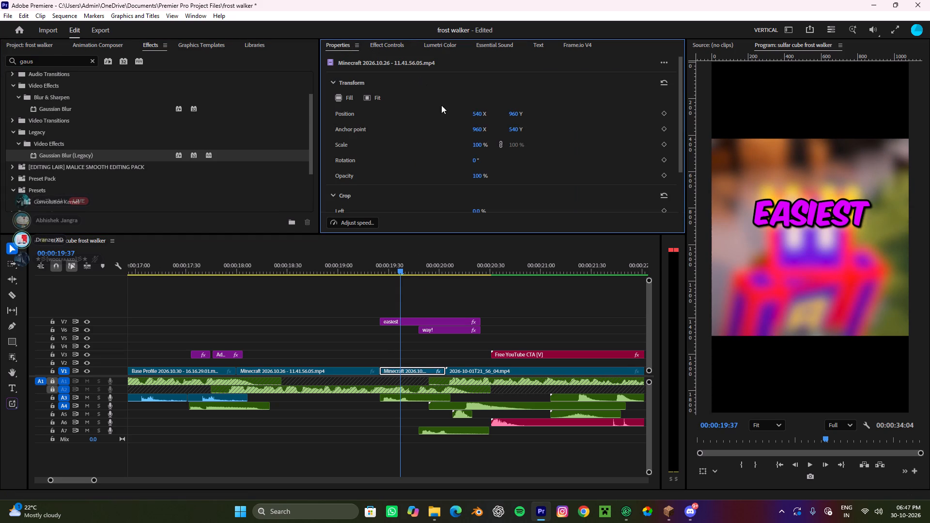
click(336, 99)
drag(406, 267, 368, 268)
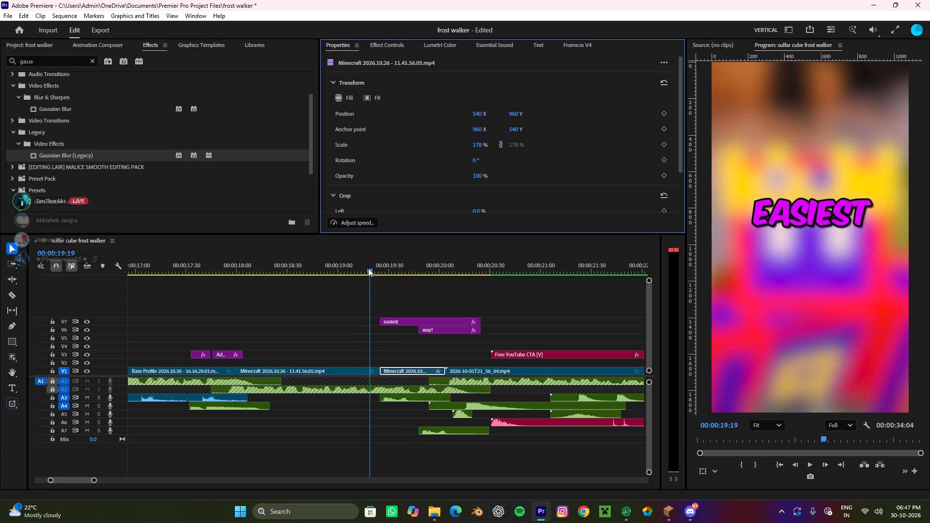
drag(368, 268, 359, 278)
key(space)
alt+scroll(403, 298, down, 12)
key(space)
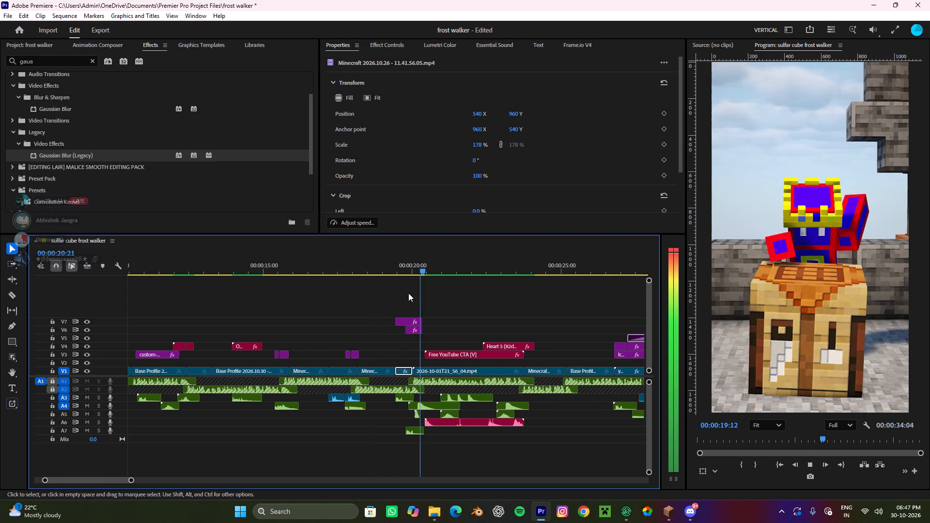
drag(422, 259, 387, 293)
key(space)
alt+scroll(430, 314, up, 5)
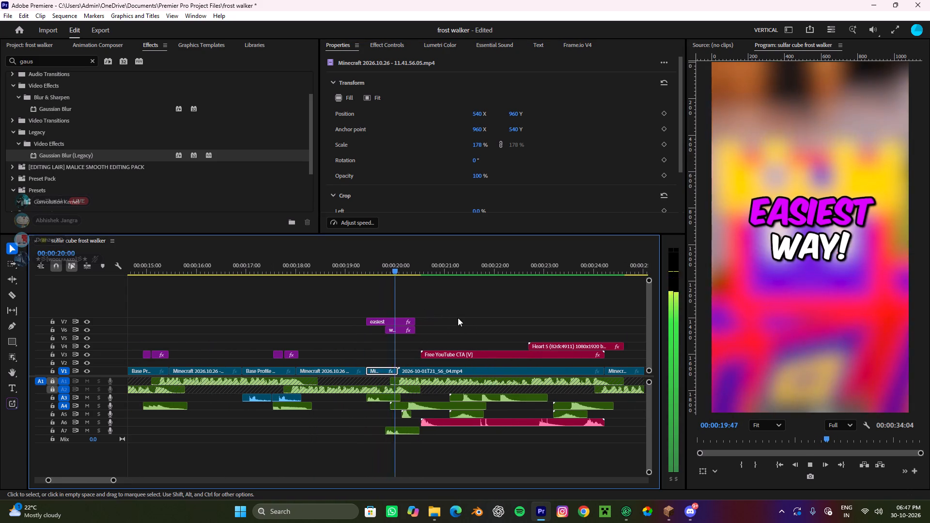
key(space)
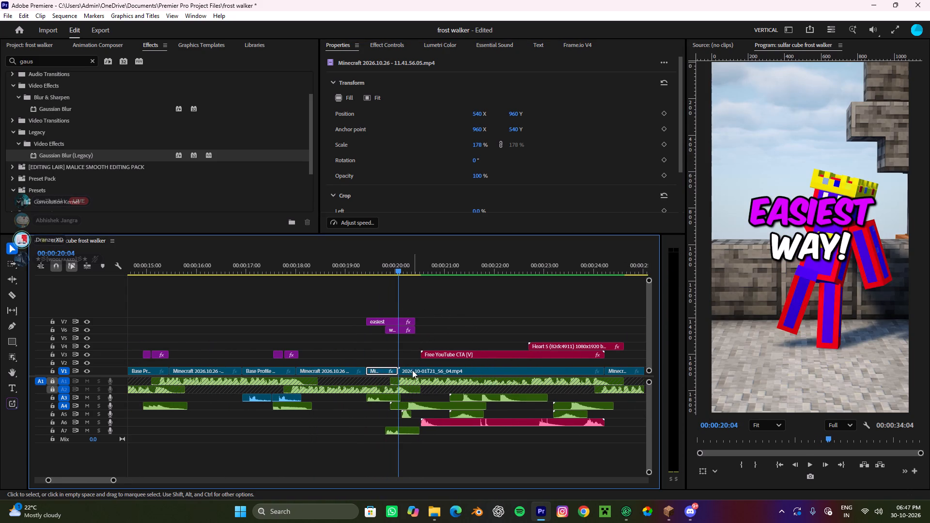
Split 2026-10-01T21_56_04.mp4 at the titles' end, remove the piece beneath them, and extend the blurred gameplay segment into the gap.
key(c)
click(416, 369)
key(v)
click(405, 371)
key(ctrl+x)
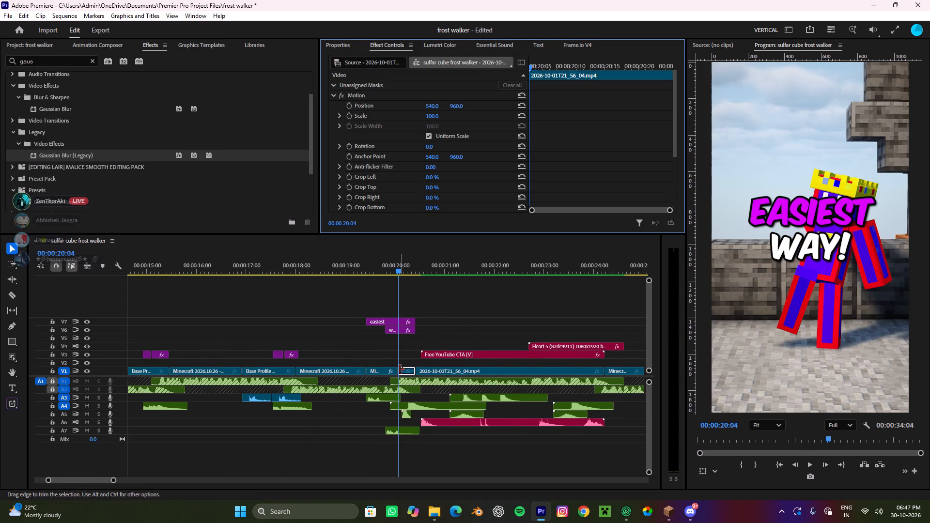
click(400, 369)
click(400, 362)
drag(405, 361, 405, 371)
drag(407, 359, 405, 376)
key(ctrl+x)
drag(400, 371, 448, 372)
Play back from about 00:00:18:44 through the blurred title section and the subscribe animation to check the edit.
drag(403, 266, 333, 301)
key(space)
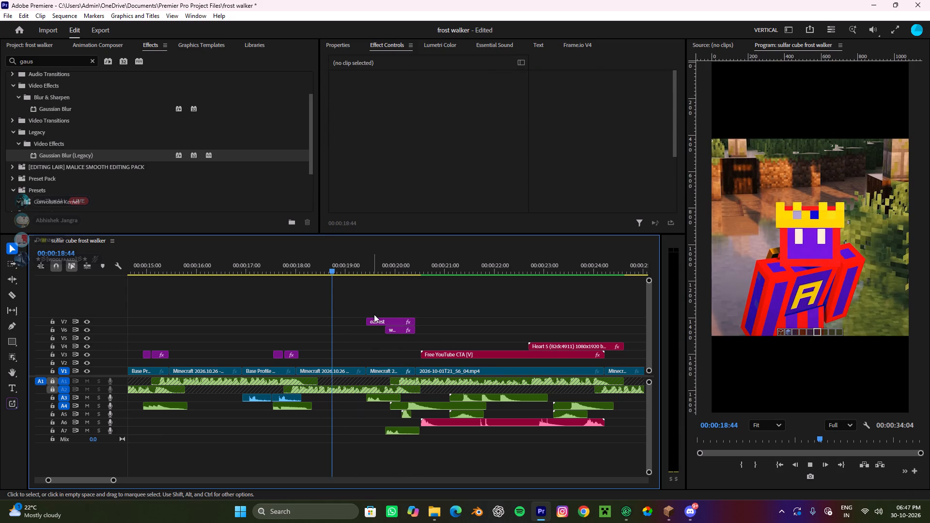
alt+scroll(374, 314, down, 11)
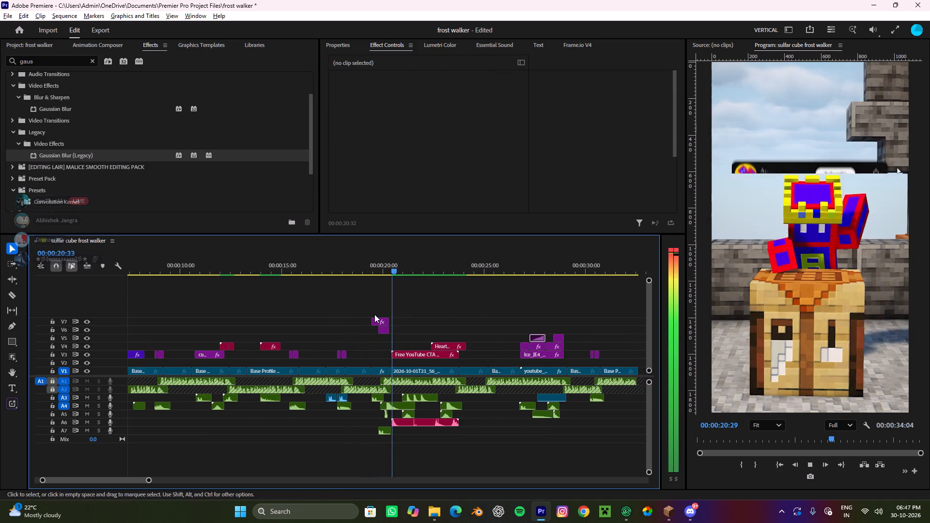
alt+scroll(374, 314, down, 8)
alt+scroll(309, 314, up, 4)
alt+scroll(309, 314, down, 4)
alt+scroll(309, 314, up, 4)
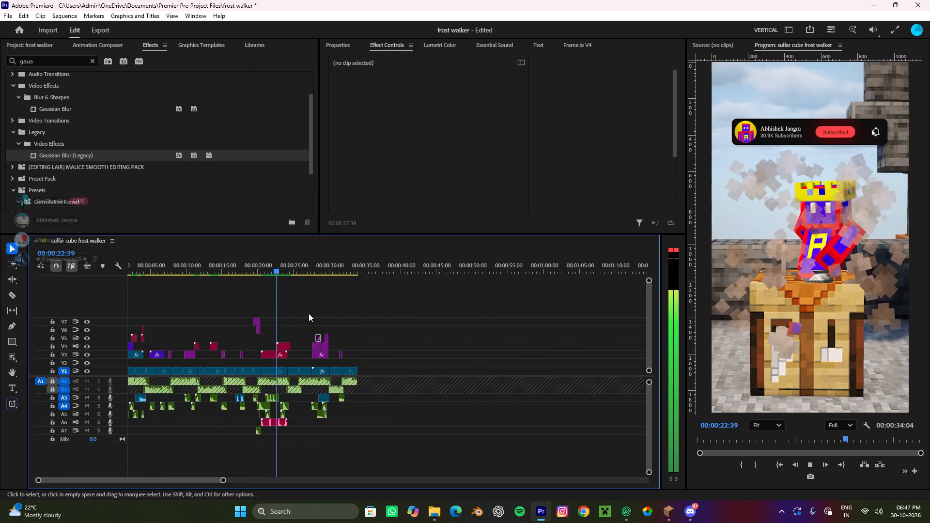
alt+scroll(309, 313, down, 4)
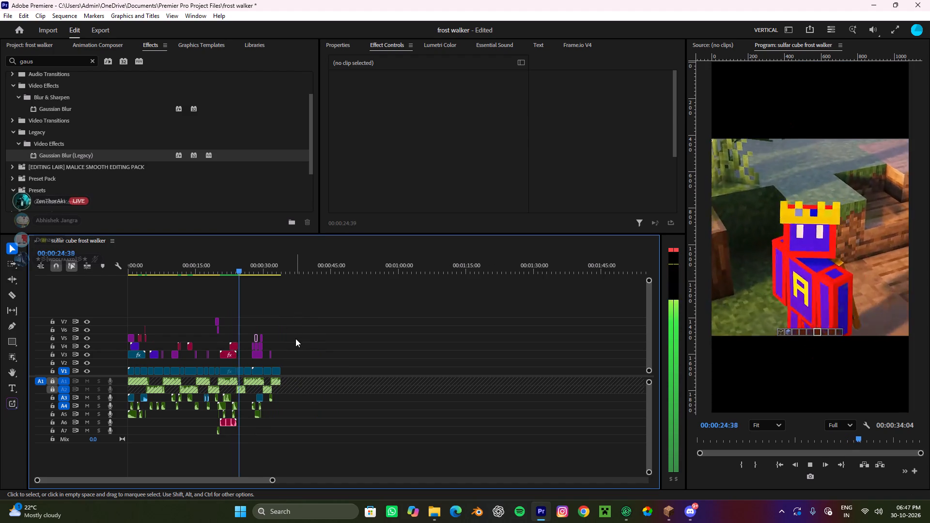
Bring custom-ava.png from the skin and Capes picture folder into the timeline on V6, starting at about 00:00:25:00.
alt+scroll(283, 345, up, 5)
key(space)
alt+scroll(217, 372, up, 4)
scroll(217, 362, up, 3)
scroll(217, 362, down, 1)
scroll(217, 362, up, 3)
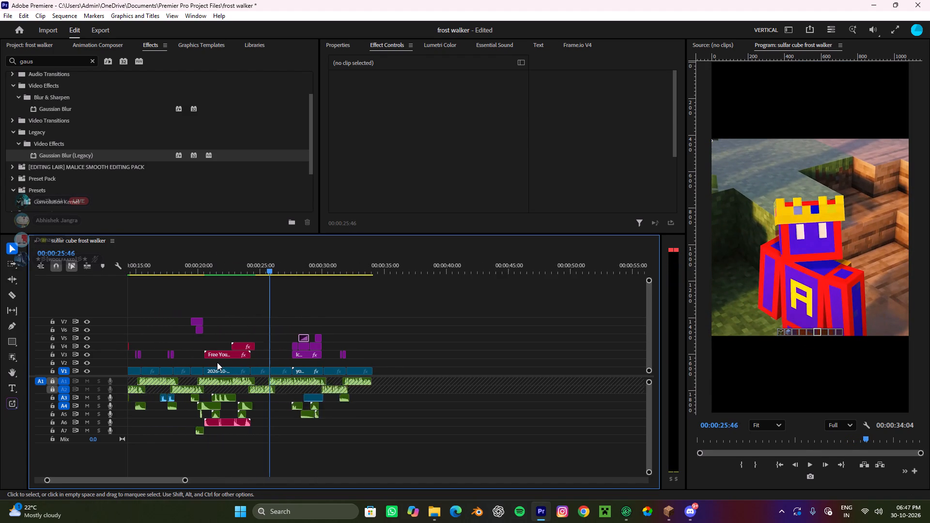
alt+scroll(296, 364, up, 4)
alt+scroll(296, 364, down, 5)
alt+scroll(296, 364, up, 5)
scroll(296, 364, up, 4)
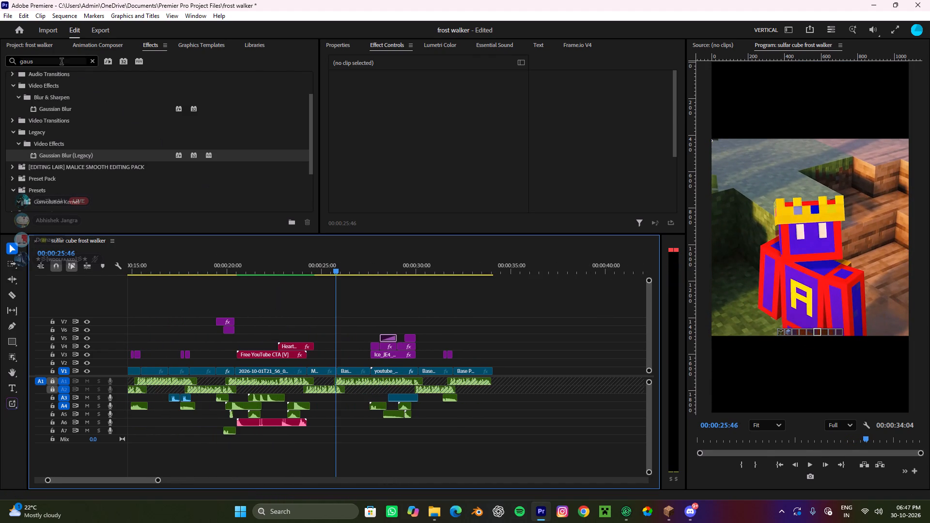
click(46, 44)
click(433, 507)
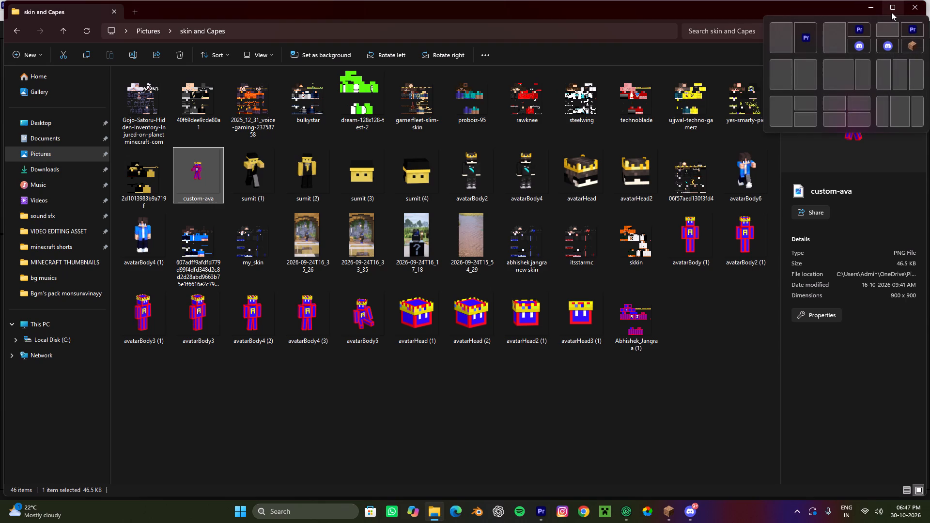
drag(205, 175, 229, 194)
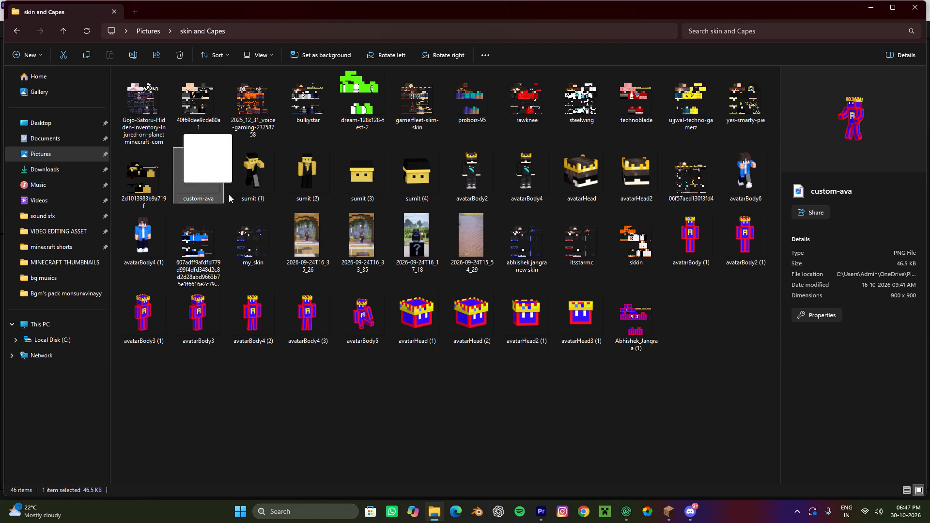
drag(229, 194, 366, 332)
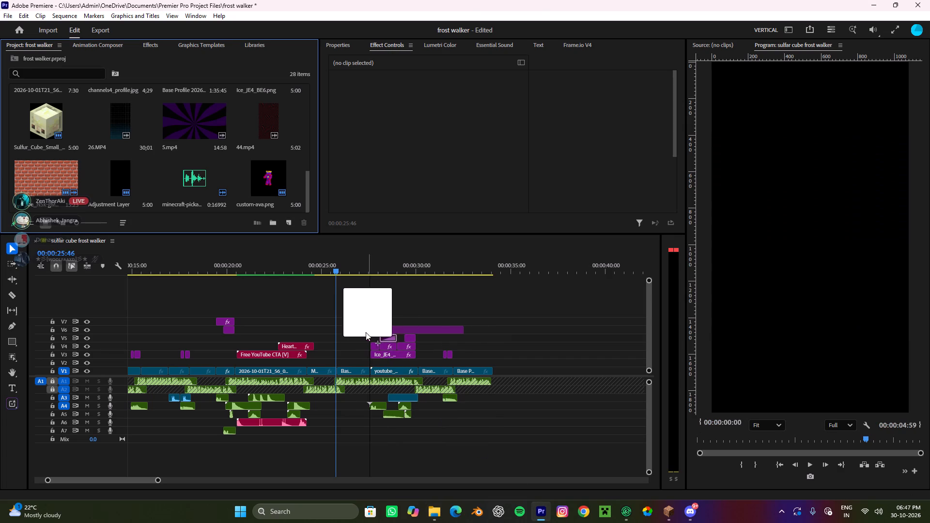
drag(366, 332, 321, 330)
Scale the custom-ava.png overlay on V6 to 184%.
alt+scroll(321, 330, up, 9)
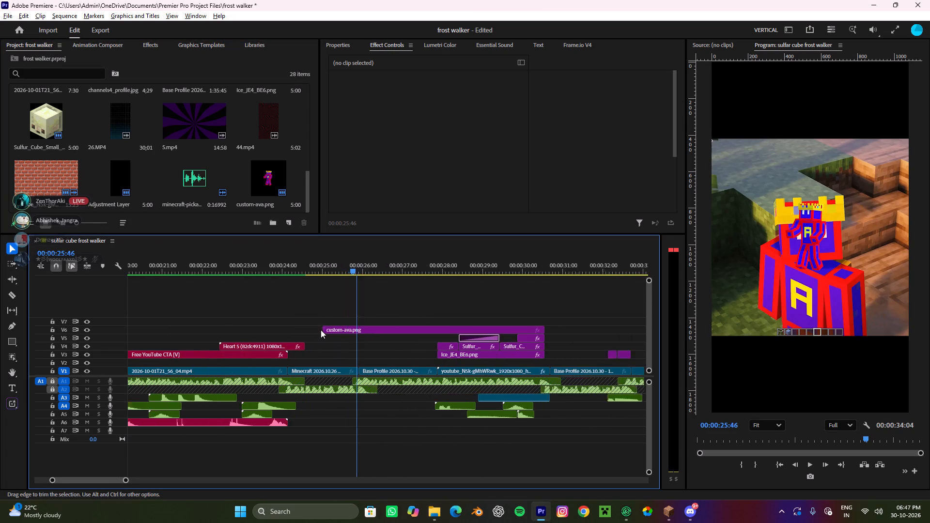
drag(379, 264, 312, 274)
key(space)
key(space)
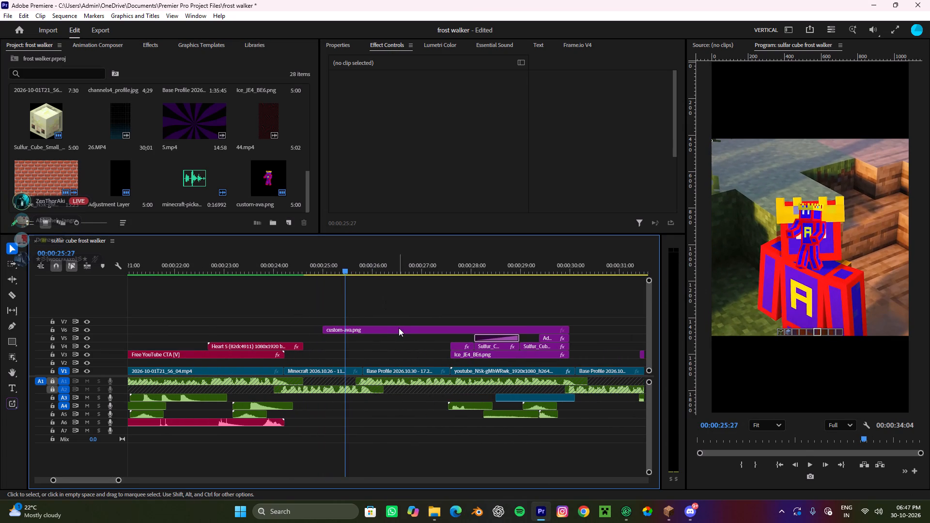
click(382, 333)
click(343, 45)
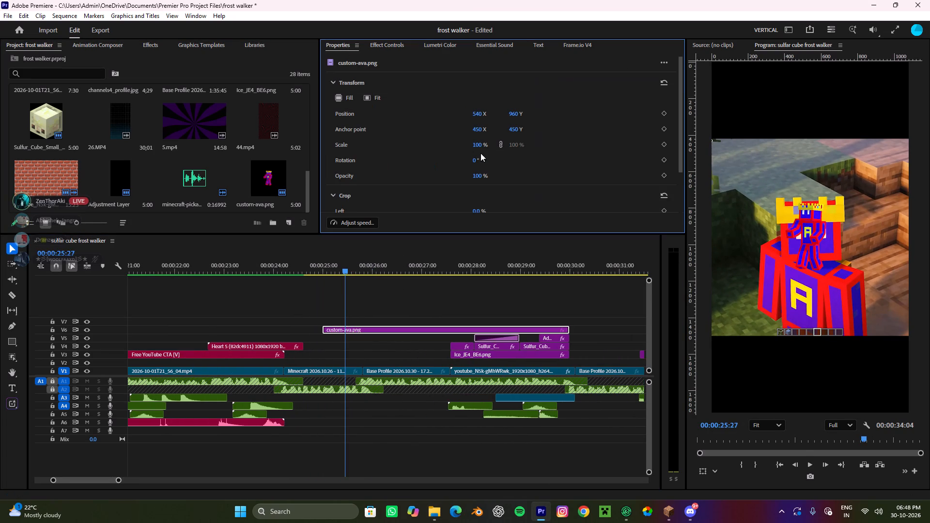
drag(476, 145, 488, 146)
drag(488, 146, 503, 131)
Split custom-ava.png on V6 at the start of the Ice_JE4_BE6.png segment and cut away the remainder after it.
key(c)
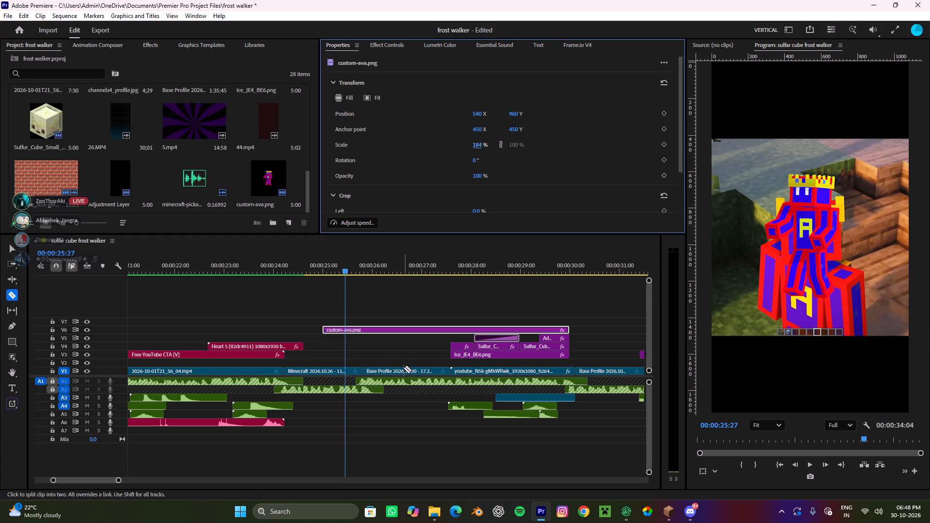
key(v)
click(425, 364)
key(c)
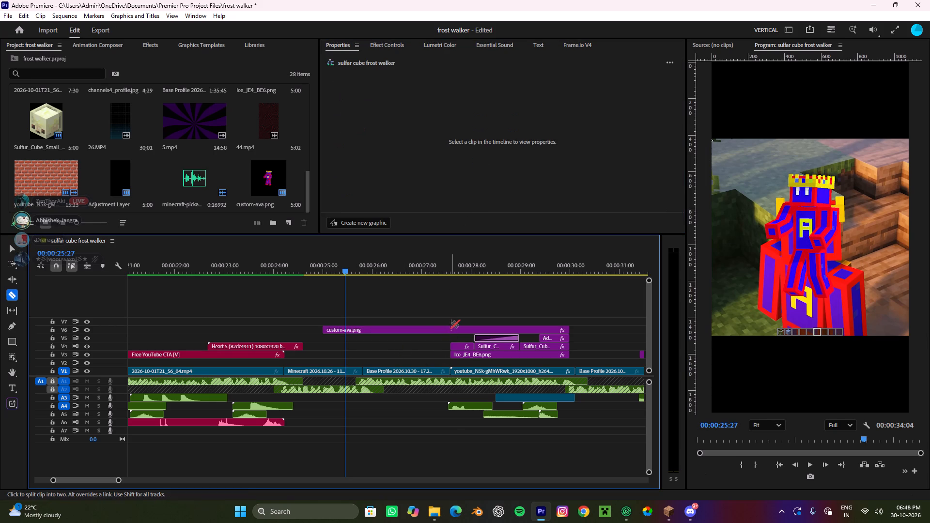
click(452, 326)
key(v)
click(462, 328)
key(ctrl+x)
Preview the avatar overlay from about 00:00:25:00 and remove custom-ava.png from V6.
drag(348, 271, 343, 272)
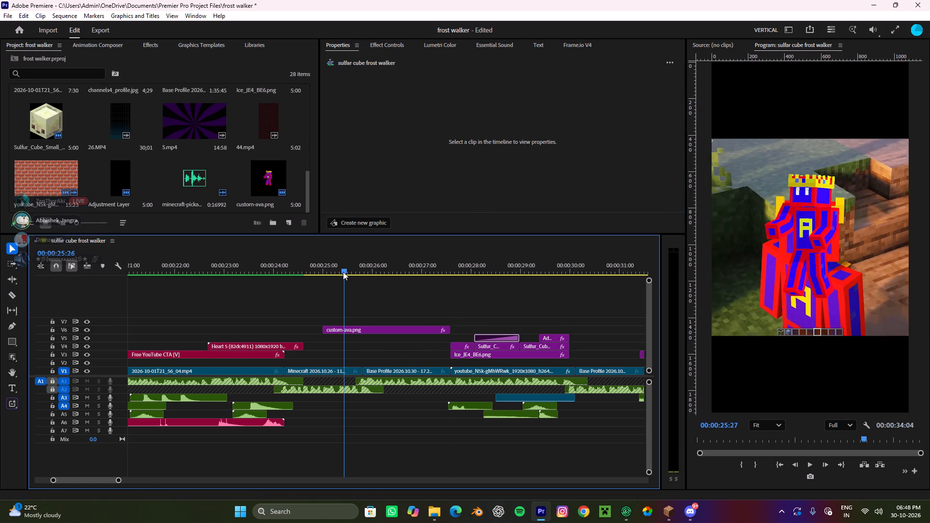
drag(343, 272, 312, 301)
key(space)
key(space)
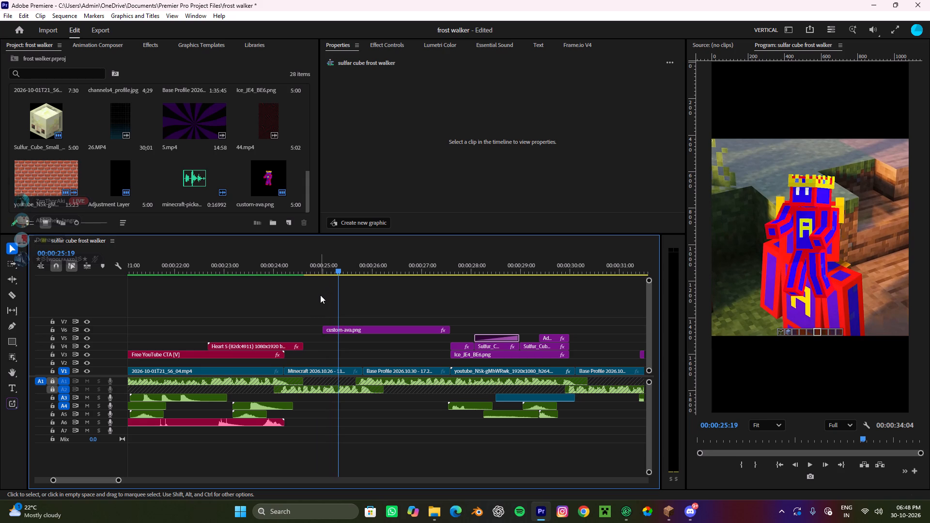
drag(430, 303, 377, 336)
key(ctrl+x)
Play back from about 00:00:24:00 through the ice and sulfur cube section over the brick background to check the edit.
drag(344, 266, 281, 315)
key(space)
alt+scroll(342, 330, down, 13)
alt+scroll(342, 329, up, 3)
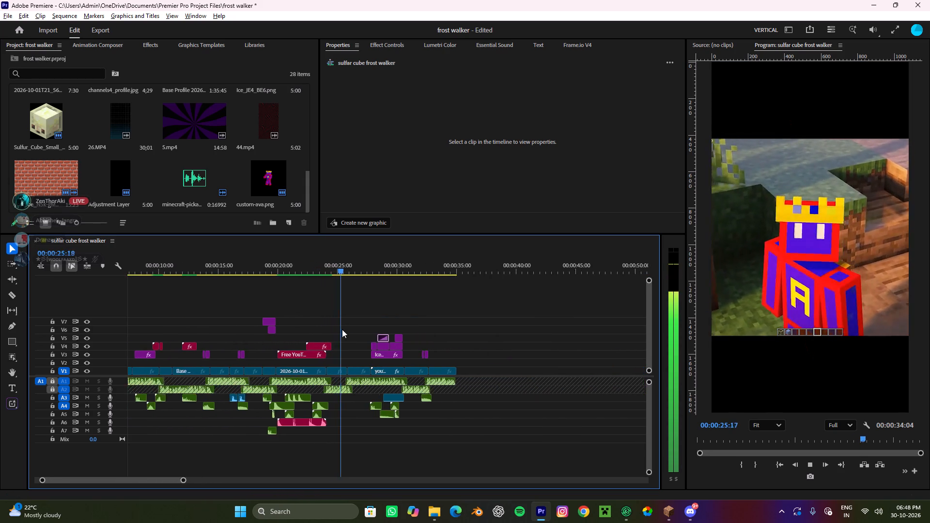
alt+scroll(342, 329, up, 1)
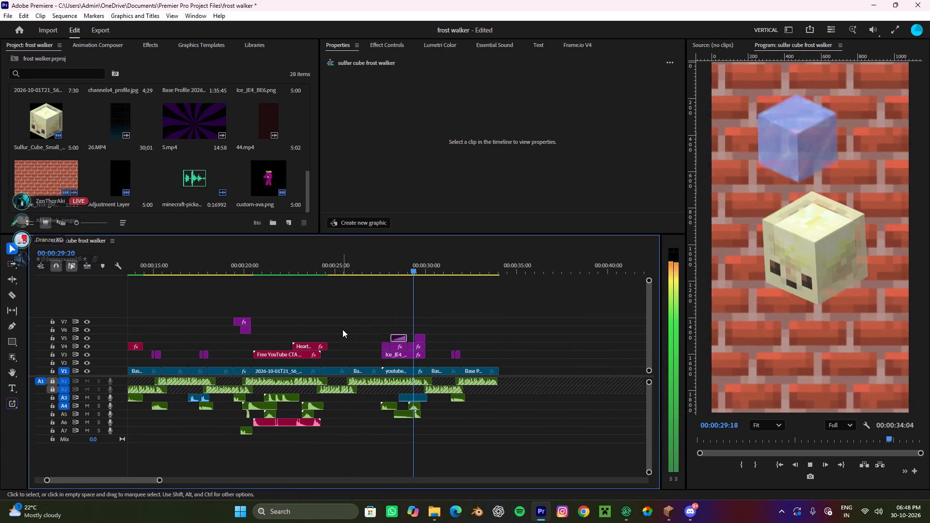
key(space)
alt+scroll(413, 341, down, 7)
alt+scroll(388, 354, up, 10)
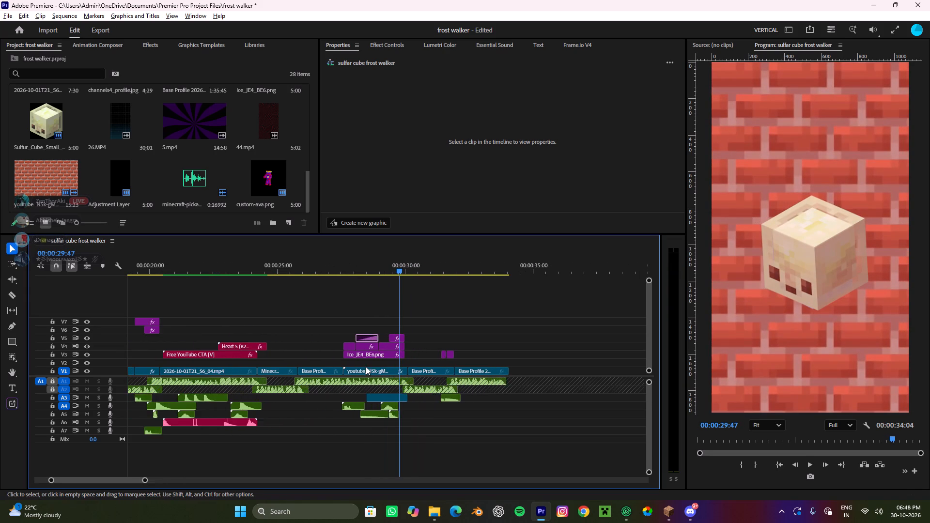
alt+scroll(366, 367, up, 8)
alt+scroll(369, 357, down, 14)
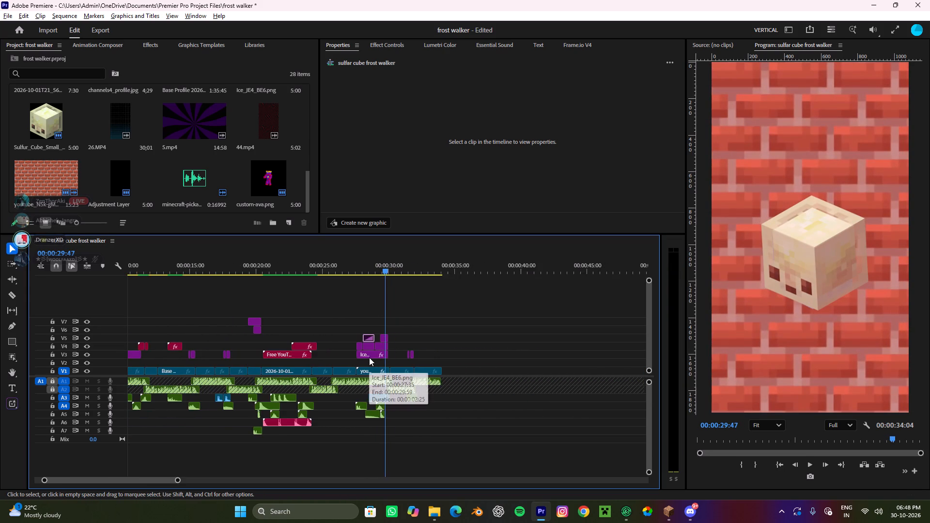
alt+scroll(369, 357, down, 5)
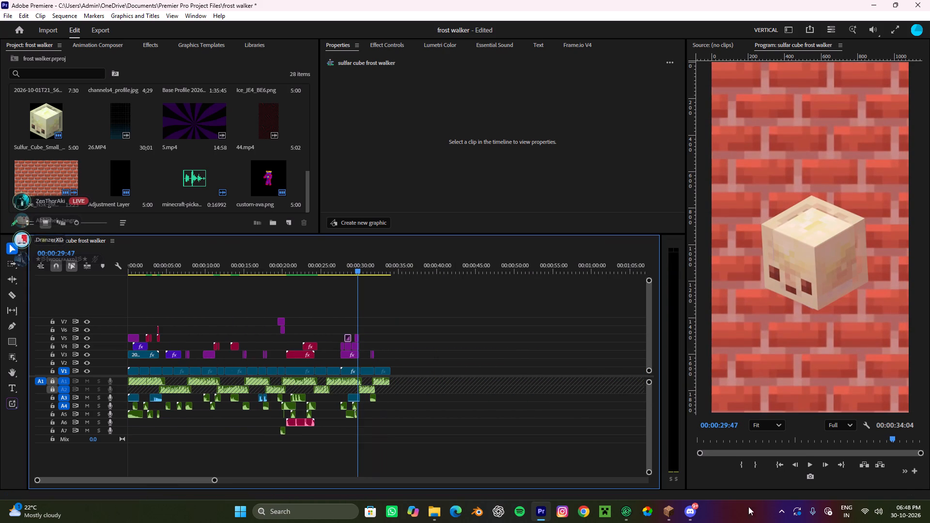
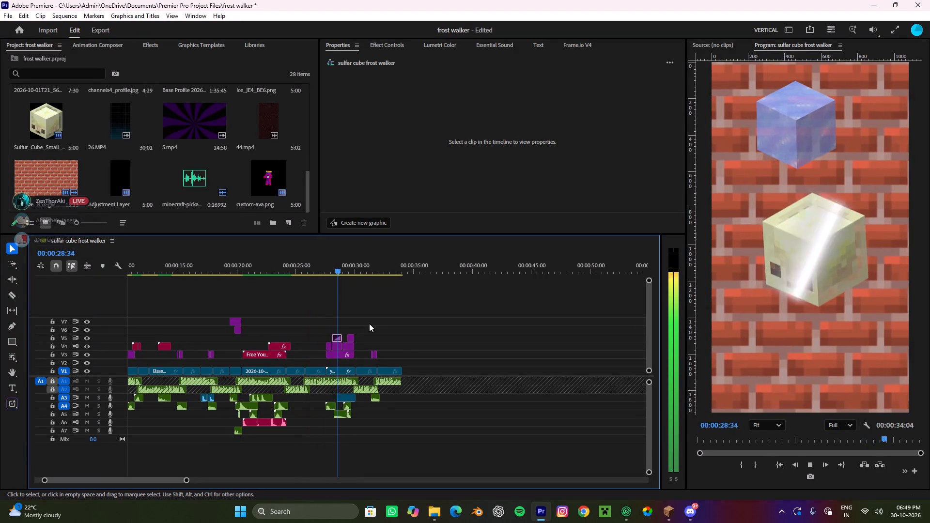
Play the ending through to about 00:00:33:19, replay the gameplay following the brick section, and park the playhead at 00:00:30:11.
alt+scroll(369, 323, down, 3)
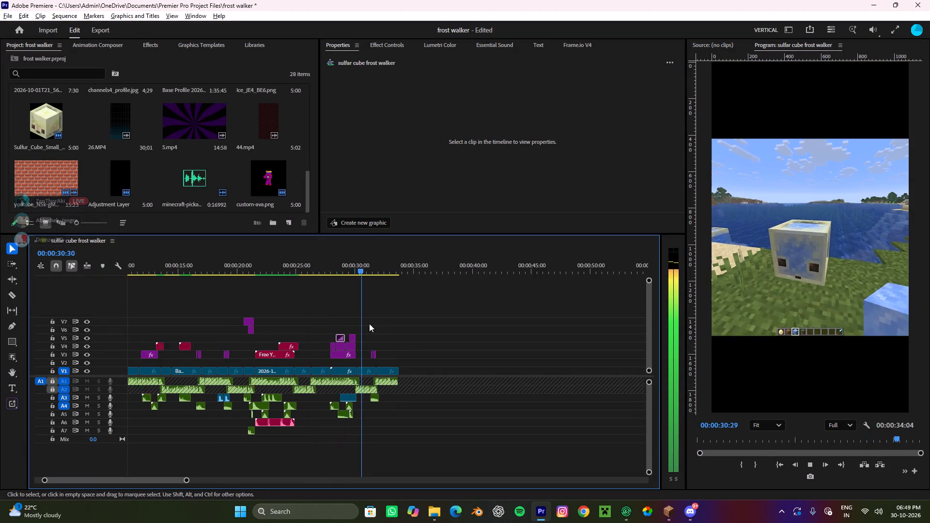
alt+scroll(369, 323, down, 1)
alt+scroll(369, 323, up, 5)
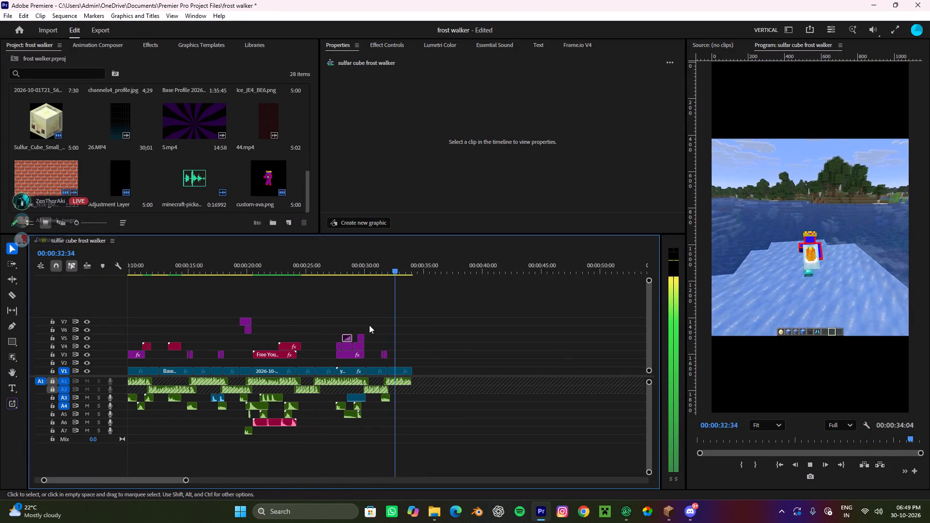
key(space)
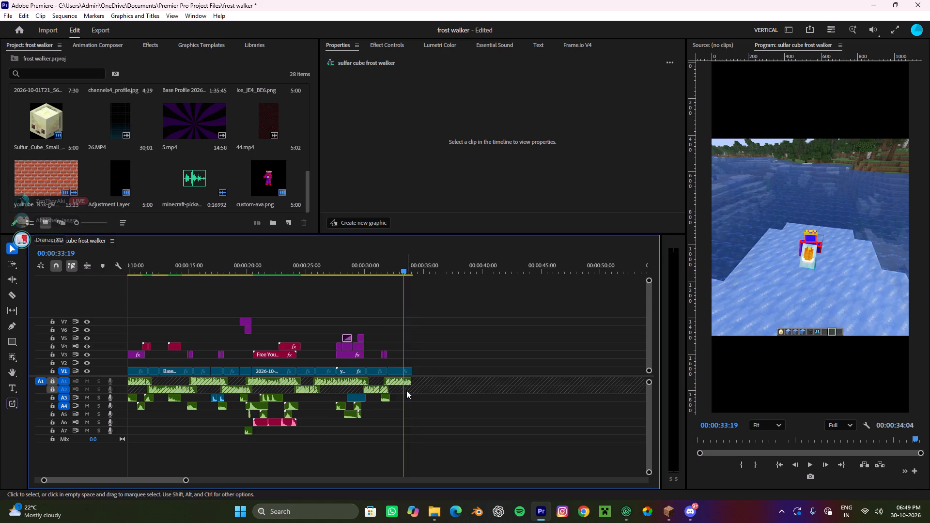
scroll(406, 390, up, 4)
drag(464, 277, 431, 317)
key(space)
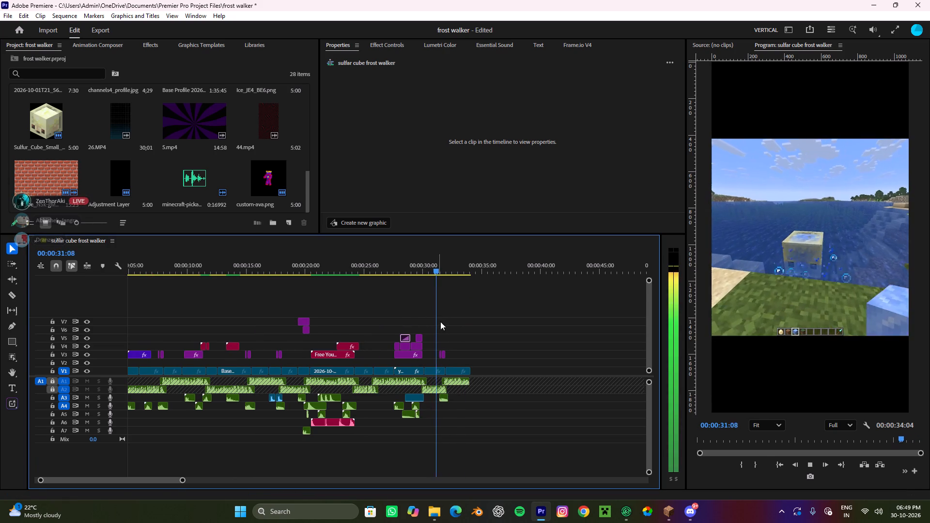
key(space)
drag(441, 266, 426, 311)
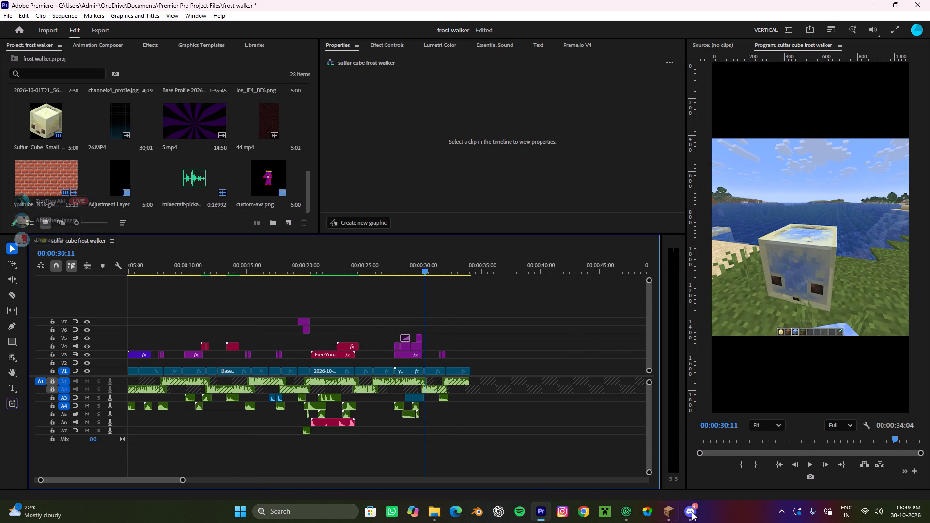
Switch to Chrome, search Google for "packed ice" and open the Minecraft Wiki's Packed Ice page.
click(585, 513)
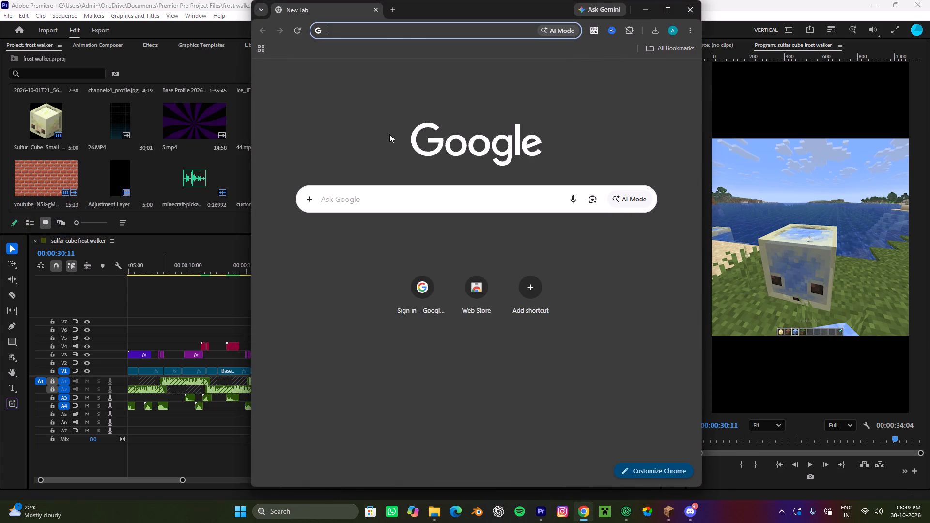
click(379, 196)
key(p)
text(ac)
key(k)
text(ed i)
text(ce)
key(Return)
scroll(432, 275, down, 3)
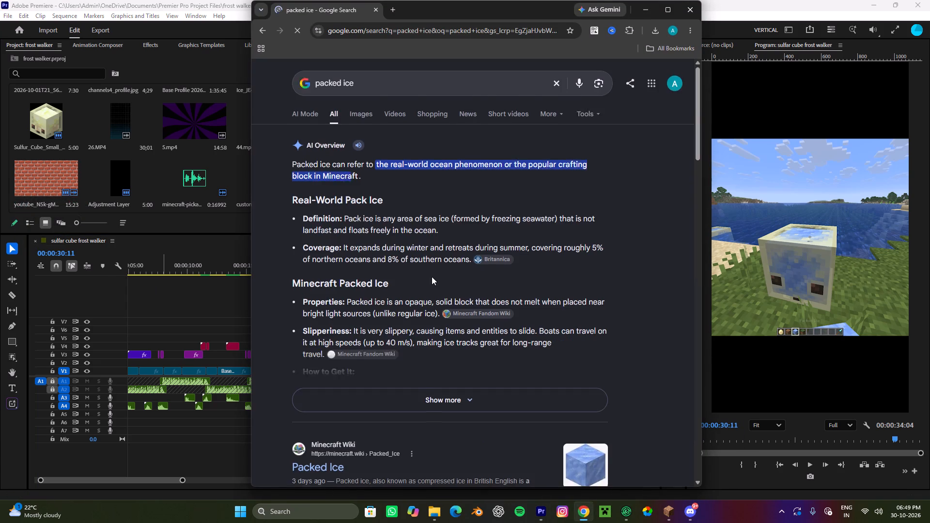
scroll(432, 277, down, 1)
click(320, 148)
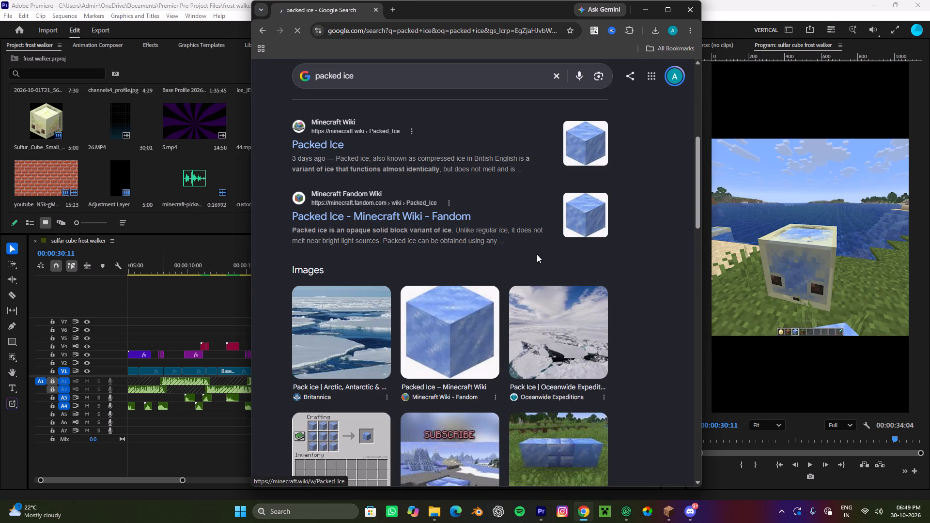
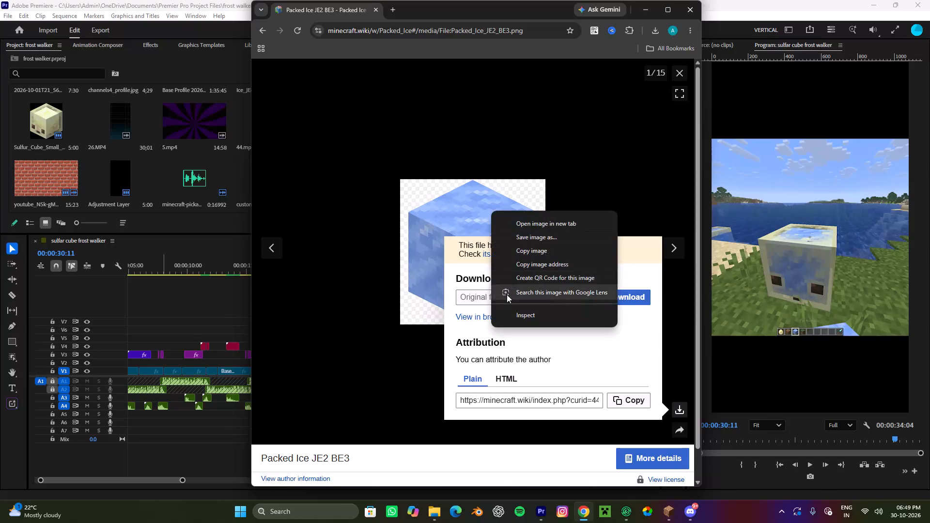
Open the full-size packed ice image and save it as PNG "Packed_Ice_JE2_BE3 (1)" in the Pictures folder.
click(452, 215)
right_click(452, 215)
click(459, 189)
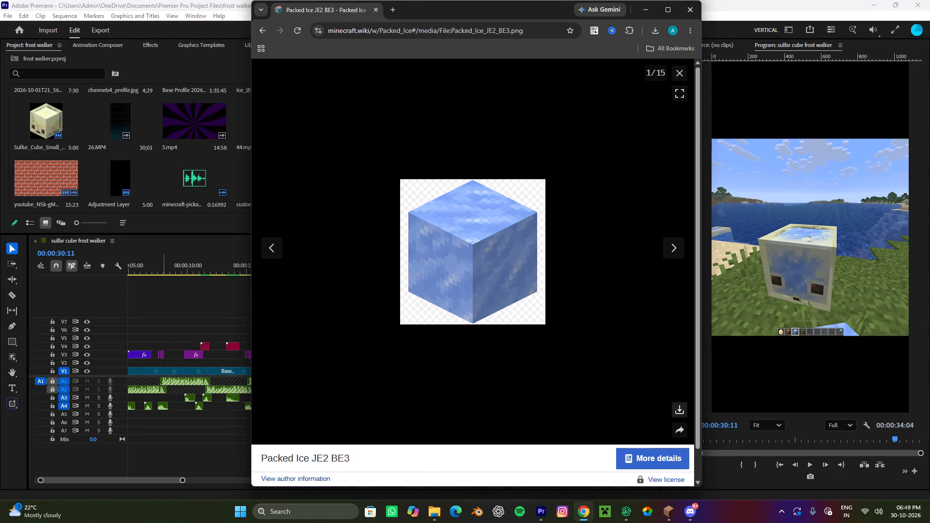
right_click(482, 270)
click(590, 205)
click(519, 257)
right_click(508, 261)
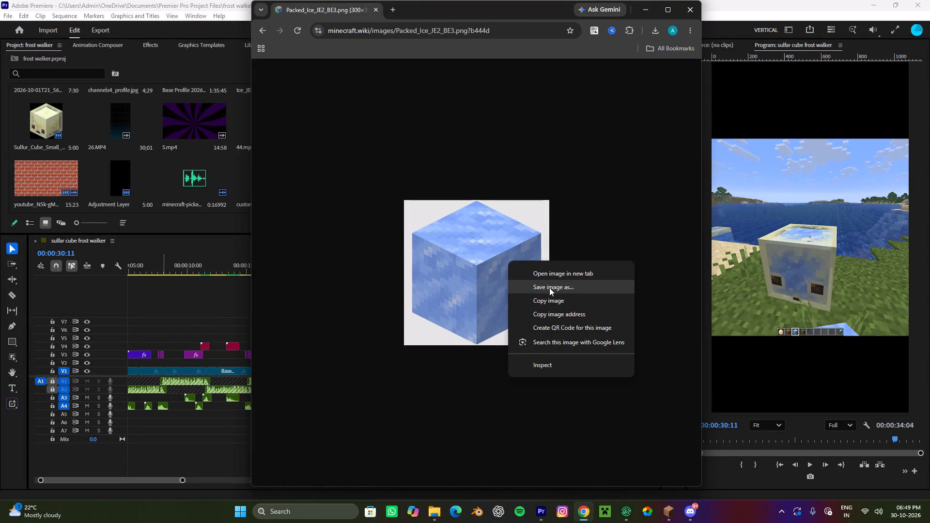
click(550, 289)
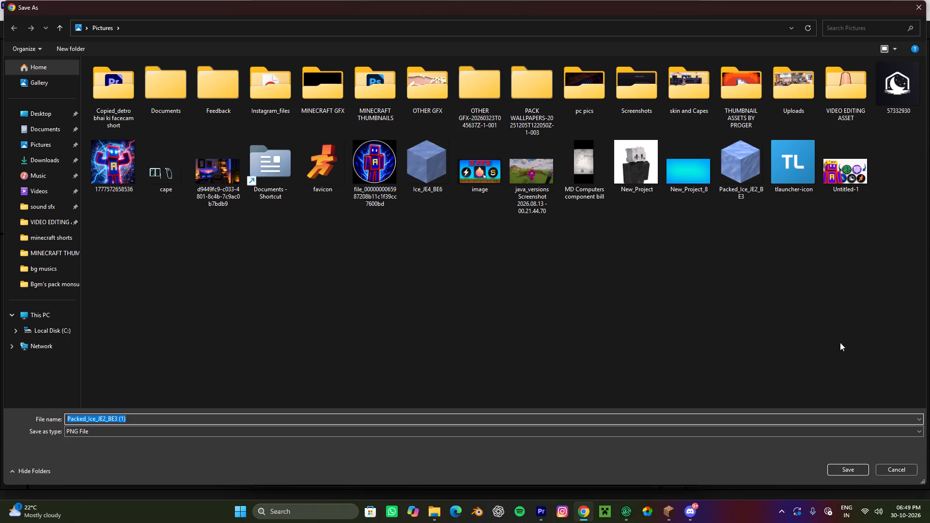
drag(852, 306, 326, 173)
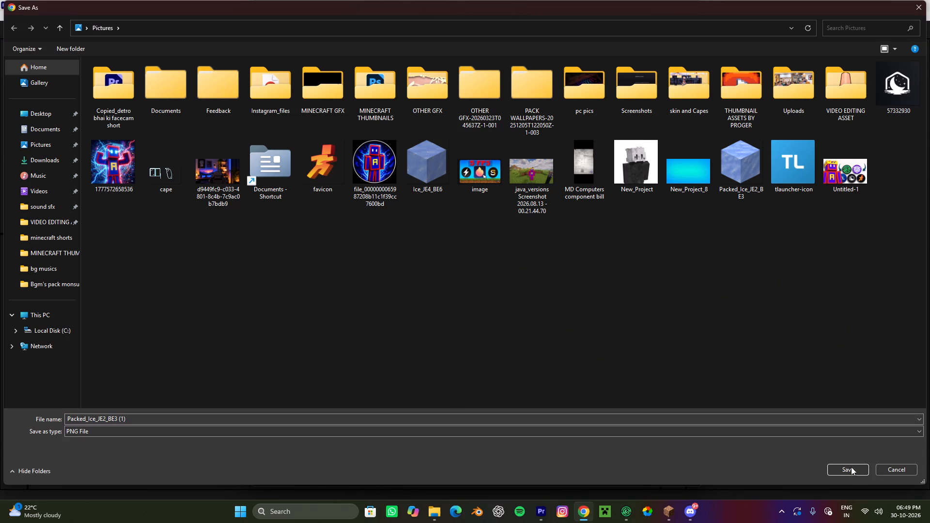
click(851, 468)
Bring the downloaded packed ice image into the Premiere sequence, placing it on track V4 at about 00:00:30:07.
drag(566, 56, 682, 371)
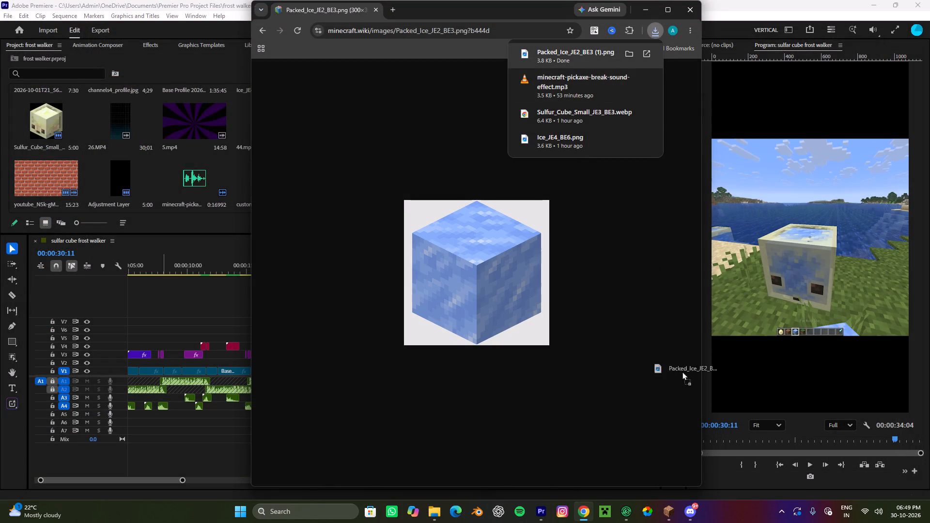
drag(682, 371, 540, 482)
drag(540, 482, 540, 482)
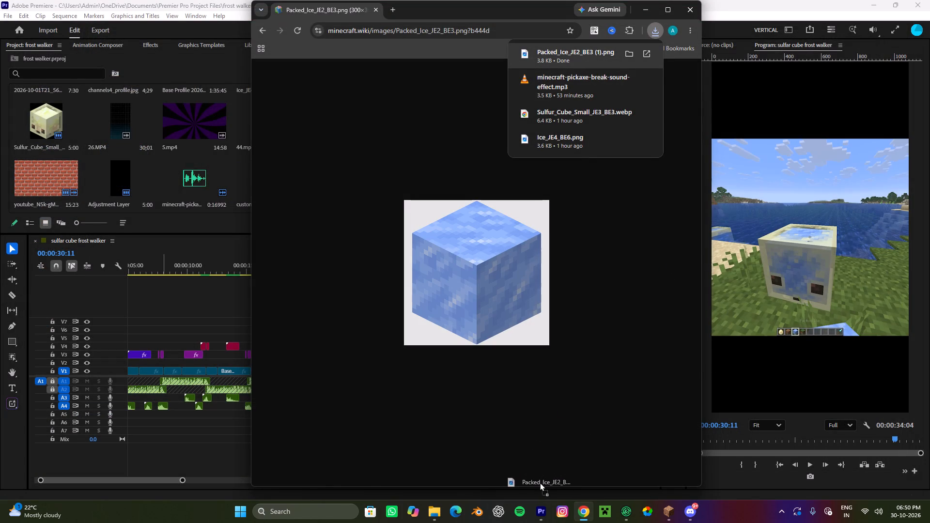
drag(540, 482, 540, 487)
drag(540, 487, 462, 335)
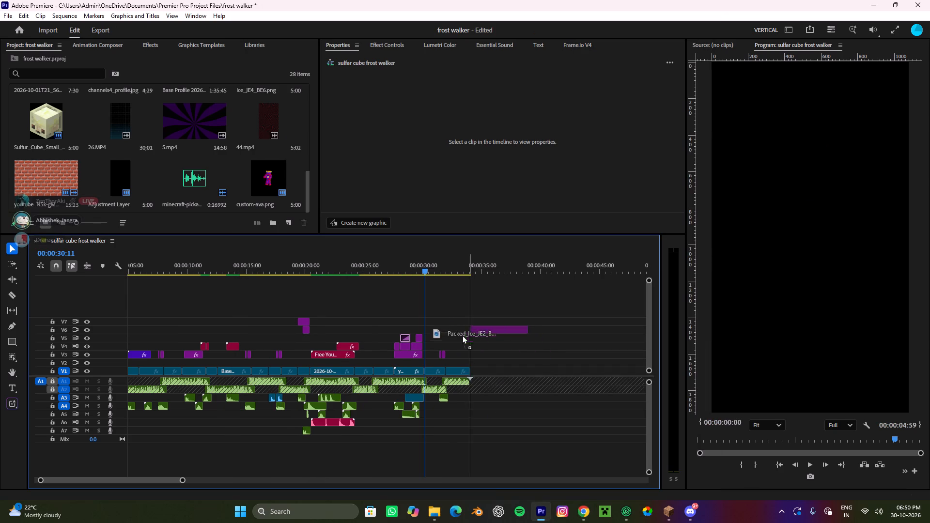
drag(462, 335, 424, 347)
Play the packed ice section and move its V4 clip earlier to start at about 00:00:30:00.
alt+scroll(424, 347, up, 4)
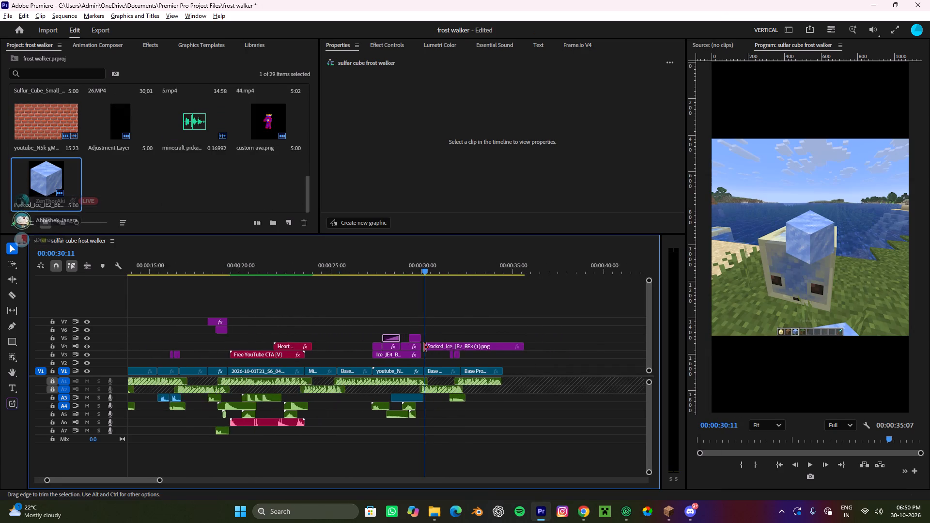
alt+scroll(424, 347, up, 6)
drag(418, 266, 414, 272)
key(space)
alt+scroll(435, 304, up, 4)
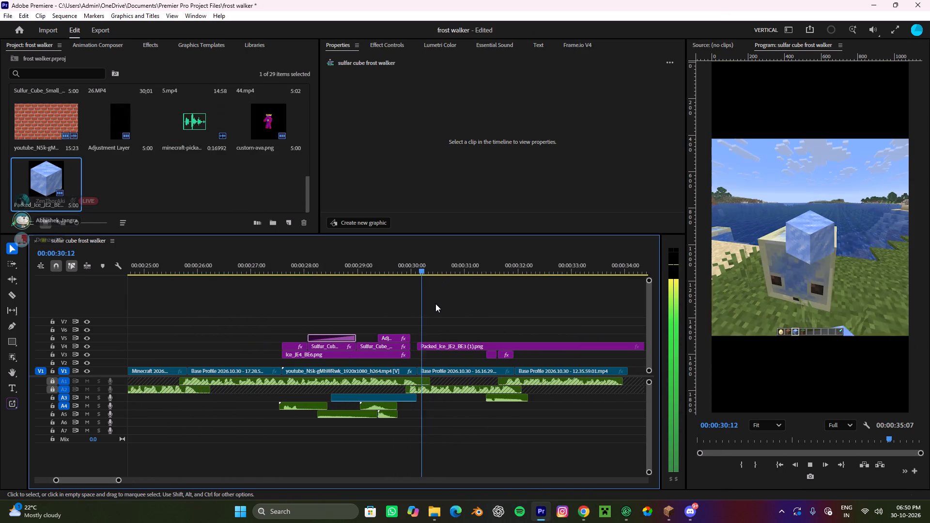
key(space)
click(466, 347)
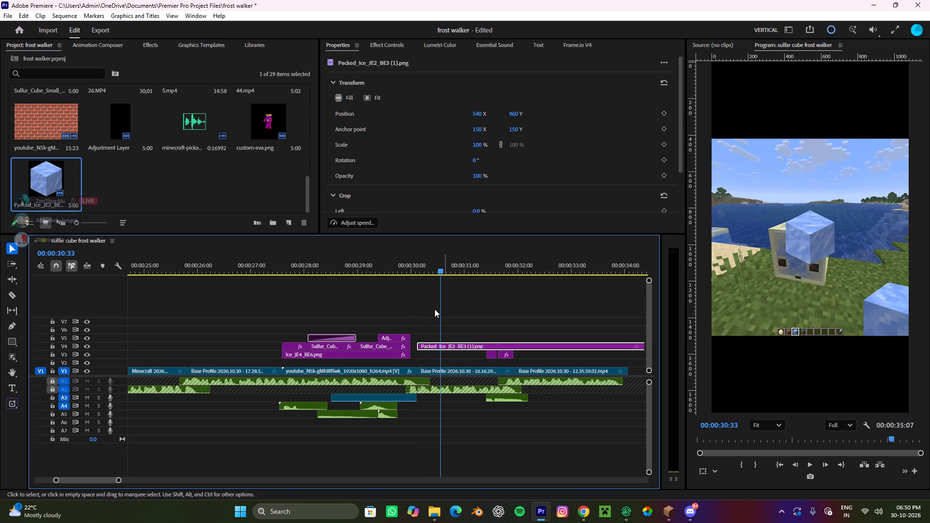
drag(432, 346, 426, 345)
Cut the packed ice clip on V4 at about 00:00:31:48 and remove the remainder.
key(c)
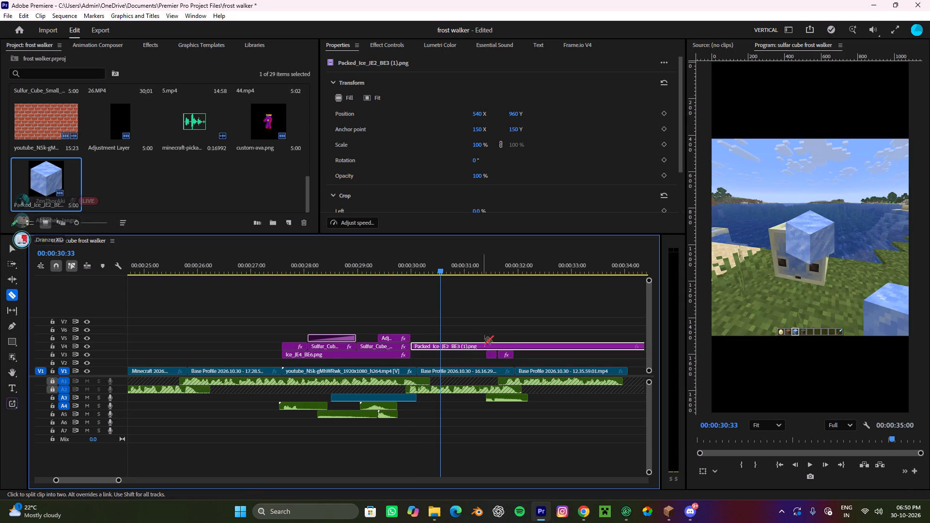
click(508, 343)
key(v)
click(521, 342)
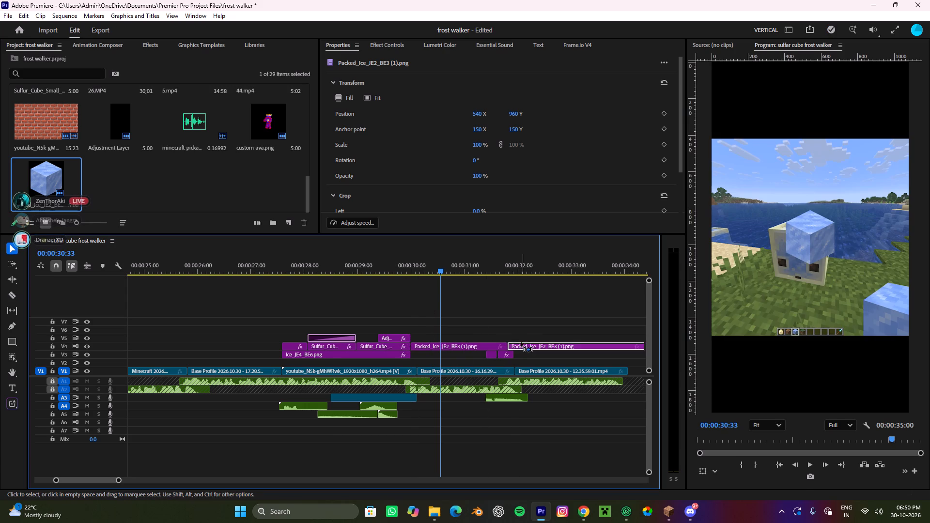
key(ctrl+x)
Replay the packed ice section and set the packed ice image's scale to 199%.
drag(434, 255, 399, 271)
key(space)
key(space)
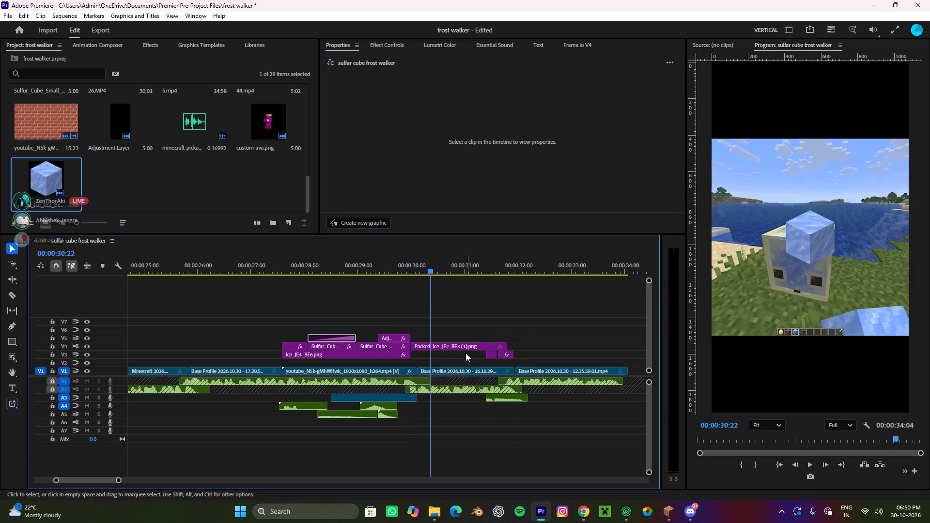
click(450, 345)
drag(478, 146, 503, 143)
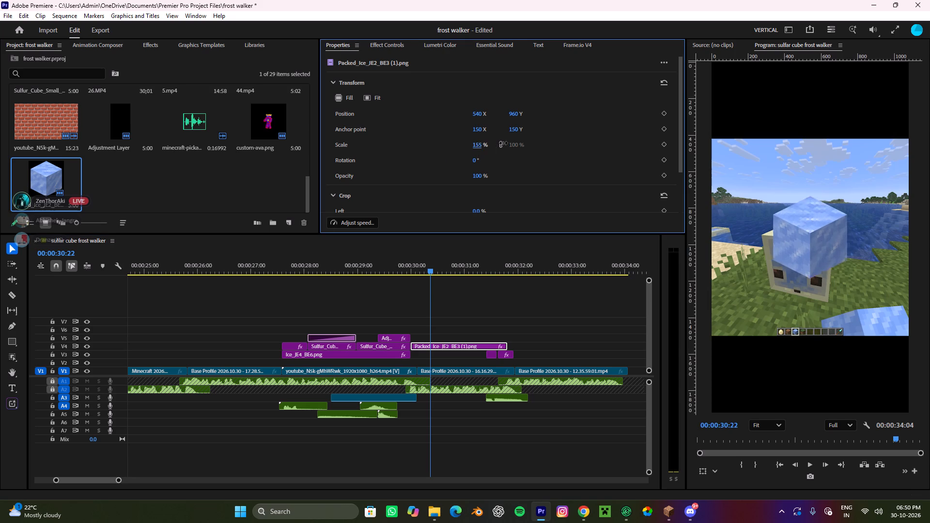
drag(503, 143, 517, 137)
Search the effects for "zoom in".
click(160, 45)
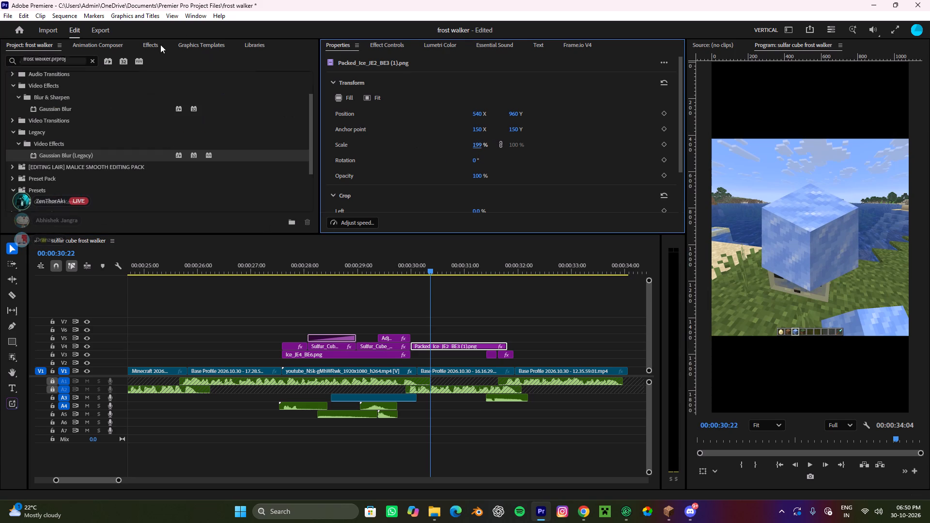
drag(69, 59, 0, 27)
text(zoom in)
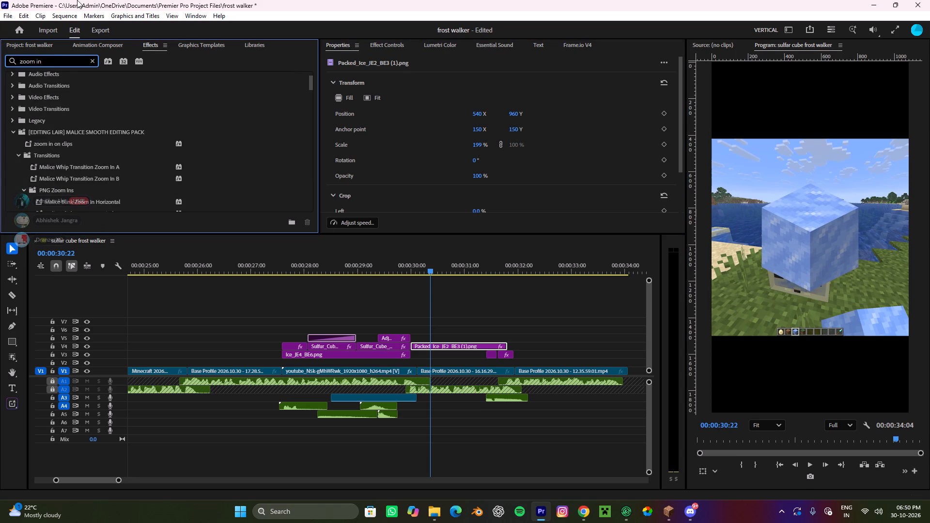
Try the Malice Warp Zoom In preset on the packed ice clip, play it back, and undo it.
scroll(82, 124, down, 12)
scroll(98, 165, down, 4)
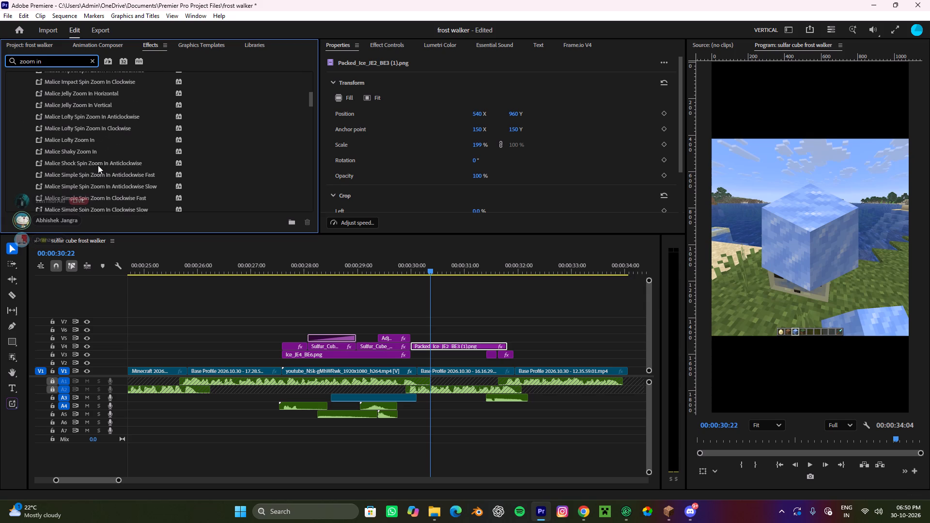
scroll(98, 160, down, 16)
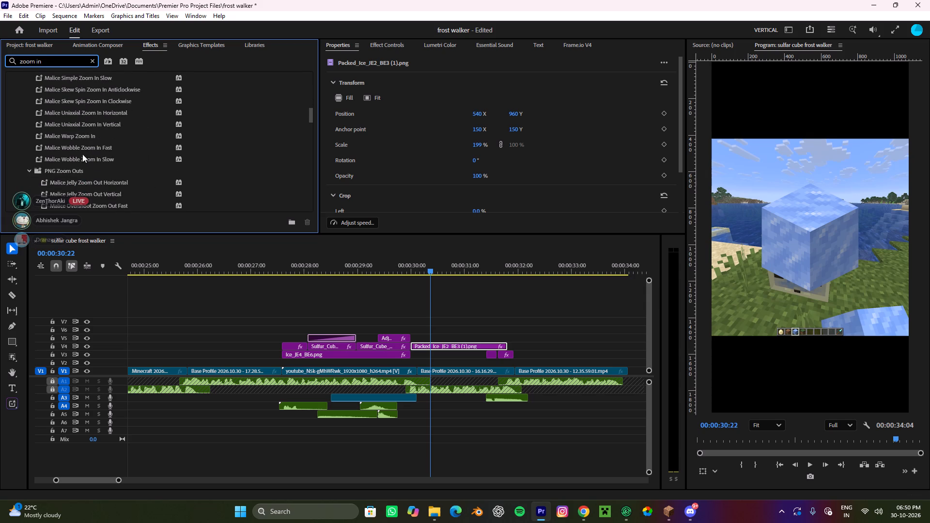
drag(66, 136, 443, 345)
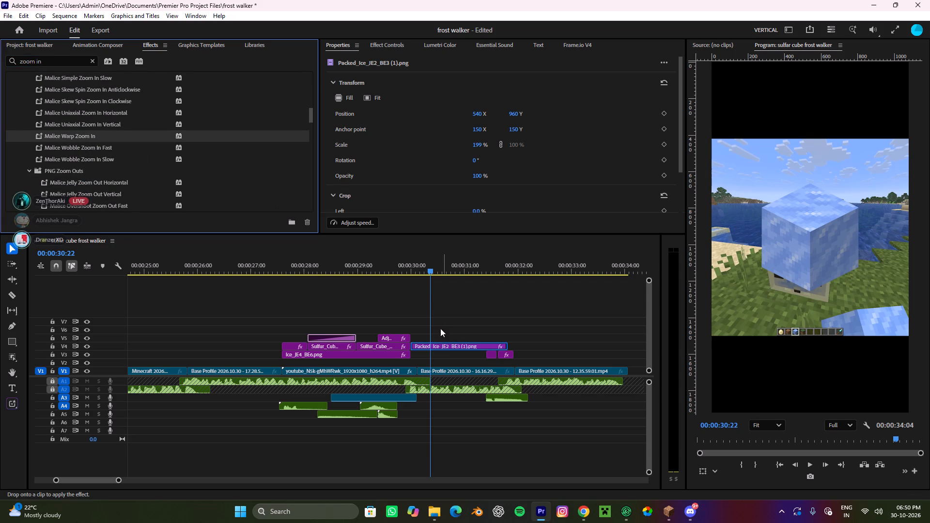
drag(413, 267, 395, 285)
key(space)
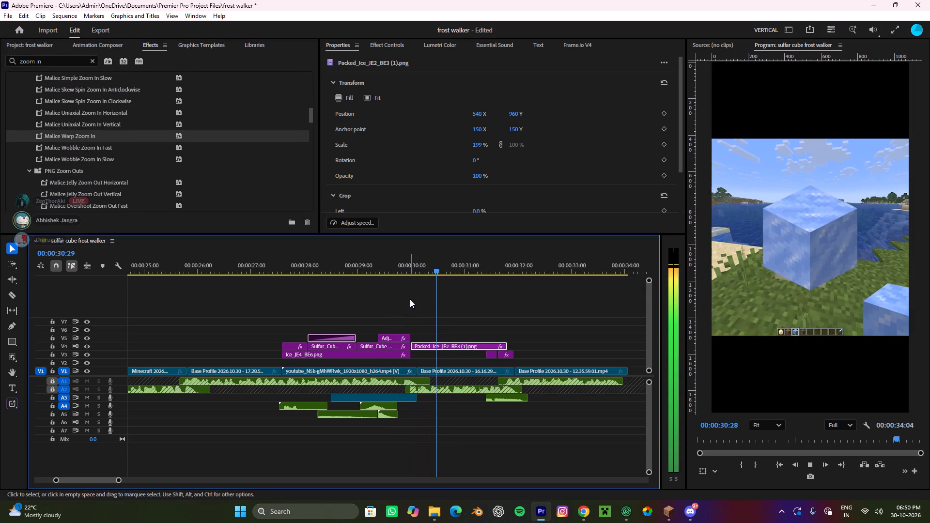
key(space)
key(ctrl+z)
Find the Malice Blink Zoom In Vertical preset among the PNG Zoom Ins, apply it to the packed ice clip and preview it.
scroll(154, 111, down, 3)
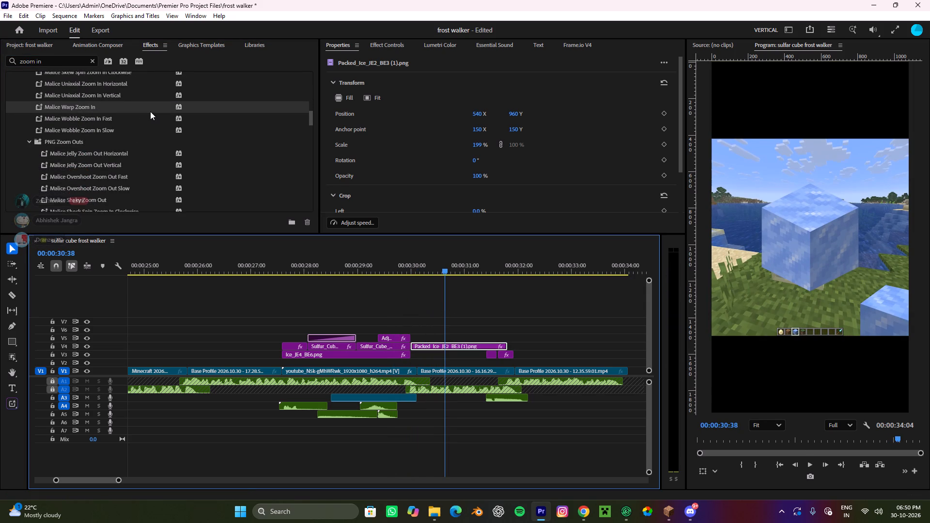
scroll(150, 111, up, 17)
scroll(138, 111, up, 4)
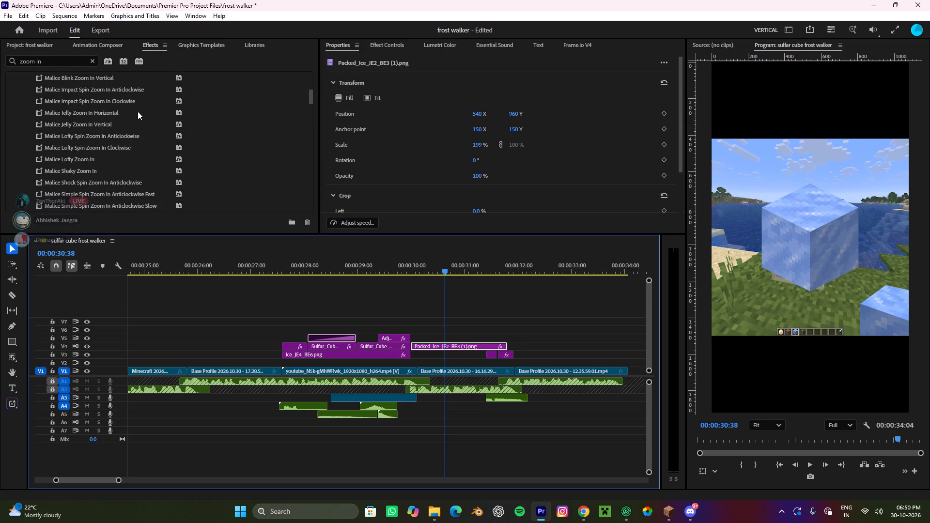
scroll(138, 111, up, 4)
scroll(96, 108, up, 4)
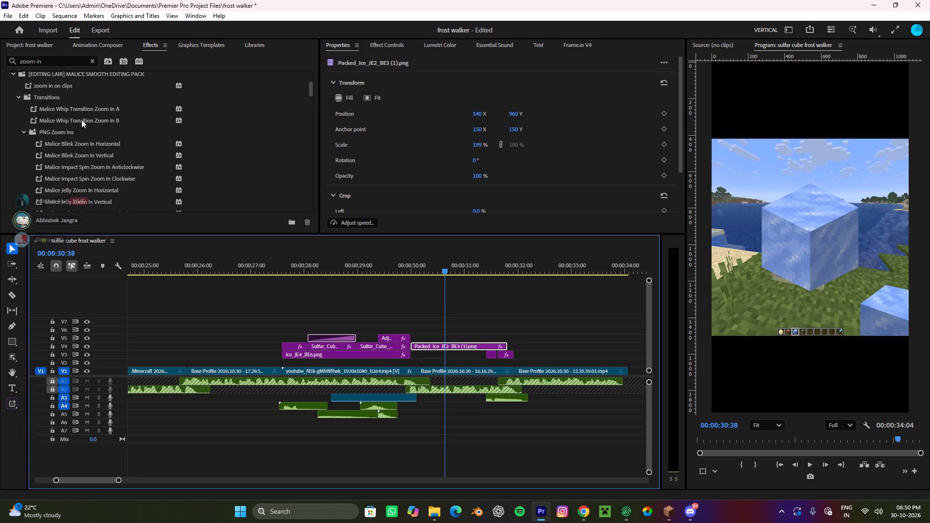
scroll(108, 167, down, 4)
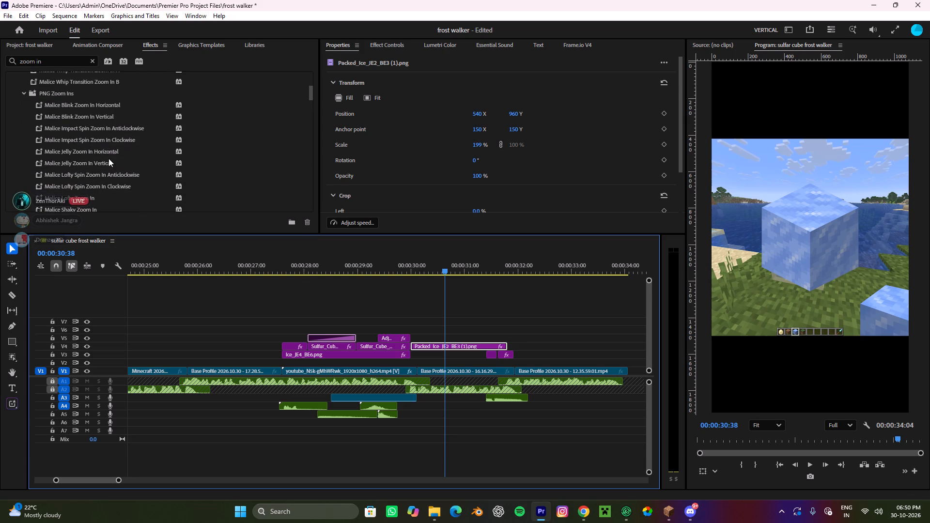
scroll(110, 171, down, 3)
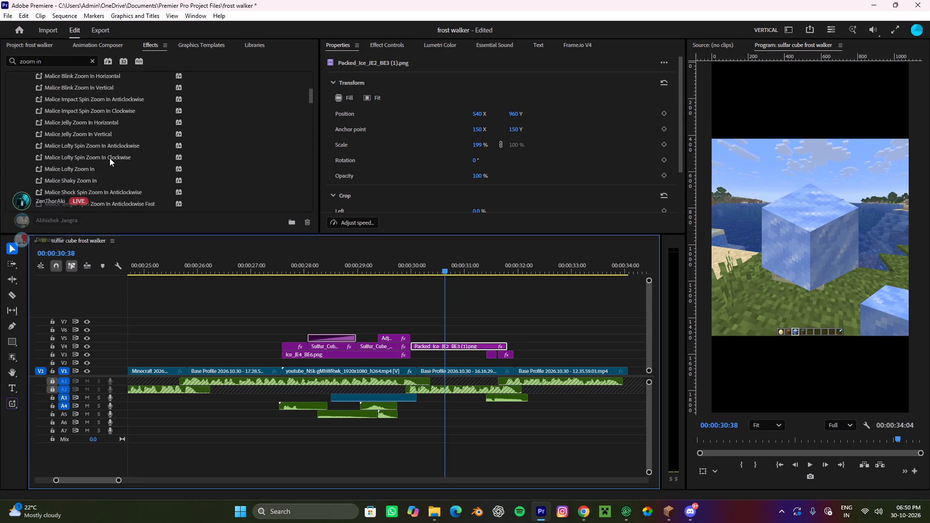
scroll(109, 158, up, 2)
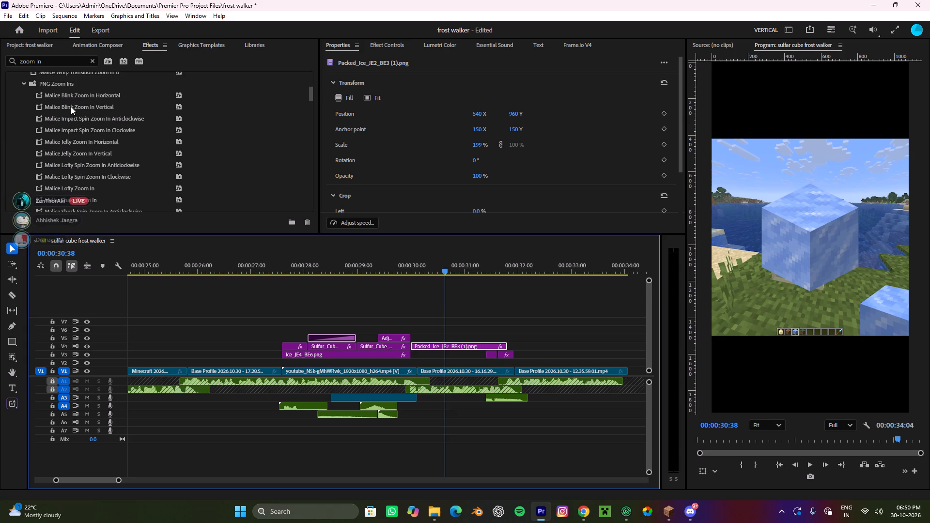
drag(69, 102, 440, 345)
drag(441, 266, 431, 270)
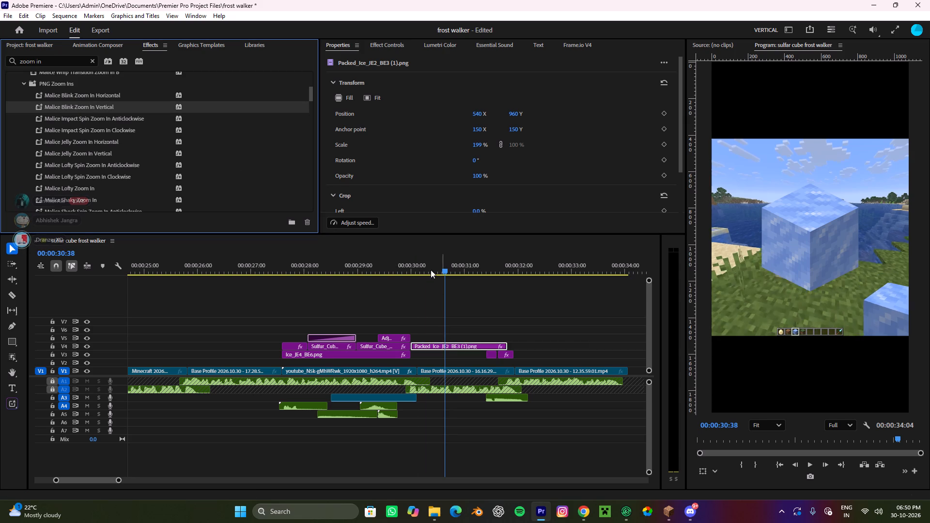
drag(431, 270, 403, 309)
key(space)
key(space)
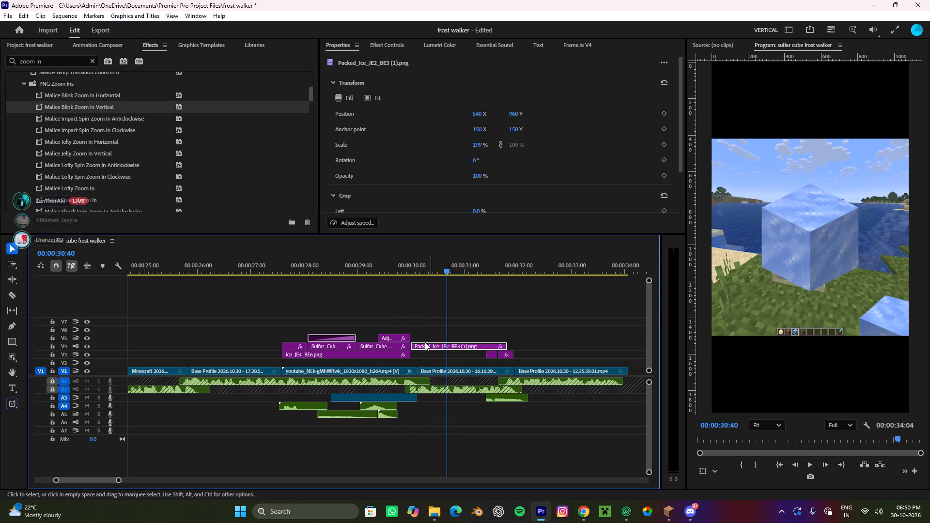
Move the packed ice clip on V4 to start at about 00:00:30:07 and replay the section.
click(423, 343)
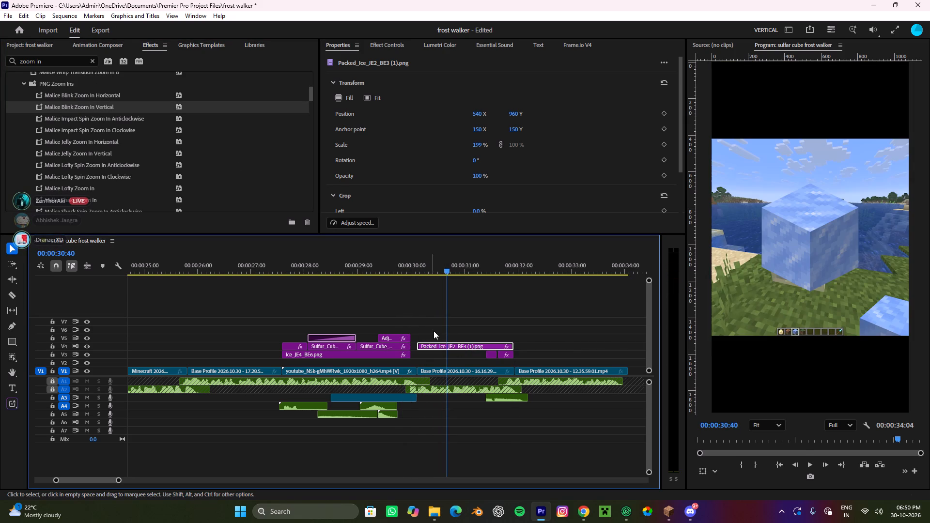
drag(444, 268, 402, 303)
key(space)
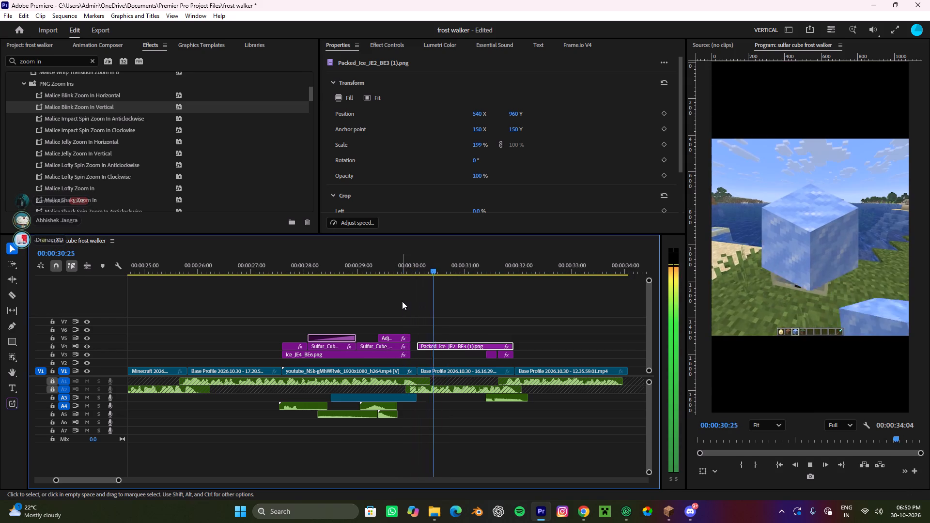
key(space)
Cut the packed ice clip on V4 at about 00:00:31:00, remove the remainder, and move the playhead back to 00:00:30:36.
key(c)
click(466, 346)
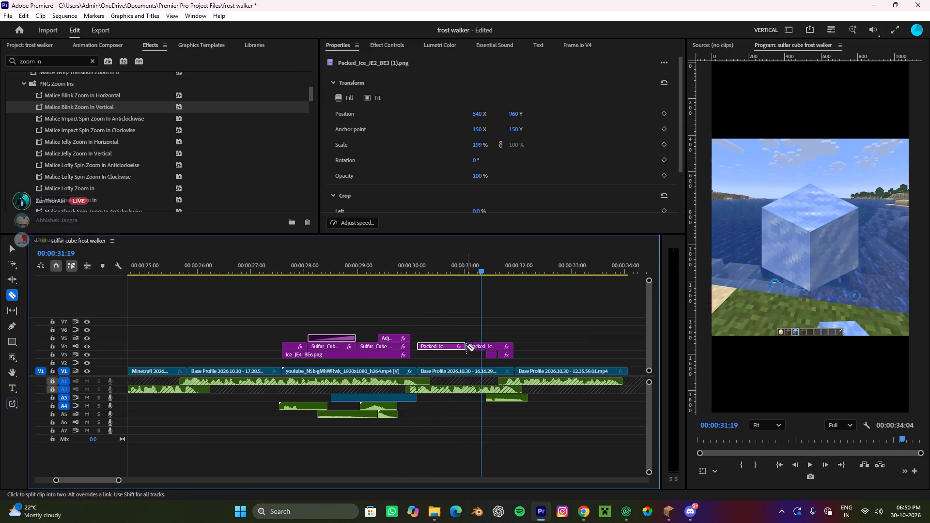
key(v)
click(486, 343)
key(ctrl+x)
drag(480, 269, 443, 303)
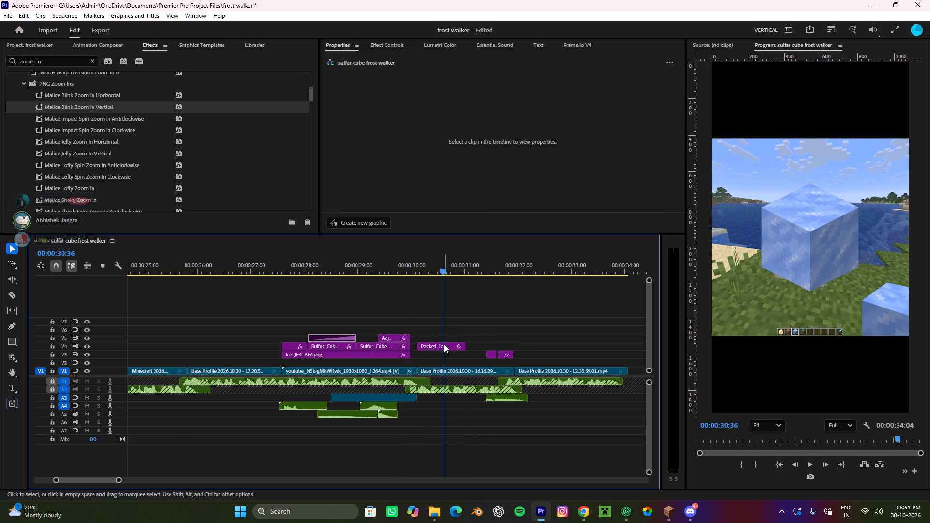
Search the effects for "slide out" and apply the Malice Slide Out Down Fast preset to the packed ice clip on V4.
click(443, 346)
drag(43, 62, 0, 53)
key(s)
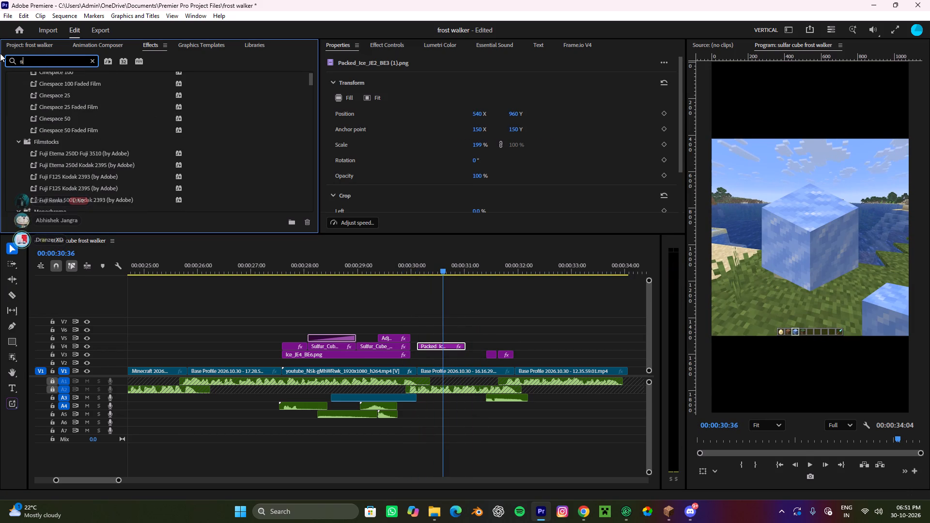
text(lide out)
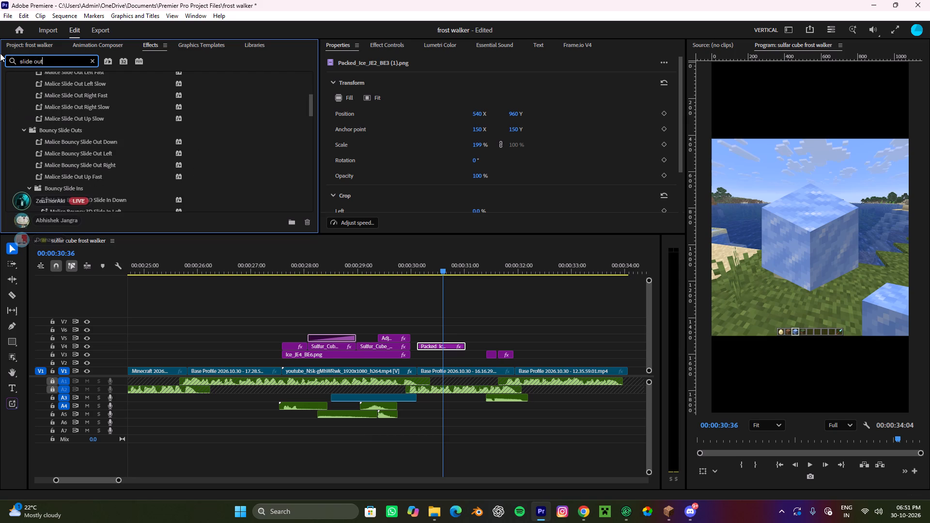
scroll(136, 161, down, 5)
scroll(133, 169, up, 5)
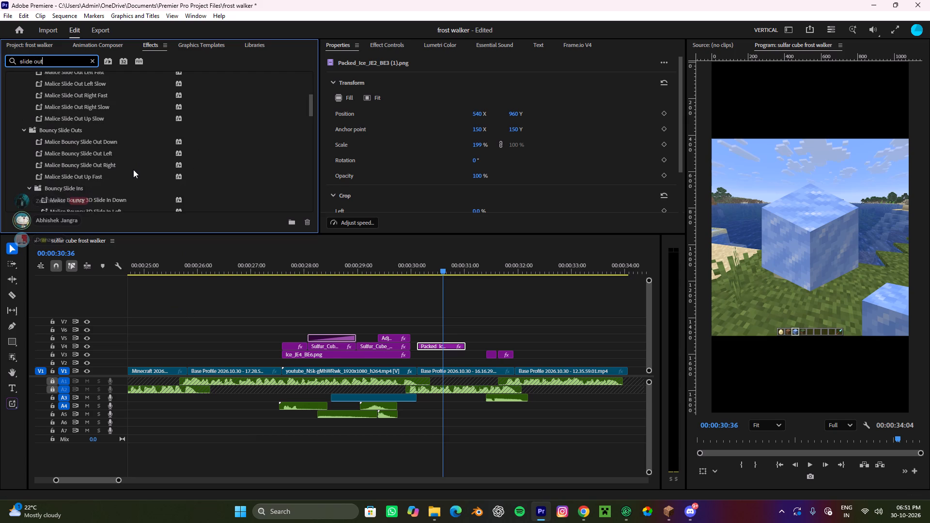
scroll(133, 169, up, 7)
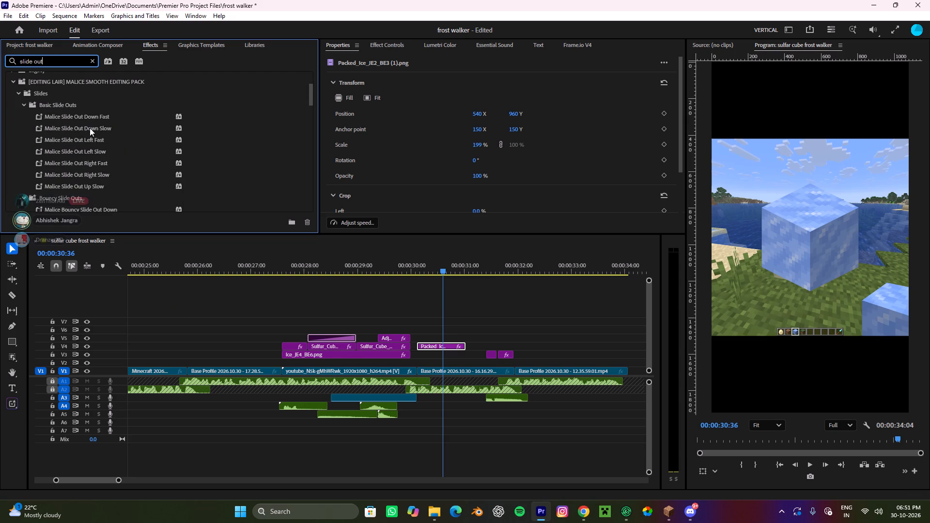
drag(61, 113, 448, 349)
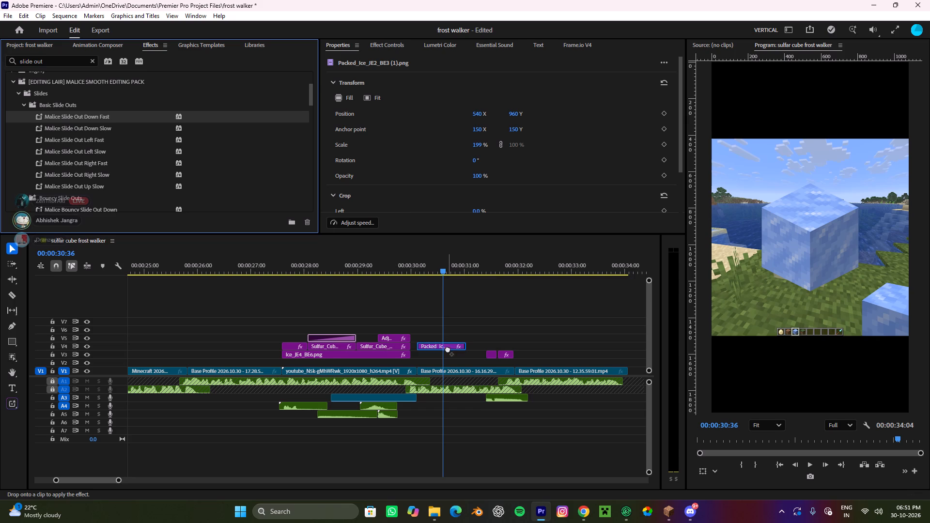
drag(448, 349, 448, 336)
drag(443, 271, 415, 322)
key(space)
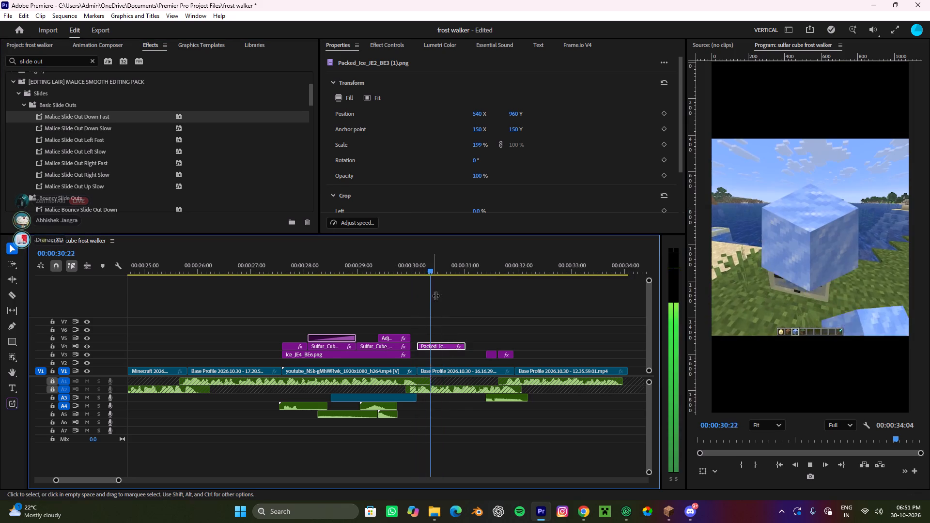
key(space)
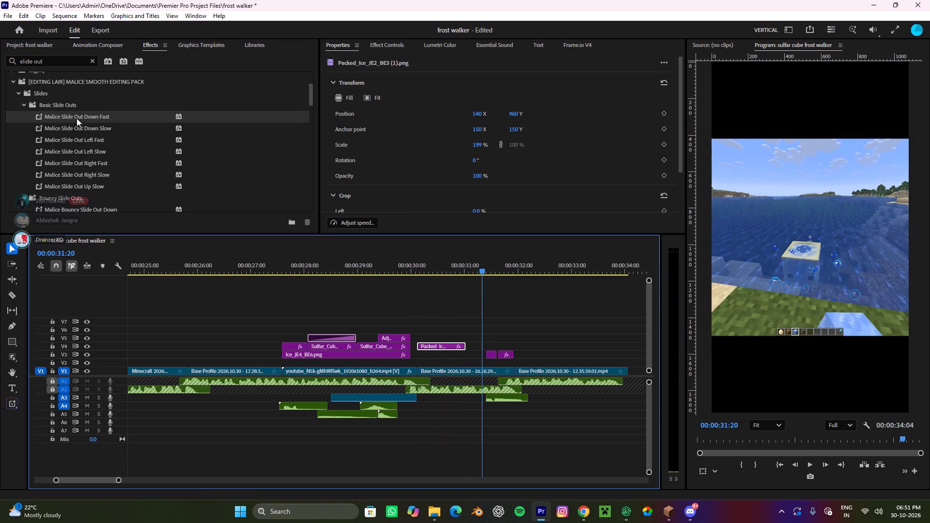
drag(77, 118, 444, 348)
Play back the packed ice section from about 00:00:30:05 to check the downward slide-out animation.
drag(478, 262, 428, 310)
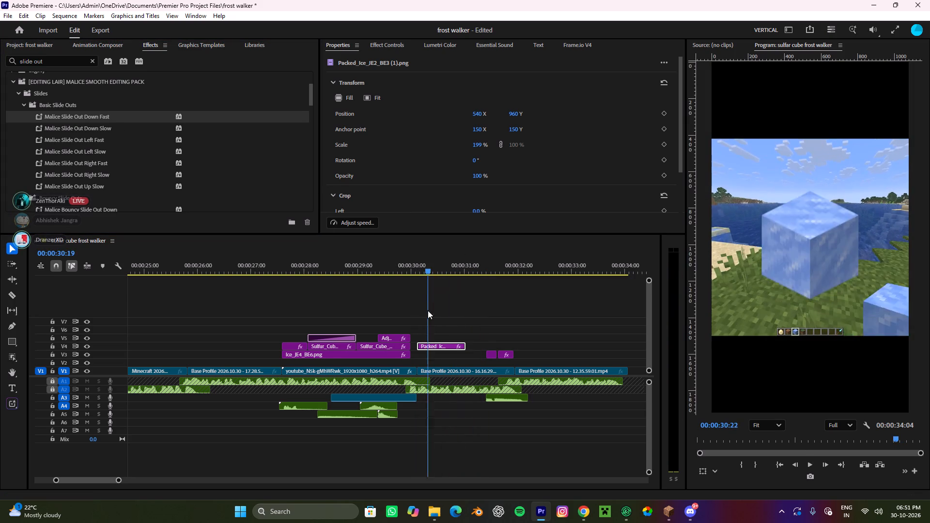
drag(428, 310, 415, 342)
key(space)
key(space)
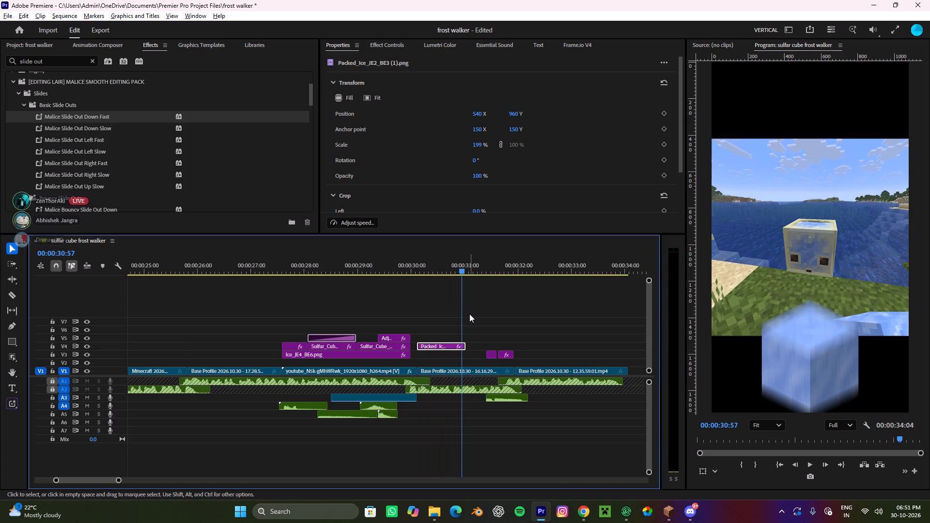
alt+scroll(469, 314, down, 2)
alt+scroll(469, 314, up, 2)
key(space)
key(space)
alt+scroll(470, 314, down, 4)
alt+scroll(470, 314, up, 5)
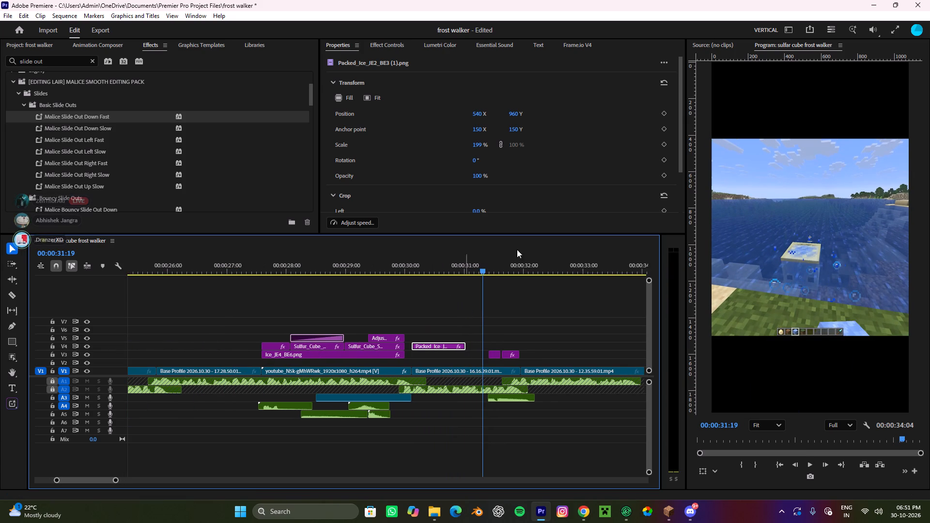
Examine the zoom-in and slide-out Transform effects and their keyframes on the packed ice clip.
click(439, 344)
click(392, 46)
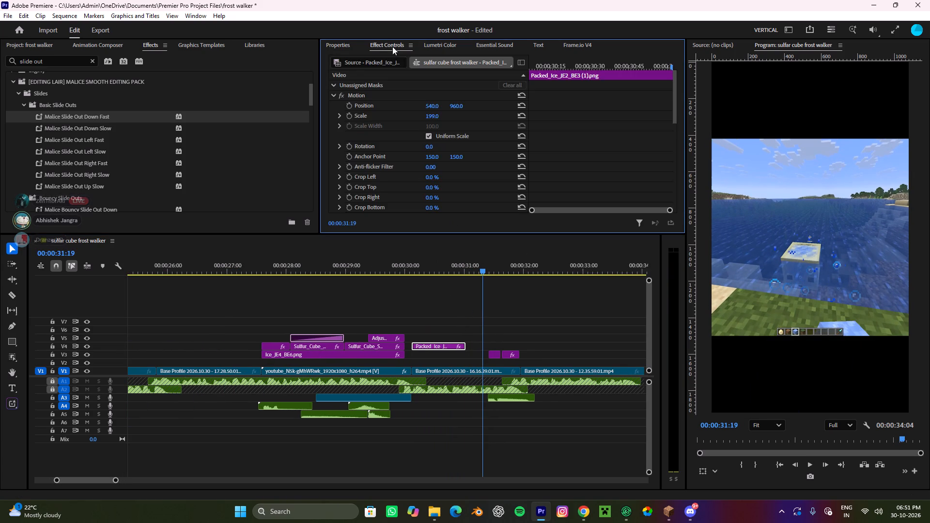
scroll(393, 91, down, 4)
scroll(388, 145, up, 1)
scroll(387, 151, down, 13)
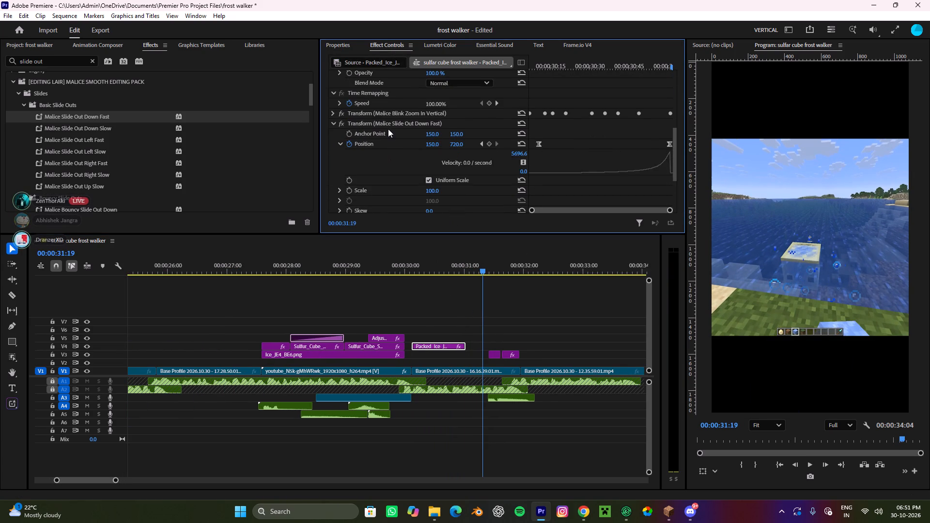
scroll(388, 129, down, 5)
scroll(380, 157, up, 4)
scroll(380, 157, down, 8)
scroll(379, 154, up, 4)
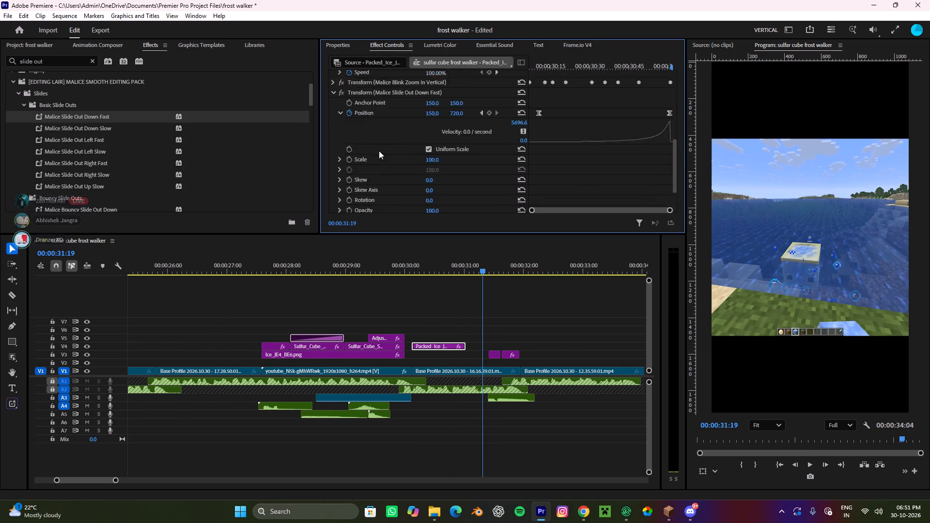
click(336, 93)
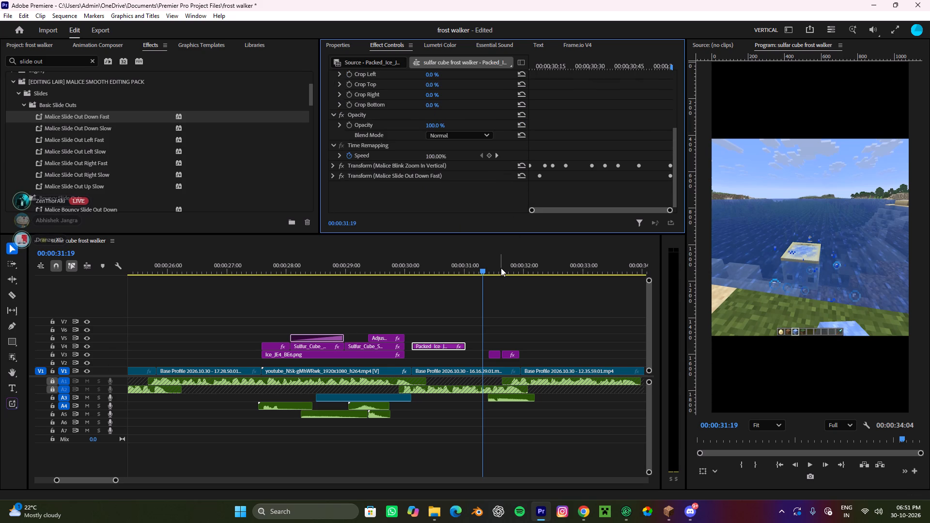
Clear the effects search and copy the Breast Twitch.mp3 sound on A4 to about 00:00:30:04, near the packed ice clip's start.
click(93, 63)
alt+scroll(308, 400, down, 3)
alt+scroll(293, 407, up, 4)
click(287, 409)
alt+drag(286, 406, 449, 407)
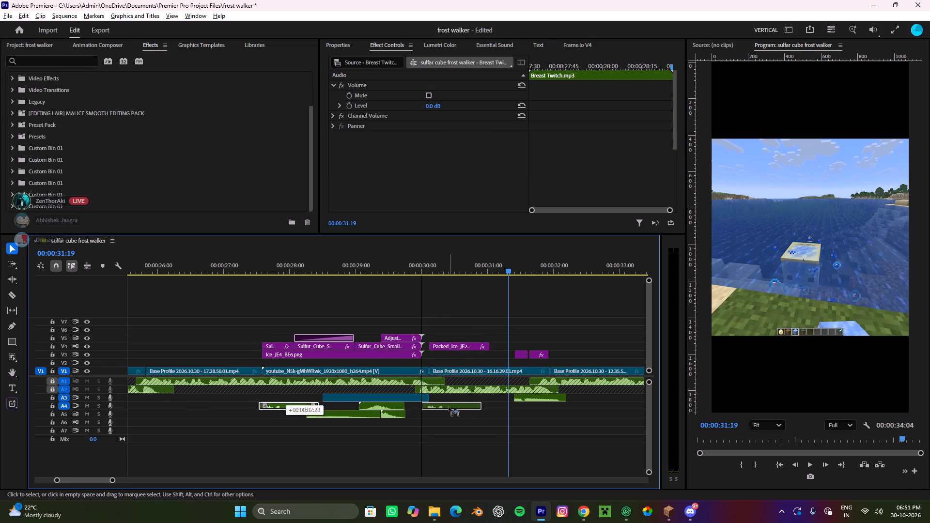
alt+drag(449, 407, 448, 407)
alt+scroll(437, 406, up, 11)
drag(426, 407, 431, 407)
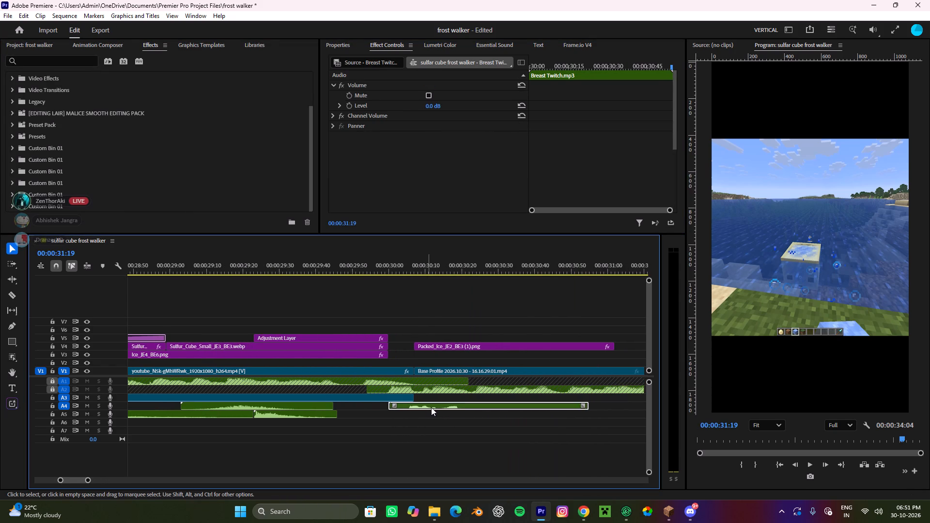
drag(431, 407, 440, 408)
Play back from about 00:00:30:00 to check the copied sound against the packed ice's entrance.
click(398, 252)
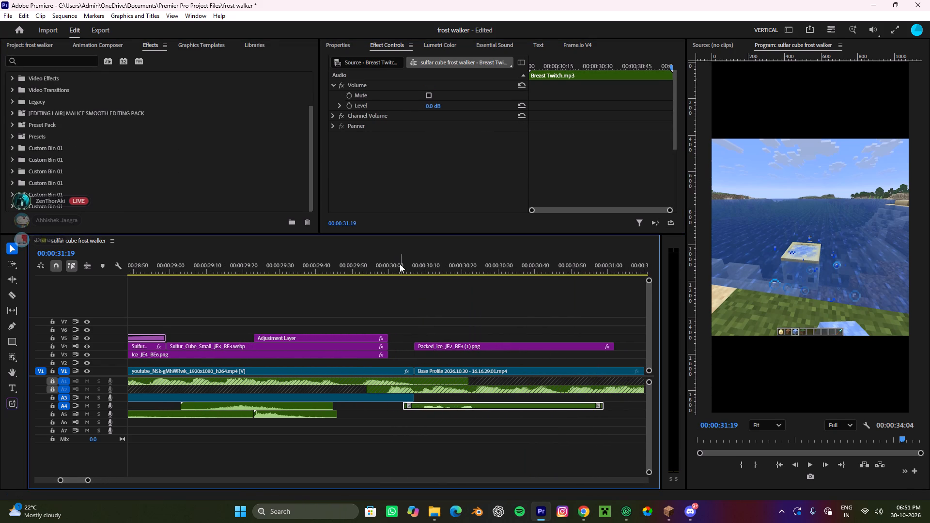
click(389, 273)
key(space)
alt+scroll(439, 292, down, 4)
key(space)
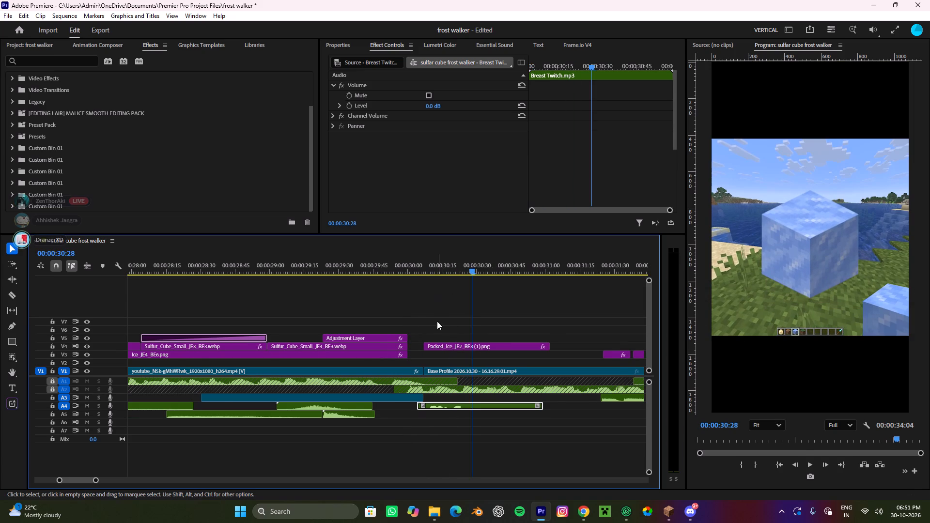
Copy the Swoosh Transition 03 sound from A4 to A5 at about 00:00:30:22, beneath the packed ice clip.
alt+scroll(435, 341, down, 4)
alt+scroll(345, 350, down, 4)
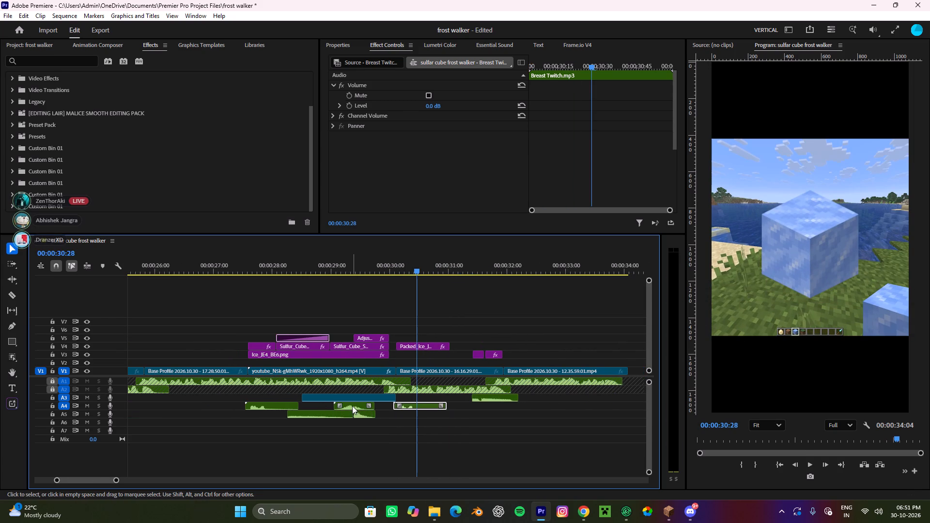
click(352, 406)
drag(352, 406, 431, 411)
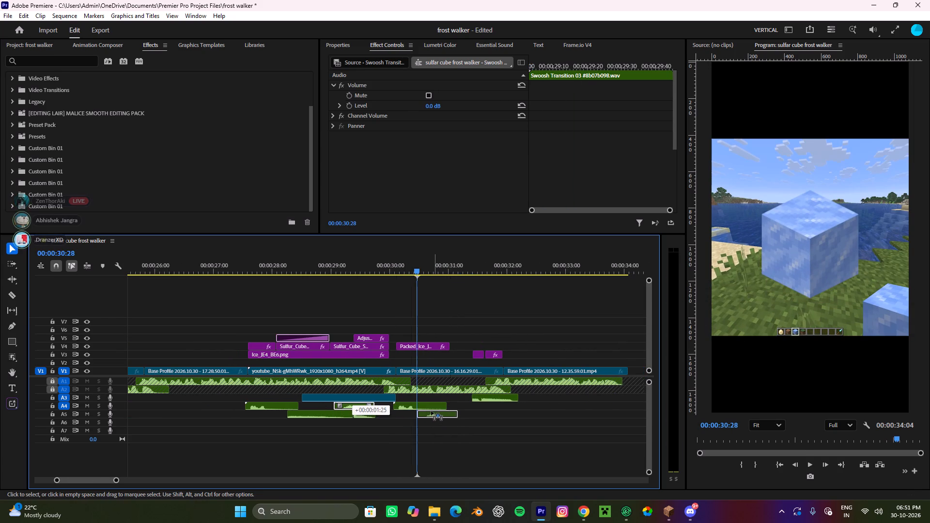
drag(431, 411, 431, 411)
alt+scroll(404, 423, up, 3)
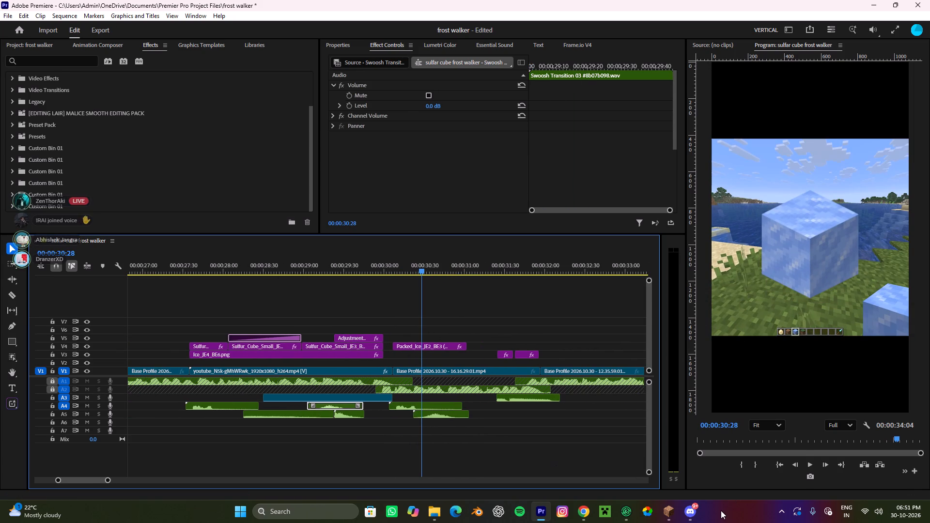
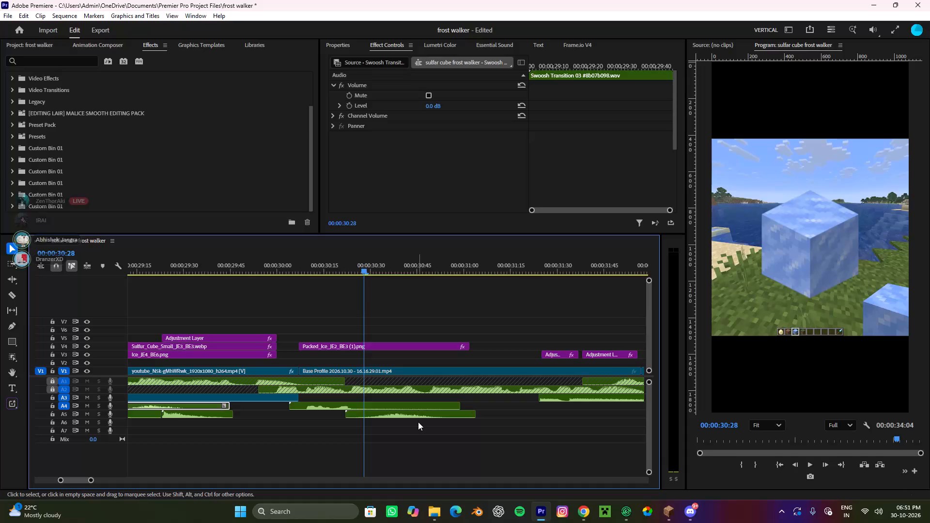
Move the Swoosh Transition 03 sound on A5 later so it starts at about 00:00:30:31, beneath the packed ice clip.
drag(417, 415, 444, 417)
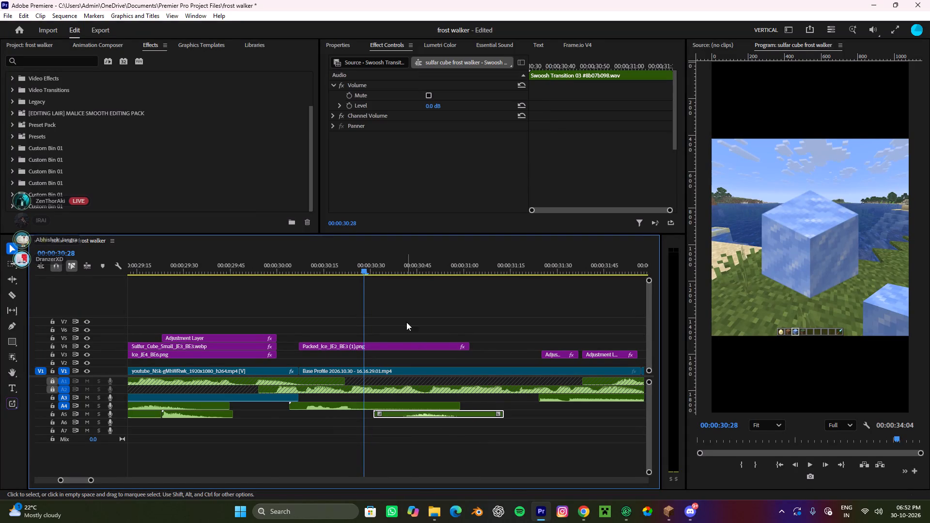
Play back from about 00:00:30:00 to check the moved swoosh against the packed ice's exit.
drag(359, 263, 274, 311)
key(space)
alt+scroll(357, 321, down, 9)
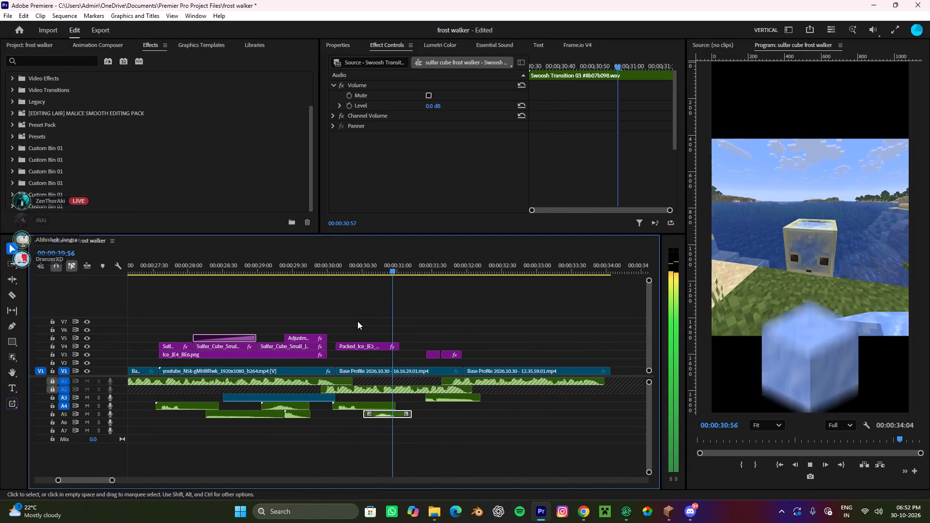
key(space)
drag(428, 270, 329, 381)
key(space)
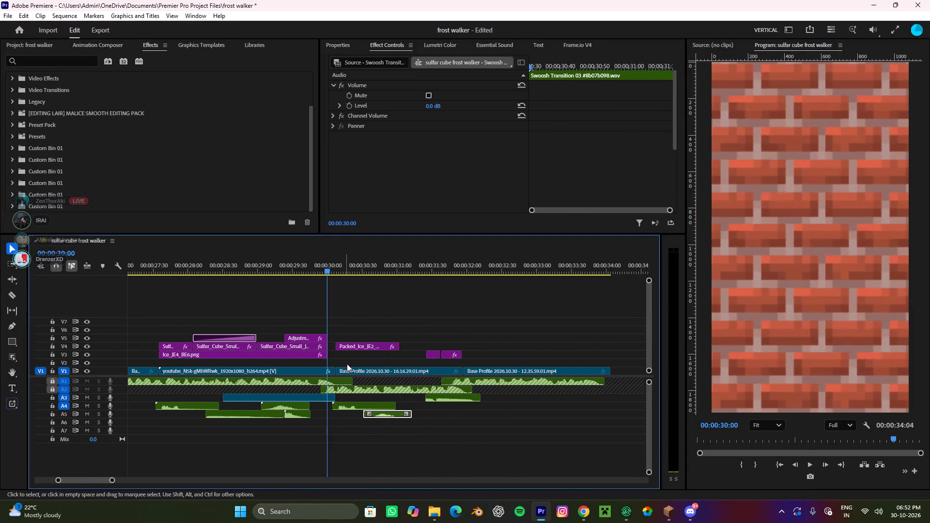
key(space)
Play back from about 00:00:31:00 to 00:00:33:11 to review the closing clips and their sounds.
key(z)
key(z)
scroll(416, 397, down, 4)
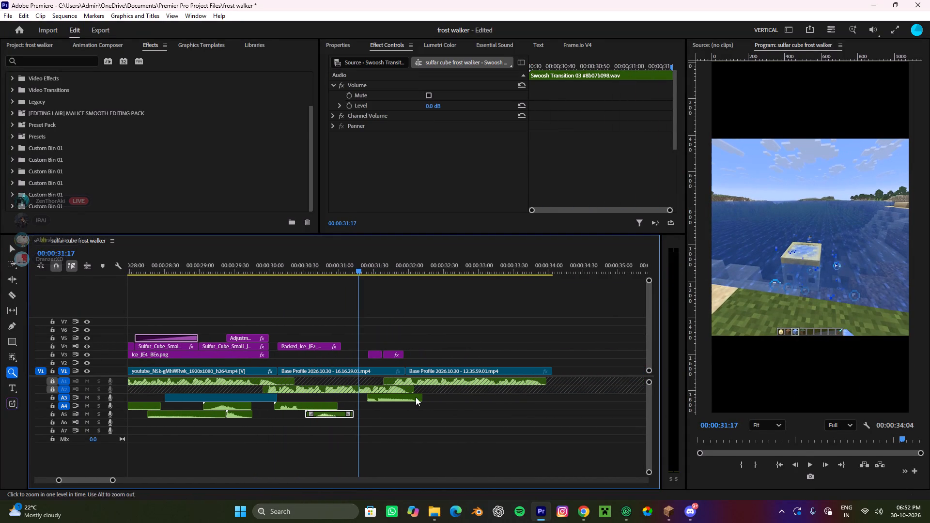
alt+scroll(383, 390, up, 4)
alt+scroll(383, 385, down, 4)
key(v)
drag(372, 260, 334, 331)
key(space)
scroll(359, 333, down, 4)
key(space)
alt+scroll(374, 354, down, 4)
alt+scroll(374, 354, up, 4)
key(space)
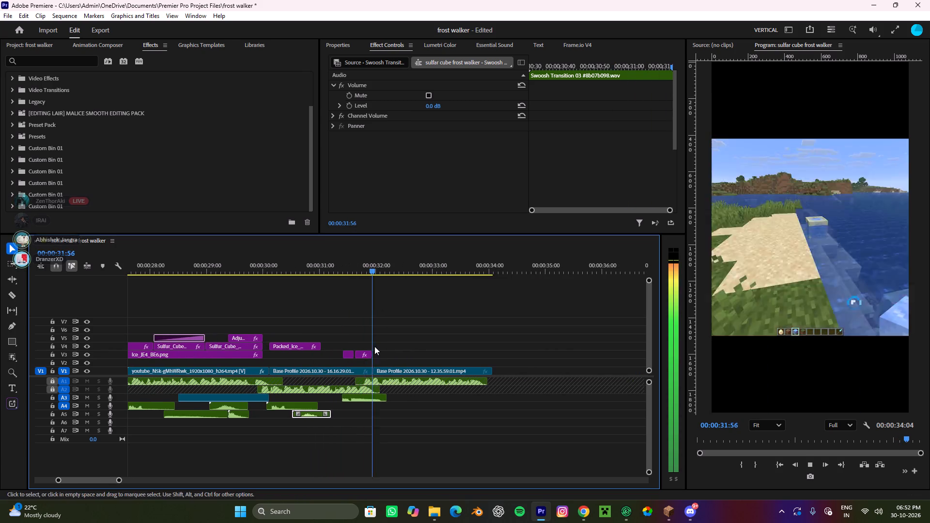
alt+scroll(374, 346, down, 8)
alt+scroll(372, 347, up, 4)
alt+scroll(372, 330, down, 4)
key(space)
scroll(372, 330, down, 4)
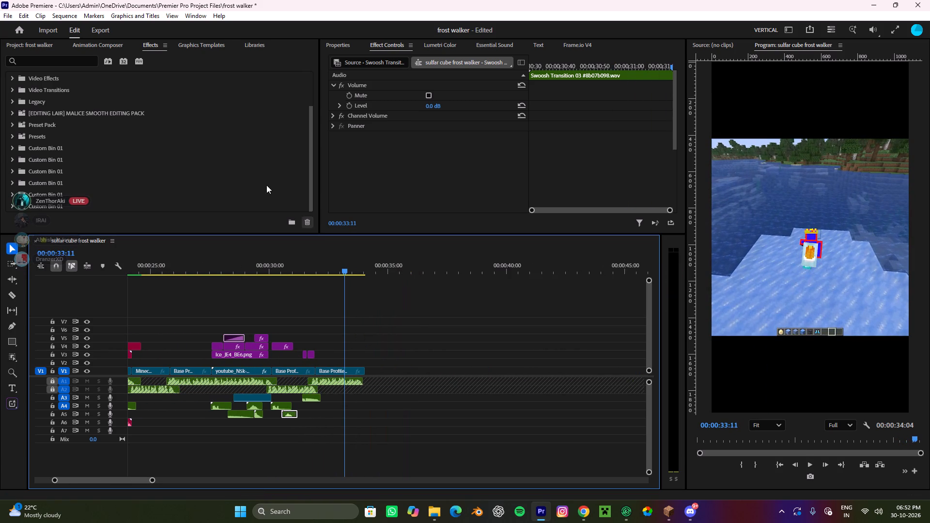
Display the project's media items and examine the layout of the whole frost walker sequence.
click(29, 47)
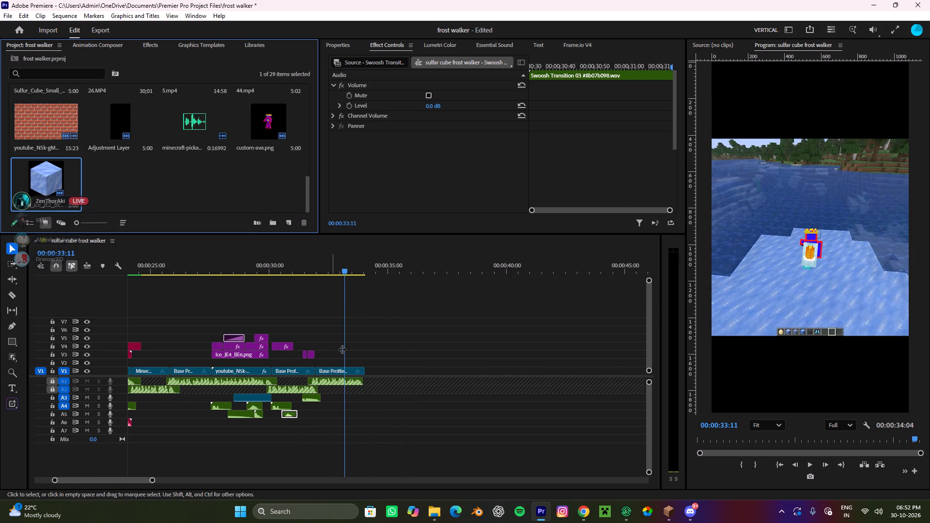
alt+scroll(402, 374, down, 15)
scroll(223, 369, up, 5)
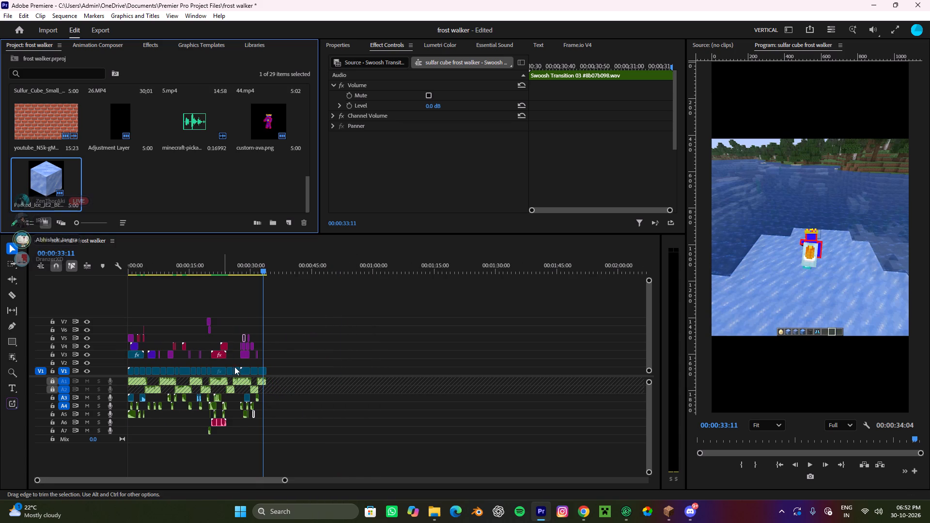
scroll(234, 367, up, 1)
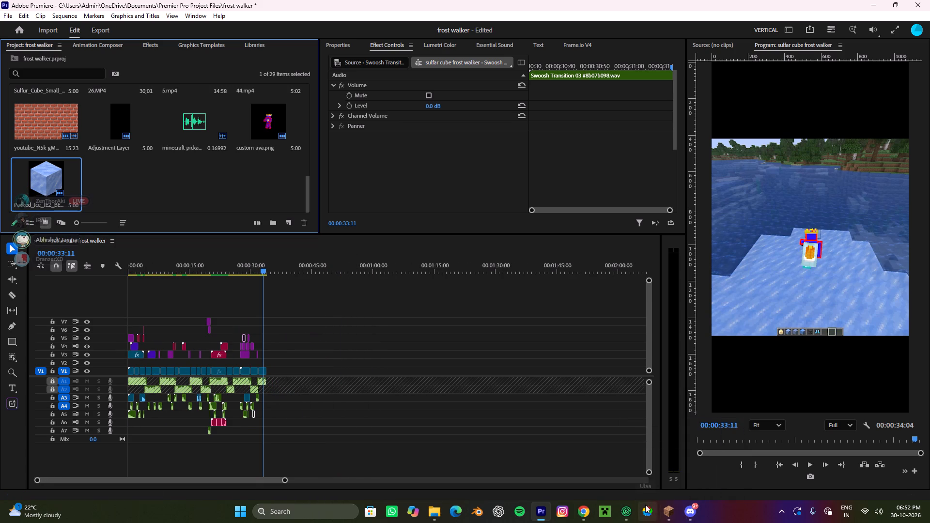
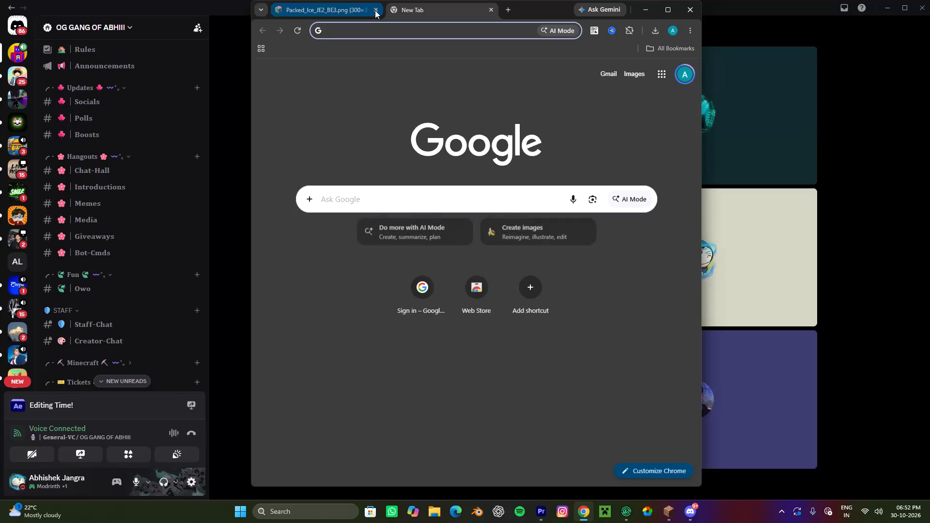
Close the packed ice image page, search the web for "blue ice" and open the Minecraft Wiki article on it.
click(374, 11)
click(361, 200)
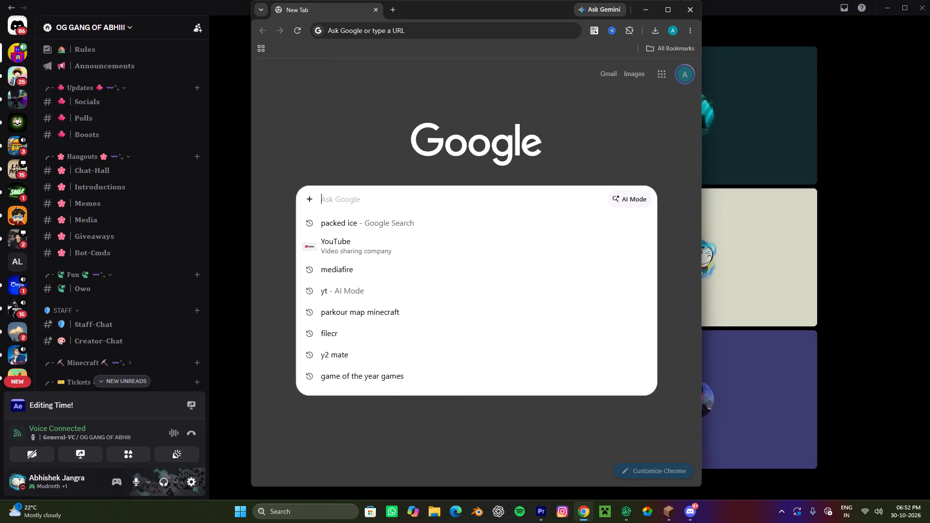
text(bluw)
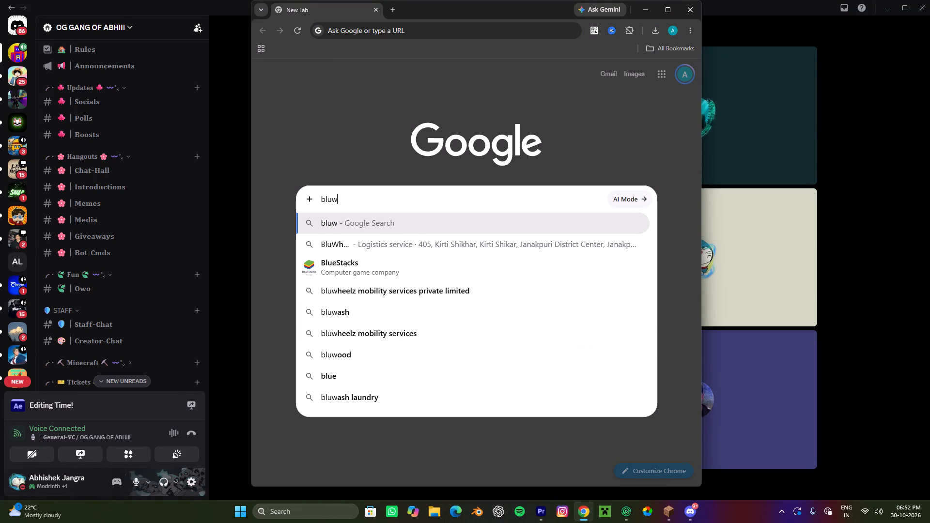
key(BackSpace)
text(e ice)
key(Return)
scroll(397, 287, down, 3)
click(310, 172)
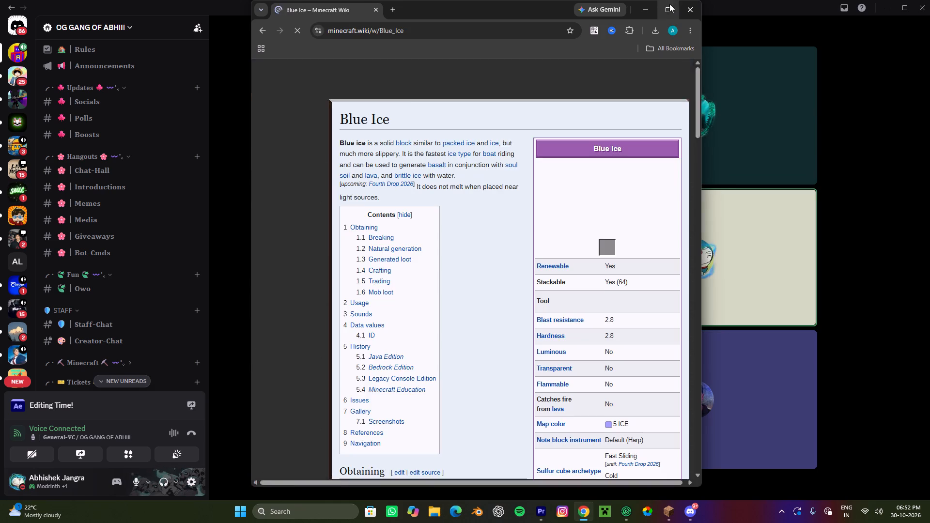
Open the article's main Blue Ice block image and save it to the Pictures folder as the PNG file Blue_Ice_JE1.
click(677, 5)
click(821, 204)
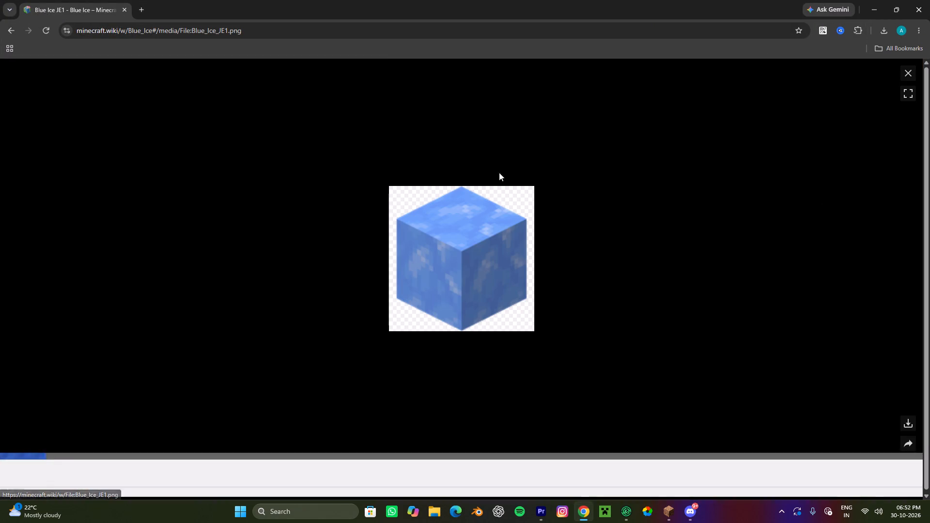
right_click(423, 252)
click(478, 276)
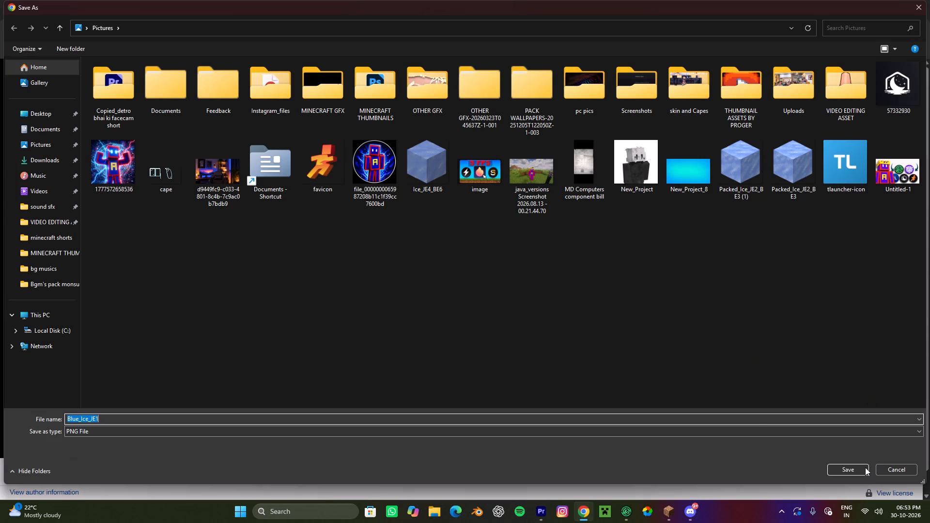
click(865, 468)
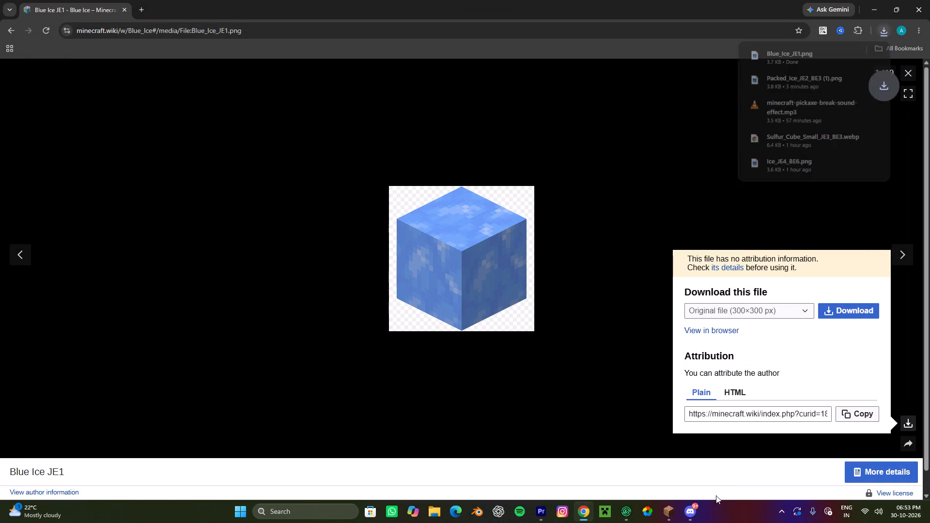
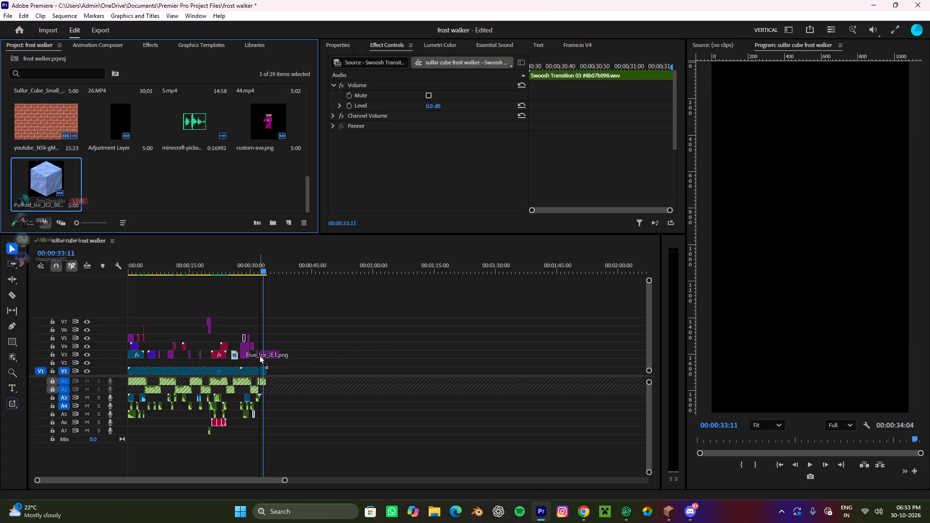
Butt the Blue_Ice_JE1.png clip on V3 against the preceding clip and cut away its opening part up to just before 00:00:33:00.
alt+scroll(253, 355, up, 20)
alt+scroll(253, 355, up, 5)
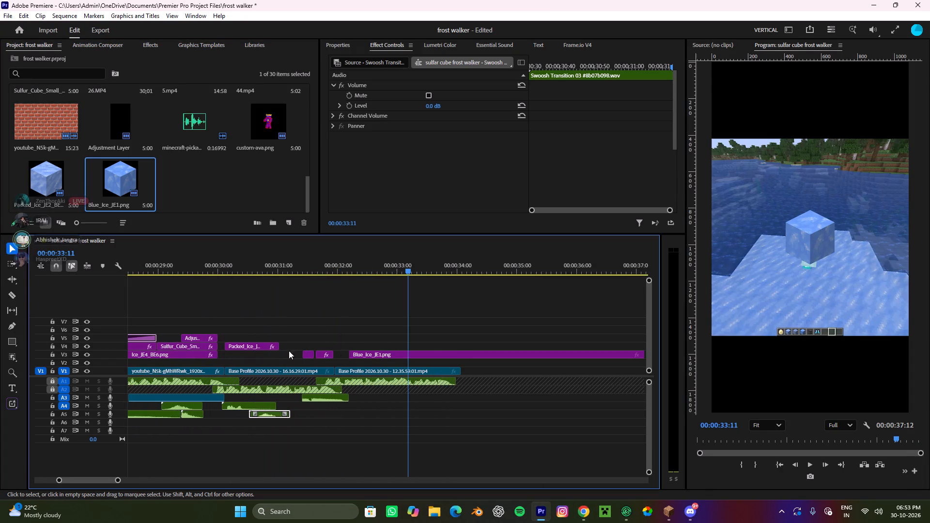
drag(413, 353, 402, 355)
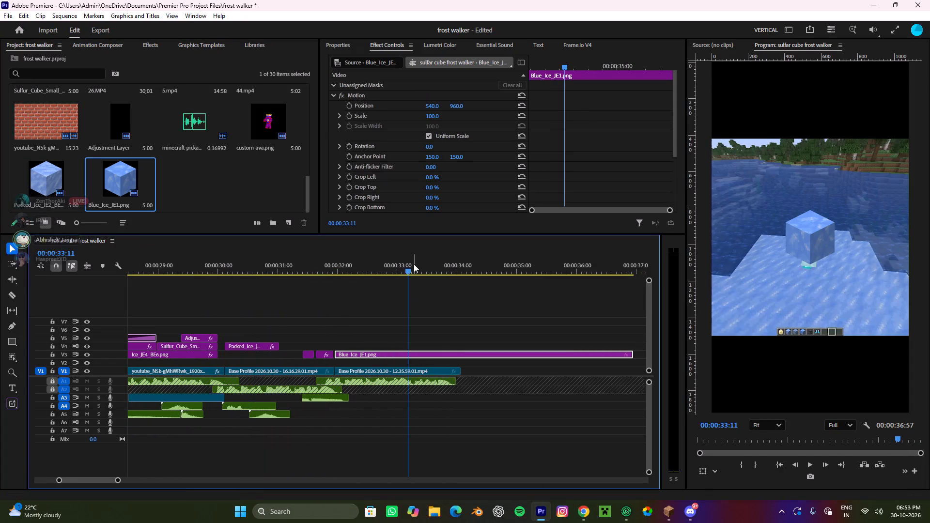
drag(408, 261, 318, 347)
key(space)
click(388, 323)
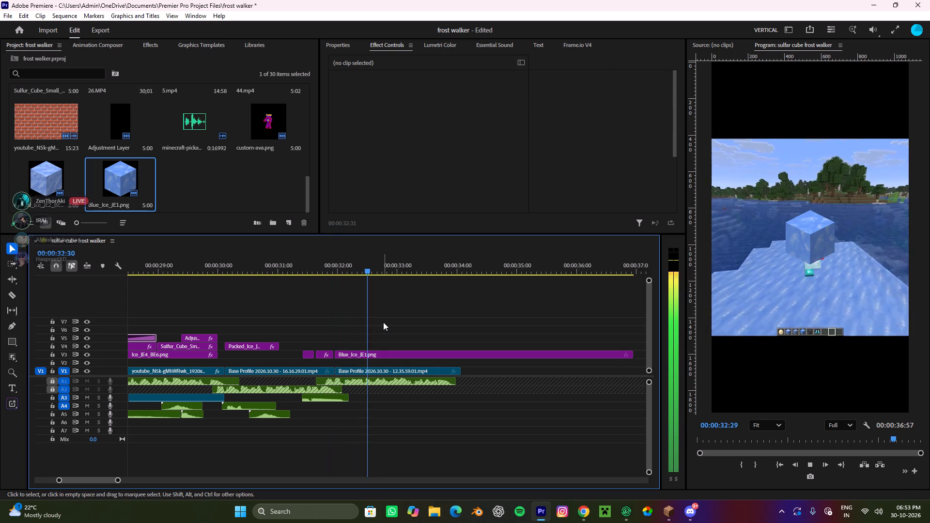
key(space)
key(c)
click(386, 355)
key(v)
click(367, 353)
key(ctrl+x)
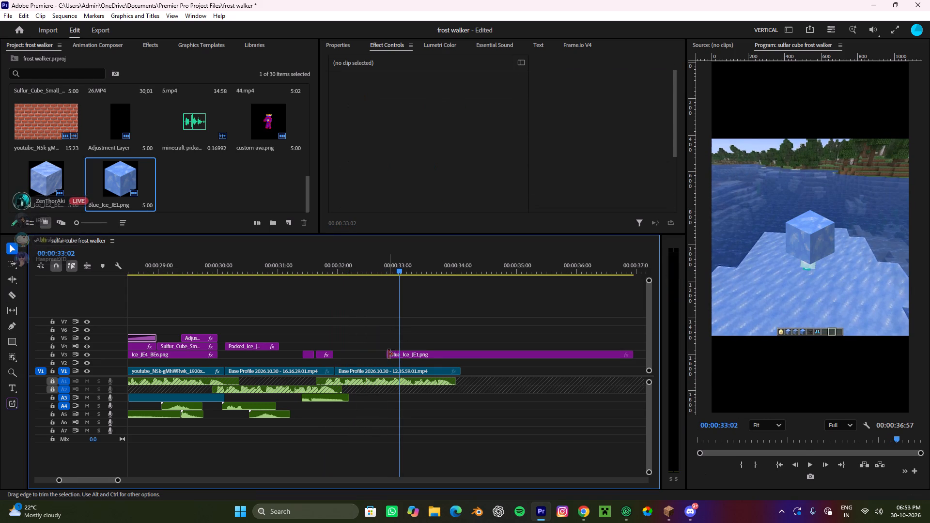
Trim the blue ice clip's start slightly and remove its excess after about 00:00:34:00, near the end of the gameplay footage.
drag(388, 354, 393, 361)
key(c)
click(452, 356)
key(v)
click(465, 355)
key(ctrl+x)
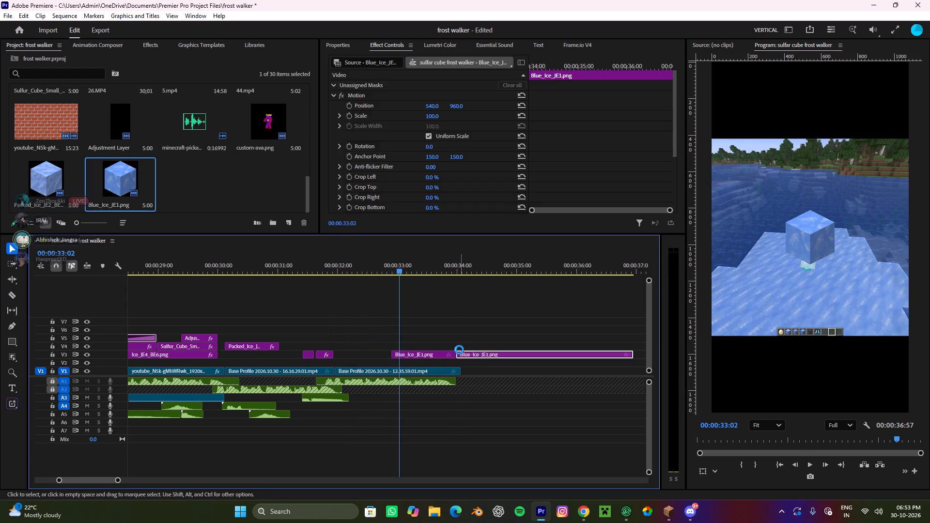
key(space)
key(space)
Scale the trimmed blue ice image up to 224%.
click(428, 354)
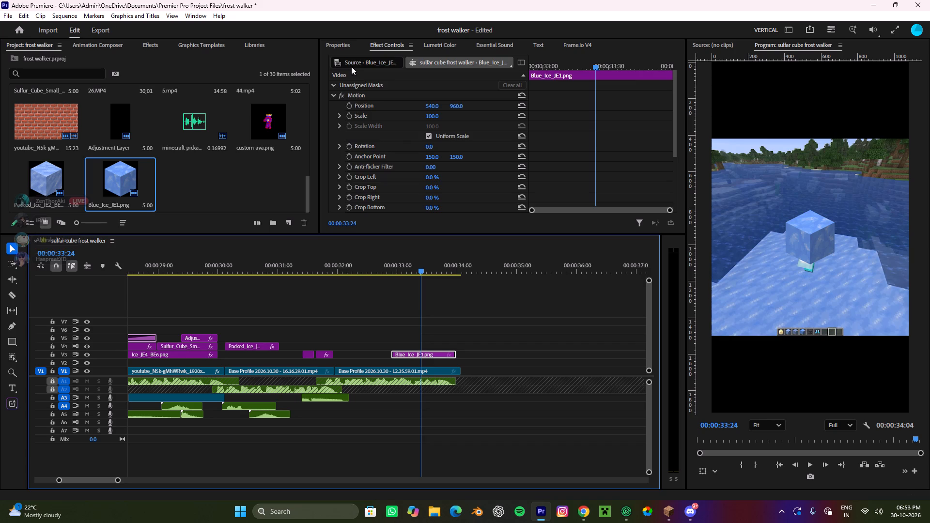
click(341, 44)
drag(474, 145, 536, 130)
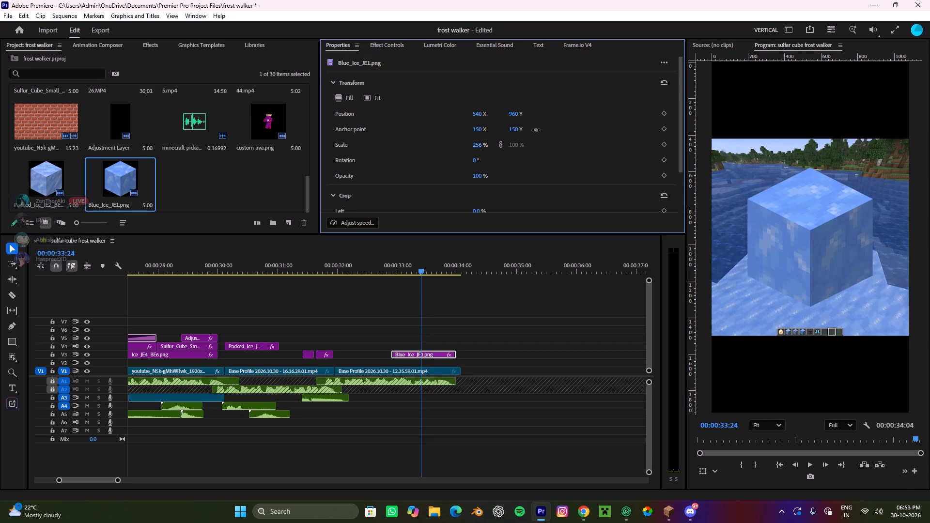
drag(536, 130, 528, 138)
Find the "zoom in" presets, apply Malice Shaky Zoom In to the blue ice clip and play the result.
click(157, 45)
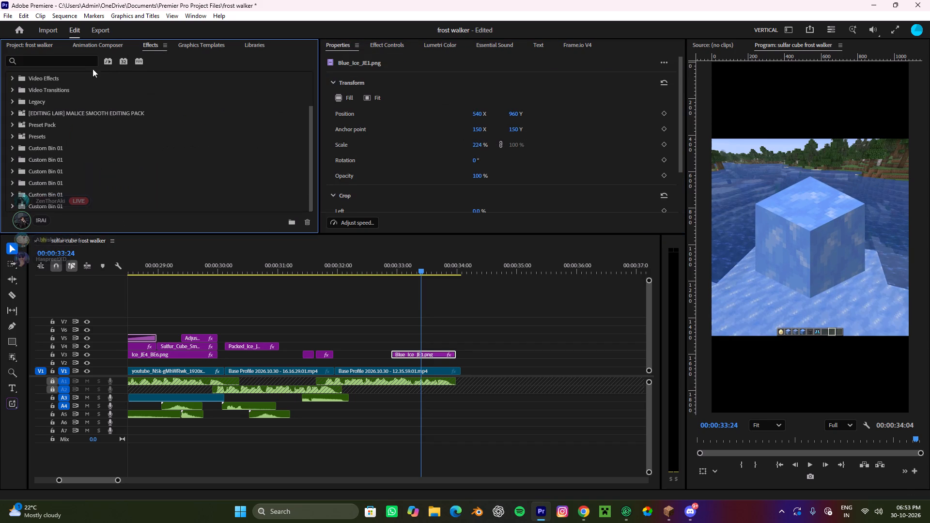
click(47, 63)
text(zoom in)
scroll(114, 106, down, 8)
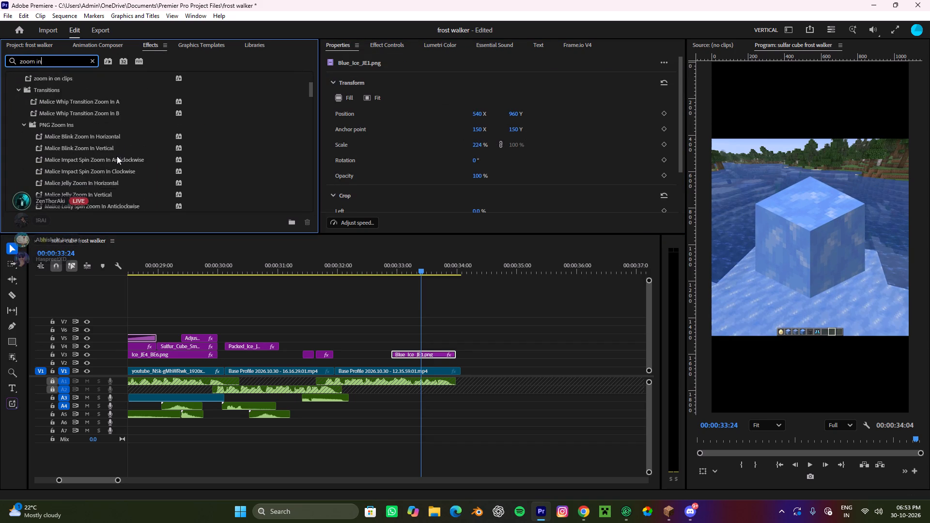
scroll(117, 156, down, 2)
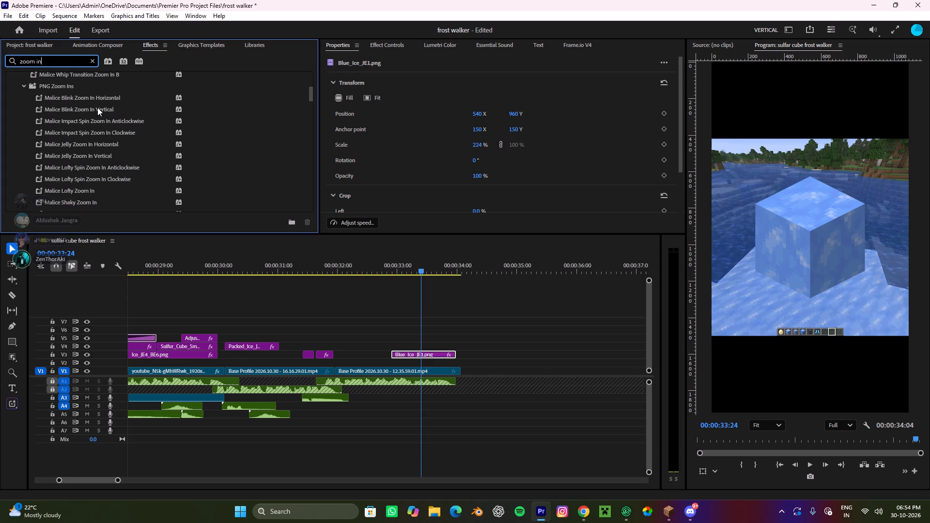
scroll(97, 108, down, 2)
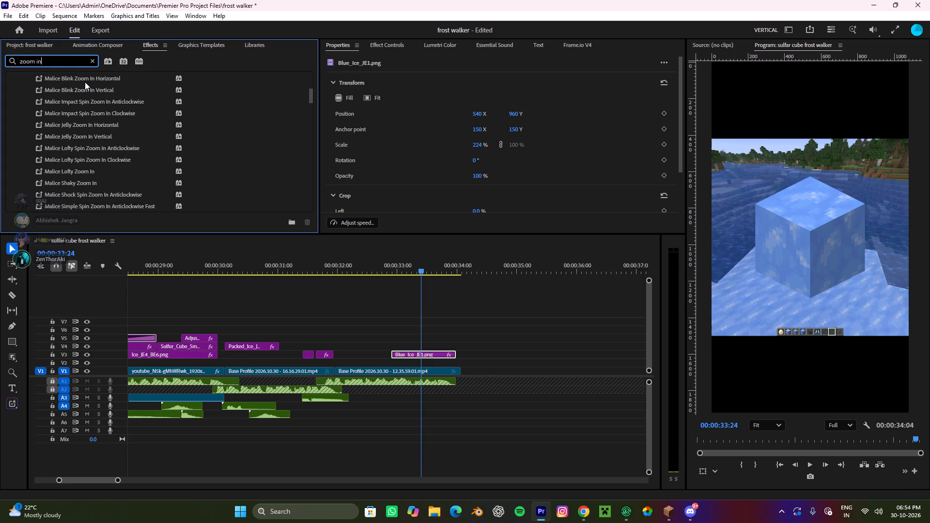
scroll(106, 163, down, 6)
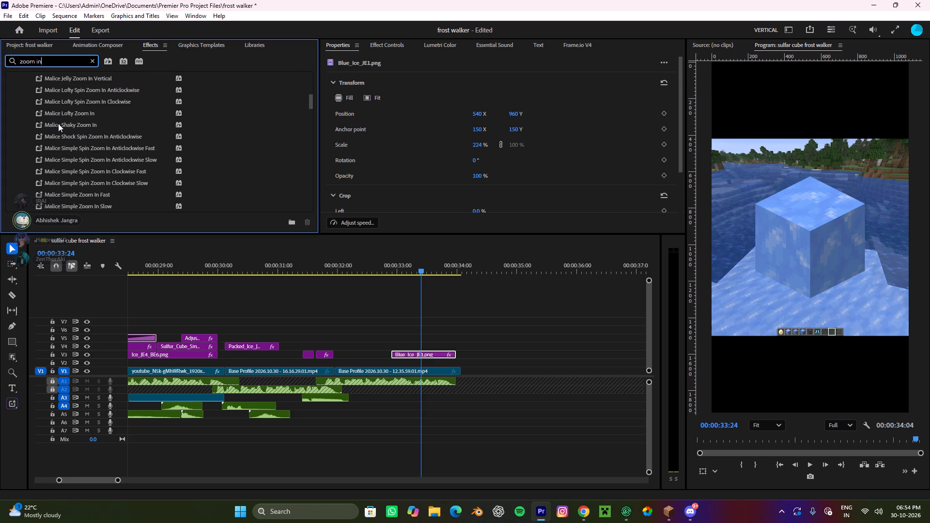
drag(58, 123, 400, 358)
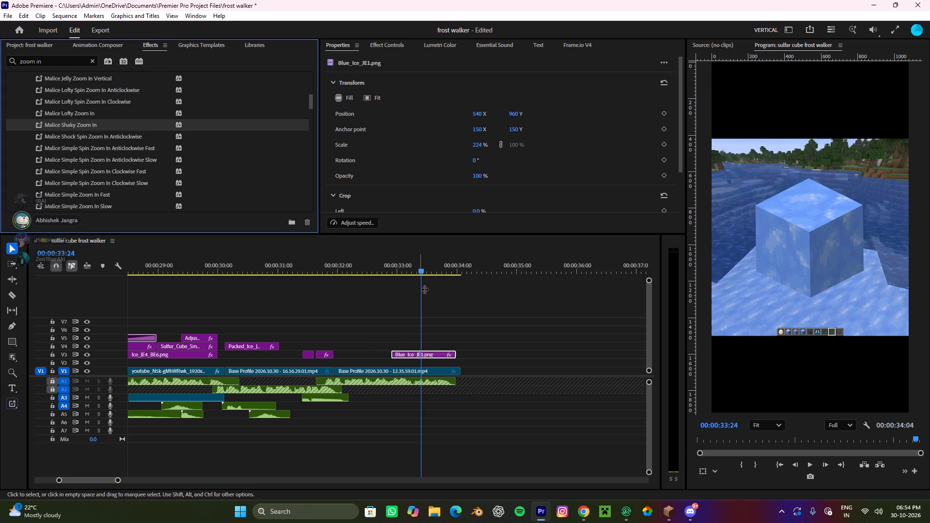
drag(422, 272, 381, 312)
key(space)
key(space)
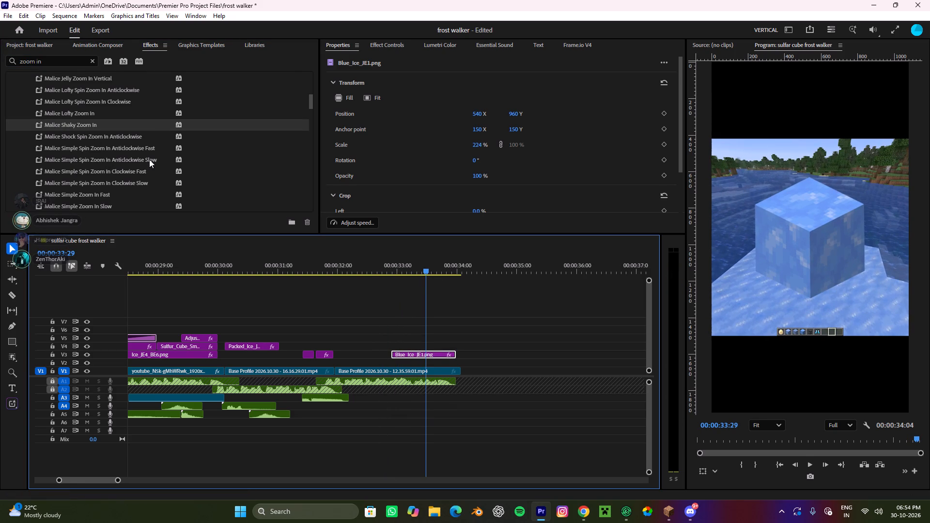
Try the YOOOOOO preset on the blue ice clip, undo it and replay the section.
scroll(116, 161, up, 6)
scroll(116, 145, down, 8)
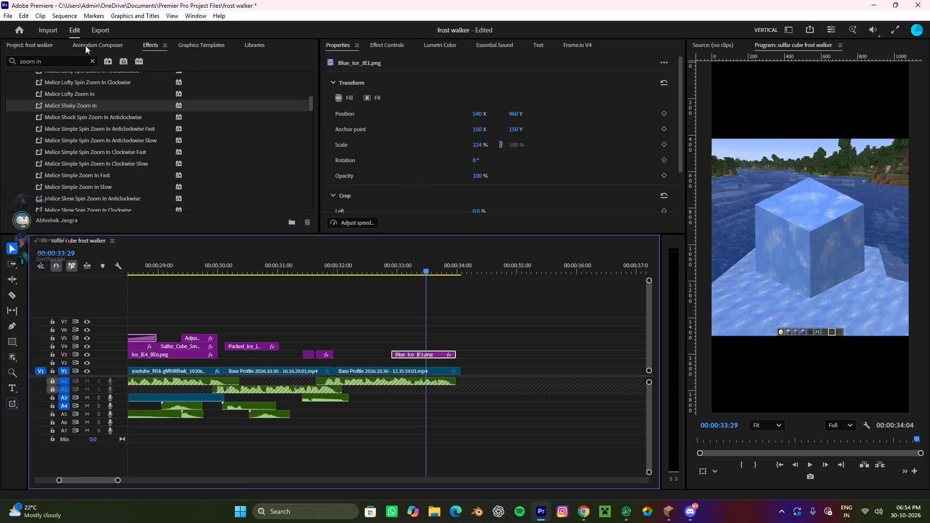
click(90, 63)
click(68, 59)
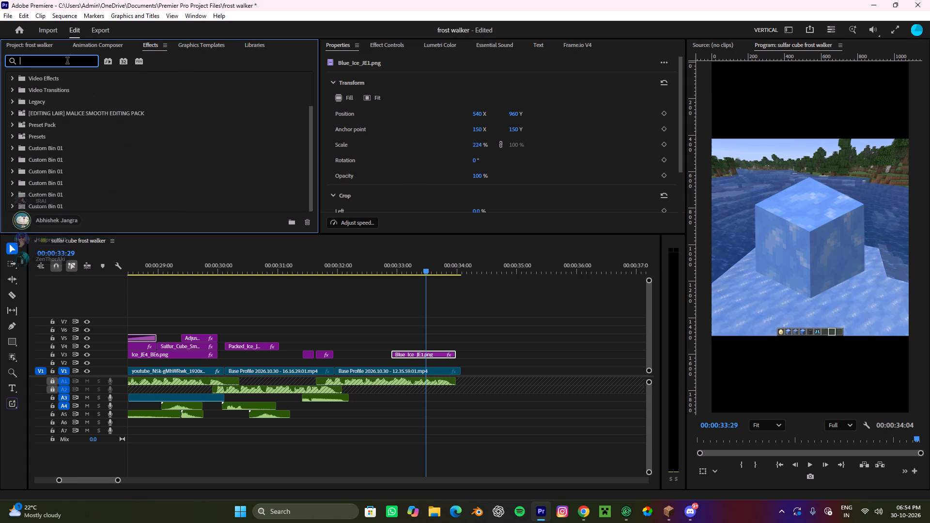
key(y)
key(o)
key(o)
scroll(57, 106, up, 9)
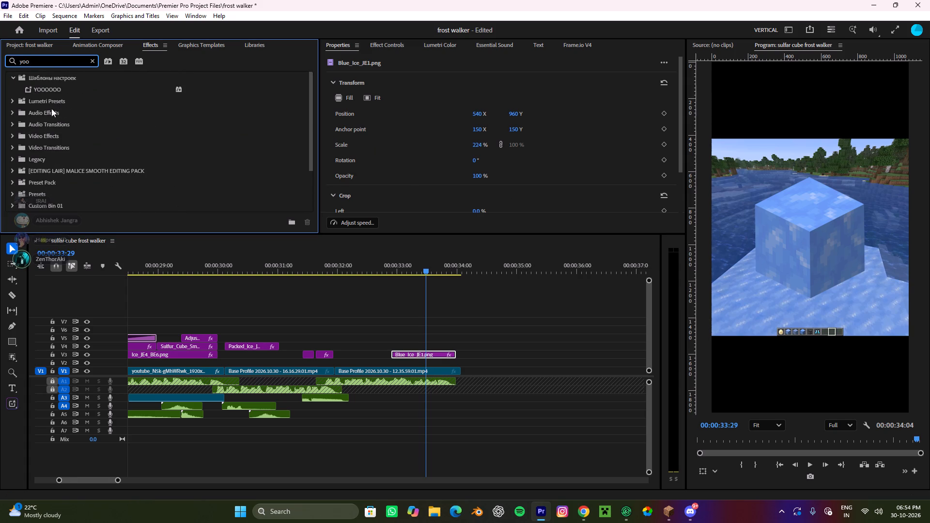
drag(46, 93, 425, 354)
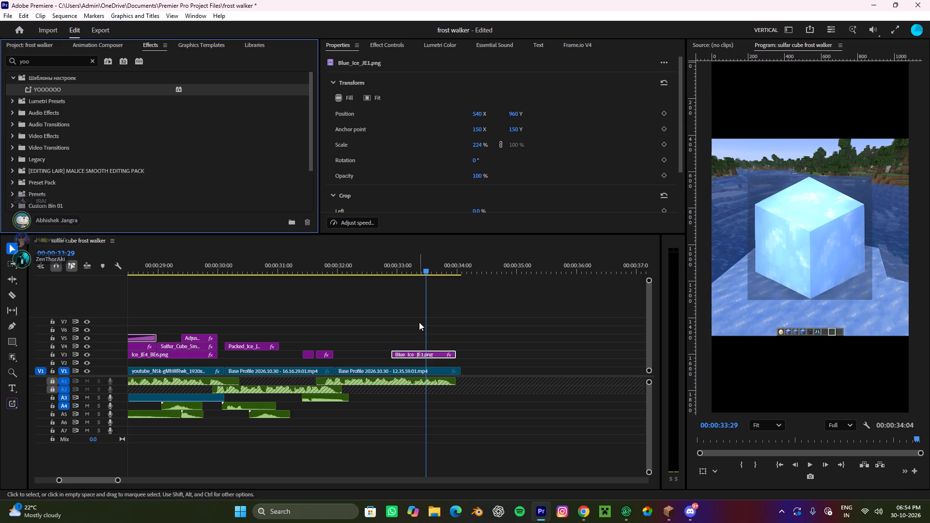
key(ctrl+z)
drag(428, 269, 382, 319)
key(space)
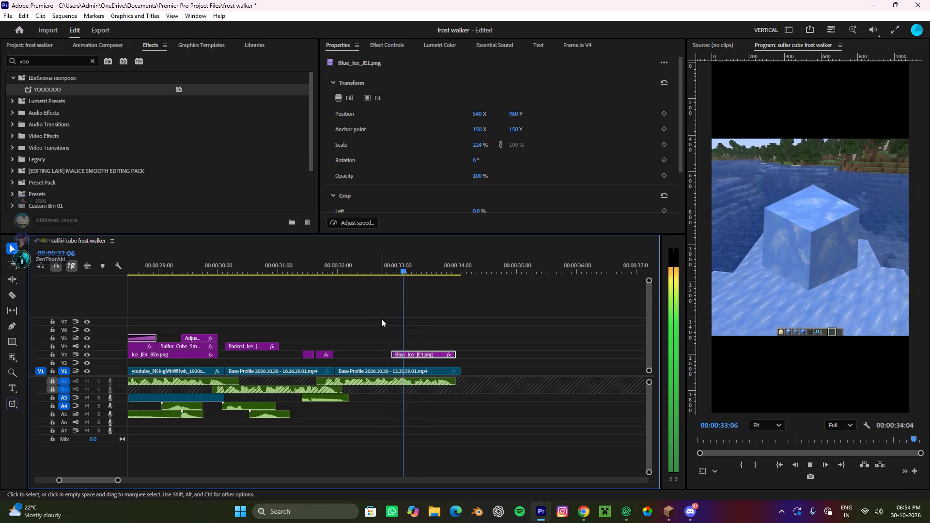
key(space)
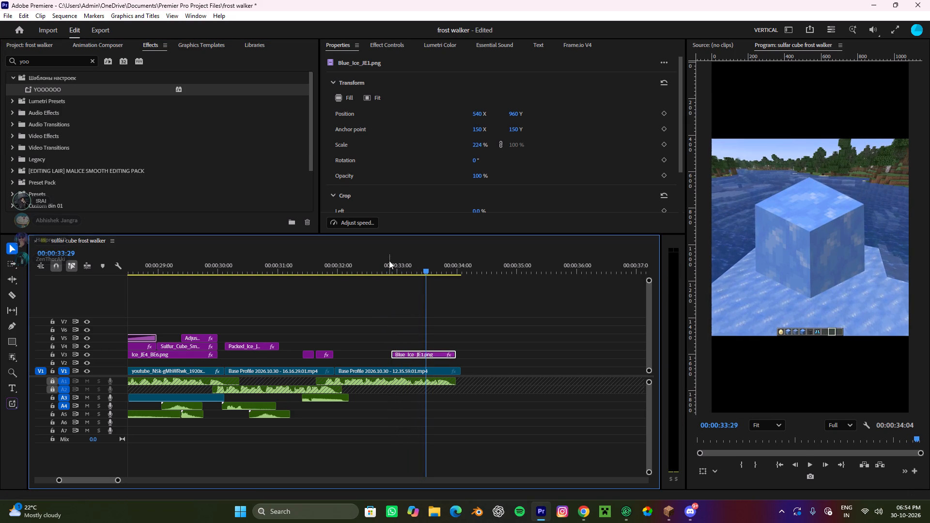
Add a text title reading "blue ice" over the blue ice image at 00:00:33:29.
key(t)
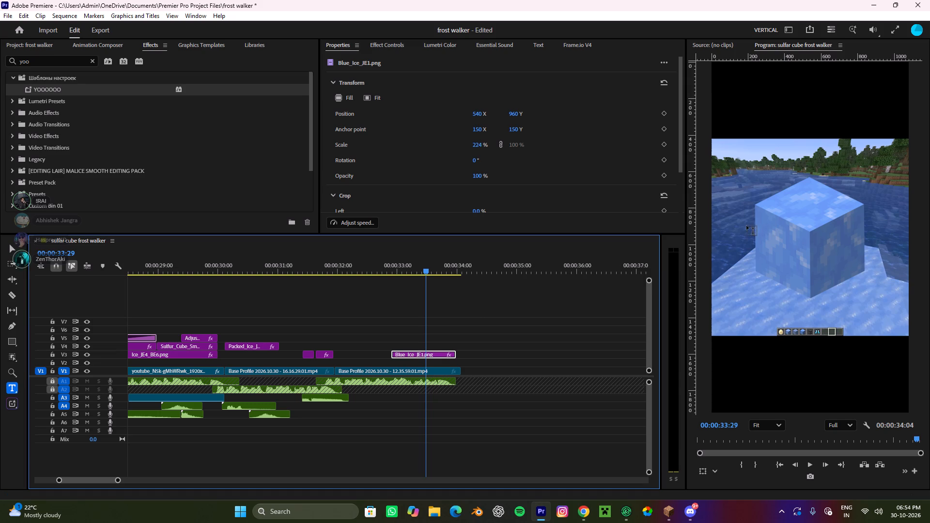
click(776, 231)
text(bluwe)
key(BackSpace)
key(BackSpace)
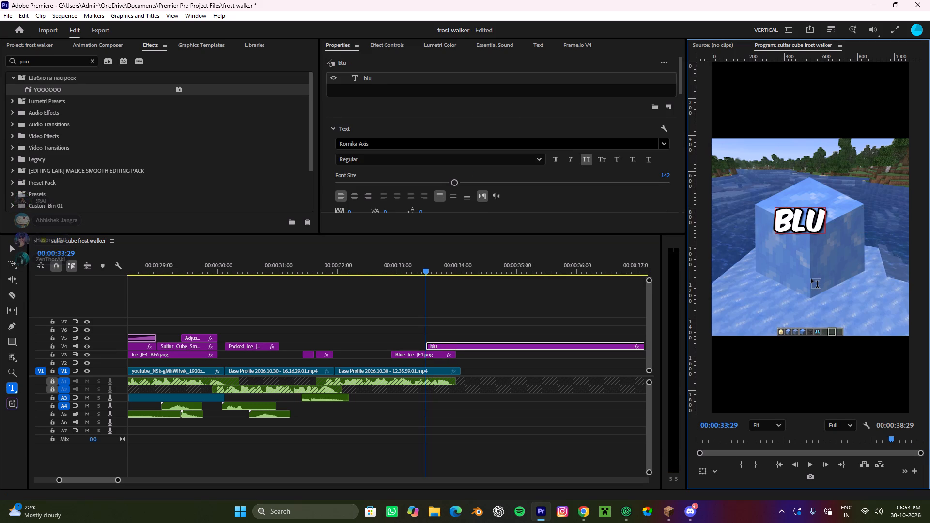
text(e ice)
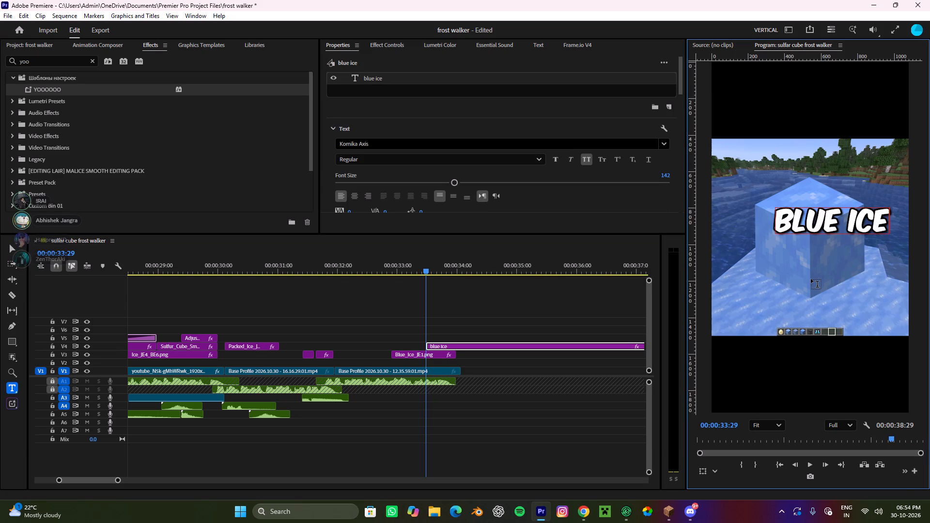
Select all of the blue ice title's text and set its paragraph alignment to centre both horizontally and vertically.
double_click(828, 213)
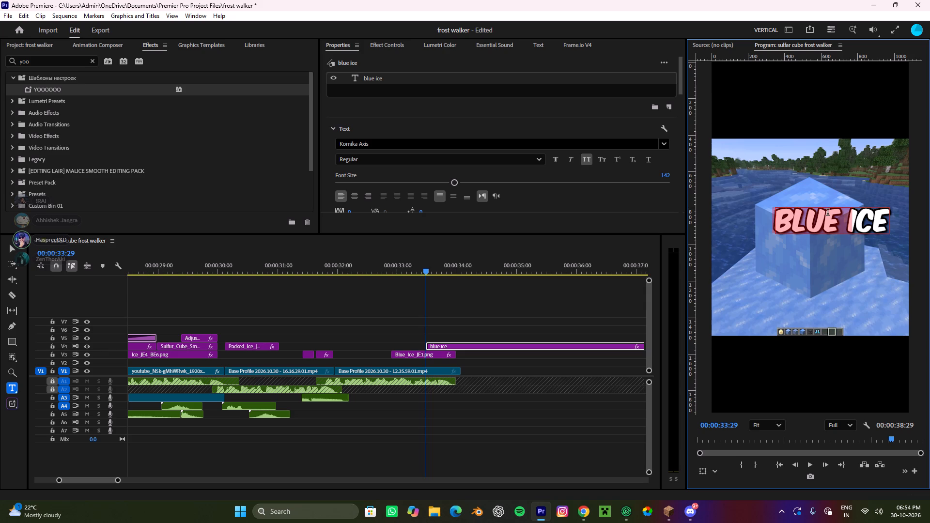
triple_click(828, 213)
triple_click(828, 213)
triple_click(828, 214)
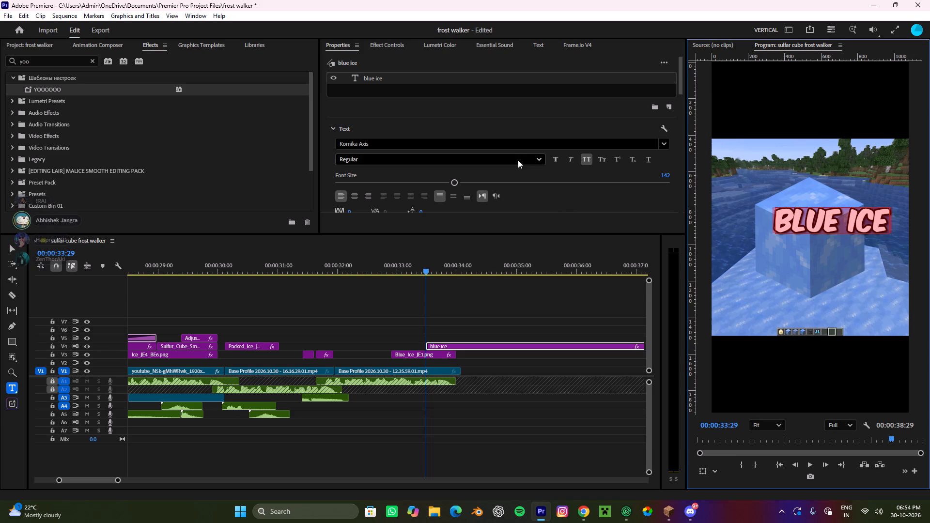
scroll(562, 202, down, 11)
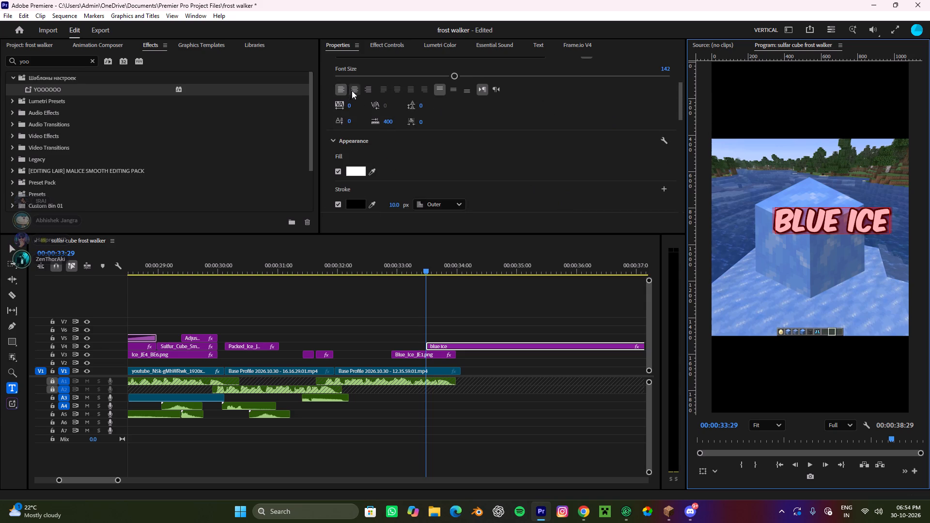
click(351, 86)
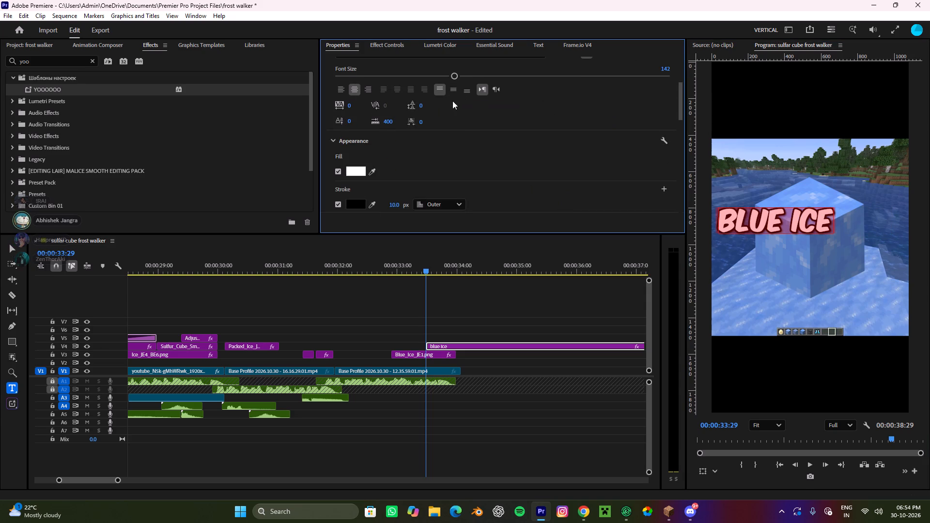
click(455, 91)
scroll(424, 146, down, 8)
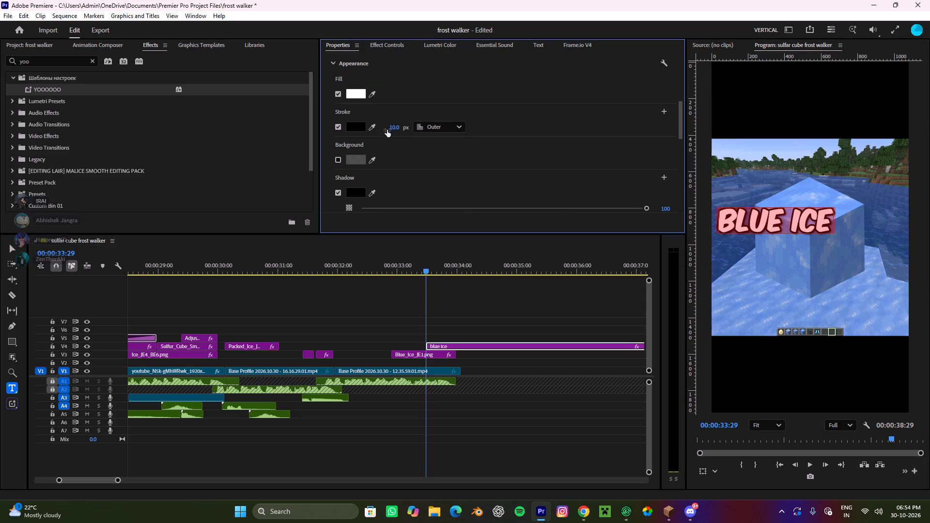
scroll(504, 231, up, 3)
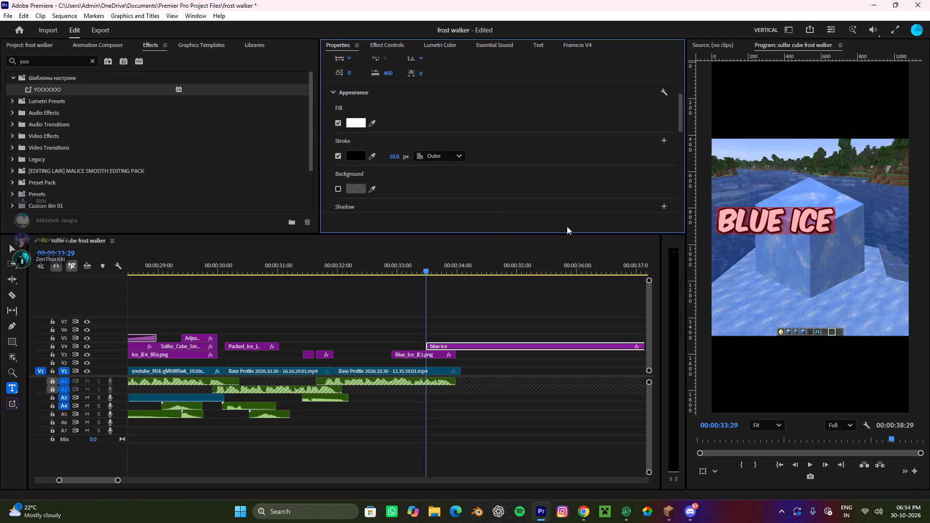
Append an exclamation mark to the title so it reads "blue ice!".
click(830, 220)
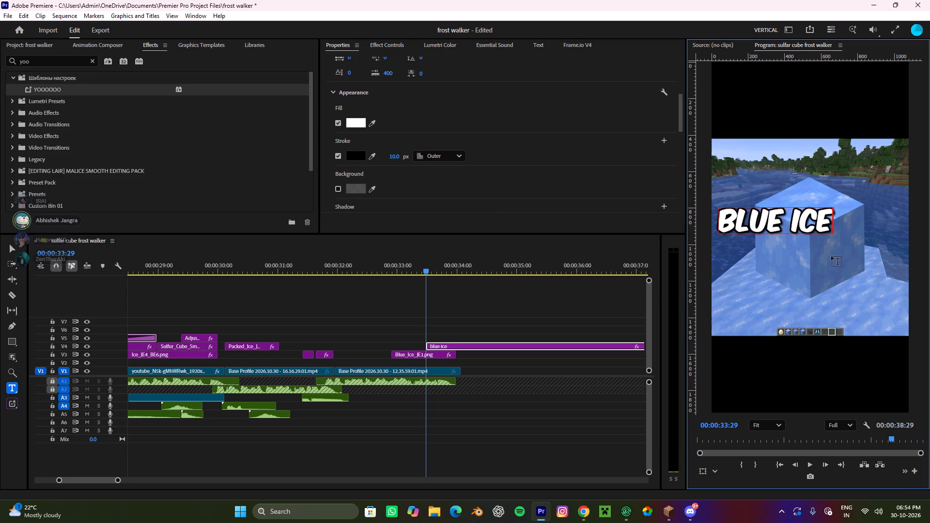
key(shift+exclam)
Select all of the "blue ice!" title text and align it to the frame's centre horizontally and vertically.
triple_click(812, 221)
click(812, 221)
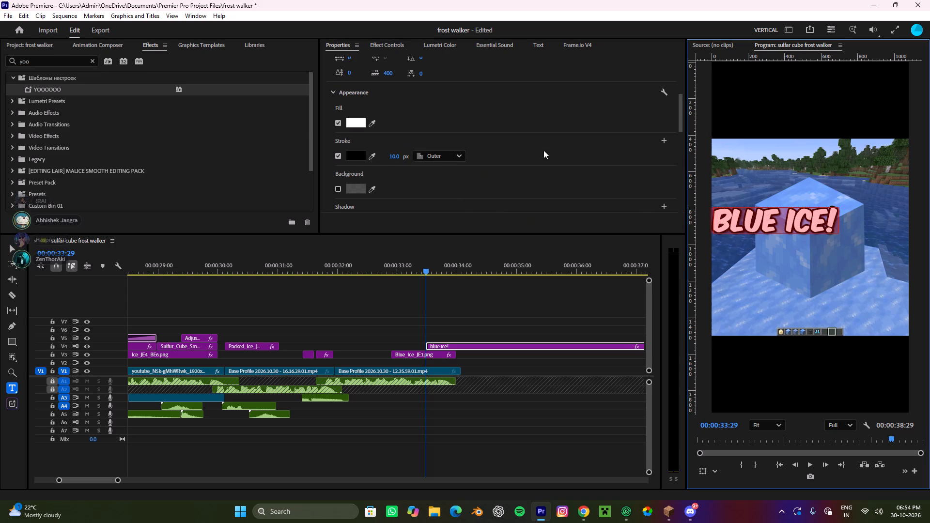
scroll(559, 150, up, 5)
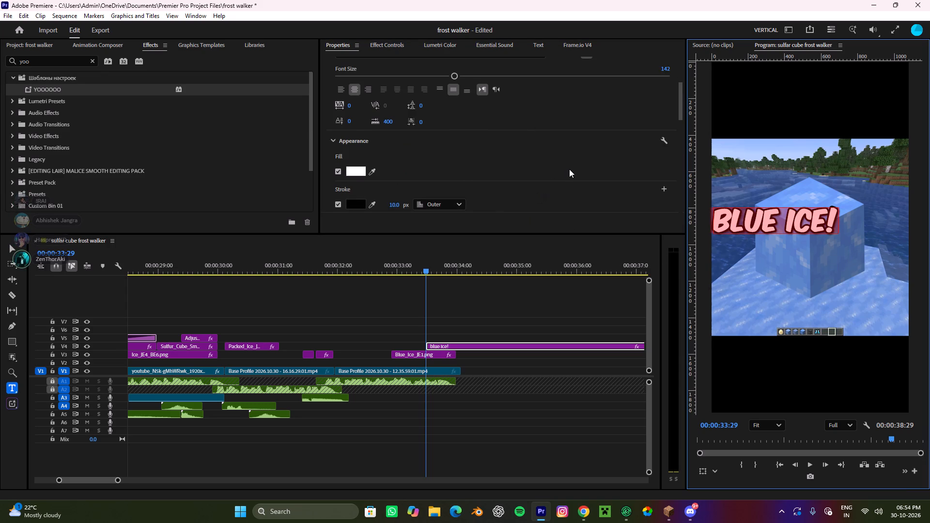
scroll(569, 169, up, 7)
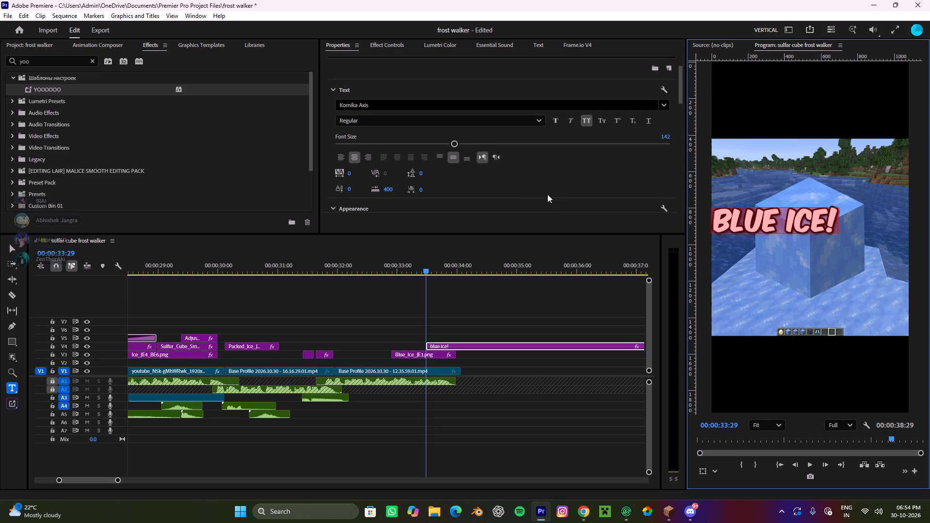
scroll(547, 195, down, 20)
scroll(538, 216, down, 5)
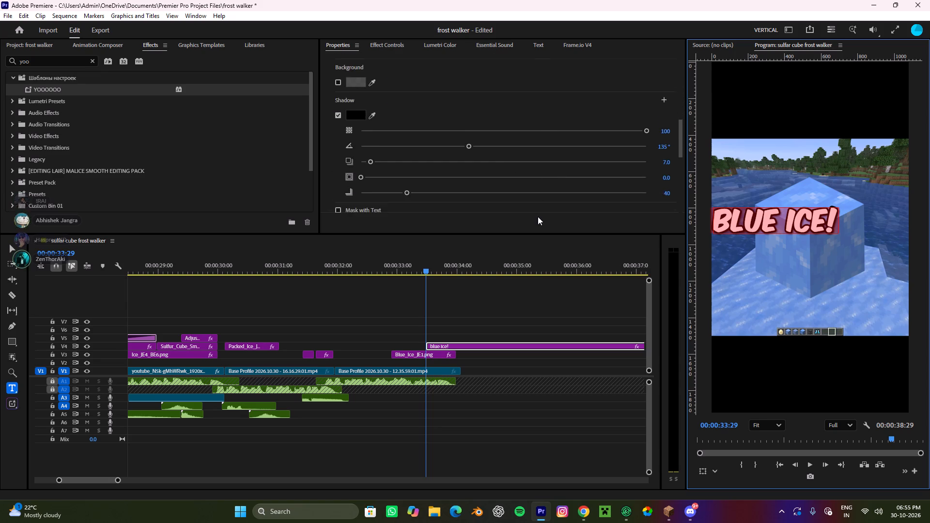
scroll(538, 216, down, 6)
scroll(378, 169, down, 11)
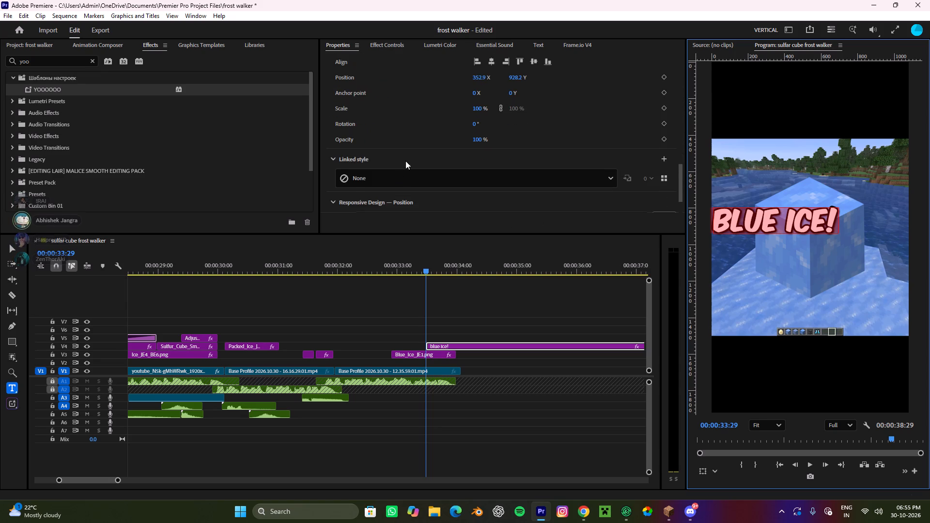
scroll(407, 149, down, 9)
scroll(418, 180, up, 14)
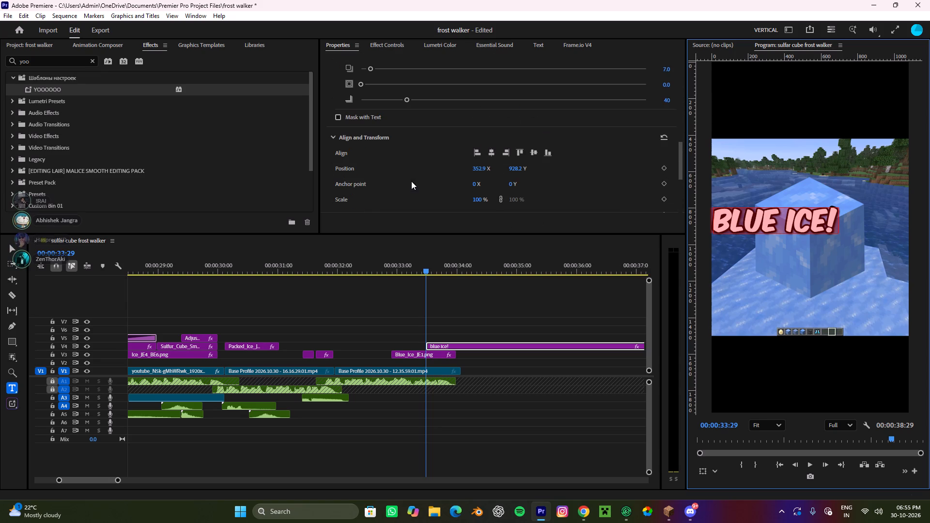
double_click(494, 155)
double_click(531, 155)
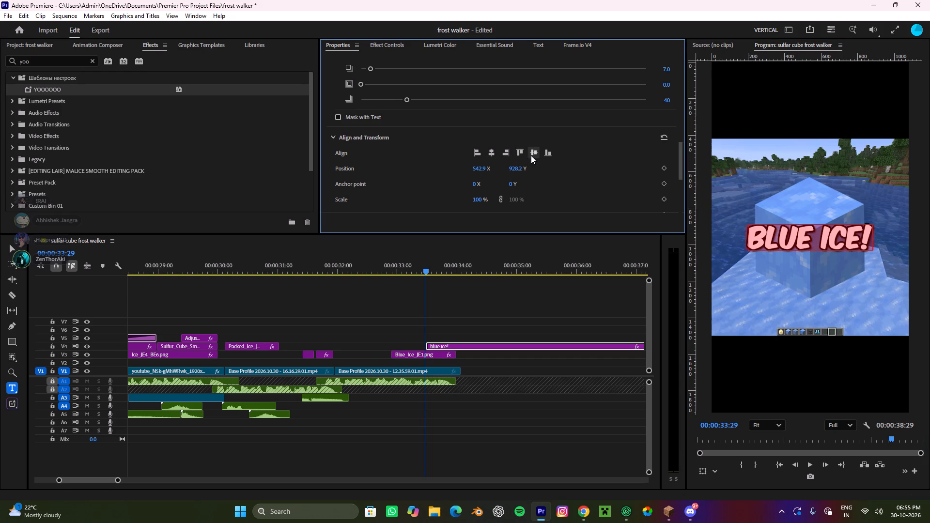
Change the "blue ice!" title's shadow colour to a saturated blue.
scroll(383, 183, up, 4)
scroll(396, 220, up, 9)
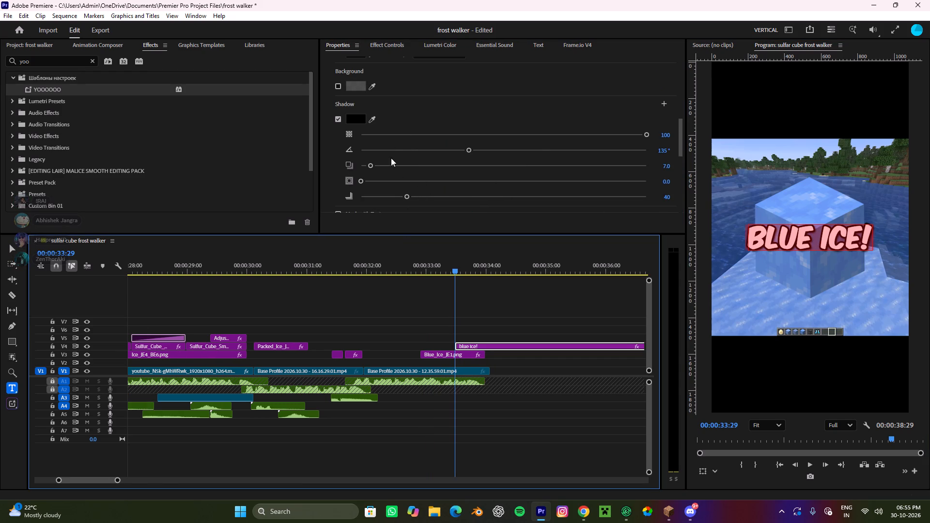
drag(405, 198, 415, 197)
click(357, 118)
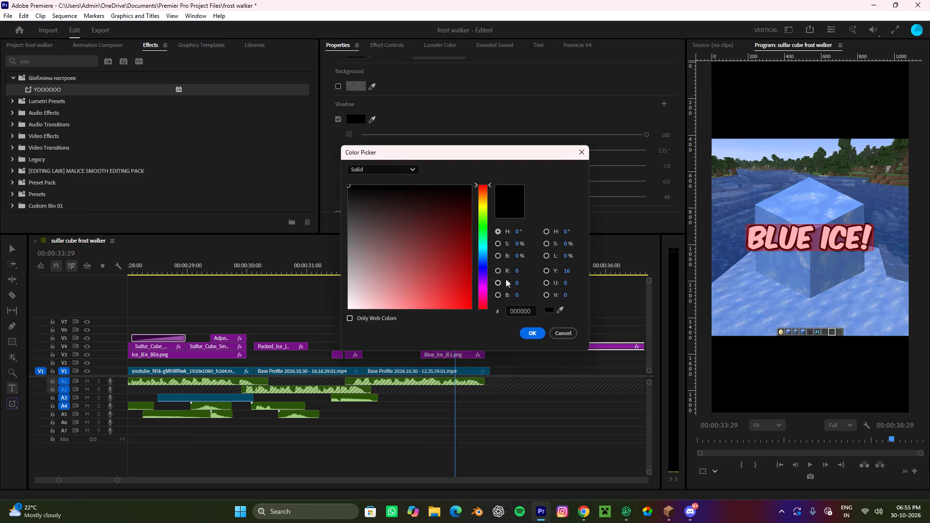
click(486, 272)
click(488, 269)
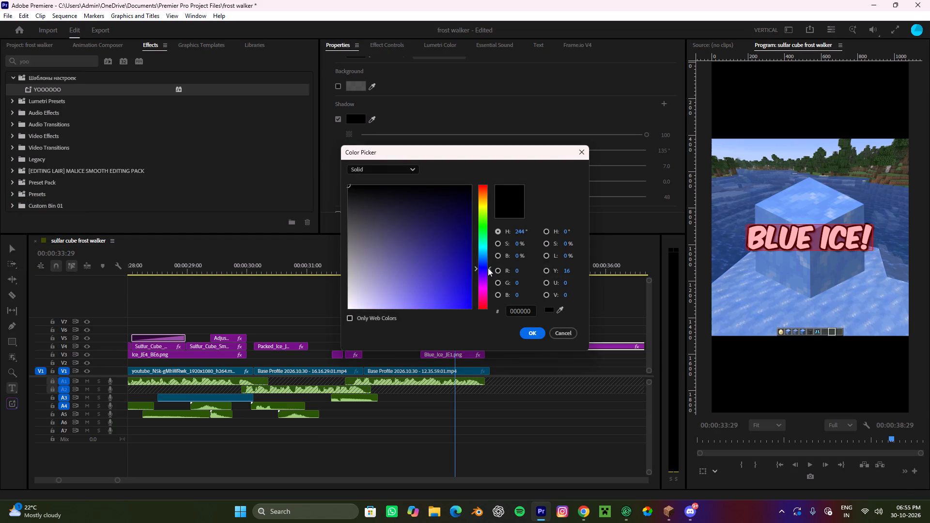
drag(453, 270, 540, 344)
click(539, 333)
Set the title shadow's blur to 0 and its size to about 8.1.
scroll(394, 148, down, 4)
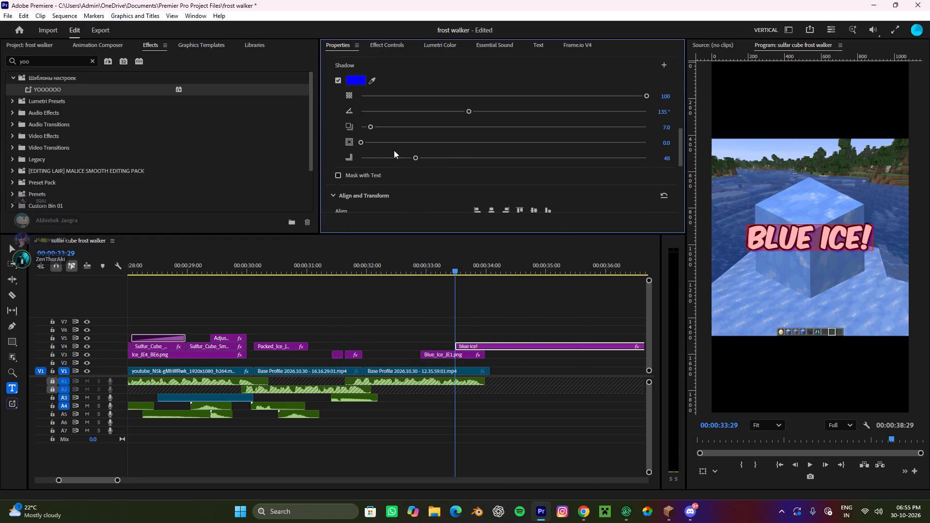
drag(416, 157, 345, 160)
drag(371, 142, 391, 149)
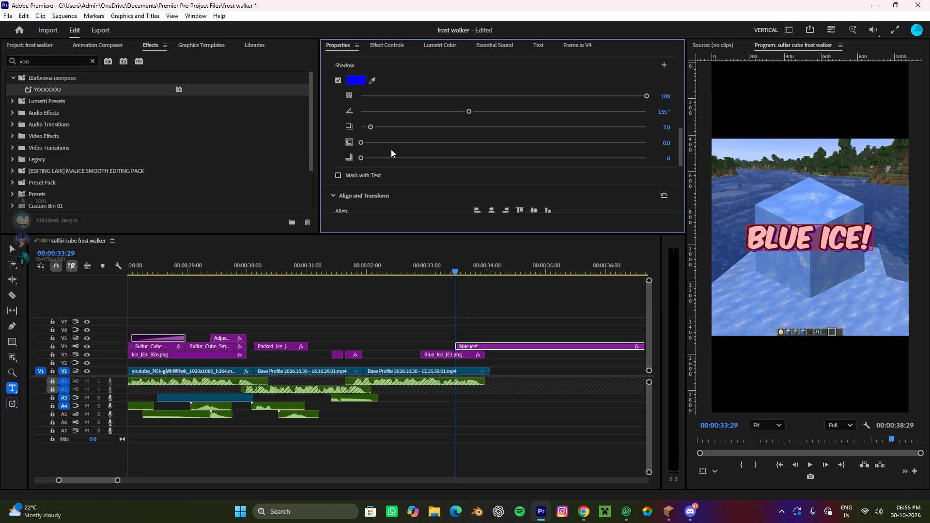
drag(391, 149, 394, 149)
drag(390, 147, 383, 154)
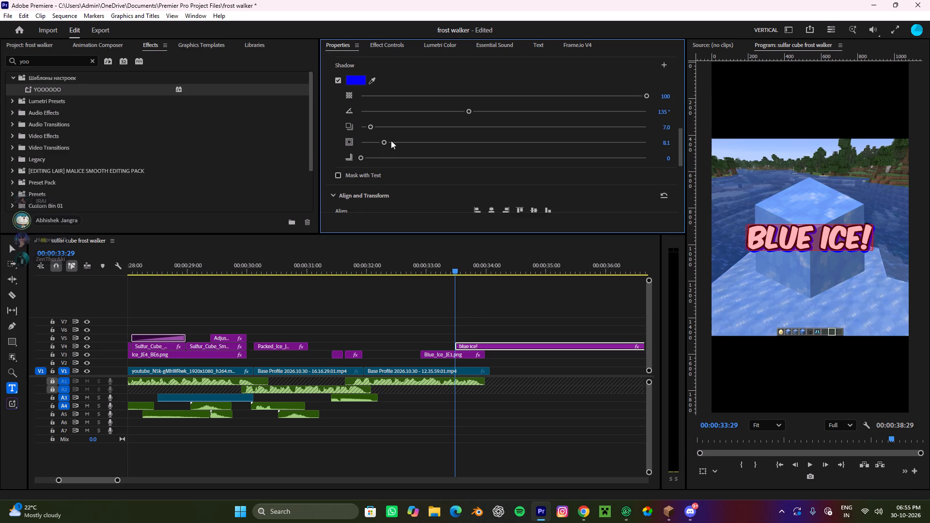
Set the title's outer stroke width to 4 px.
scroll(396, 137, up, 13)
click(393, 140)
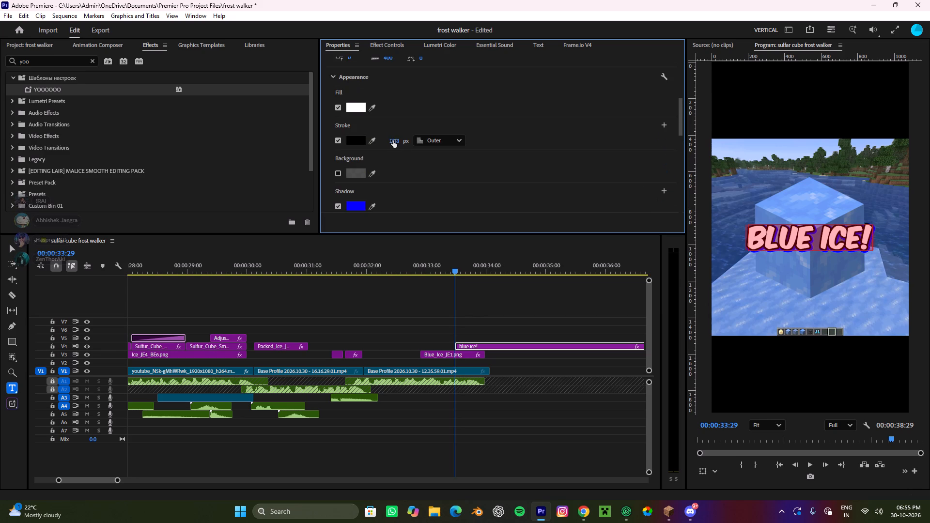
drag(405, 152, 401, 149)
drag(403, 155, 403, 150)
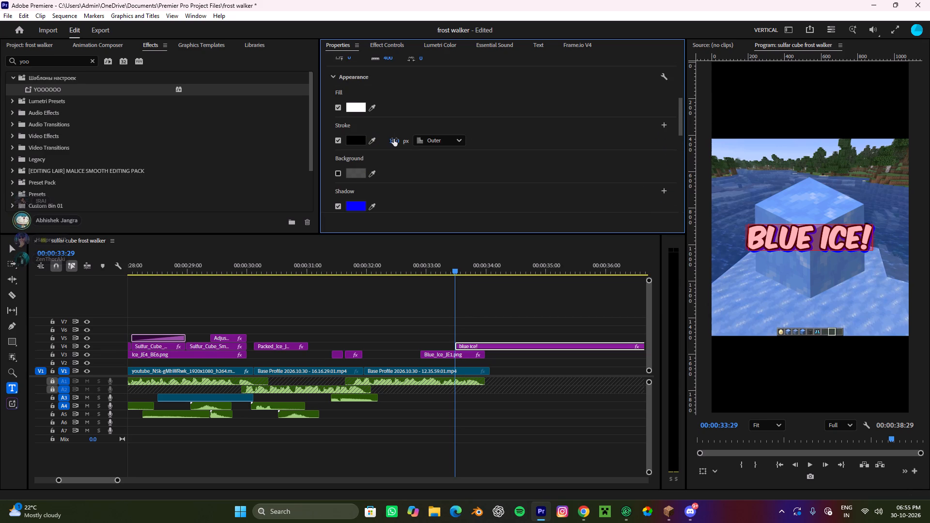
click(394, 139)
click(399, 156)
click(396, 145)
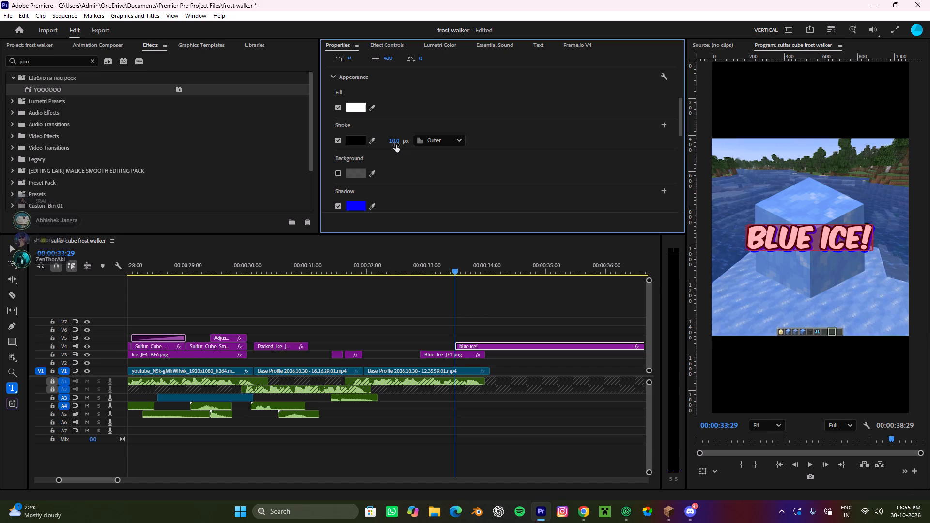
key(4)
click(416, 104)
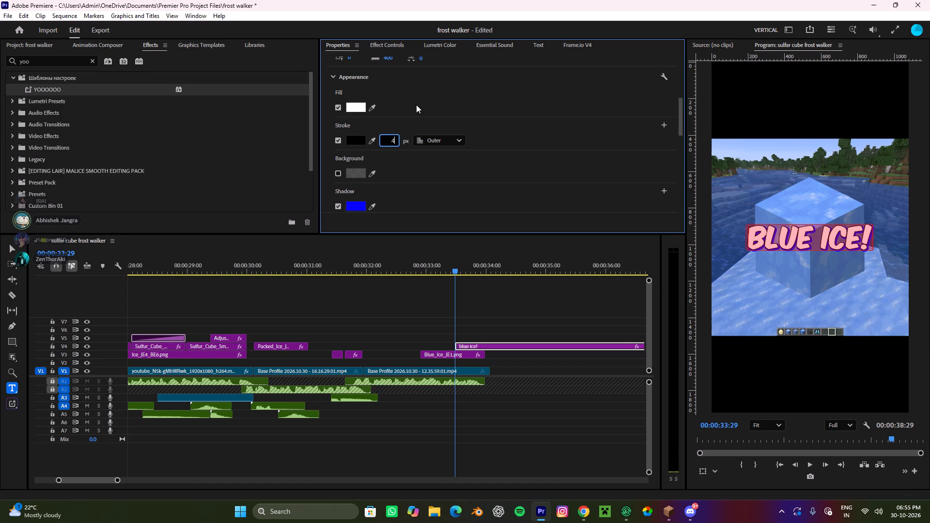
Change the title's fill colour to bright cyan.
scroll(551, 227, up, 8)
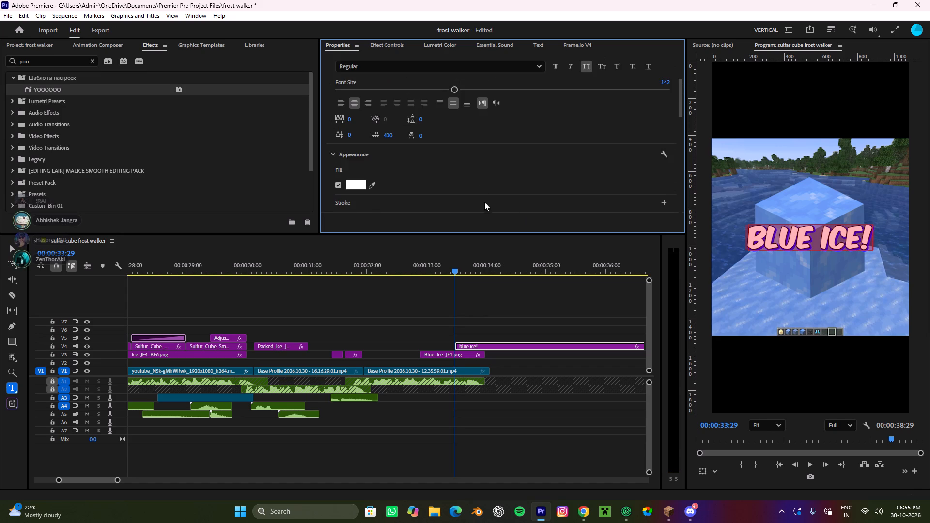
scroll(482, 201, up, 3)
scroll(438, 190, down, 3)
click(349, 185)
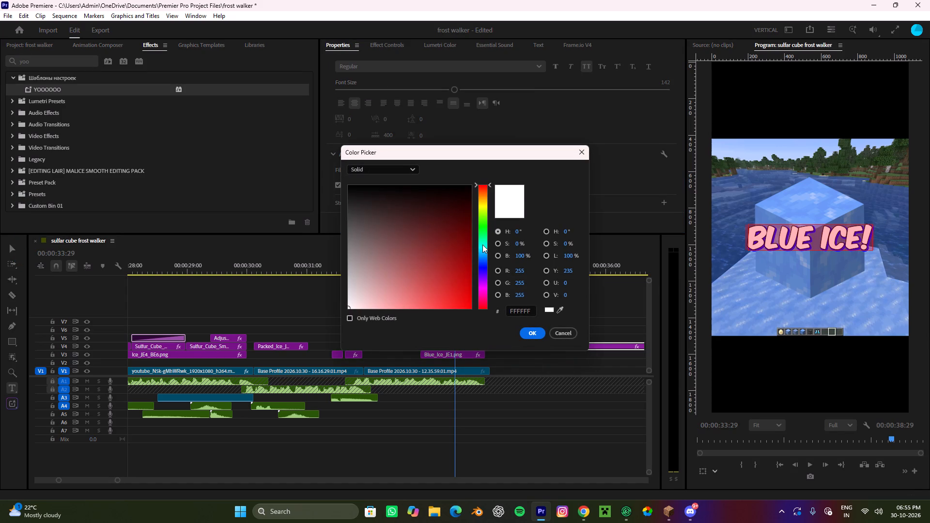
drag(482, 245, 482, 249)
drag(469, 254, 525, 344)
click(528, 334)
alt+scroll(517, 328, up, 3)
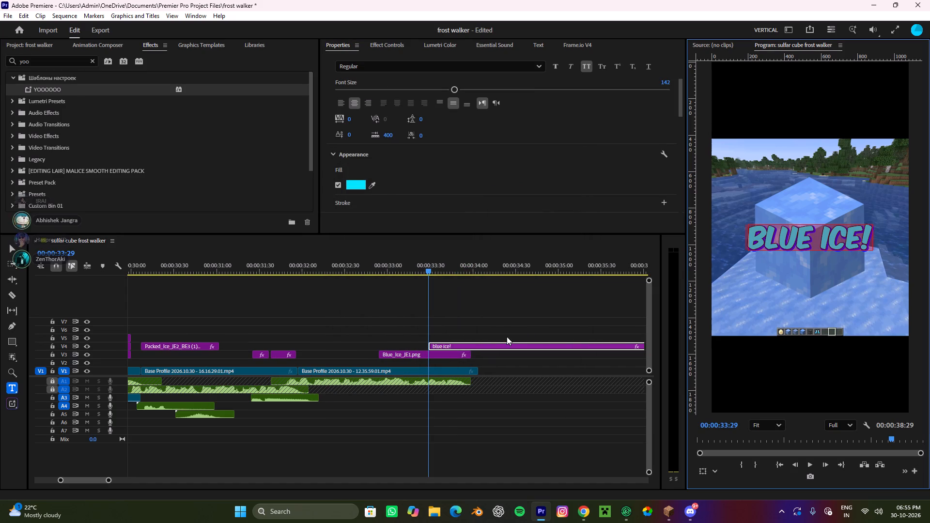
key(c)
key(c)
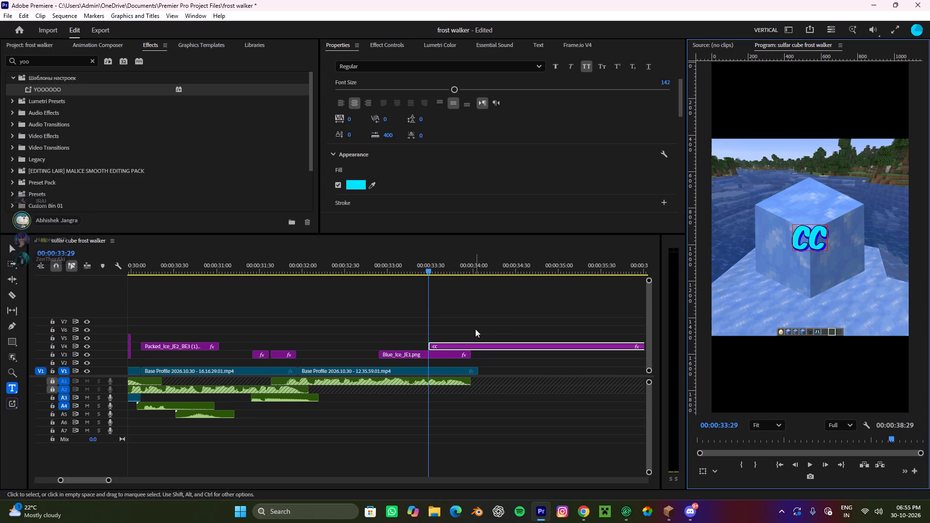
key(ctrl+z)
Cut the "blue ice!" title clip at the end of the blue ice image and remove the excess part.
click(478, 326)
key(c)
click(473, 344)
key(v)
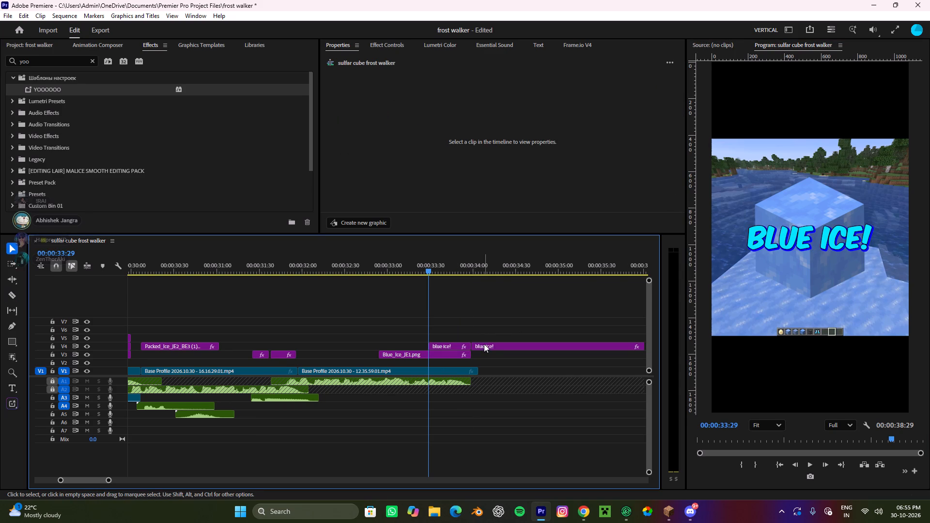
click(487, 347)
key(ctrl+x)
Move the title clip to the start of the blue ice image and extend it to the image's end.
drag(450, 346, 408, 347)
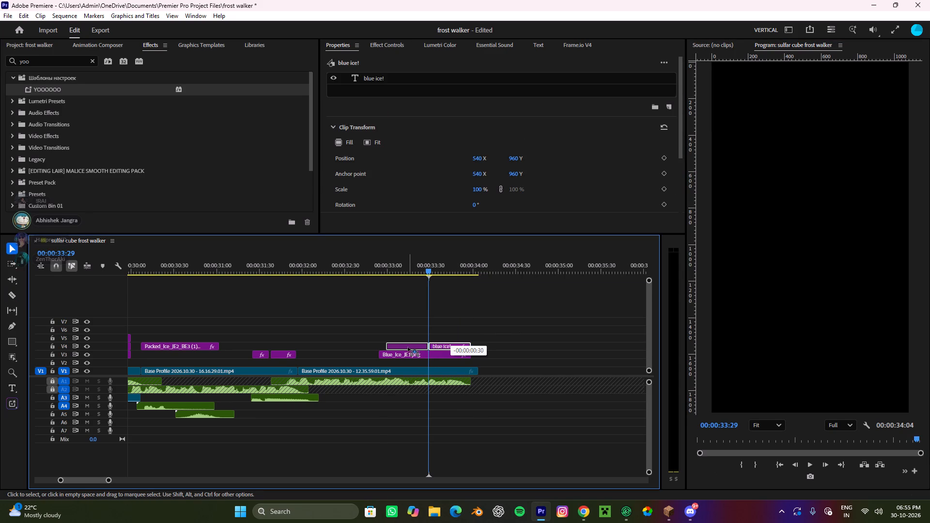
drag(408, 347, 402, 347)
drag(418, 345, 472, 347)
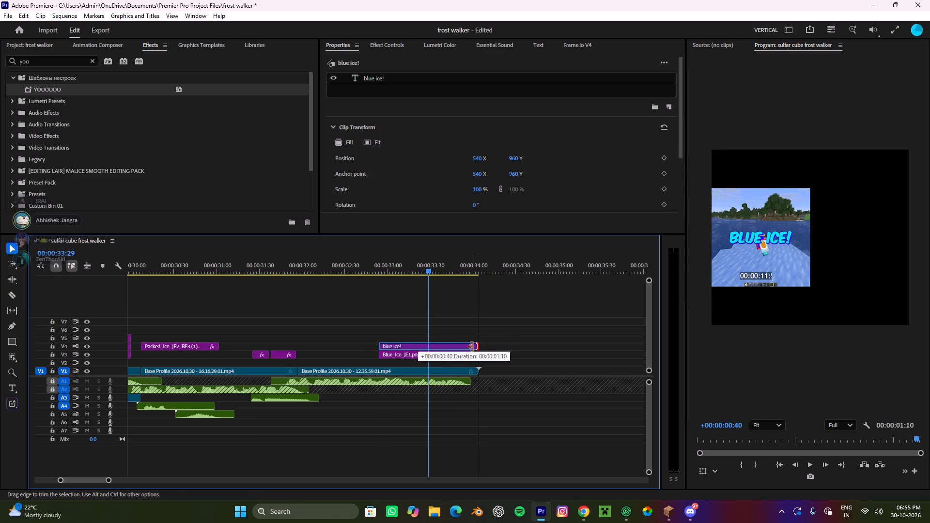
drag(472, 347, 469, 349)
Trim the end of the last base video clip to match the end of the title and blue ice image.
drag(480, 372, 476, 378)
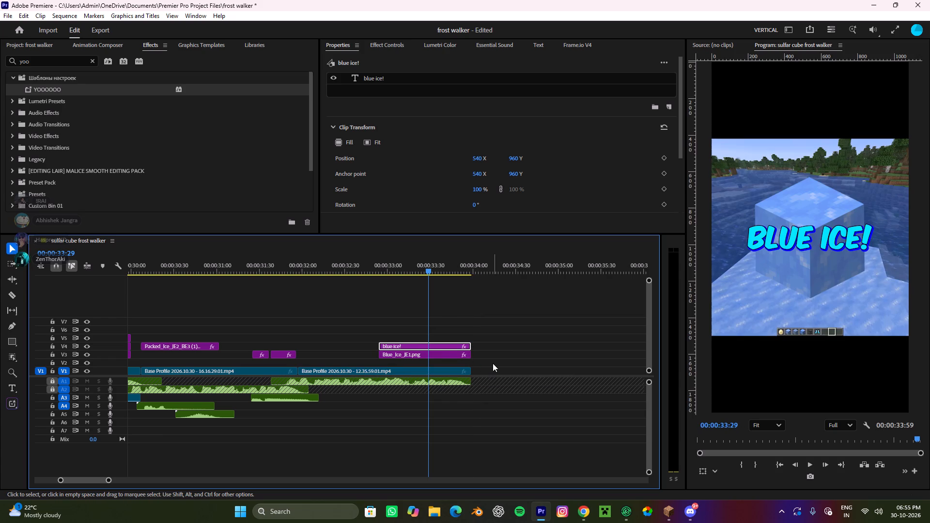
Apply the YOOOOOO preset to the "blue ice!" title clip.
alt+scroll(489, 361, down, 4)
click(437, 354)
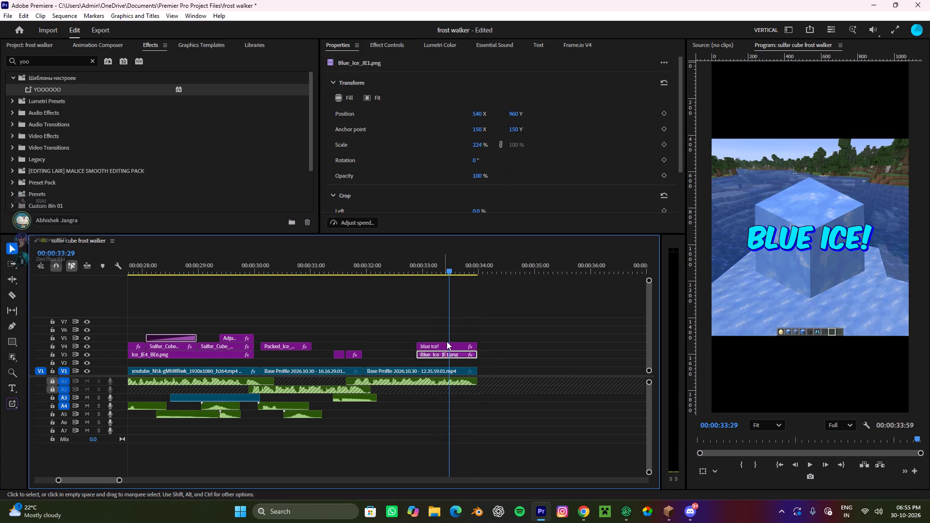
drag(466, 327, 451, 344)
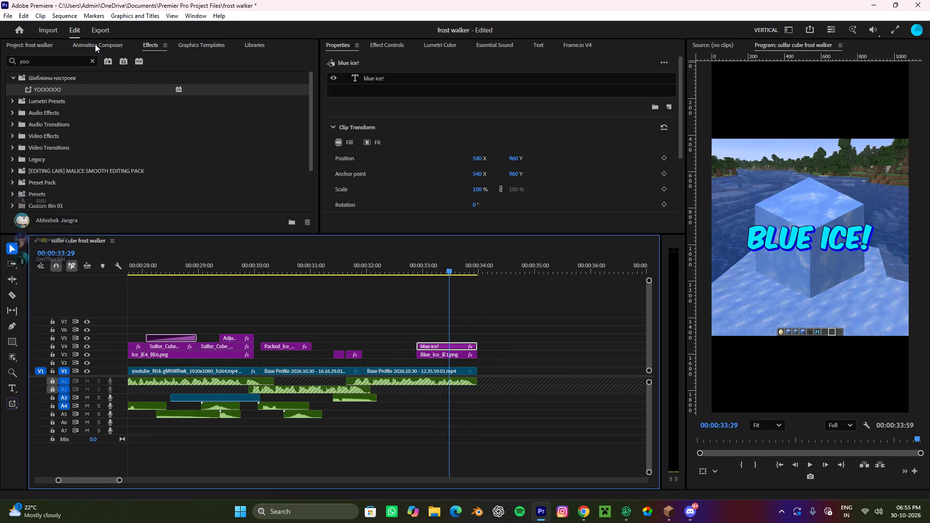
drag(41, 89, 445, 343)
click(445, 340)
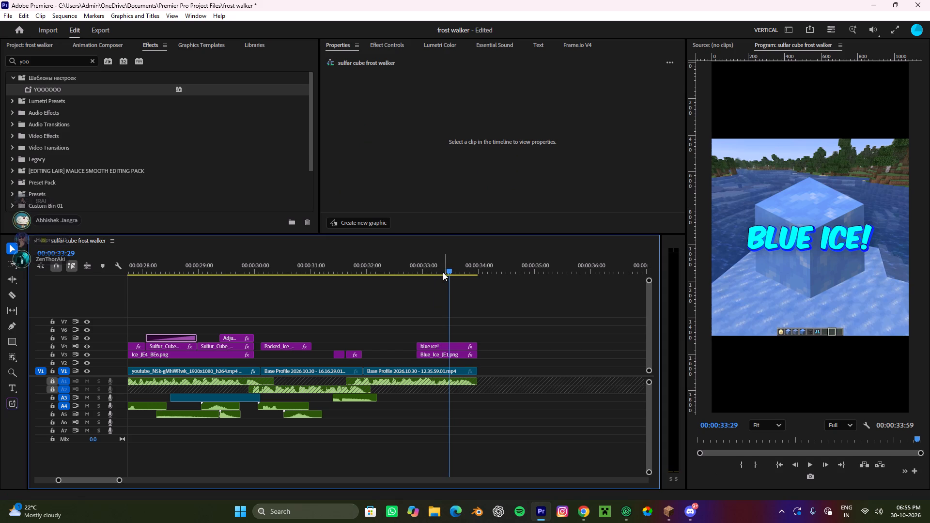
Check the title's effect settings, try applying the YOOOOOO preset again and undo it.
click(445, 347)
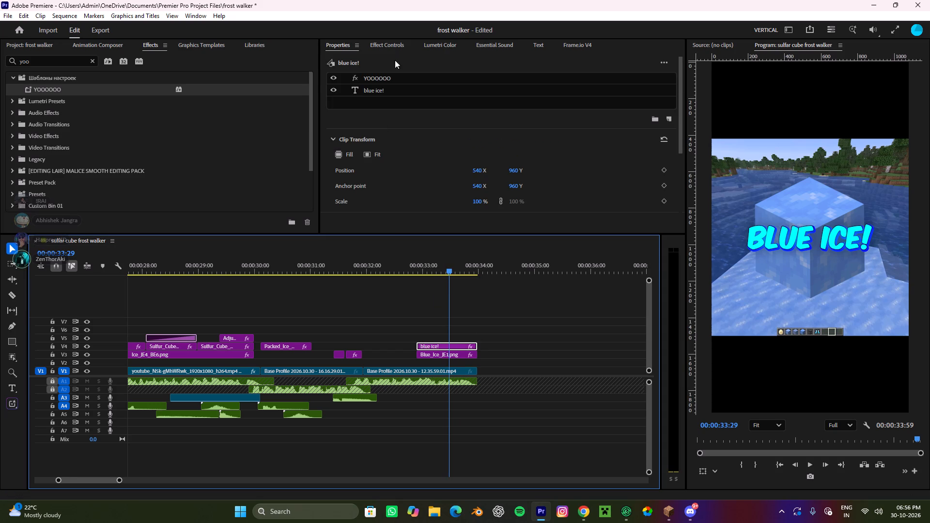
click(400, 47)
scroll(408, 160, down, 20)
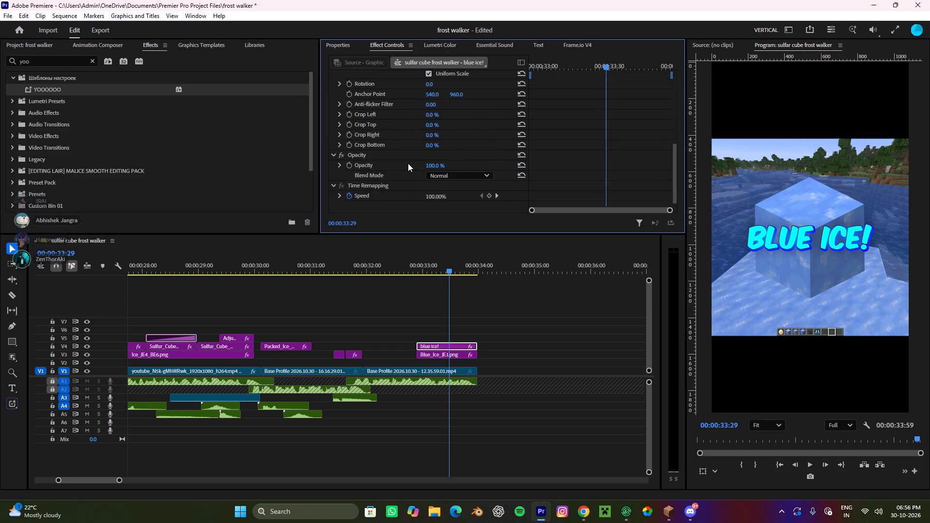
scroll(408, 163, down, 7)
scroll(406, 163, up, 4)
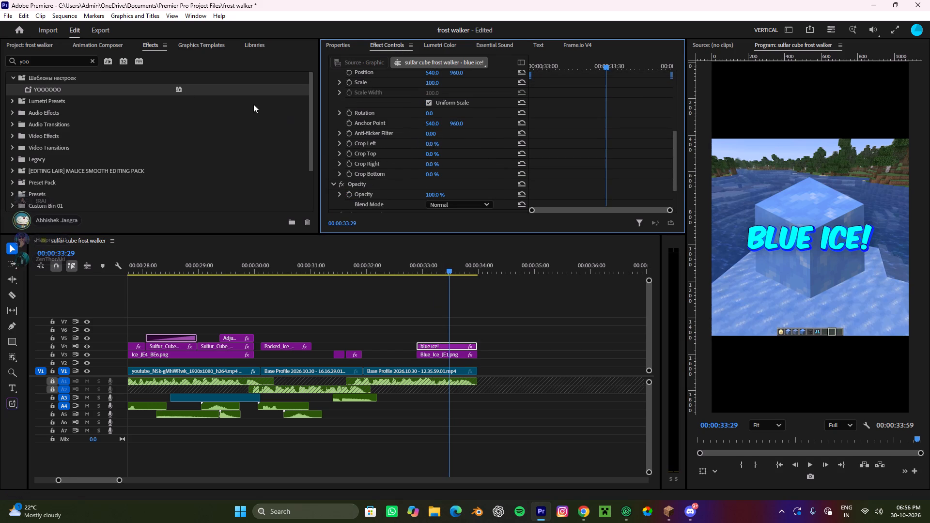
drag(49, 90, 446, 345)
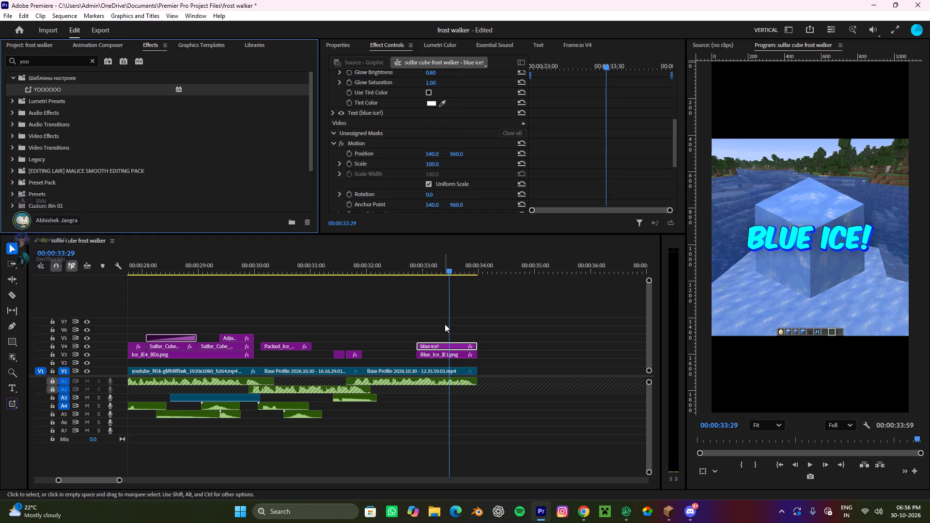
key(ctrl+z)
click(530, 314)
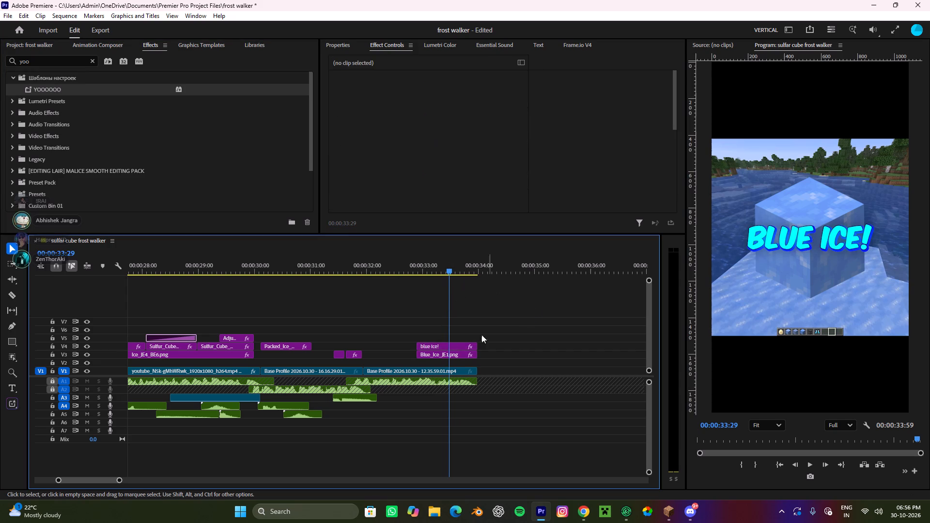
Cut the Transform (Malice Shaky Zoom In) effect from the blue ice image and paste it onto both the image and the "blue ice!" title.
click(452, 342)
click(440, 352)
scroll(390, 141, down, 10)
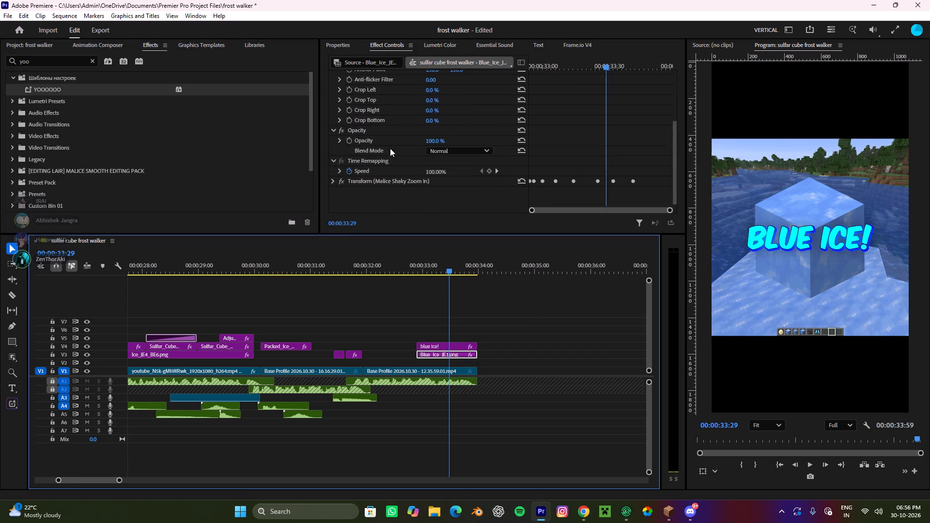
scroll(390, 148, down, 2)
click(372, 177)
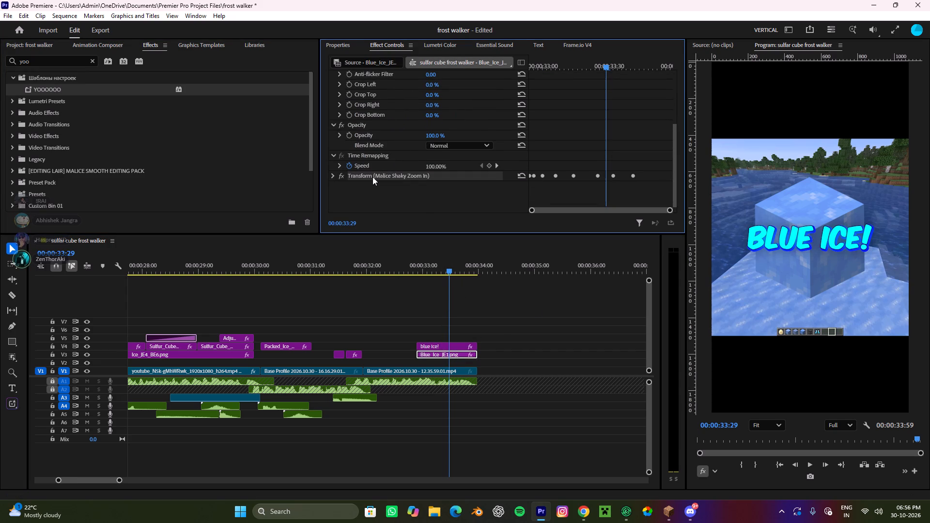
key(ctrl+x)
click(497, 304)
drag(520, 317, 467, 360)
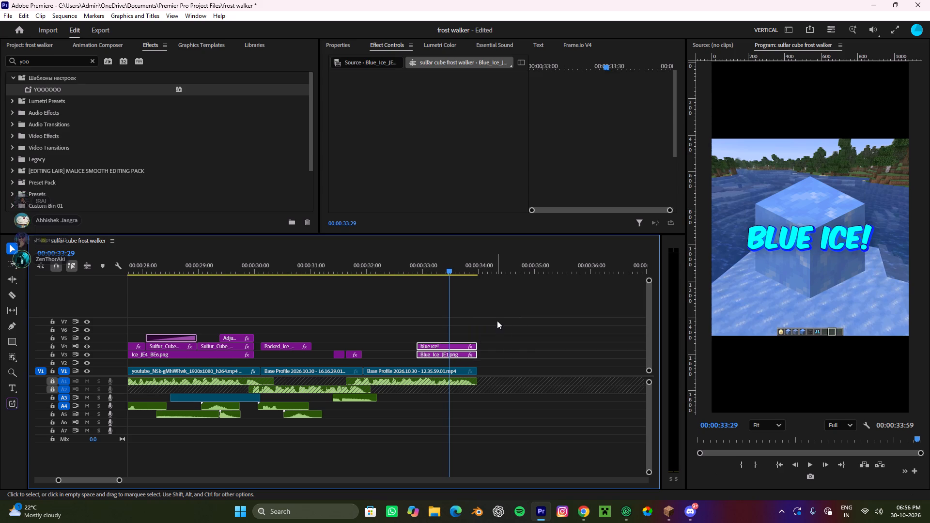
key(ctrl+v)
Play back the blue ice section to check the zoom animation on the image and title.
drag(459, 281, 410, 289)
drag(447, 267, 414, 285)
key(space)
key(space)
alt+scroll(495, 295, down, 3)
alt+scroll(495, 295, up, 2)
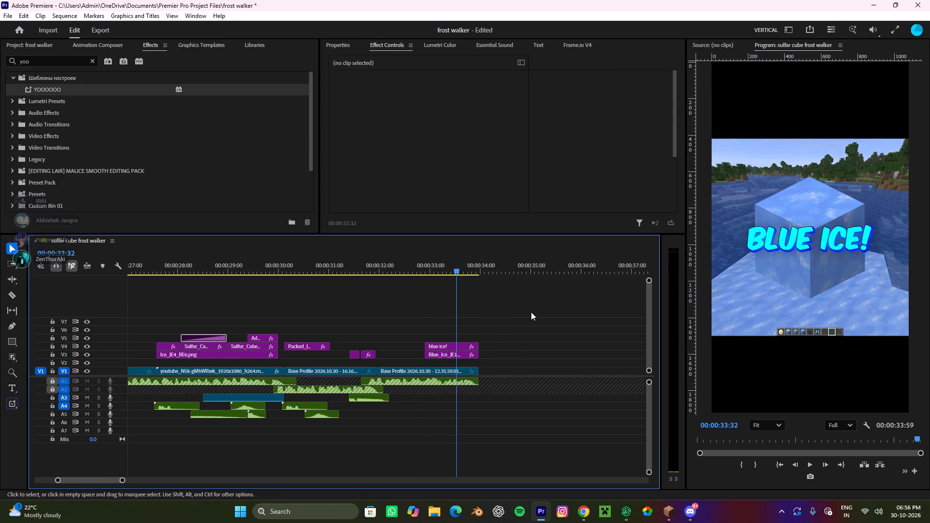
click(539, 317)
key(space)
key(space)
alt+scroll(528, 319, down, 7)
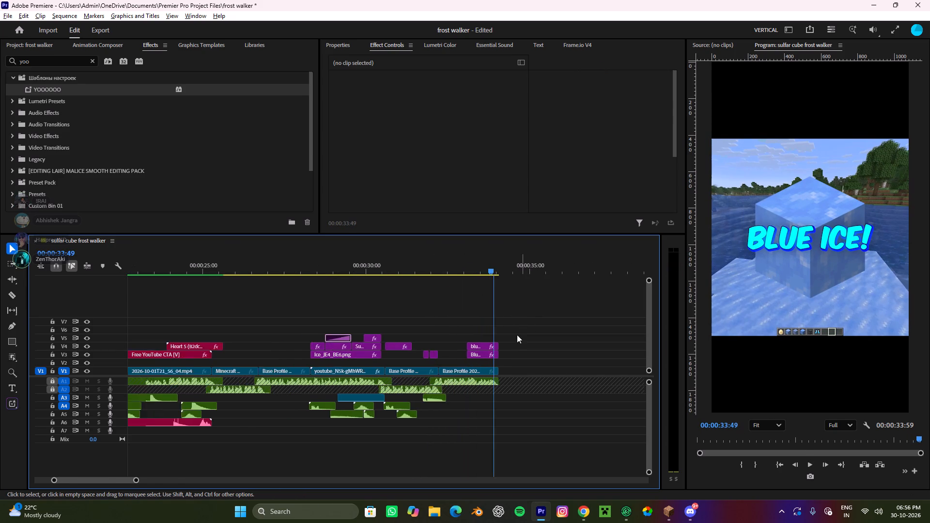
alt+scroll(517, 335, down, 1)
alt+scroll(487, 346, up, 3)
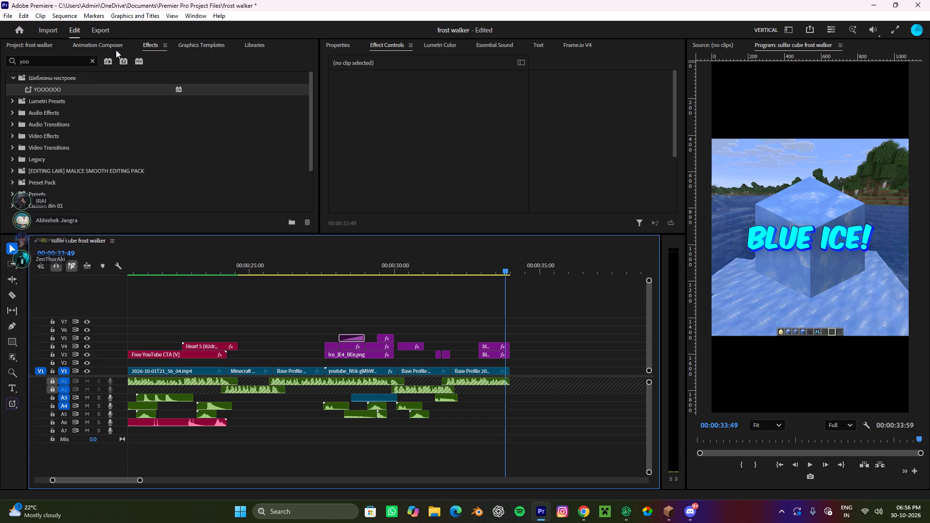
Clear the effects search text.
drag(38, 59, 0, 62)
click(91, 60)
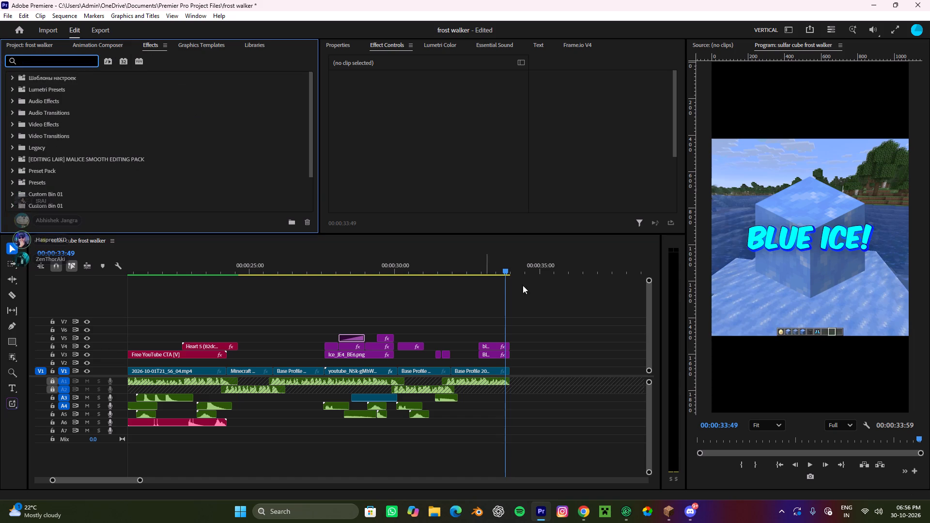
Duplicate the Breast Twitch sound effect from A4 onto A3 near the start of the blue ice image.
click(338, 405)
drag(337, 405, 474, 409)
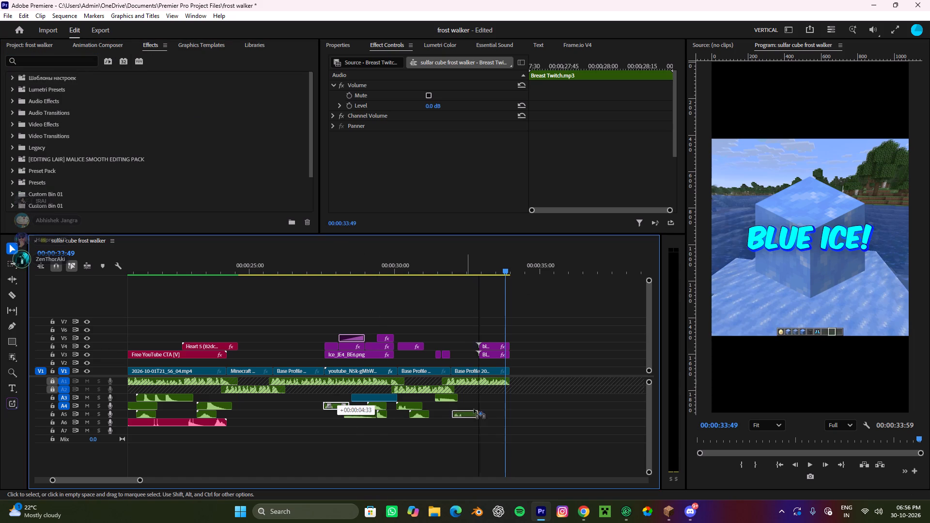
drag(474, 409, 486, 395)
alt+scroll(480, 397, up, 5)
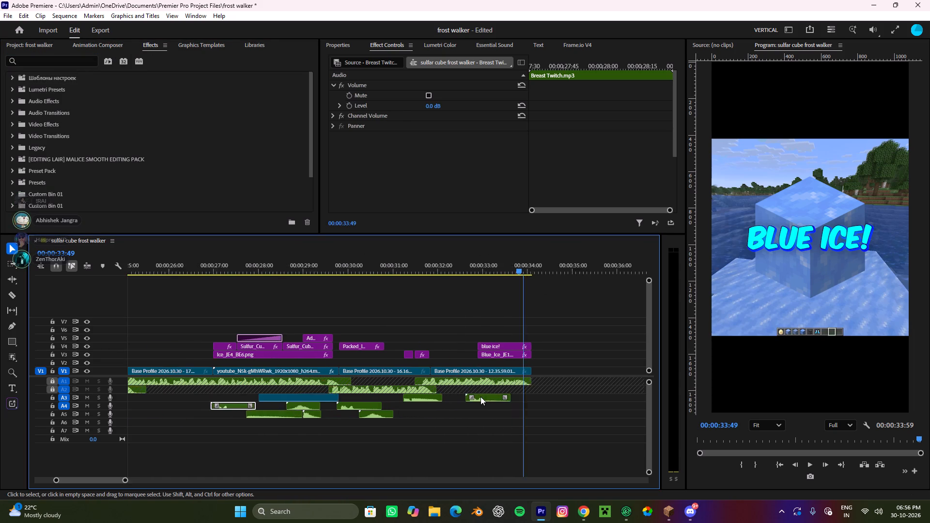
alt+scroll(480, 397, up, 5)
drag(472, 401, 485, 402)
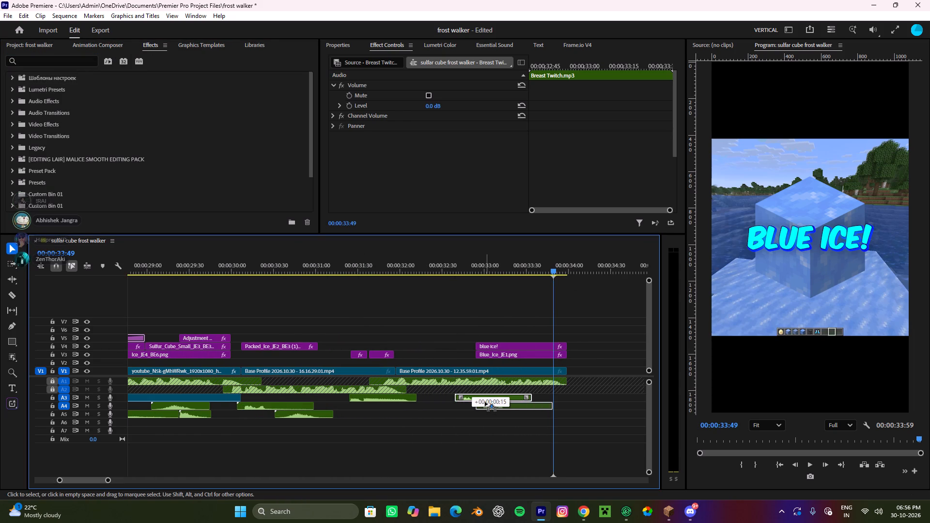
drag(485, 402, 485, 401)
click(494, 398)
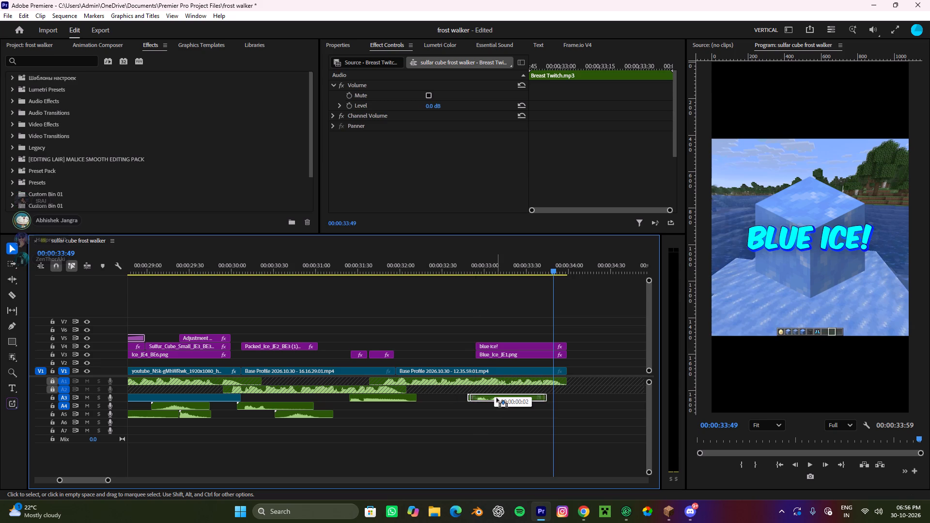
Split the copied Breast Twitch sound at the blue ice image's start, remove the leading piece and nudge the rest slightly earlier.
alt+scroll(494, 397, down, 4)
alt+scroll(493, 396, up, 8)
scroll(492, 396, down, 9)
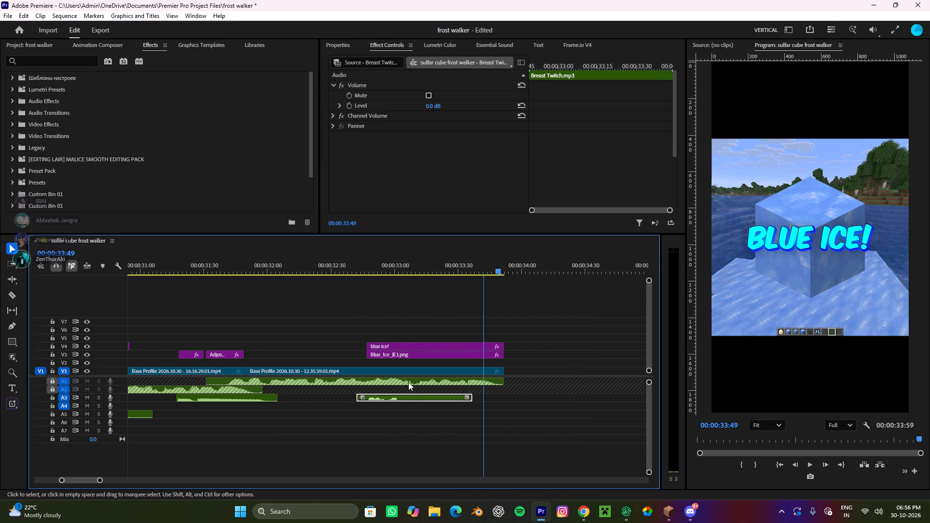
scroll(408, 382, down, 2)
click(324, 397)
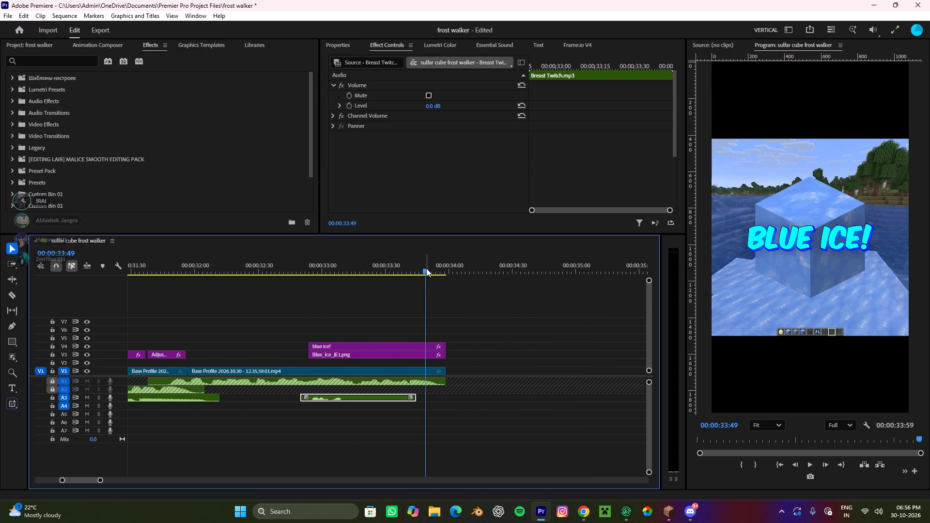
drag(424, 268, 320, 305)
alt+scroll(305, 337, up, 8)
key(c)
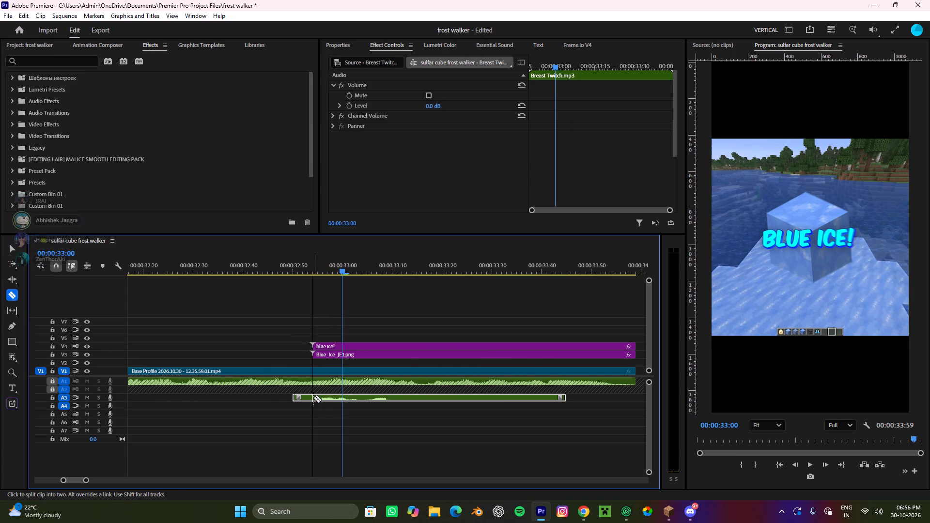
click(313, 398)
key(v)
drag(304, 418, 300, 393)
key(ctrl+x)
drag(333, 397, 326, 400)
drag(345, 272, 307, 306)
key(space)
alt+scroll(367, 324, down, 4)
key(space)
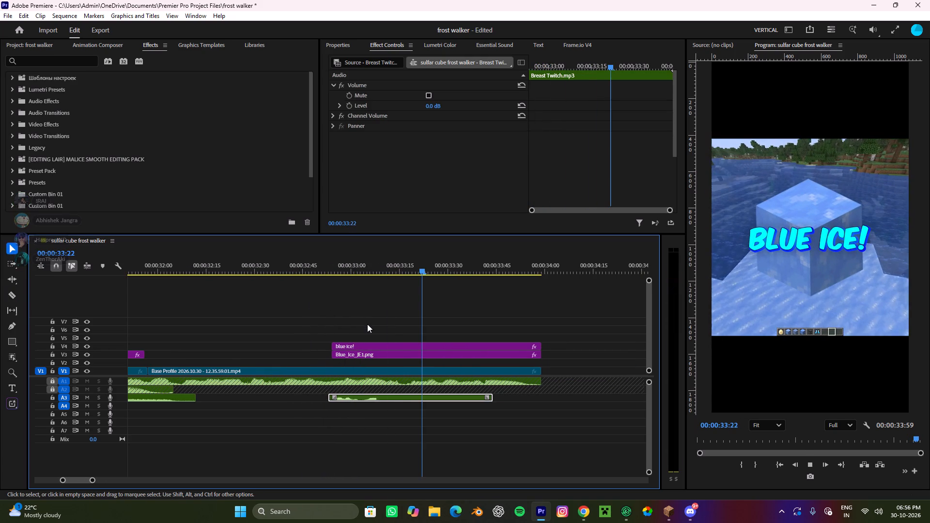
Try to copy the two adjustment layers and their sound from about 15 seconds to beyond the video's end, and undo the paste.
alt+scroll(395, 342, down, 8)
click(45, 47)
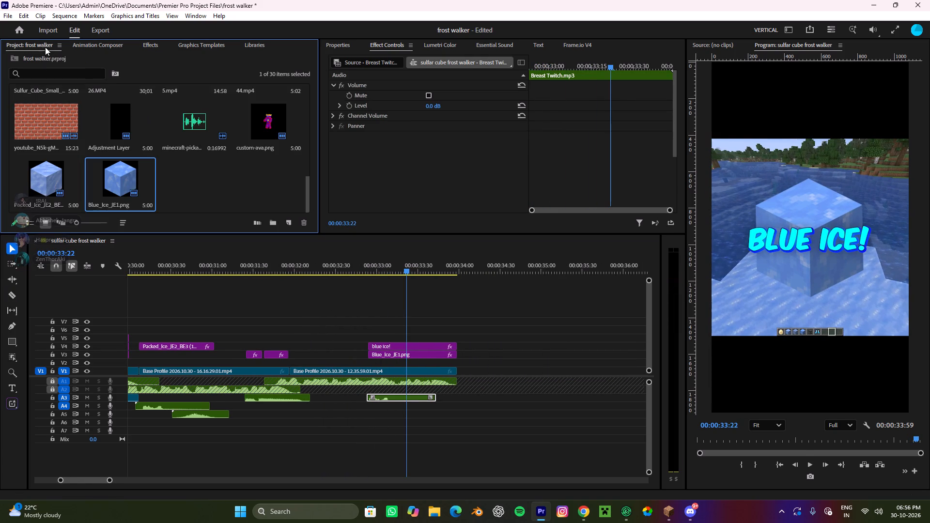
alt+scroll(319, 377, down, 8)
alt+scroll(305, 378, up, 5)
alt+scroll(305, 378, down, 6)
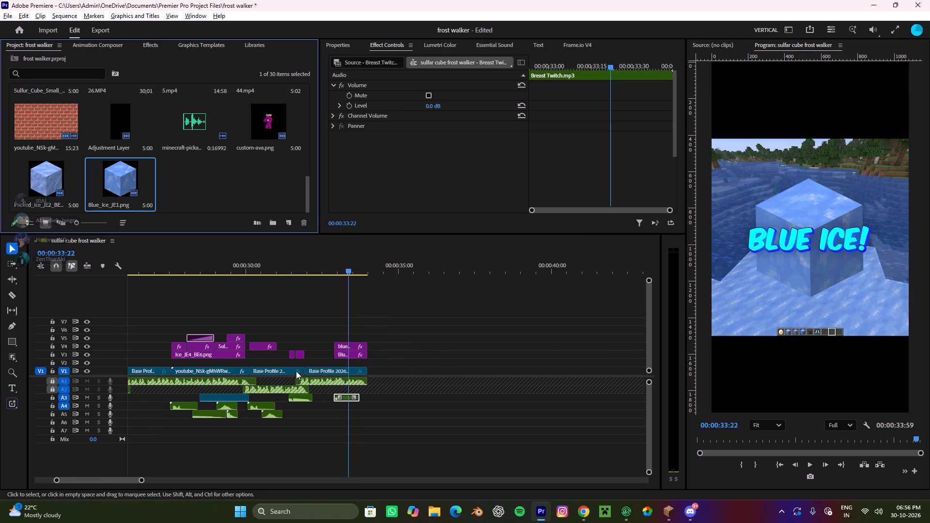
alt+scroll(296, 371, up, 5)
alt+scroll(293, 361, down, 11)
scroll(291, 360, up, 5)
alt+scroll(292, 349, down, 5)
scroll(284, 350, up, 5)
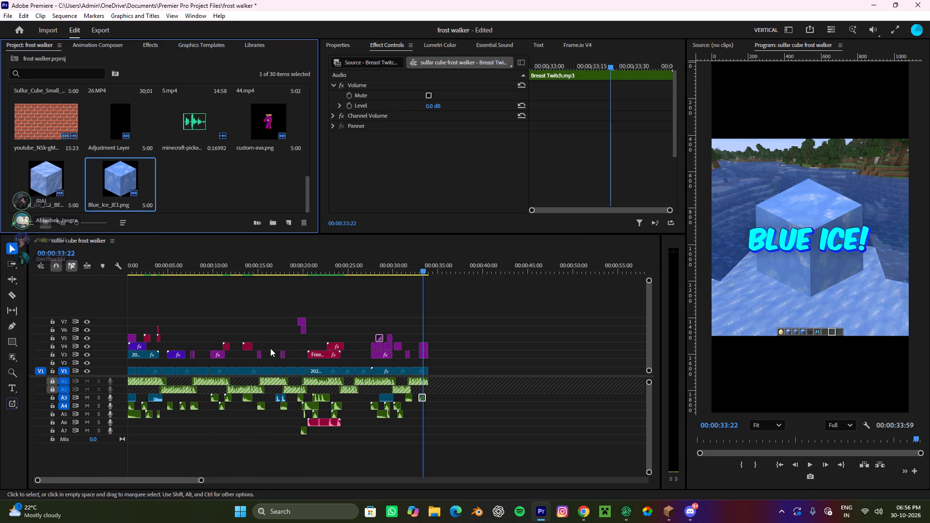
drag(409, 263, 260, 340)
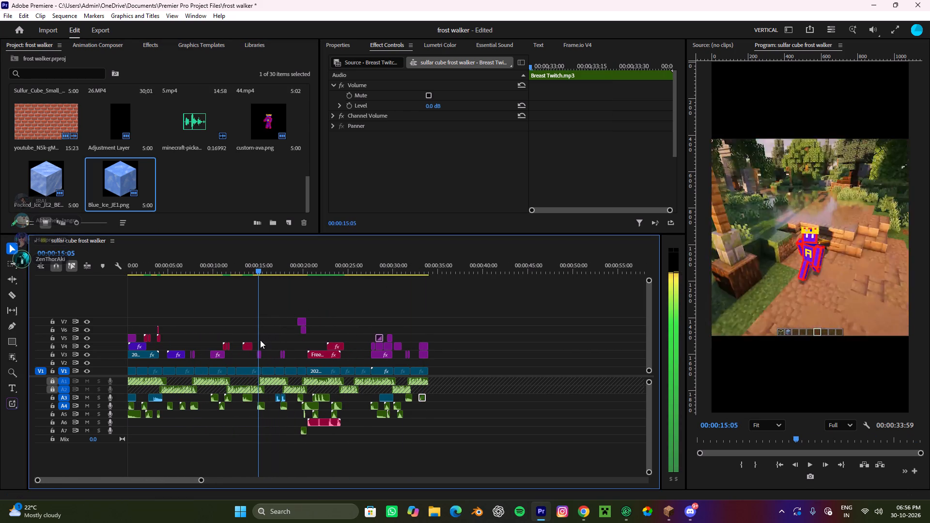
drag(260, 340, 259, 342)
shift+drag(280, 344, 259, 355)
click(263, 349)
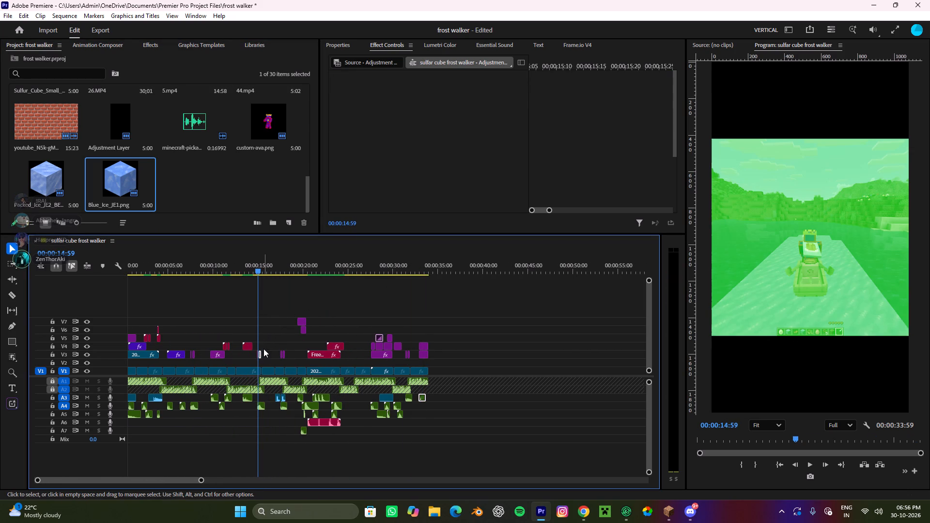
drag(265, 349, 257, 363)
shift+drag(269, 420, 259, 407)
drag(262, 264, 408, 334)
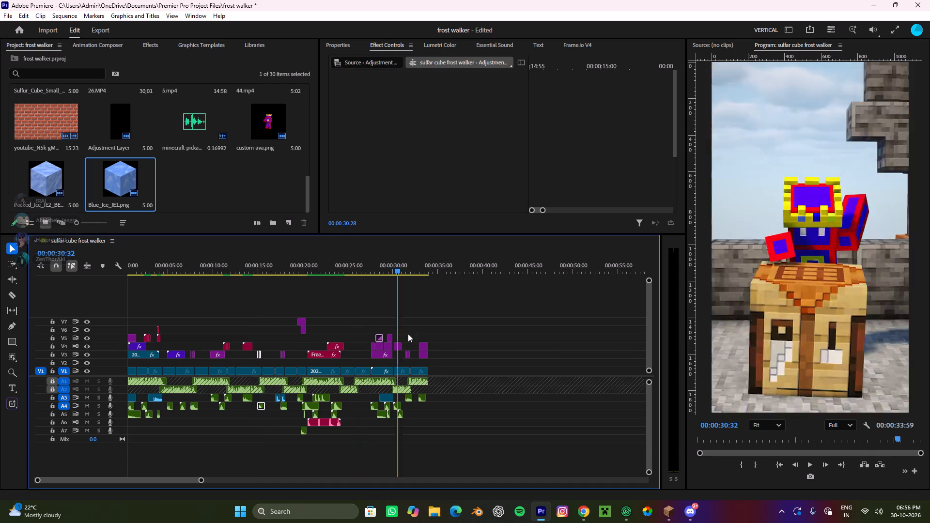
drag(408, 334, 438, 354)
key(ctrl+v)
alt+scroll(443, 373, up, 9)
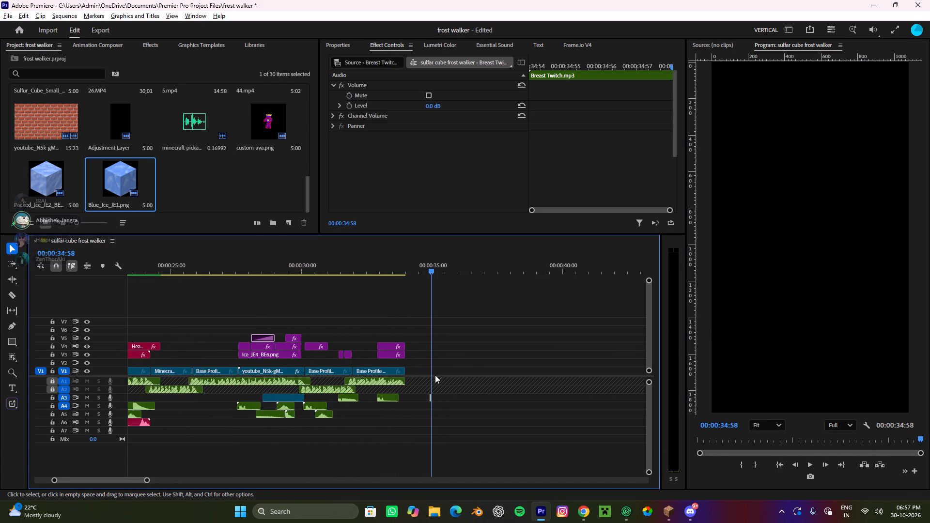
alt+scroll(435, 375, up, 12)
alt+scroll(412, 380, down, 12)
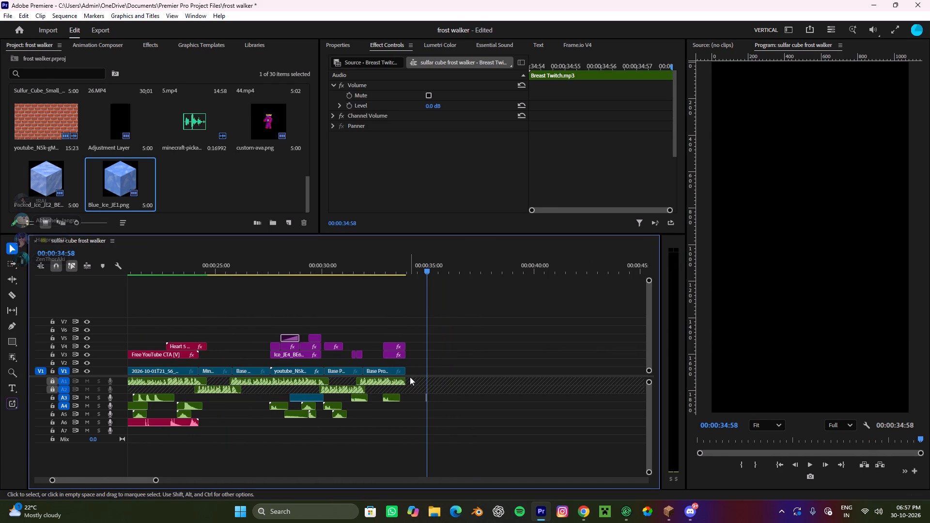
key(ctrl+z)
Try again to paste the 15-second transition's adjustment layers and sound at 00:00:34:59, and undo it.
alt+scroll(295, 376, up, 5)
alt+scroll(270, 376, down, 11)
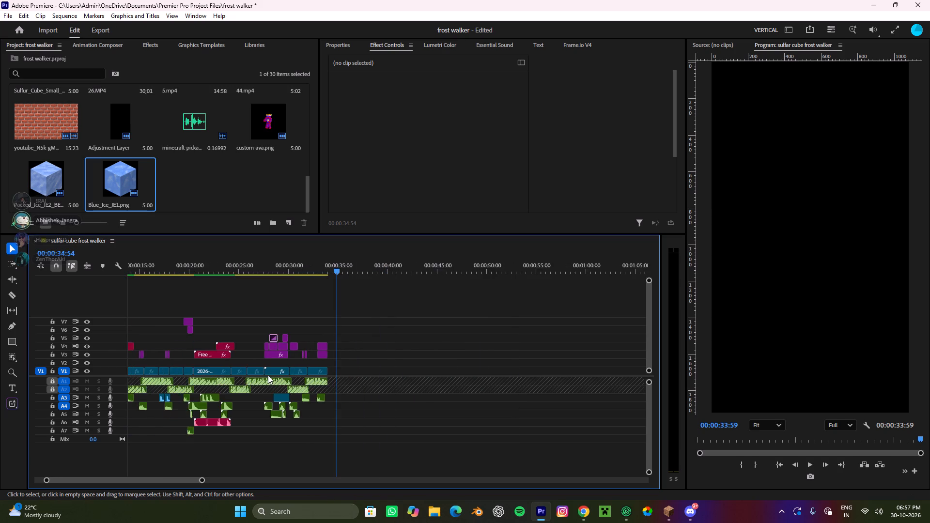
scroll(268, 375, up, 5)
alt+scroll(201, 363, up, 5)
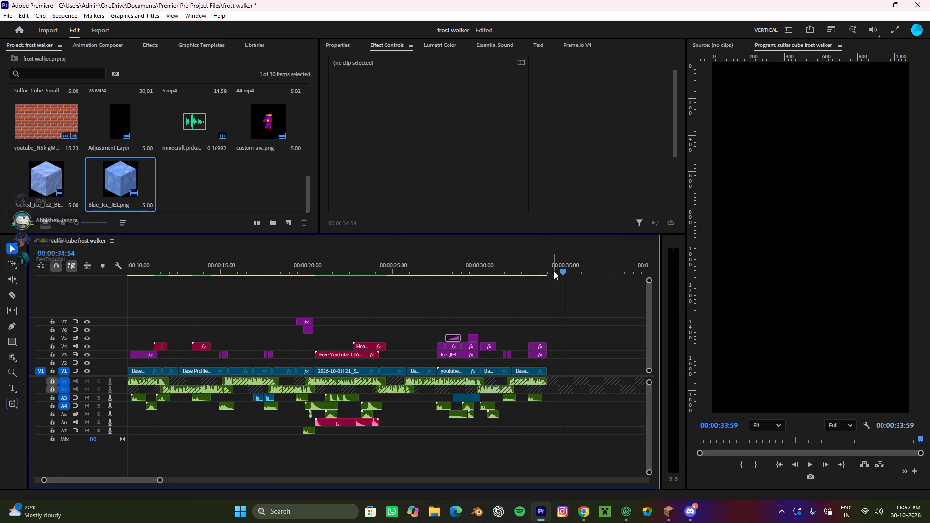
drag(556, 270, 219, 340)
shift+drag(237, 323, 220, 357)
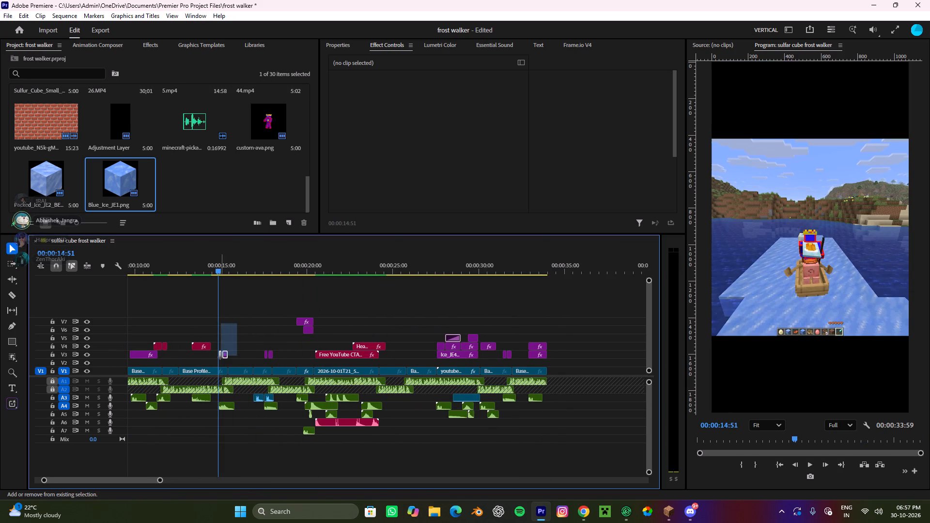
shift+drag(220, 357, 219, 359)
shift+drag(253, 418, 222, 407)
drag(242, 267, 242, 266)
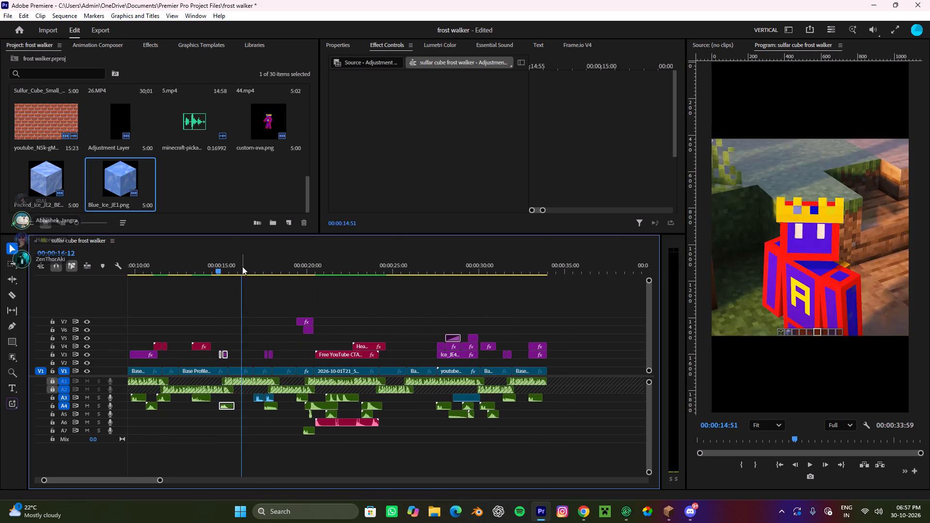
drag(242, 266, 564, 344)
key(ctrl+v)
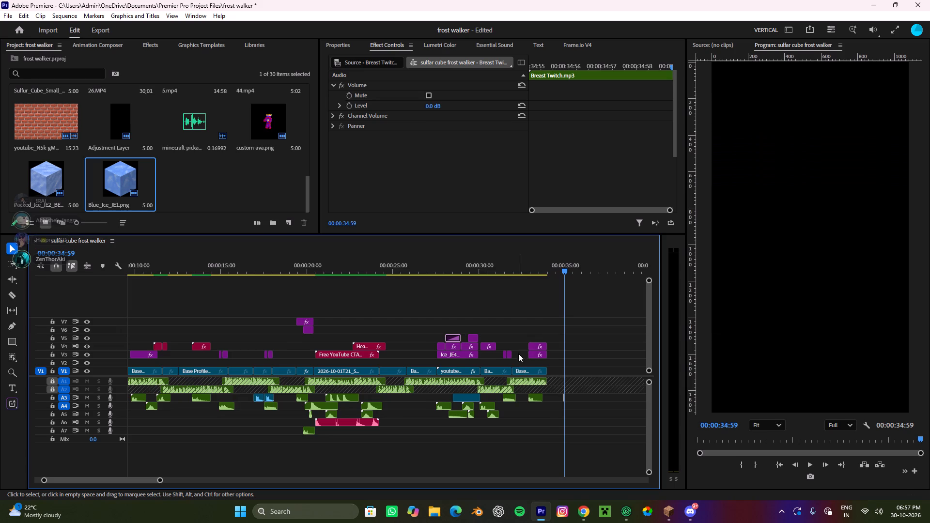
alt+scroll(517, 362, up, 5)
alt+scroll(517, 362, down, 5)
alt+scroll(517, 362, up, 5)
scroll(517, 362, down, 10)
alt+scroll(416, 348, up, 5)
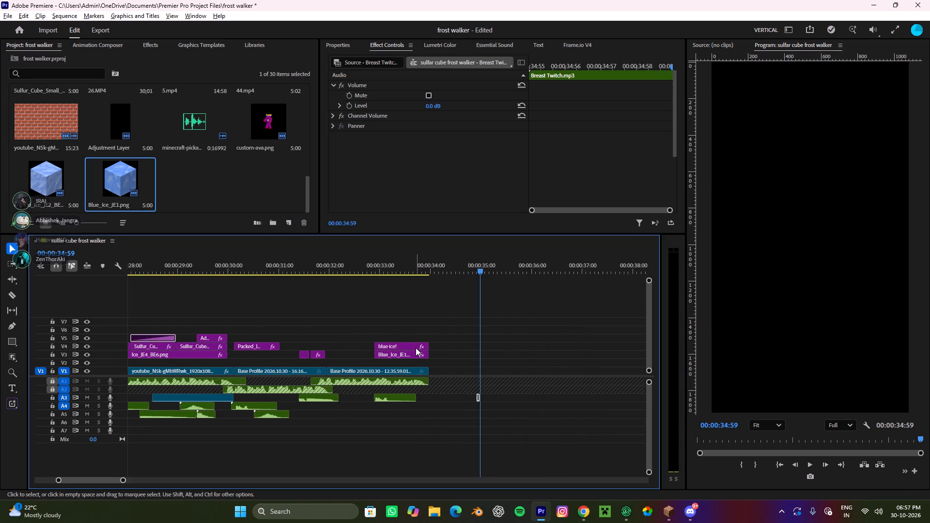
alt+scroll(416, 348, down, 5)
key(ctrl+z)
Duplicate the two adjustment layers and sound effect at about 15 seconds onto V3 and A3, just past the end of the video.
alt+scroll(419, 347, down, 4)
alt+scroll(368, 354, up, 9)
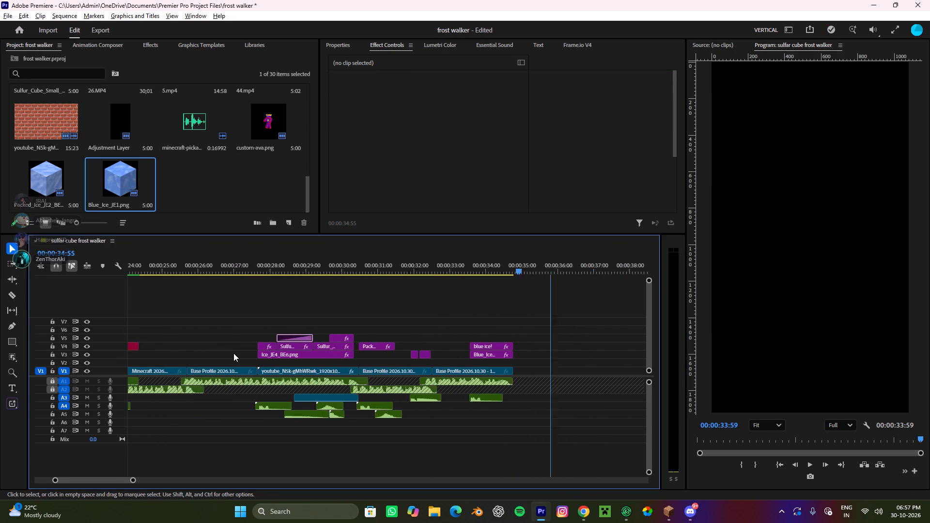
scroll(234, 353, down, 11)
alt+scroll(232, 354, up, 3)
scroll(232, 354, down, 5)
alt+scroll(232, 354, down, 5)
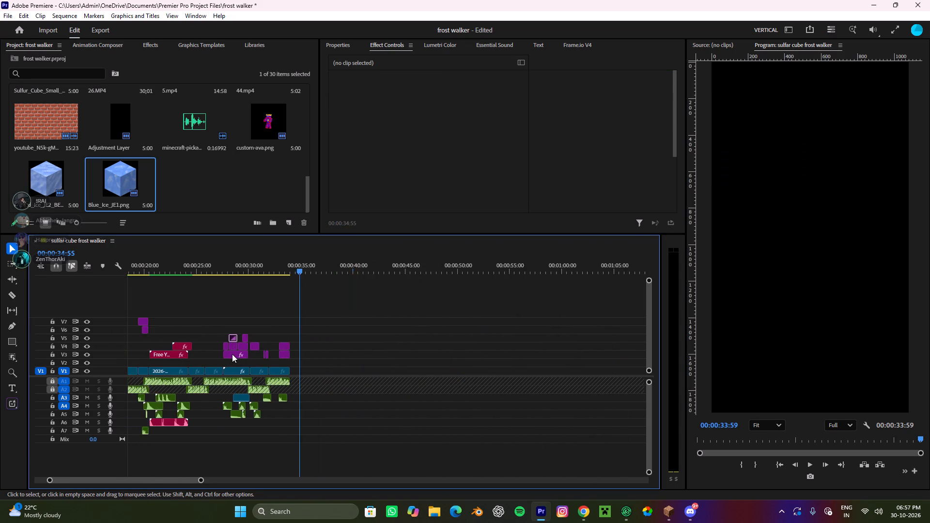
scroll(232, 354, up, 8)
alt+scroll(218, 354, up, 11)
shift+drag(288, 338, 281, 352)
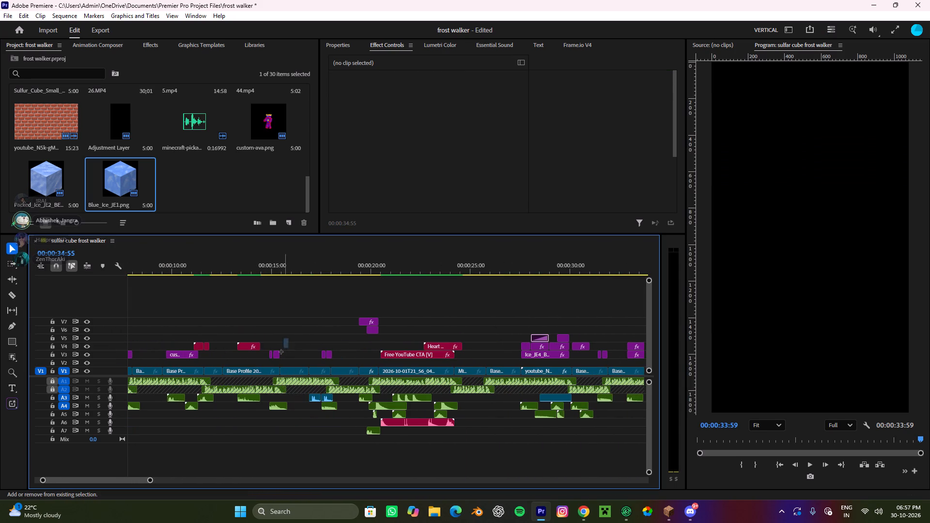
shift+drag(281, 352, 270, 359)
shift+drag(296, 416, 272, 404)
alt+drag(279, 404, 600, 397)
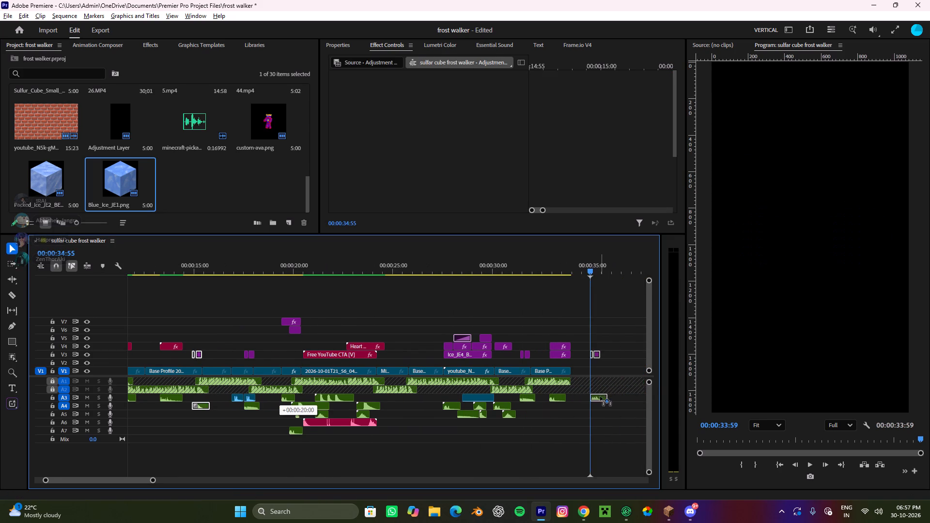
alt+drag(600, 397, 593, 398)
Move the copied adjustment layers to V5 and their sound to A4, aligning the adjustment layers' end with the video's end at 00:00:33:59.
alt+scroll(590, 396, up, 10)
alt+scroll(583, 394, down, 3)
alt+scroll(580, 387, up, 5)
scroll(575, 385, down, 7)
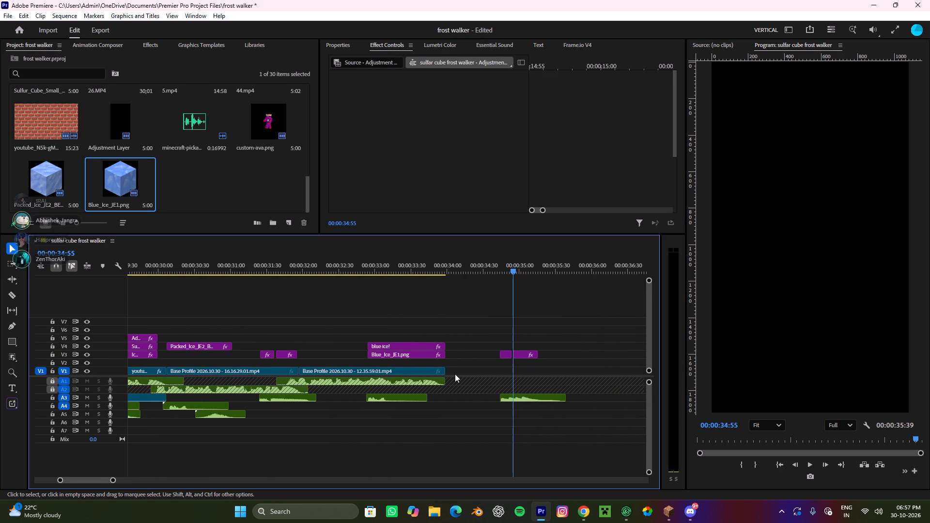
scroll(455, 374, down, 4)
shift+drag(498, 339, 404, 356)
shift+click(444, 397)
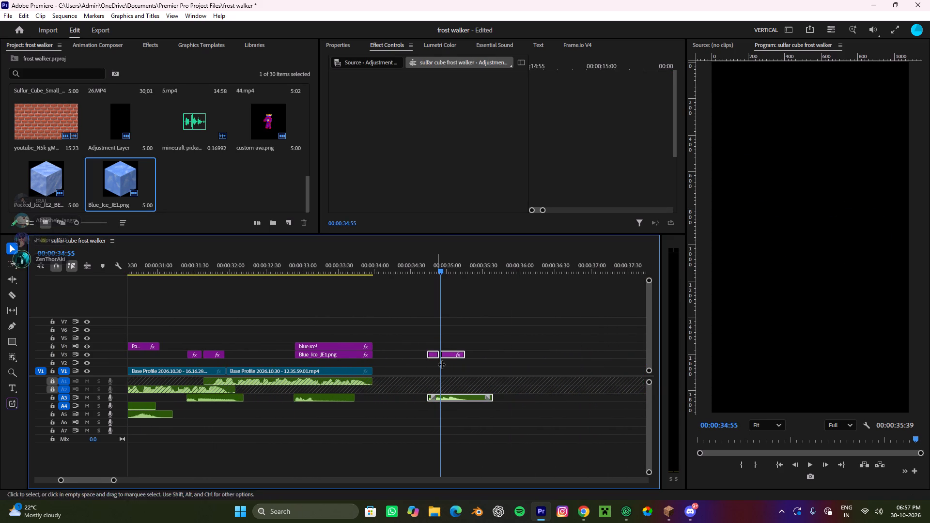
drag(447, 357, 434, 332)
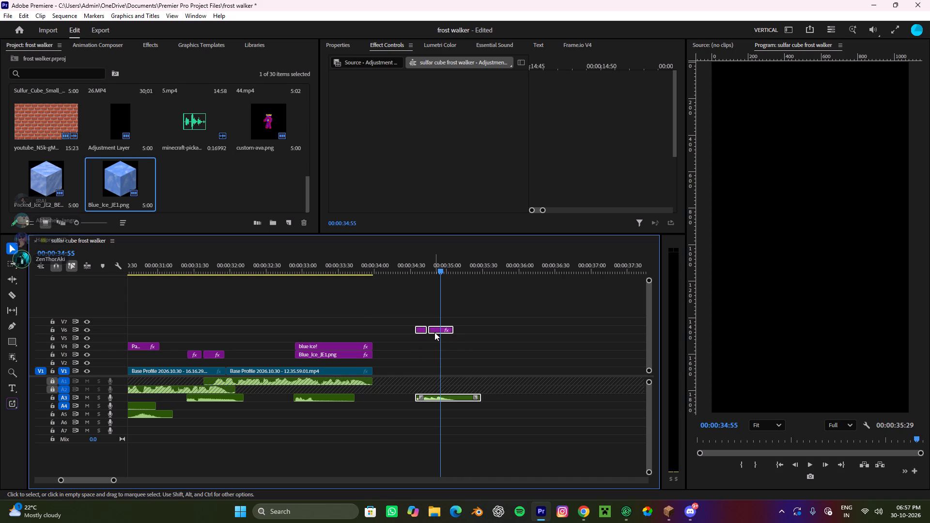
drag(434, 332, 434, 340)
drag(447, 400, 447, 408)
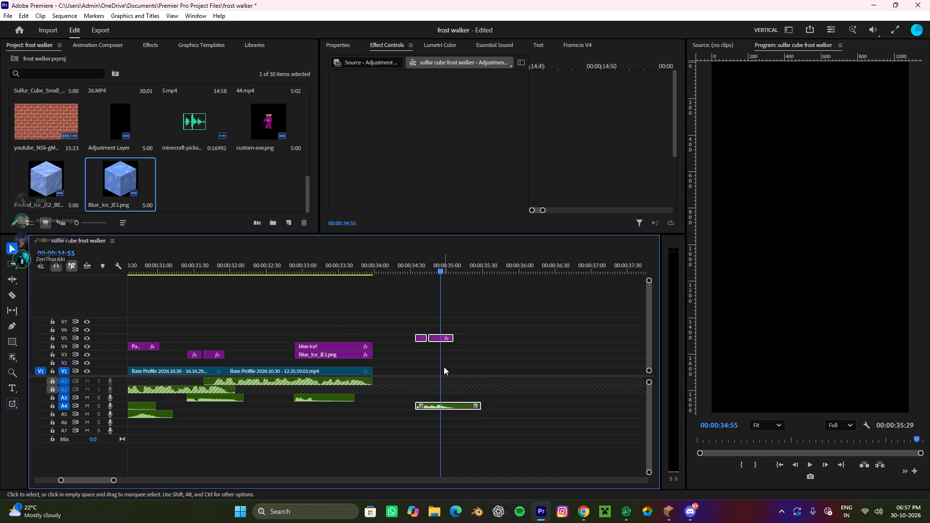
drag(436, 335, 358, 342)
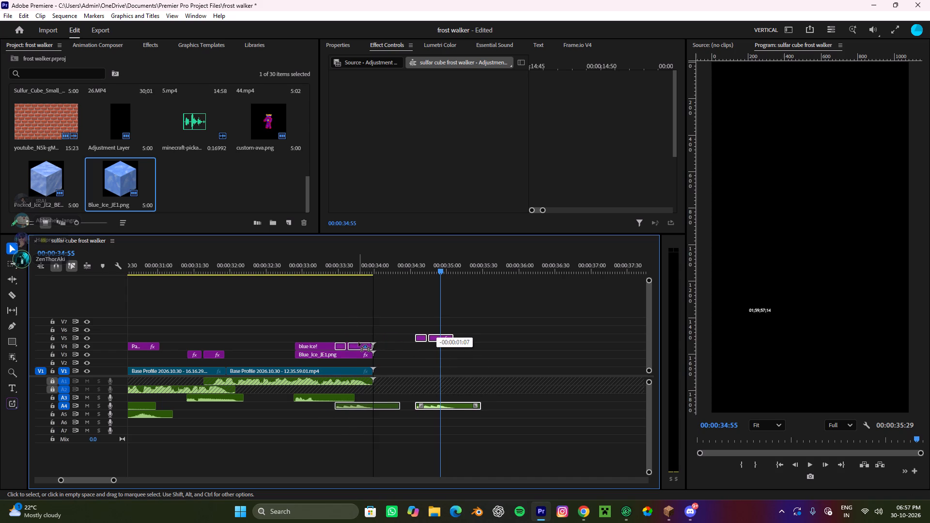
drag(358, 342, 357, 336)
Split the copied transition sound on A4 at the video's end and remove the piece that extends past it.
key(c)
click(375, 408)
key(v)
drag(398, 391, 397, 416)
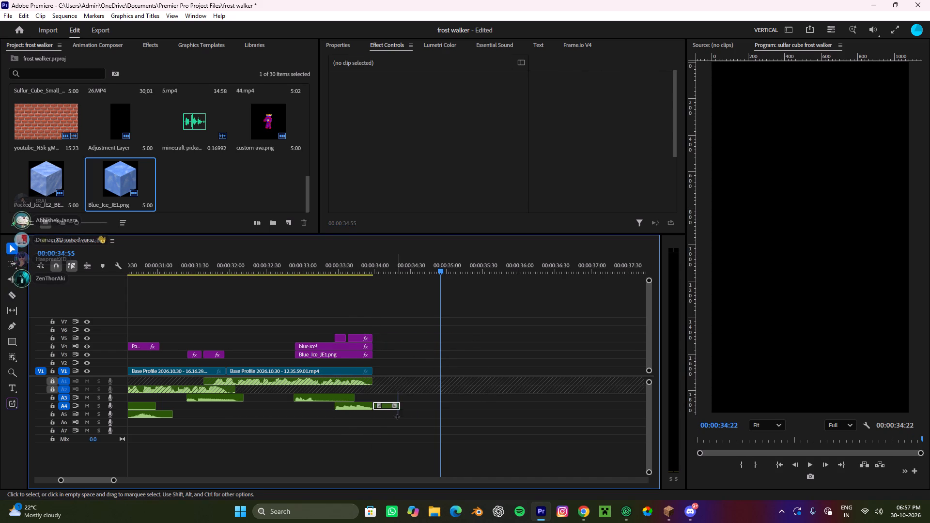
drag(397, 416, 397, 417)
key(ctrl+x)
Play back the blue ice section from 00:00:33:01 to check the ending transition, and play briefly from the start of the sequence.
drag(460, 266, 306, 321)
key(space)
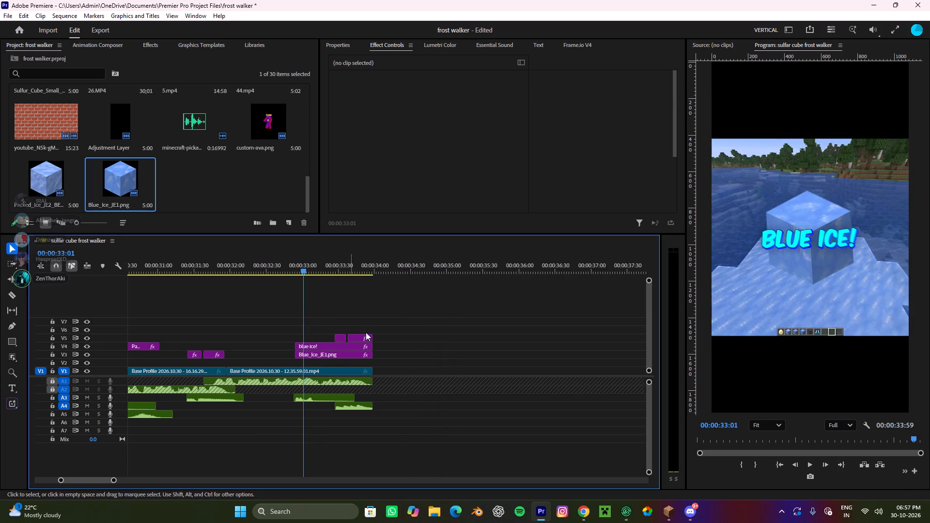
alt+scroll(385, 338, down, 8)
key(space)
scroll(386, 335, down, 13)
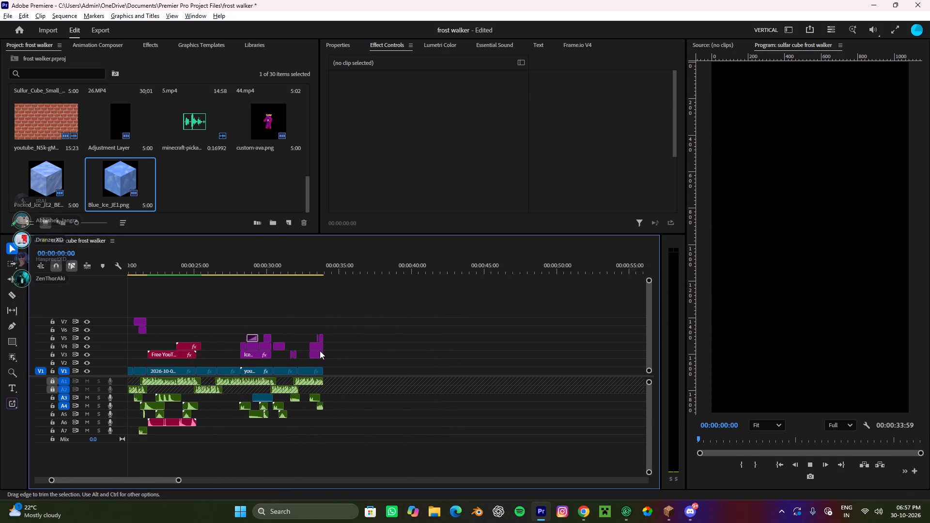
alt+scroll(319, 347, down, 5)
key(space)
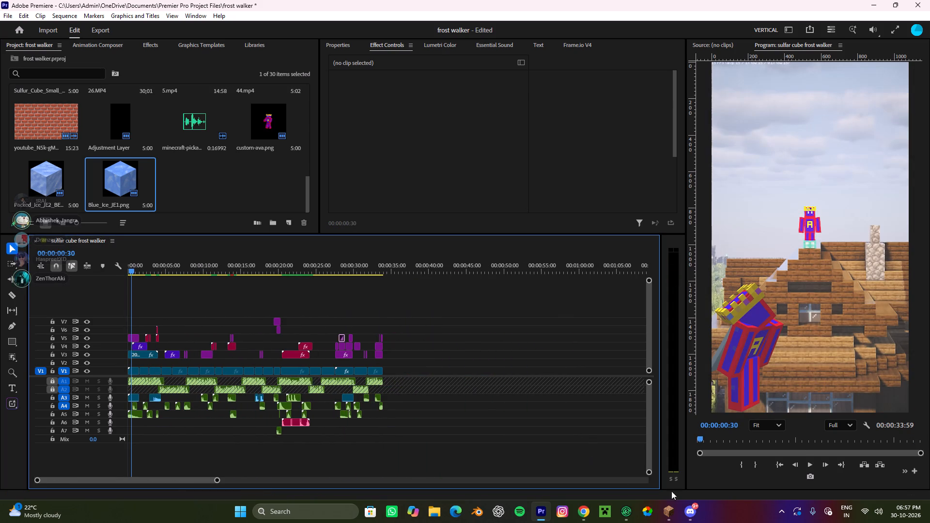
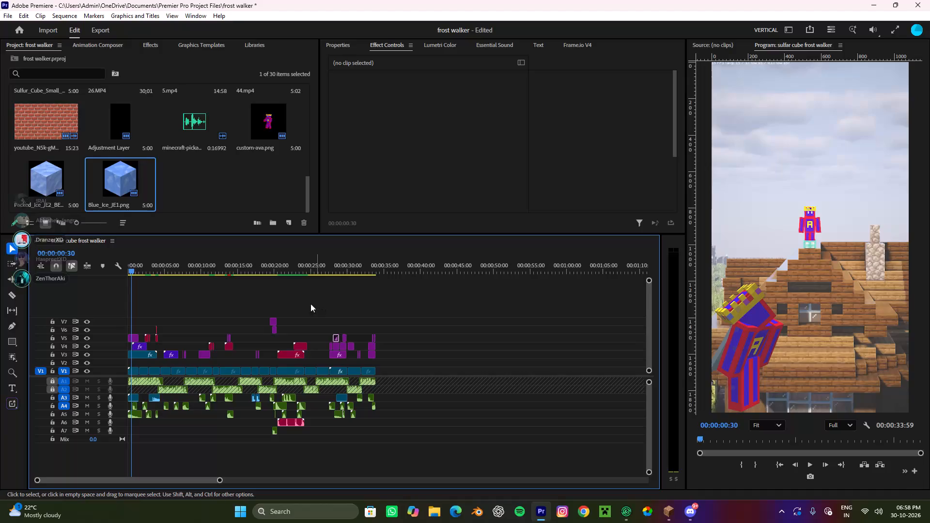
Play back the sequence from the start, replaying from about 9 seconds to review up to the BIJLI KI title at 00:00:14:07.
drag(146, 263, 91, 264)
click(408, 307)
drag(472, 328, 418, 317)
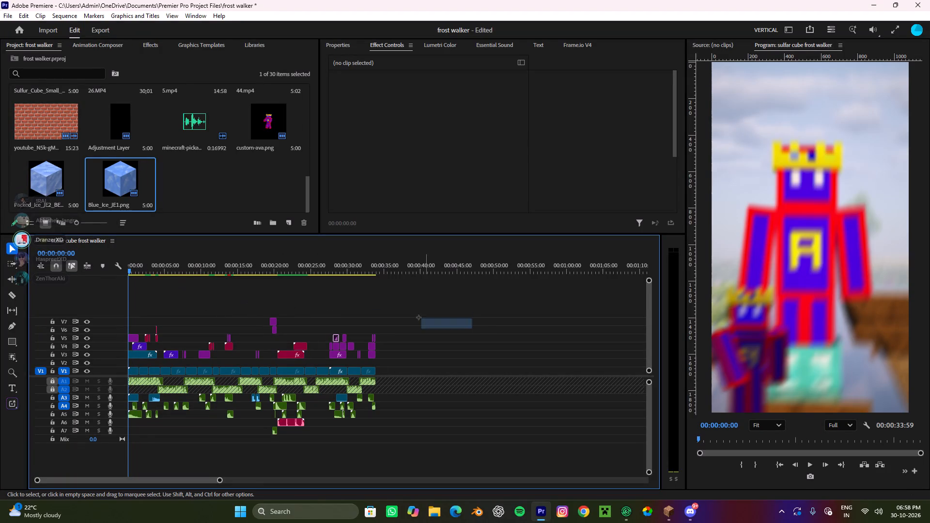
drag(418, 317, 296, 292)
click(424, 302)
drag(484, 291, 391, 297)
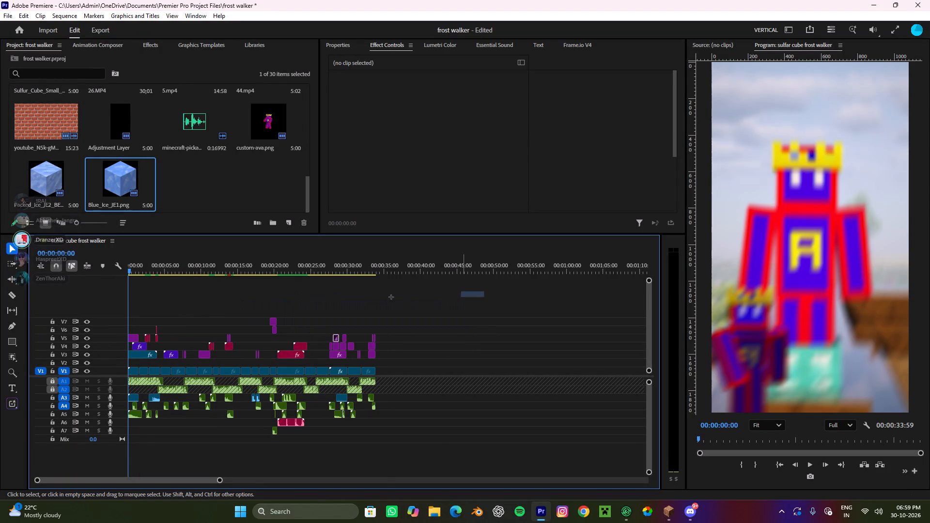
drag(391, 297, 127, 352)
click(408, 280)
key(space)
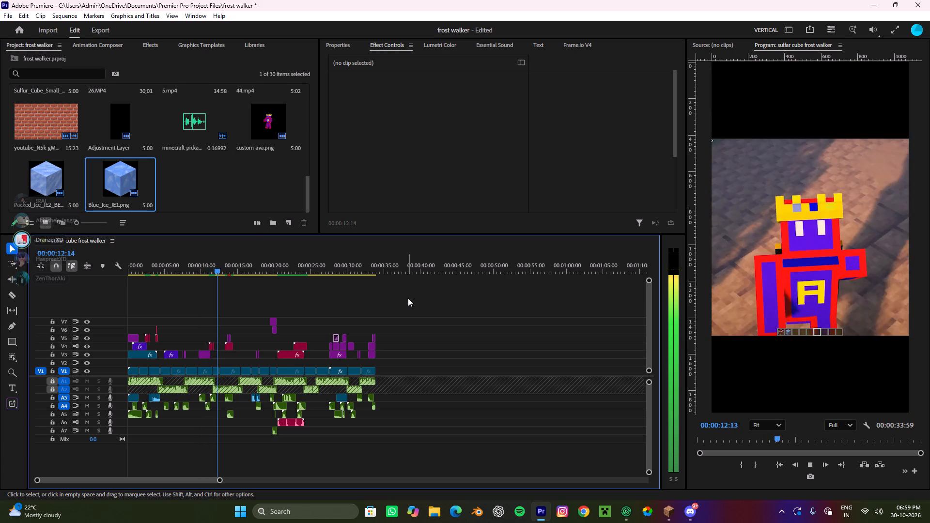
key(space)
drag(220, 263, 197, 308)
key(space)
alt+scroll(215, 329, up, 4)
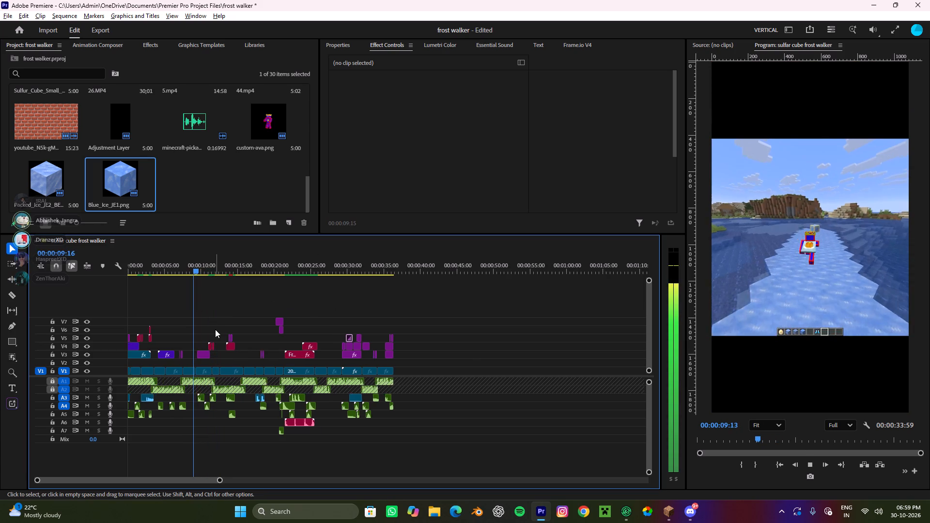
alt+scroll(215, 329, up, 4)
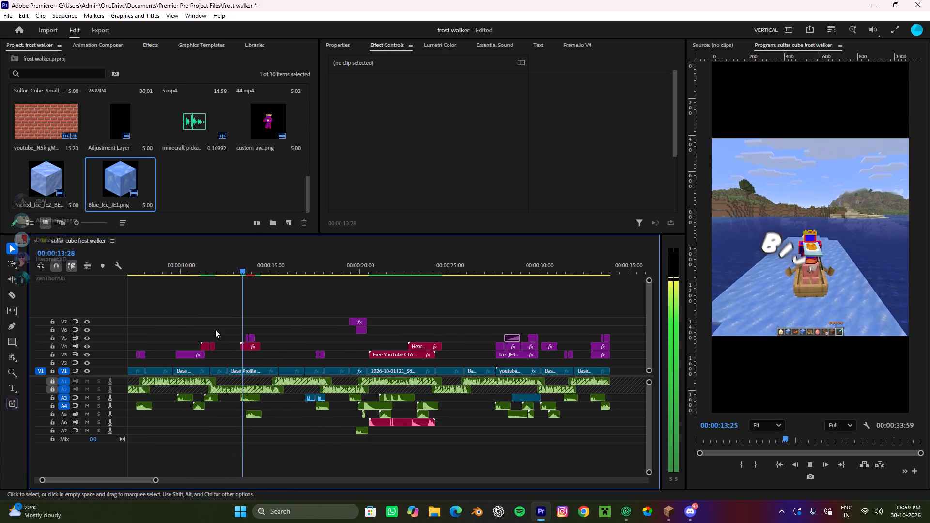
key(space)
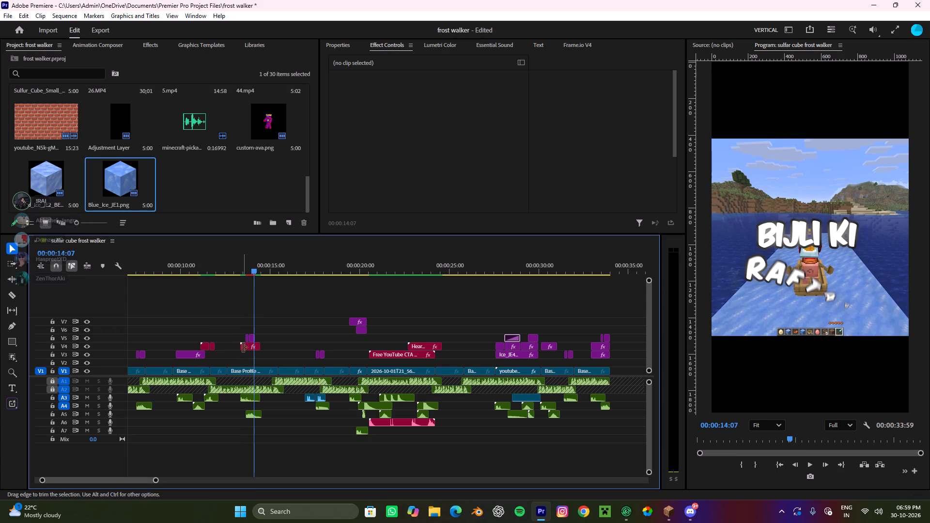
Select the BIJLI KI title clip on V4 at about 14 seconds and render the sequence's preview files.
click(250, 347)
key(Return)
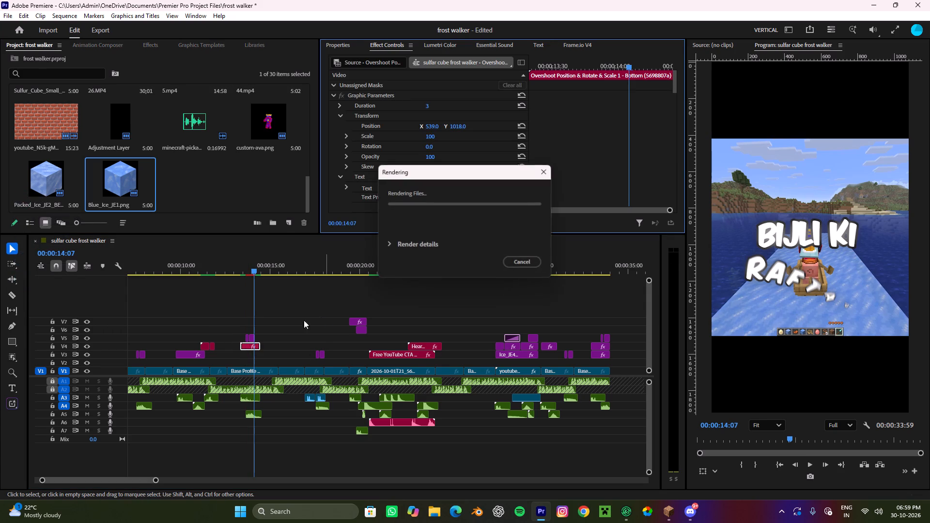
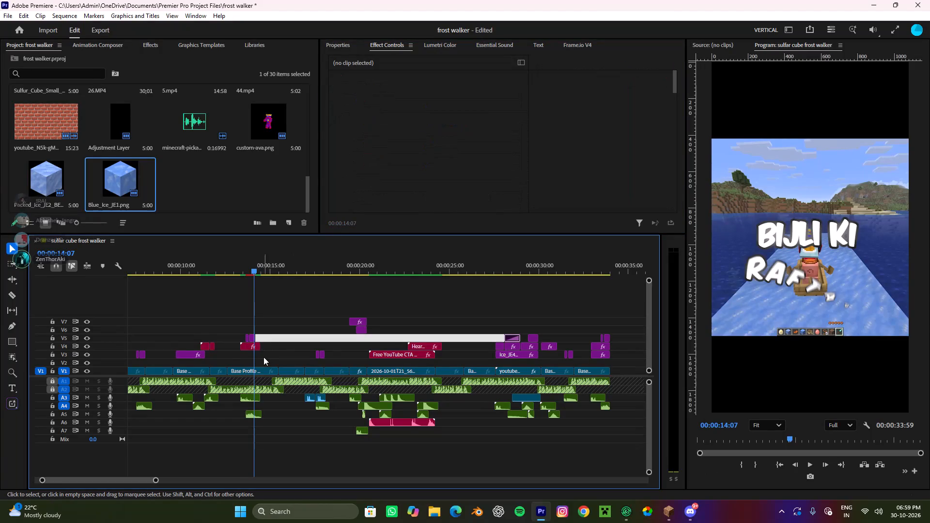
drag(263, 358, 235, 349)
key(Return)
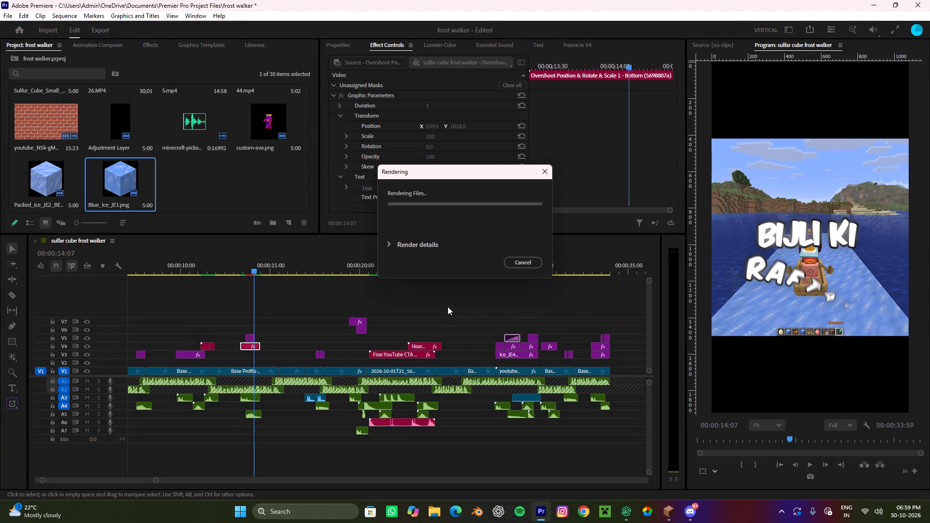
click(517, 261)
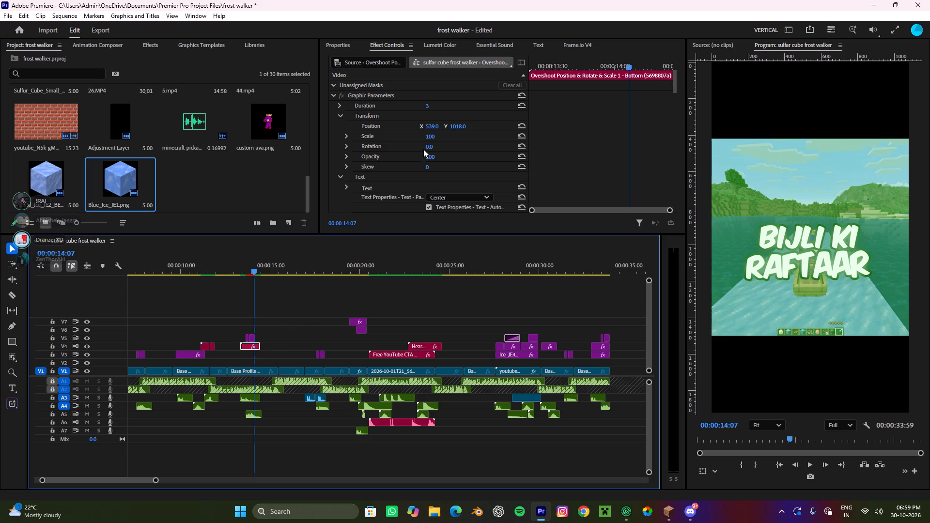
Examine the selected BIJLI KI RAFTAAR title's text, transform, Animation Out and Animation Continuous settings.
scroll(423, 149, down, 20)
scroll(423, 149, down, 10)
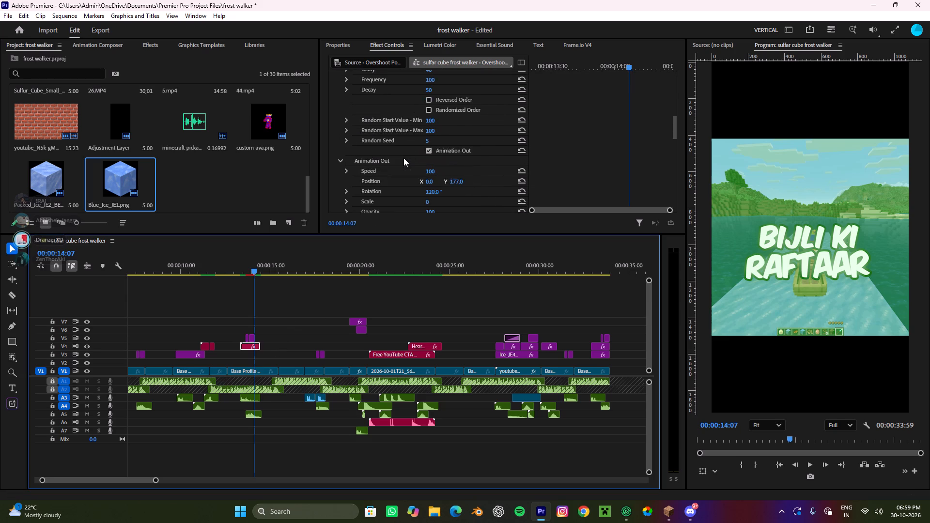
scroll(403, 158, down, 4)
drag(675, 133, 672, 218)
click(338, 46)
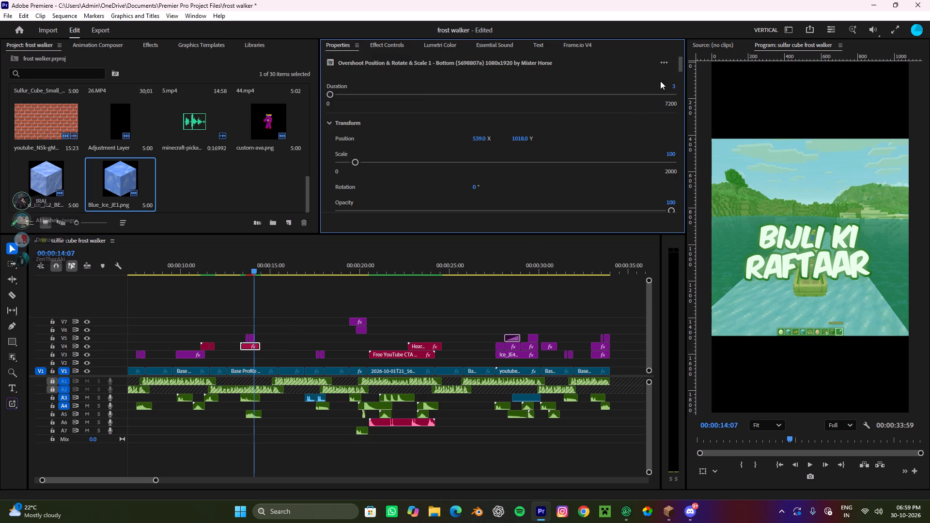
drag(680, 57, 679, 183)
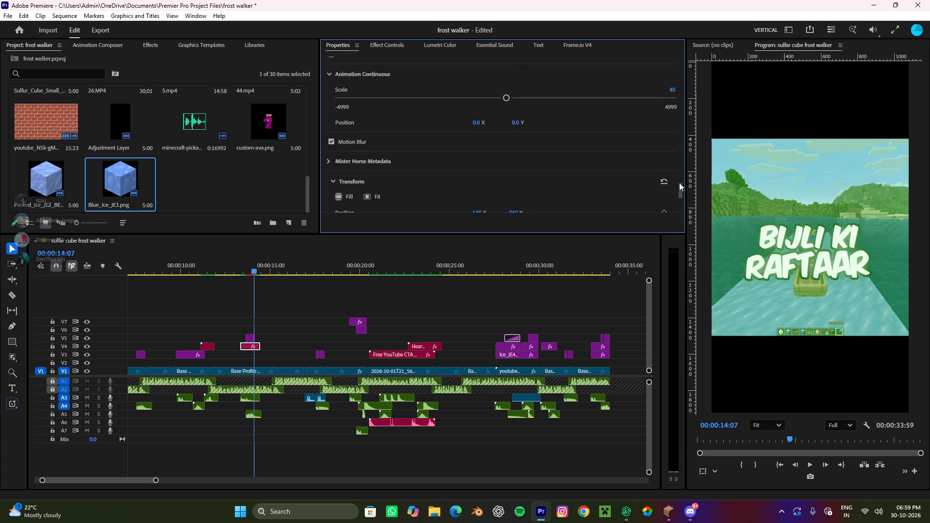
drag(679, 183, 682, 141)
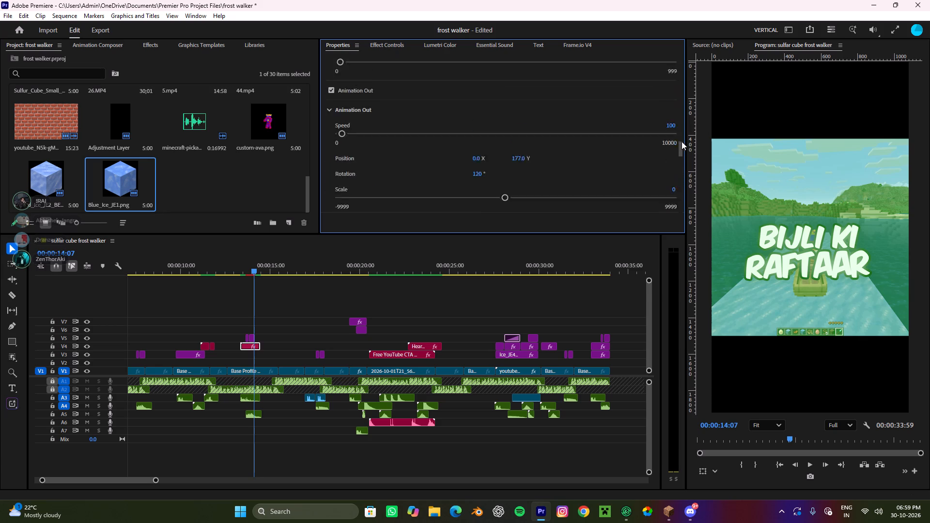
drag(682, 141, 684, 112)
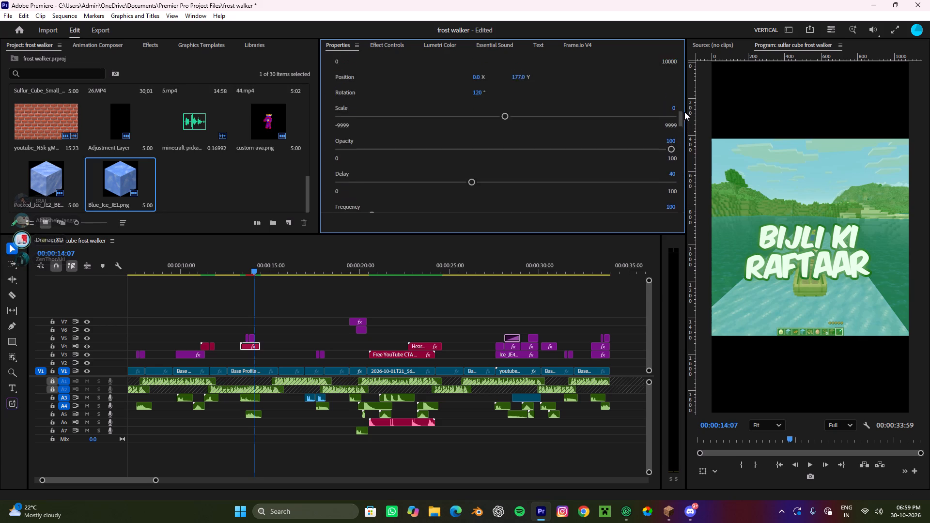
drag(684, 112, 688, 84)
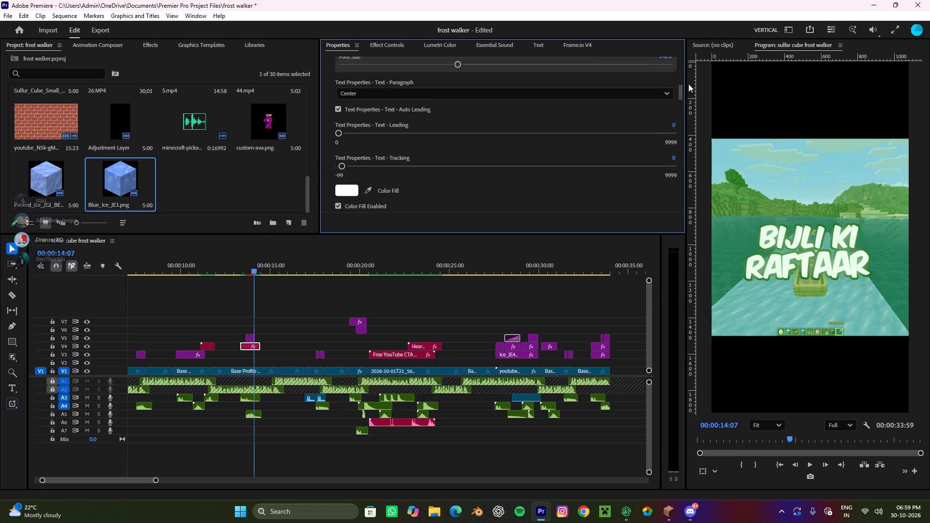
drag(688, 84, 688, 117)
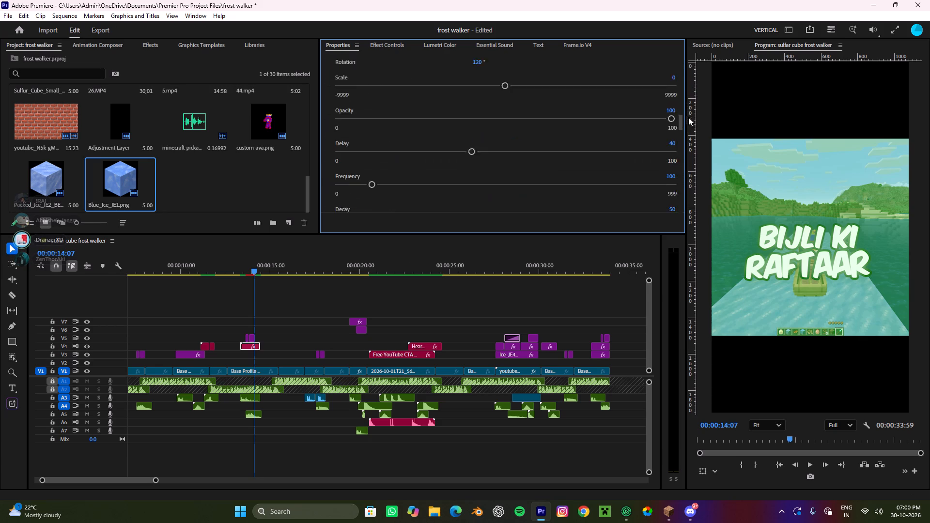
drag(688, 117, 687, 132)
Render the preview files for the frost walker sequence.
key(Return)
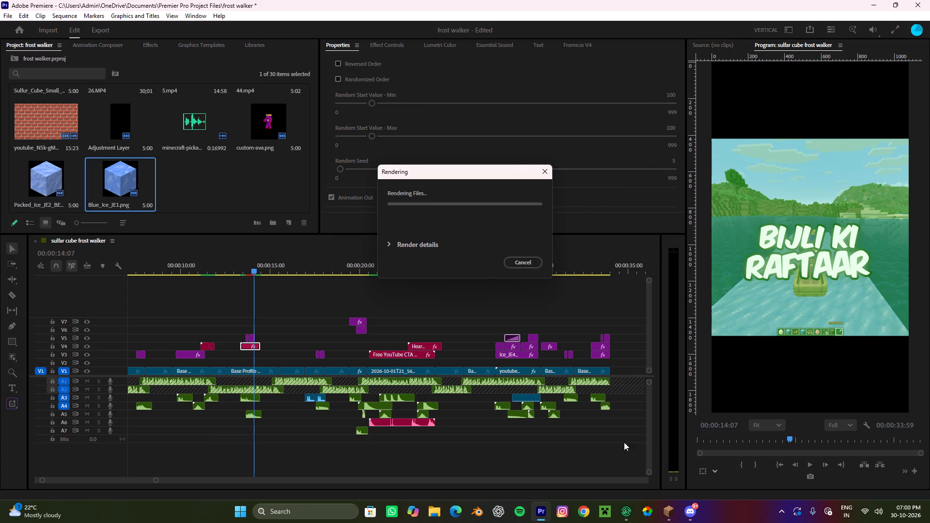
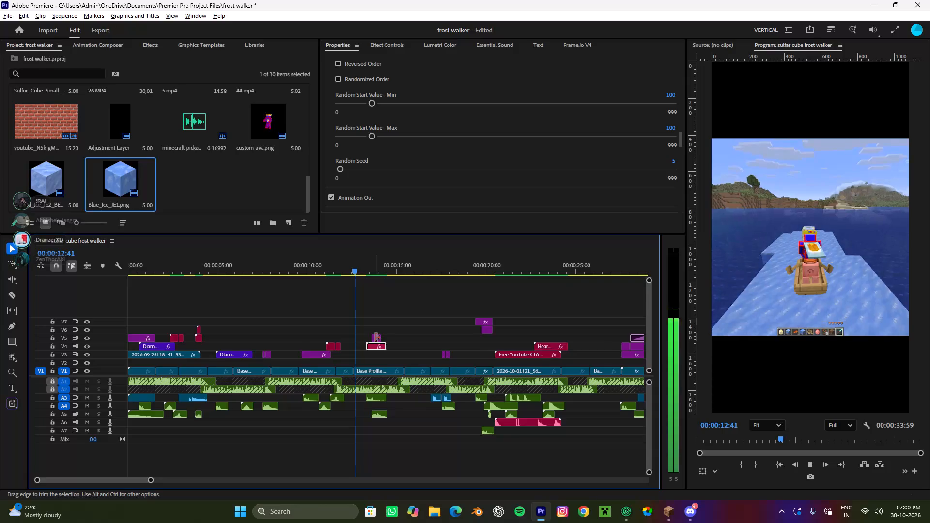
Play the sequence from the boat scene at about 12 seconds towards the end to check titles, transitions and sounds.
scroll(375, 338, down, 4)
click(386, 306)
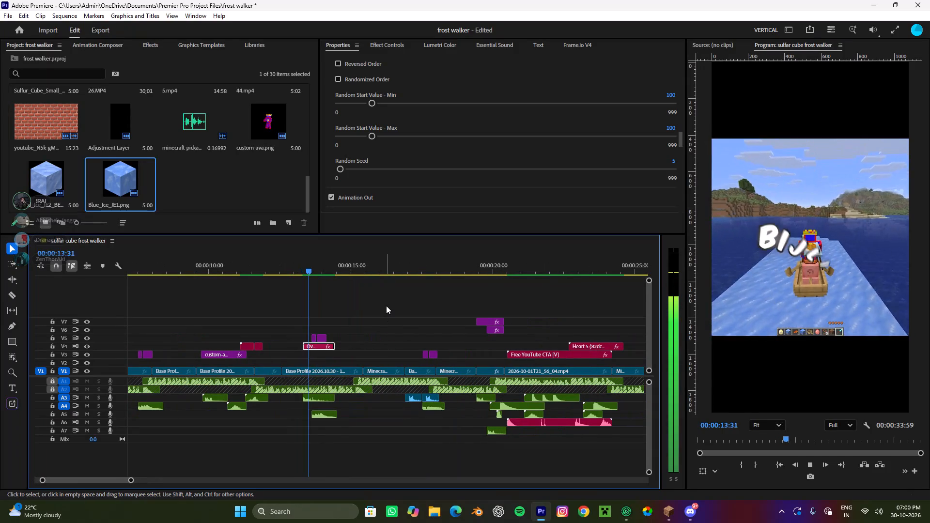
alt+scroll(401, 326, down, 6)
alt+scroll(400, 328, up, 3)
alt+scroll(400, 328, down, 3)
alt+scroll(400, 328, up, 2)
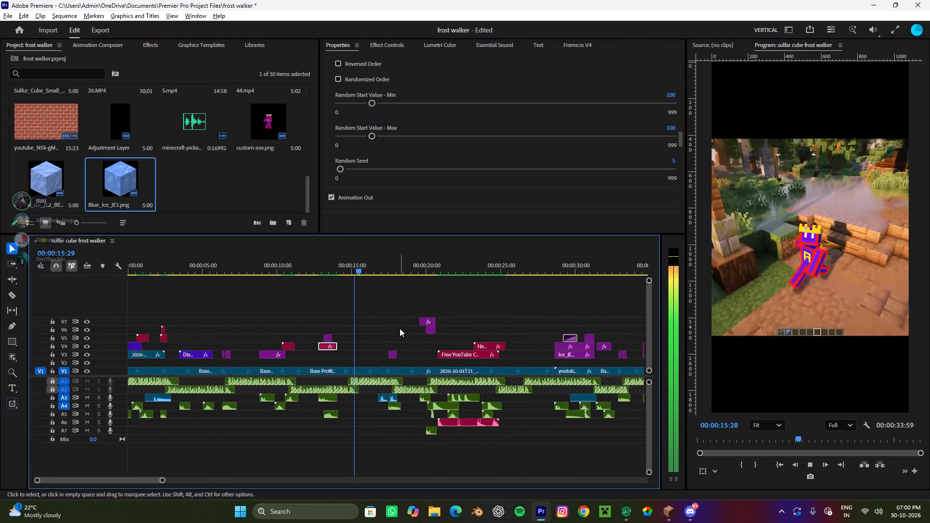
alt+scroll(400, 328, up, 1)
alt+scroll(400, 328, down, 7)
alt+scroll(399, 339, up, 2)
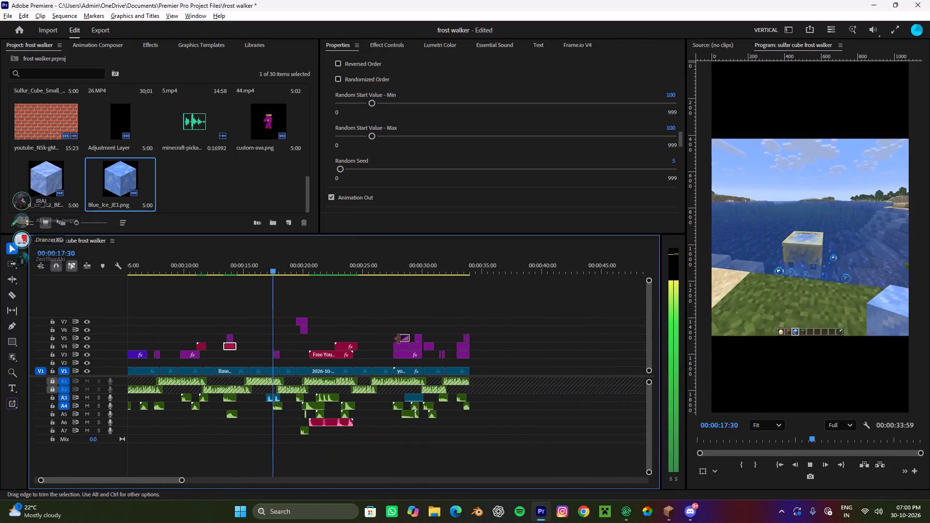
alt+scroll(399, 339, down, 5)
alt+scroll(399, 339, up, 3)
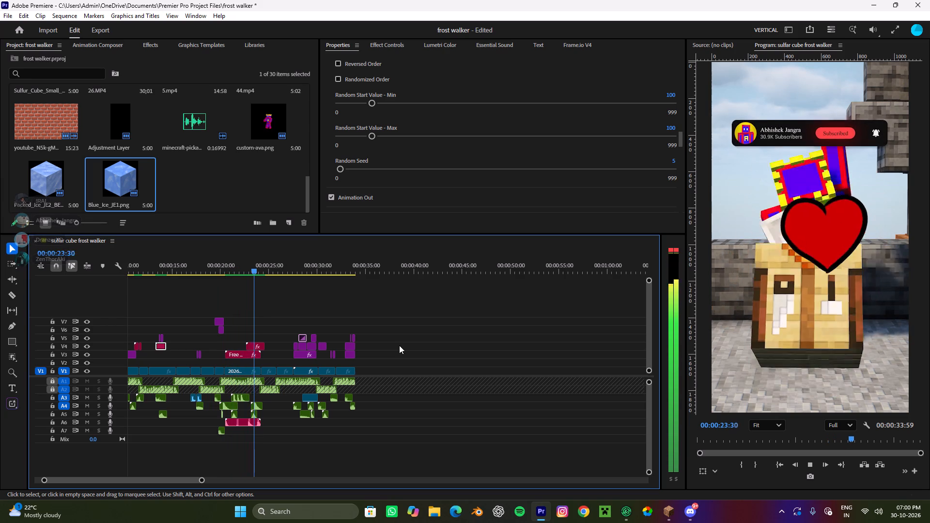
alt+scroll(399, 345, down, 3)
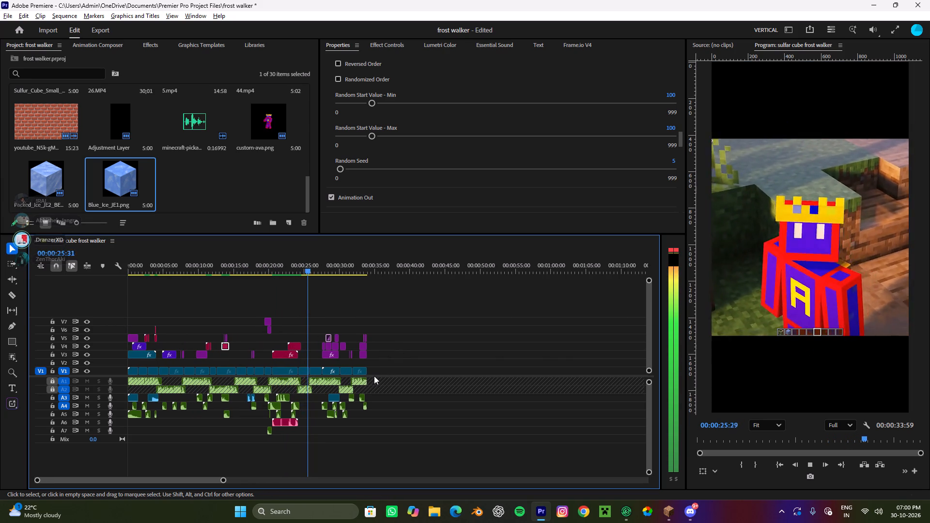
alt+scroll(374, 376, down, 2)
alt+scroll(374, 376, up, 3)
alt+scroll(374, 376, down, 3)
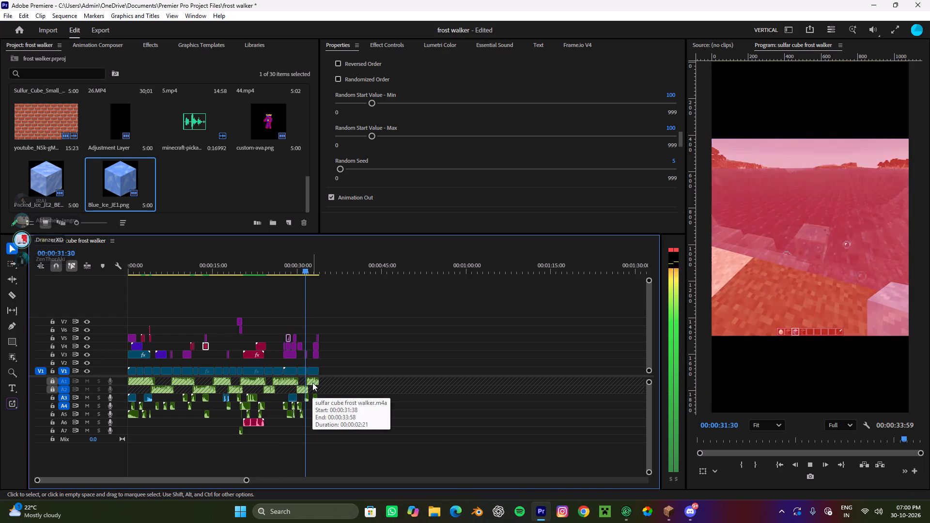
key(space)
scroll(280, 358, up, 4)
Select all the clips on V1, leaving out the first and third clips at the start of the sequence.
drag(309, 261, 50, 289)
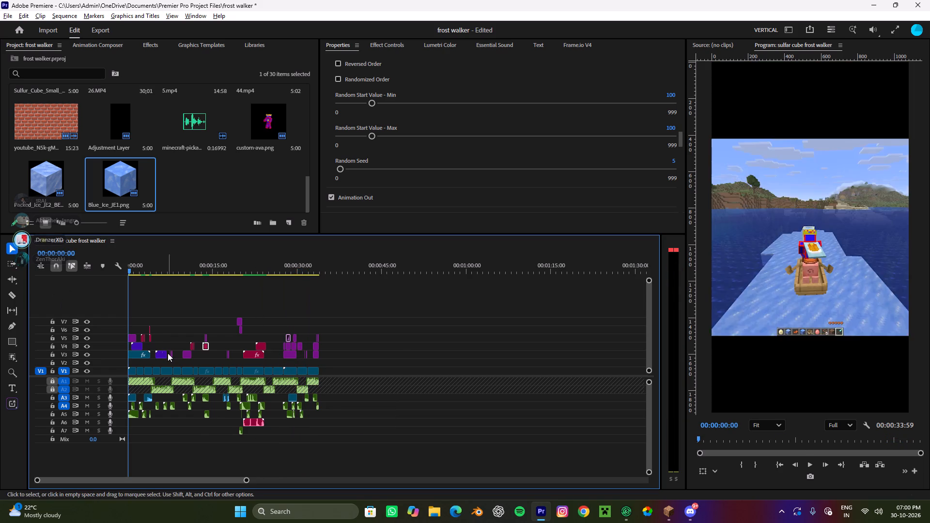
alt+scroll(168, 353, up, 4)
scroll(168, 353, up, 6)
scroll(170, 392, up, 4)
drag(438, 370, 387, 372)
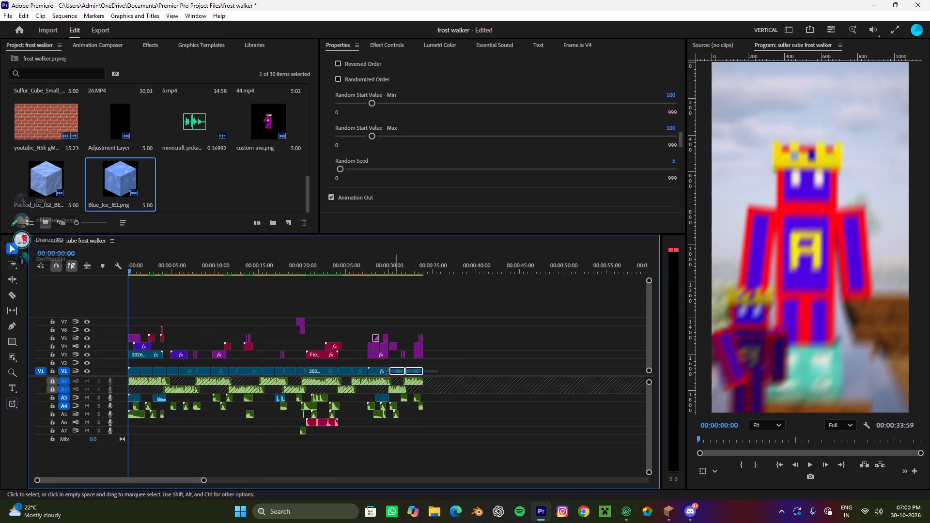
drag(387, 372, 126, 377)
key(space)
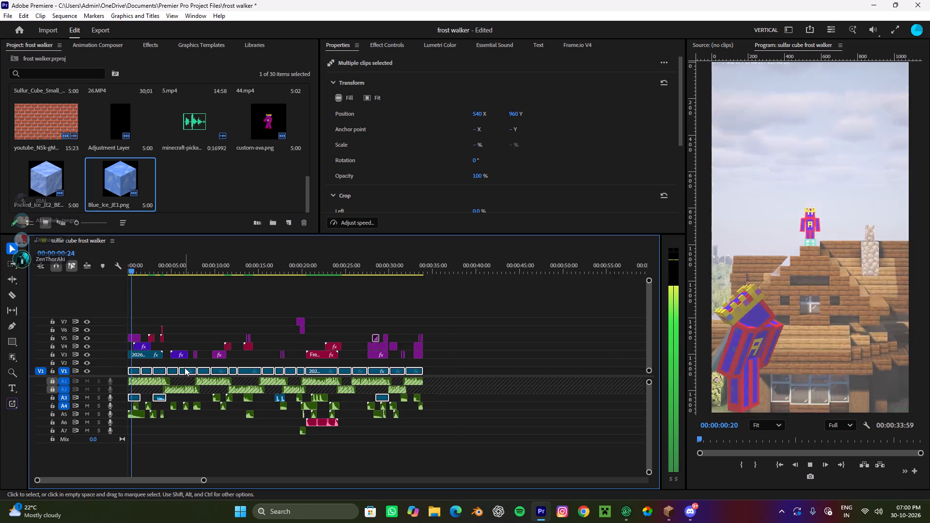
alt+scroll(185, 368, up, 5)
key(space)
shift+click(136, 369)
shift+click(159, 369)
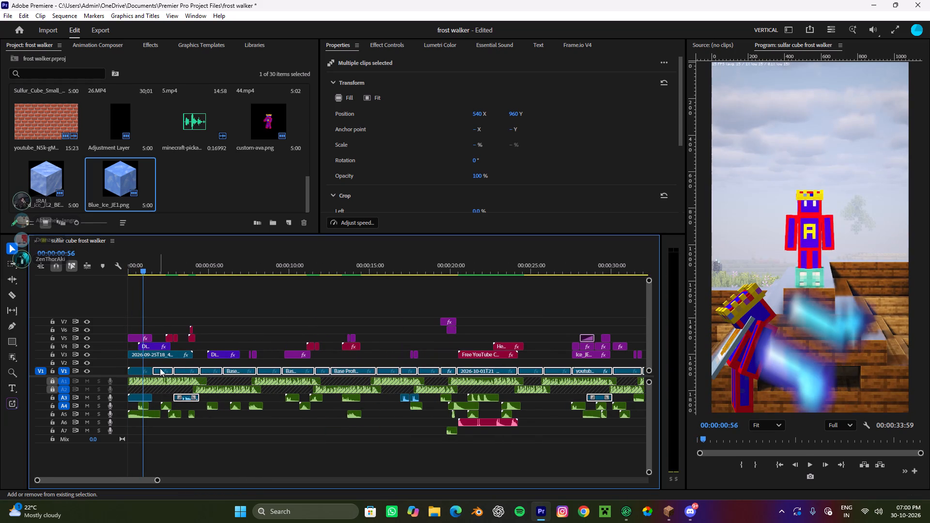
key(space)
drag(153, 259, 177, 289)
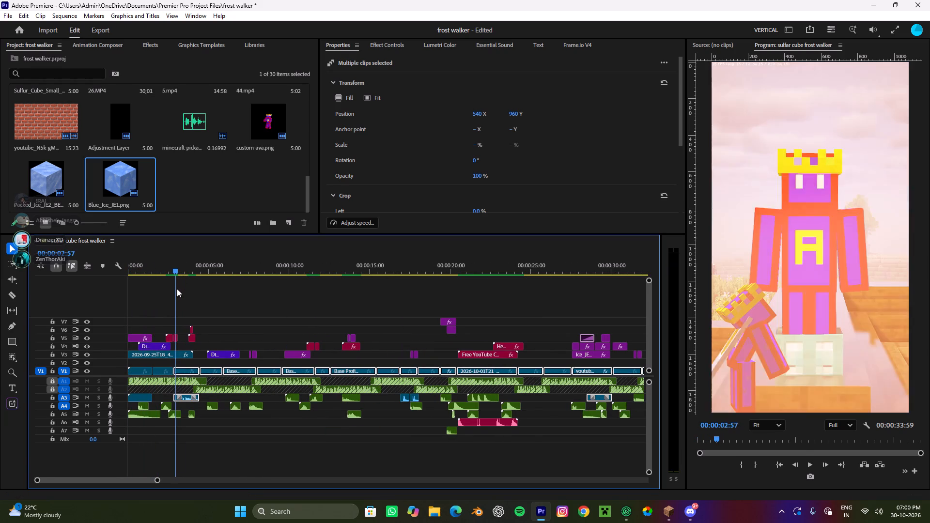
drag(177, 289, 176, 289)
drag(176, 289, 187, 289)
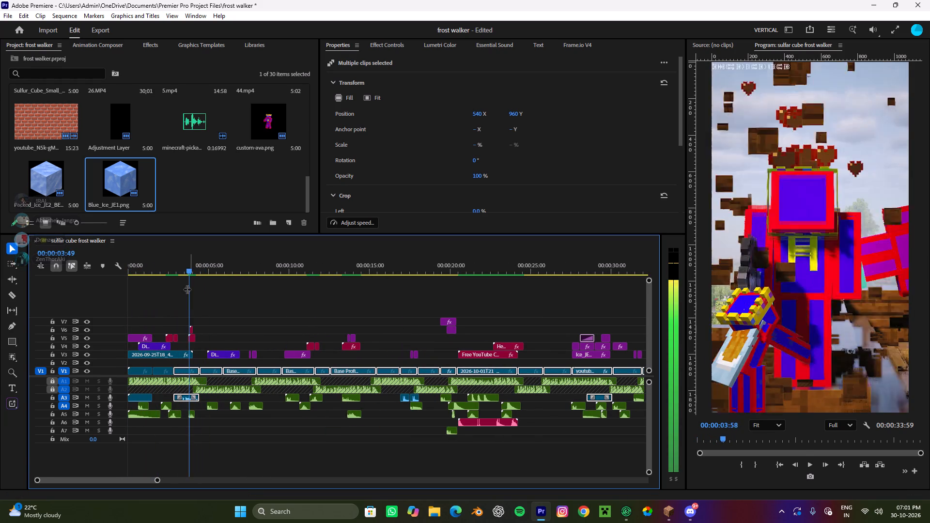
drag(187, 289, 165, 300)
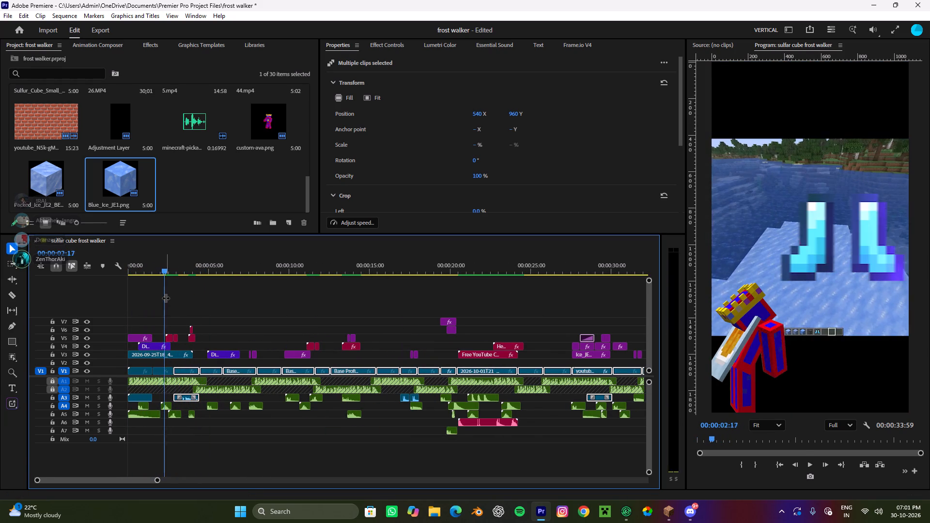
shift+click(184, 371)
shift+click(158, 369)
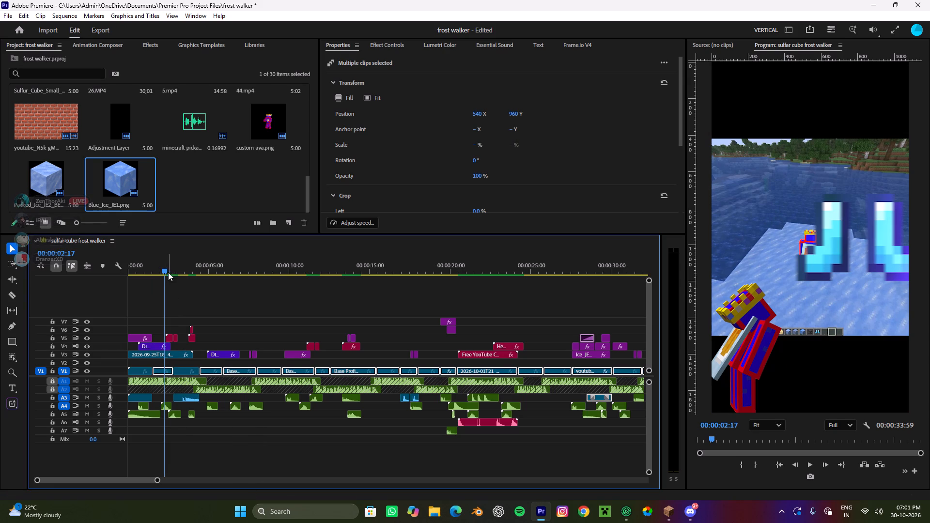
Remove the EASIEST WAY background clip, the 2026-10-01T21_56 crafting-table clip and the brick wall clip from the V1 selection.
drag(165, 263, 239, 305)
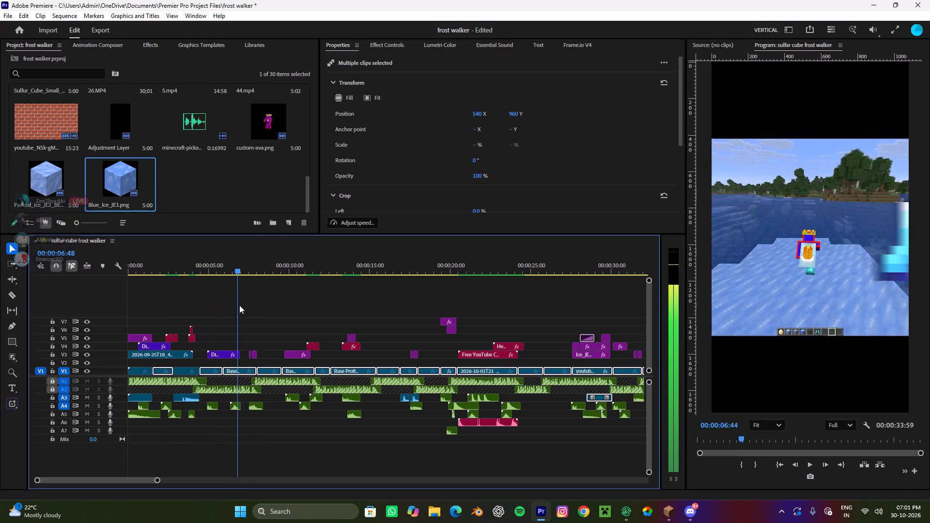
drag(239, 305, 310, 310)
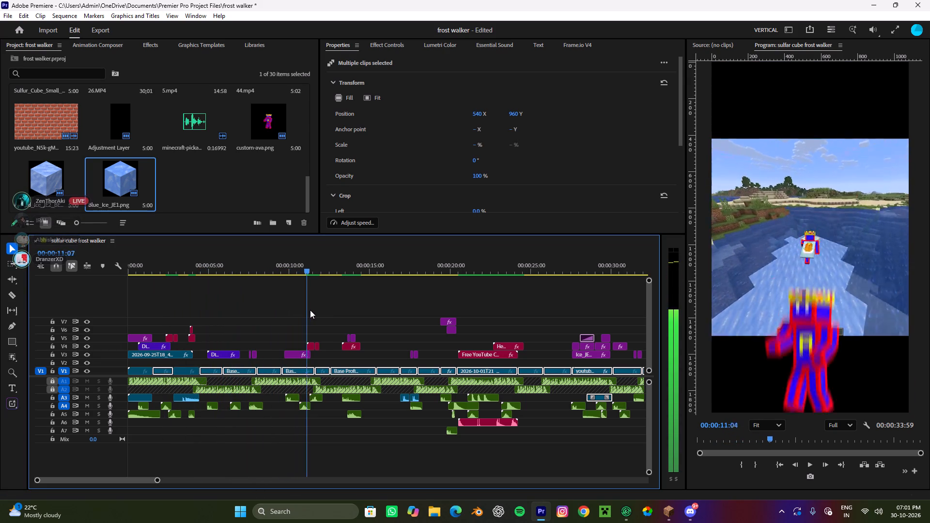
drag(310, 310, 343, 302)
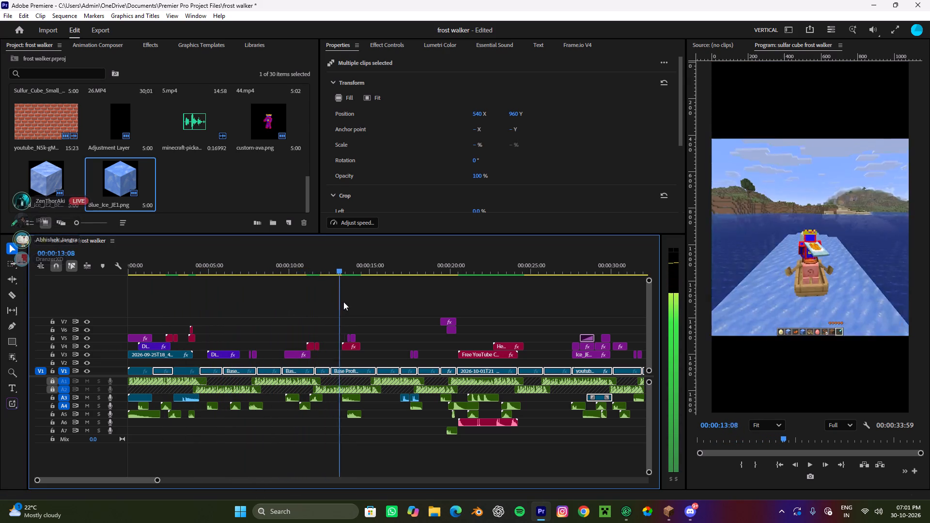
drag(343, 302, 386, 285)
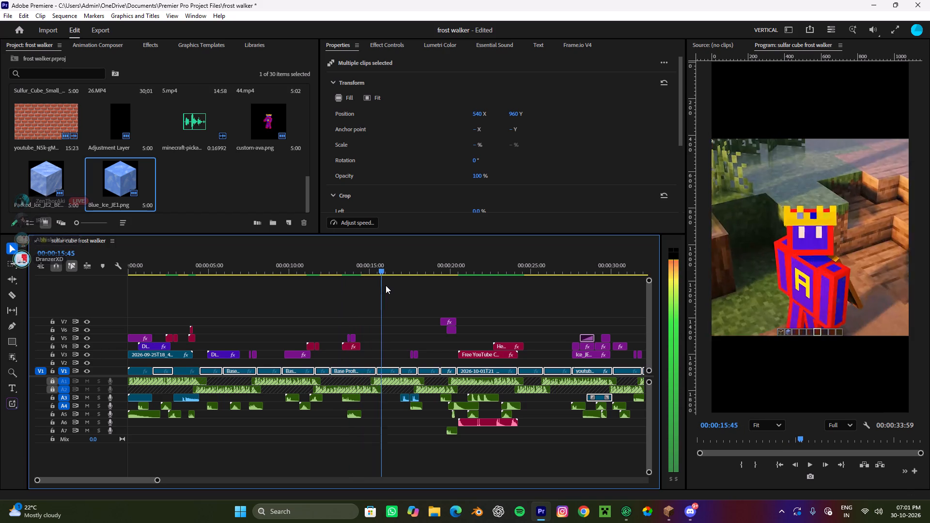
drag(386, 285, 434, 287)
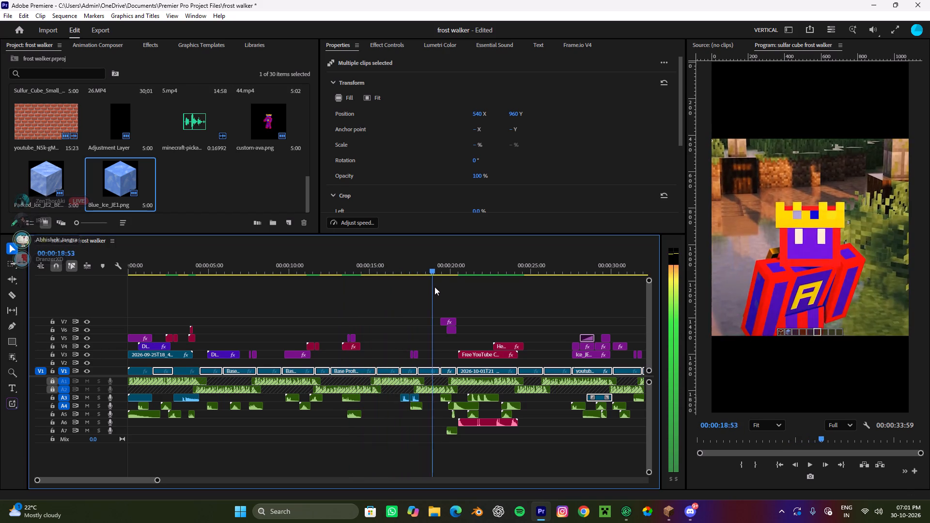
drag(434, 287, 449, 296)
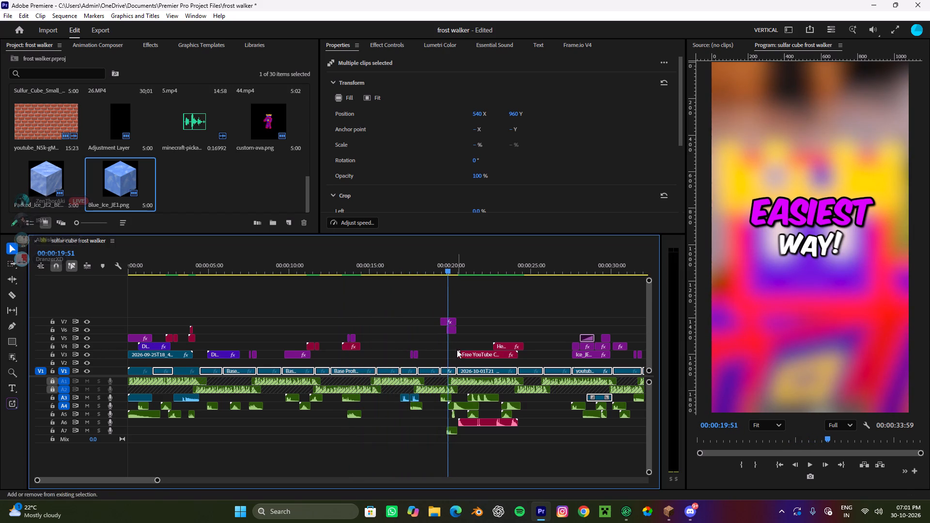
shift+click(446, 371)
drag(453, 265, 466, 268)
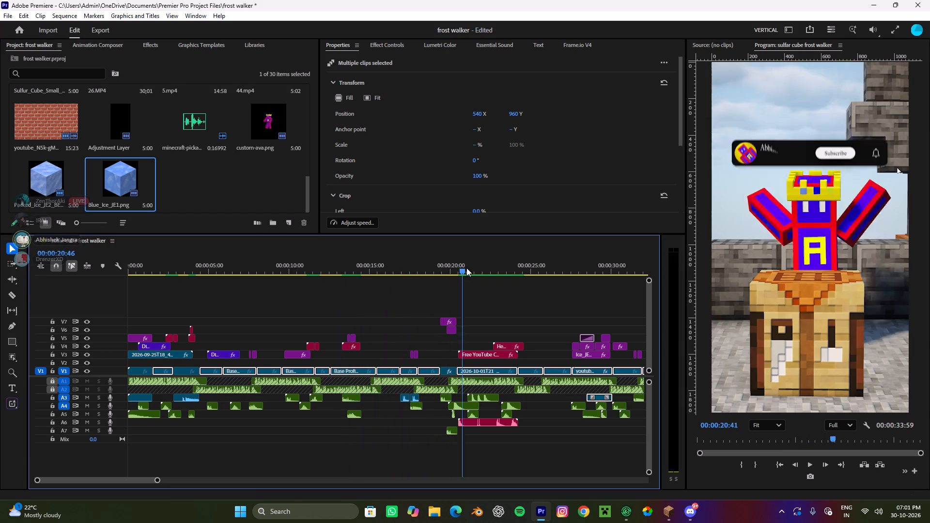
drag(466, 268, 474, 274)
shift+click(477, 369)
scroll(470, 368, down, 8)
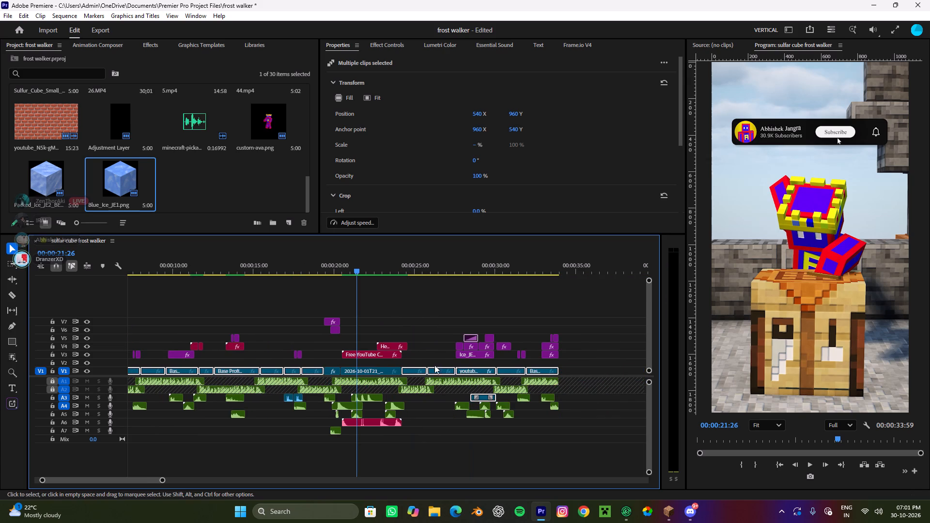
drag(358, 261, 482, 316)
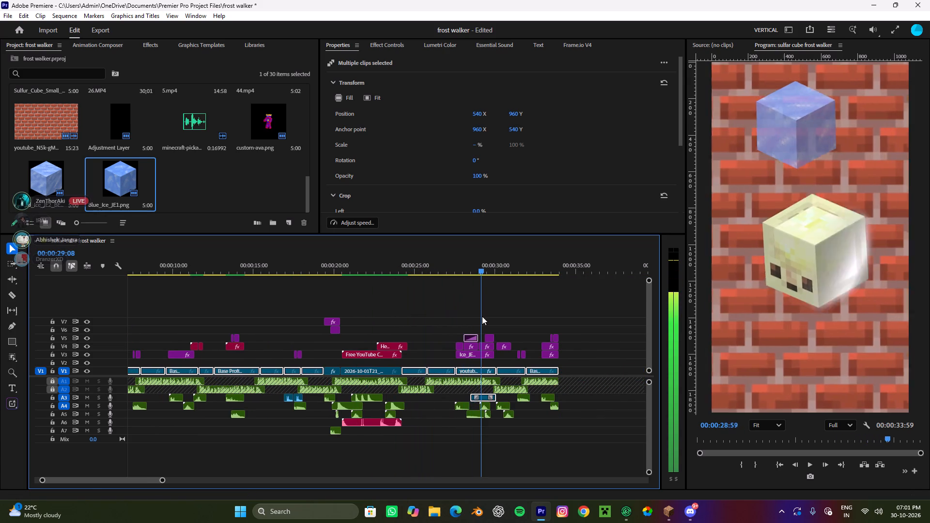
drag(482, 316, 477, 319)
shift+click(467, 370)
drag(480, 264, 483, 264)
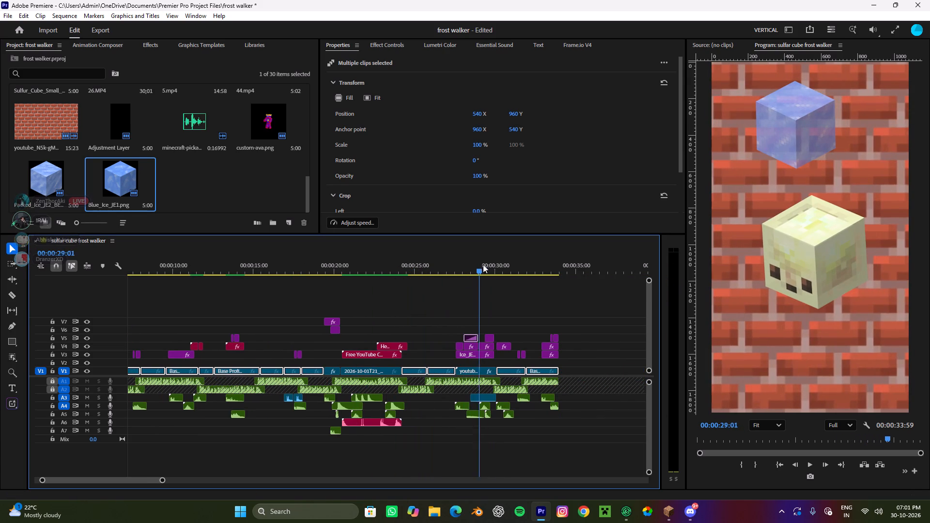
drag(483, 264, 541, 301)
alt+scroll(544, 373, down, 3)
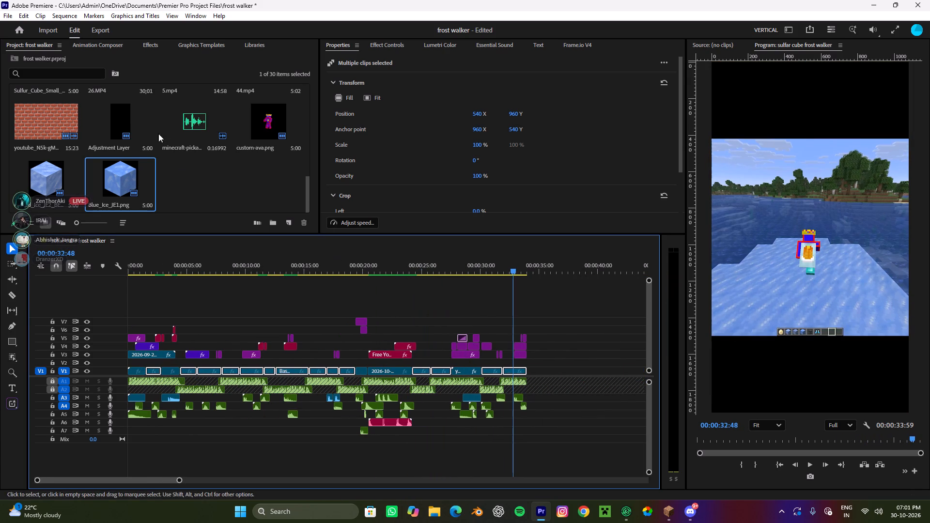
Search the effects for "zoom in on" and locate the zoom in on clips preset in the Malice Smooth Editing Pack.
click(161, 43)
click(66, 64)
key(z)
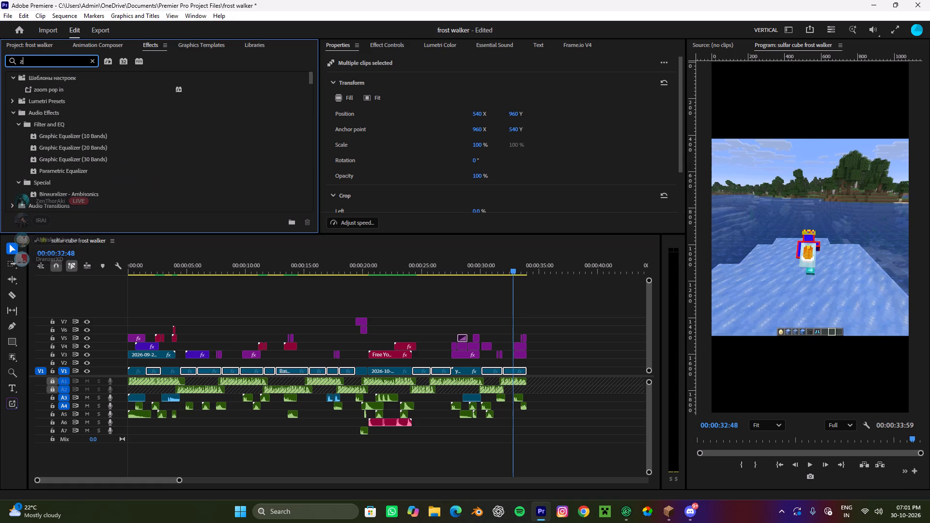
key(o)
key(o)
key(m)
key(space)
text(i)
key(n)
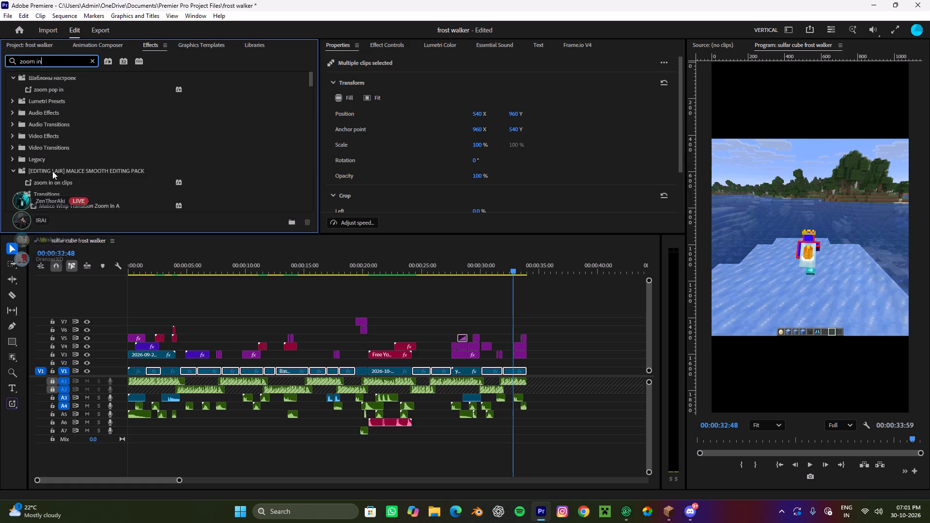
scroll(54, 184, down, 9)
scroll(55, 176, up, 11)
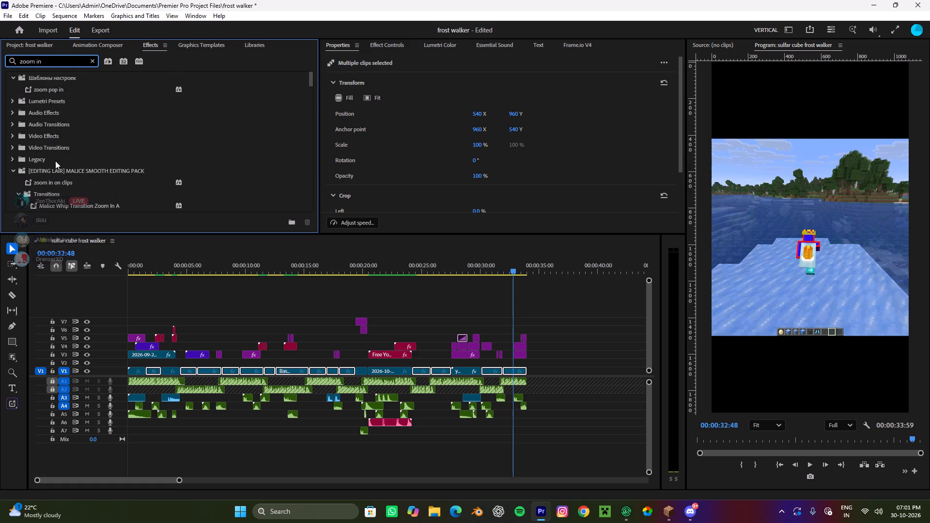
scroll(109, 156, down, 15)
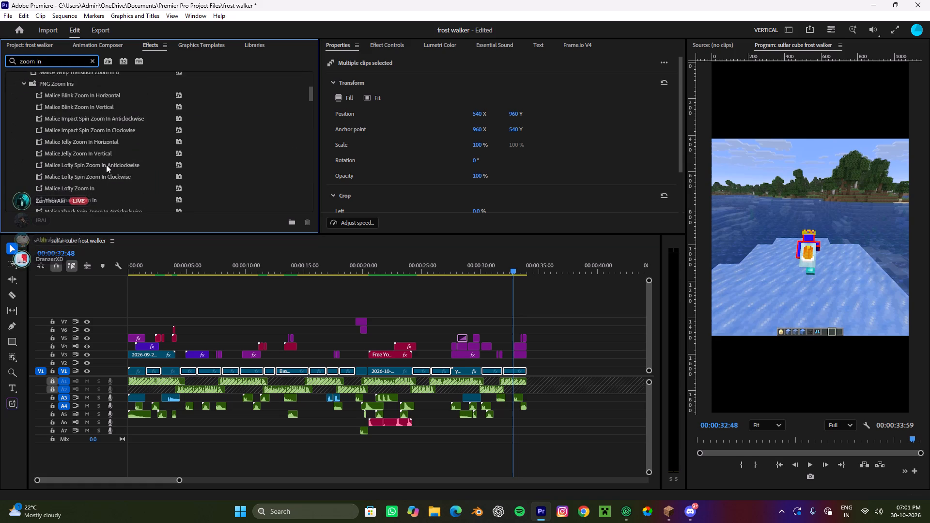
scroll(106, 165, down, 12)
key(space)
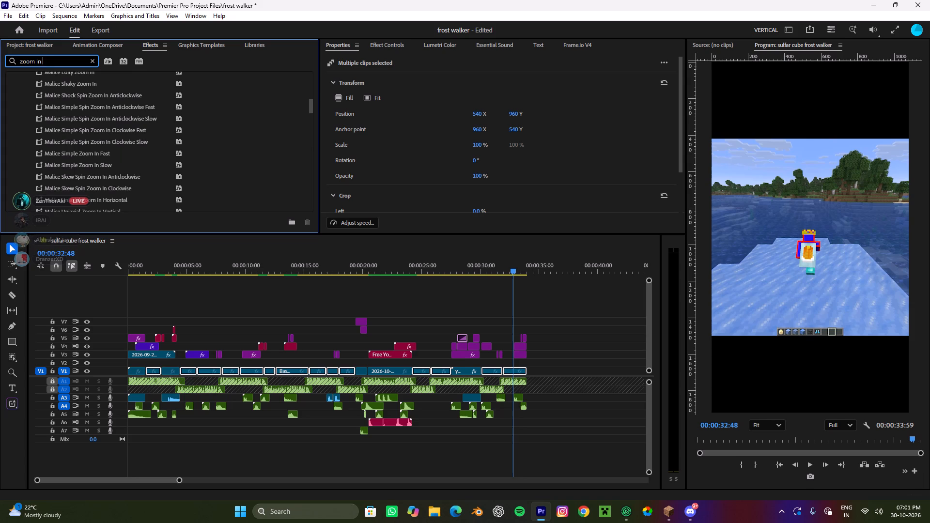
text(o)
key(n)
scroll(65, 136, up, 2)
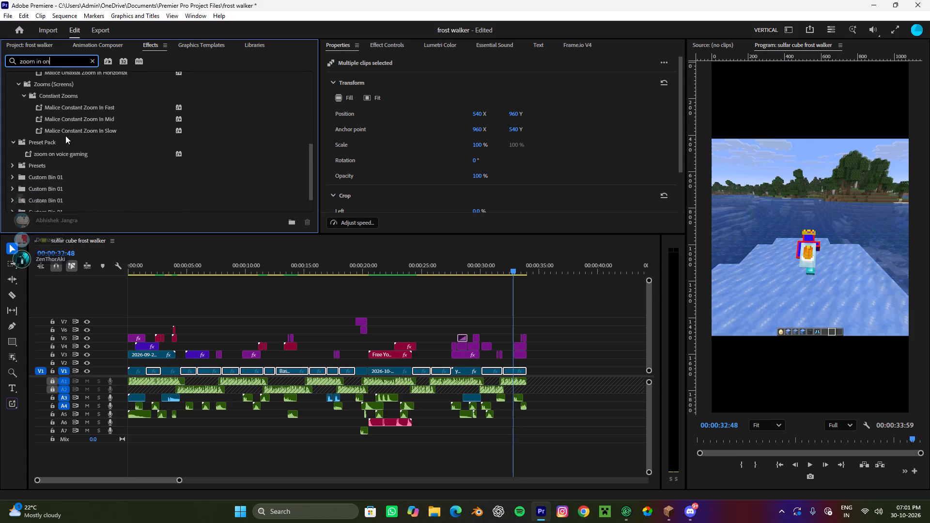
scroll(65, 136, up, 16)
Apply the zoom in on clips preset to the selected V1 clips and preview the result around the subscribe scene.
drag(47, 137, 48, 137)
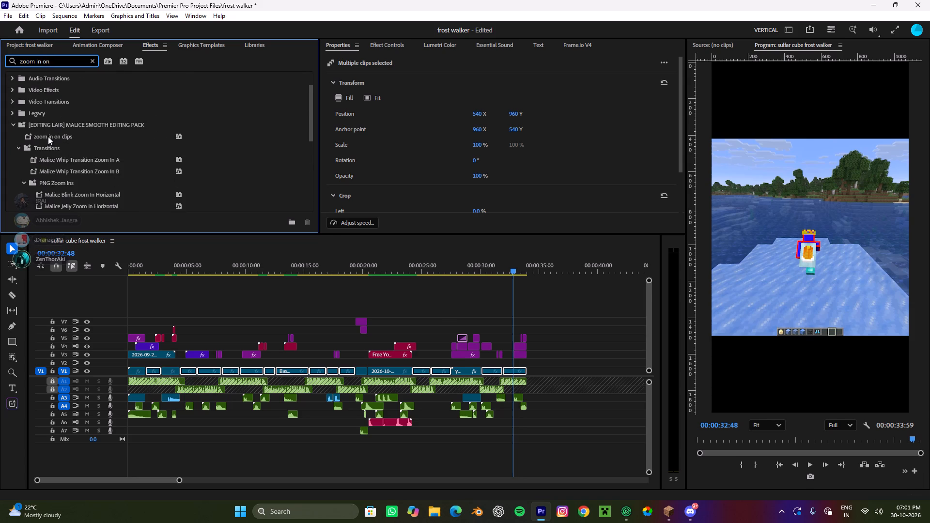
drag(48, 137, 416, 370)
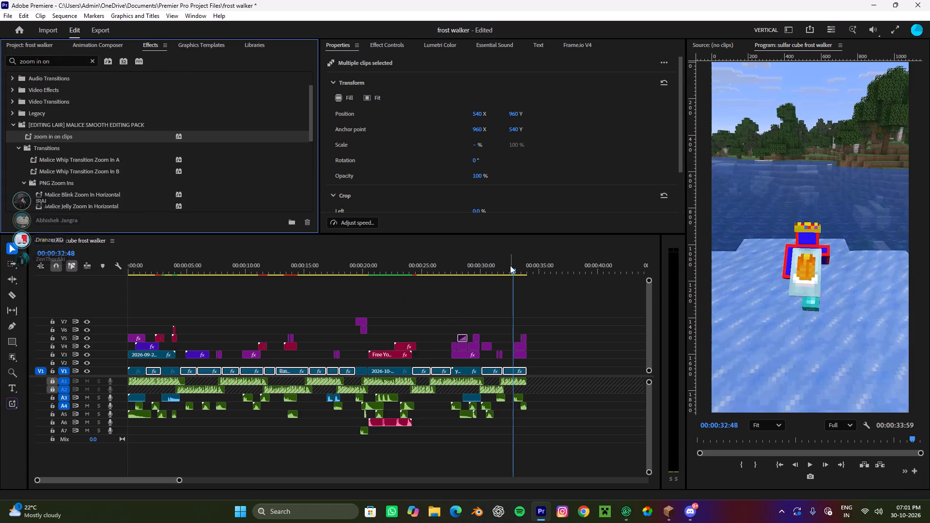
drag(509, 265, 407, 315)
key(space)
alt+scroll(428, 328, down, 4)
click(464, 366)
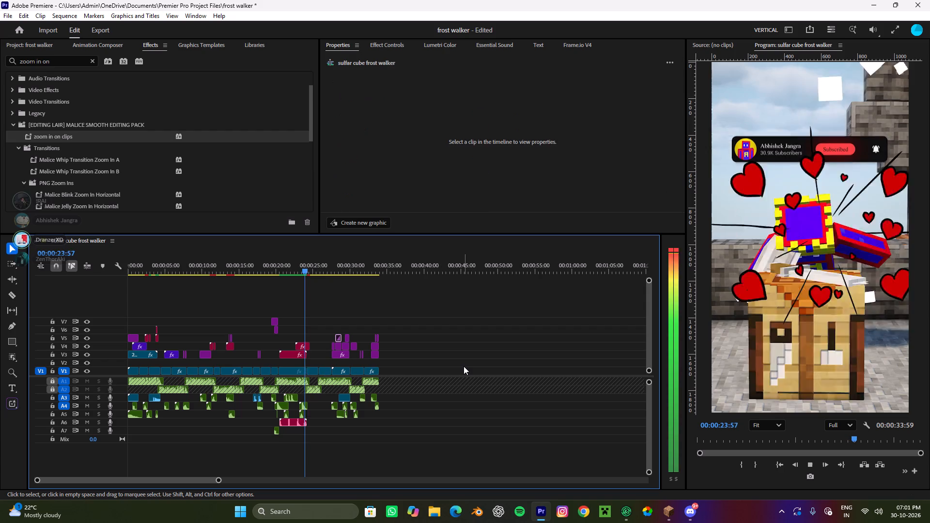
key(space)
Select all the clips on V1 and nest them into a single sequence, keeping the suggested name.
drag(421, 370, 154, 376)
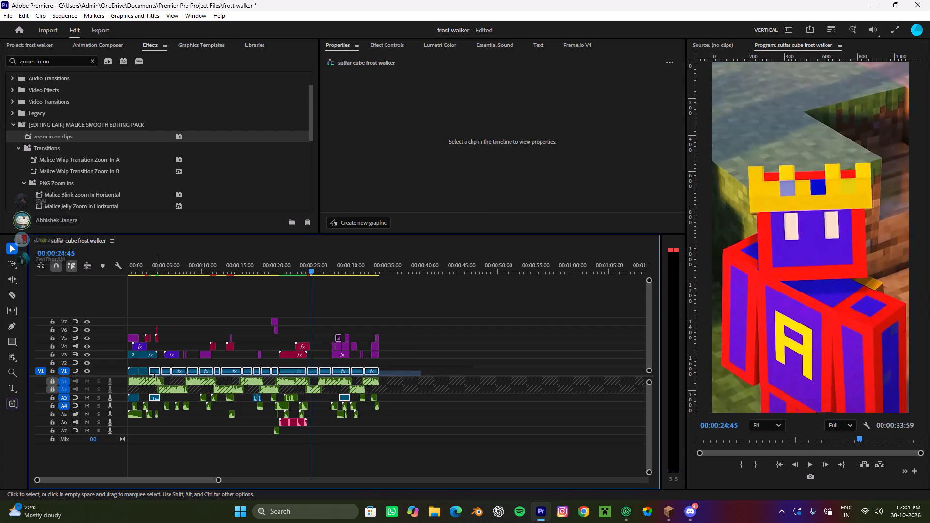
drag(154, 376, 139, 376)
right_click(193, 371)
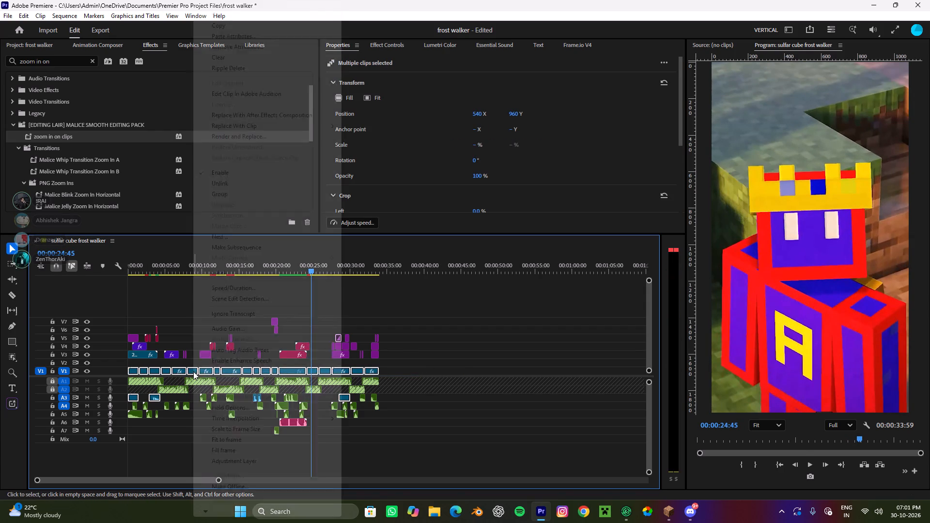
click(225, 235)
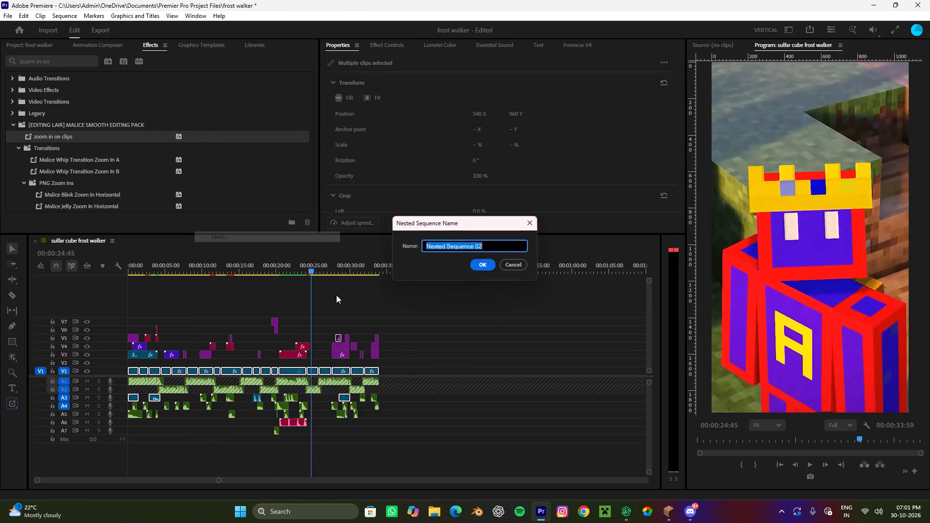
click(477, 268)
Search the effects for "color grade" and apply the color grade preset from Preset Pack to the nested sequence on V1.
click(301, 371)
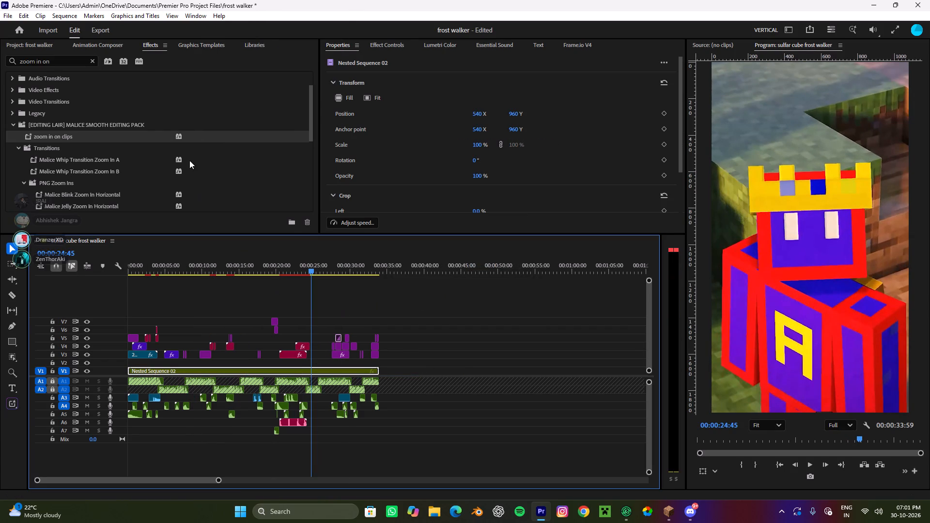
drag(71, 62, 0, 56)
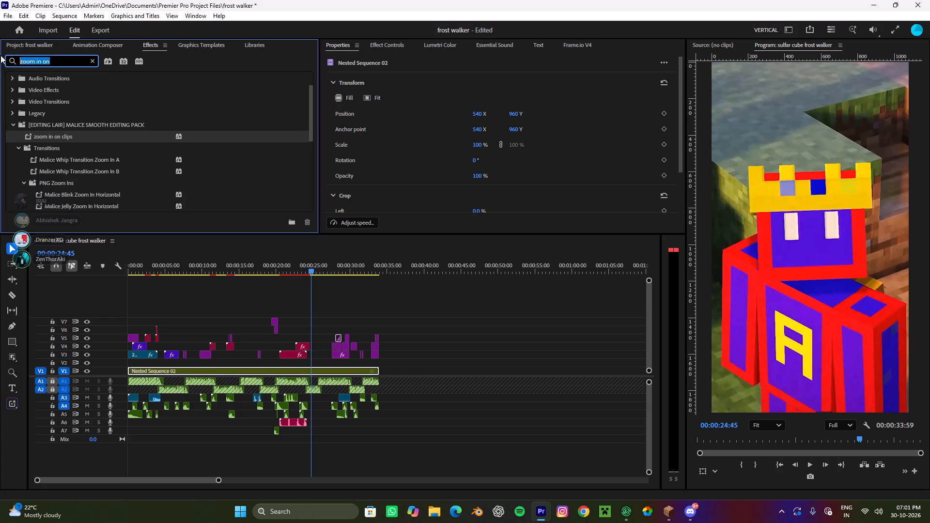
key(c)
text(olor grade)
drag(45, 151, 46, 150)
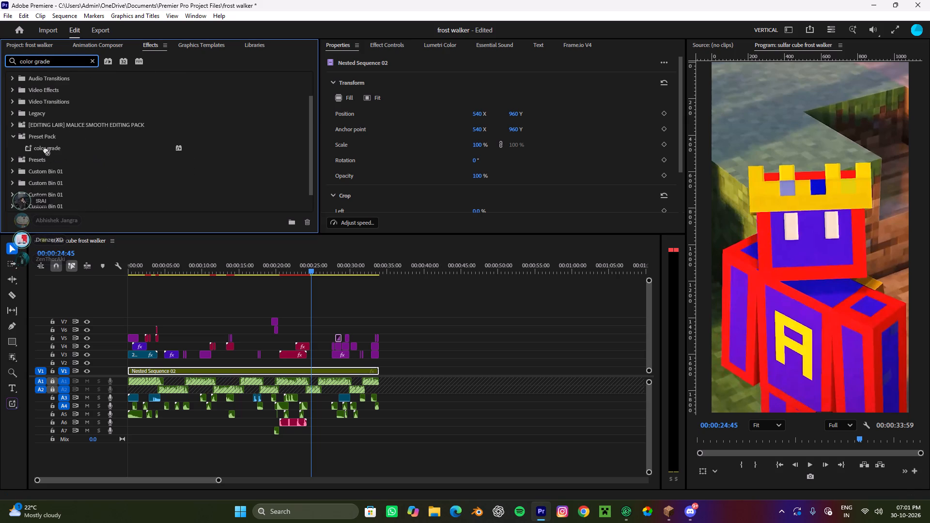
drag(46, 150, 252, 371)
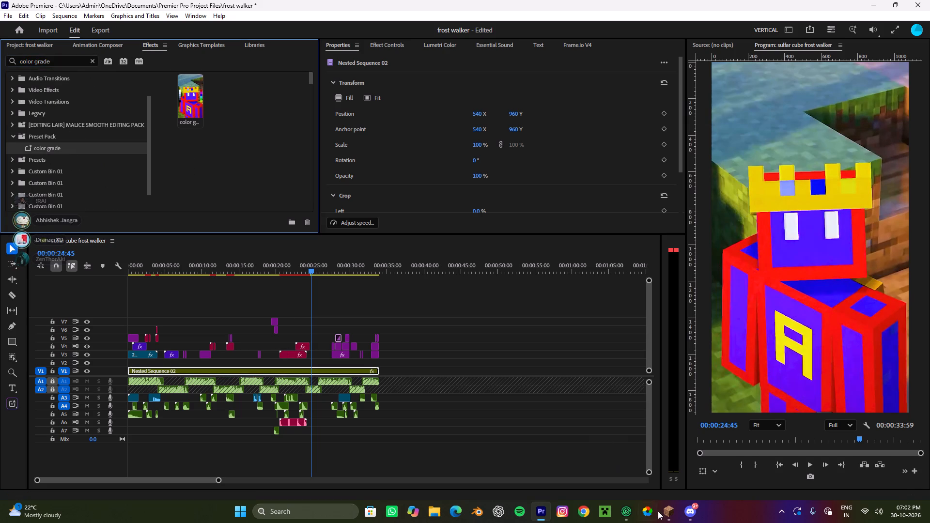
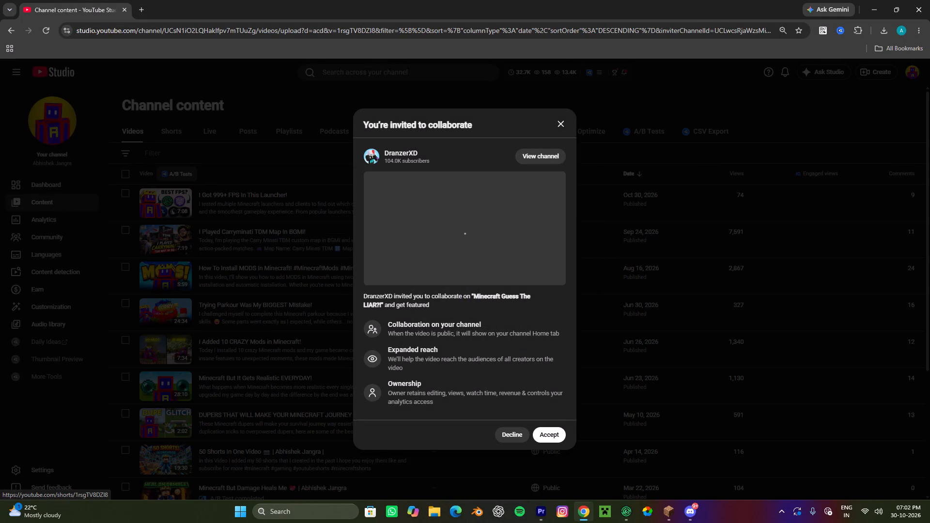
Accept DranzerXD's invitation in YouTube Studio to collaborate on the video "Minecraft Guess The LIAR?!".
scroll(515, 331, down, 3)
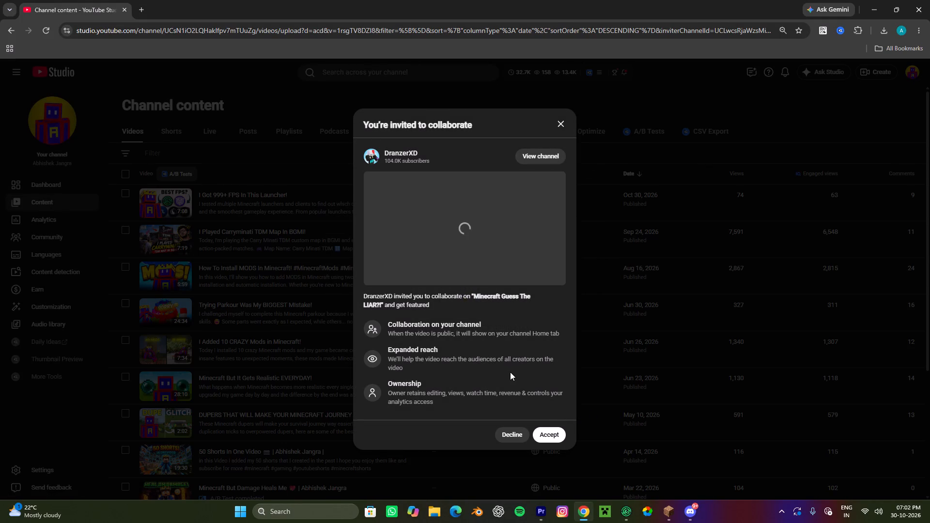
scroll(497, 330, down, 4)
click(547, 434)
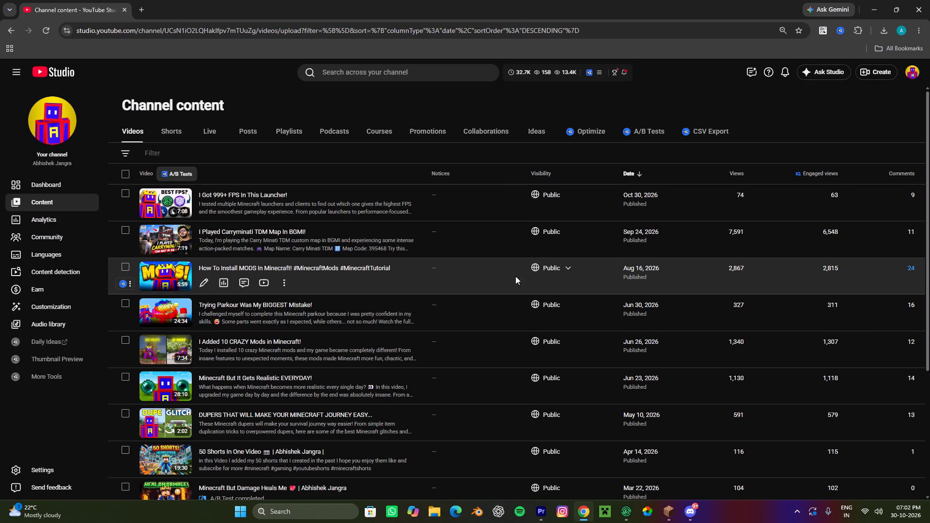
Open the channel's dashboard in YouTube Studio.
click(37, 182)
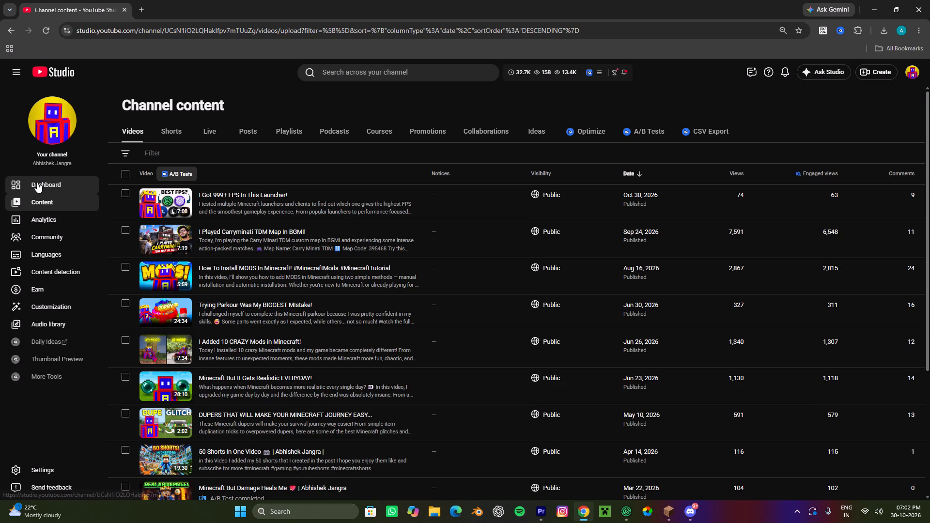
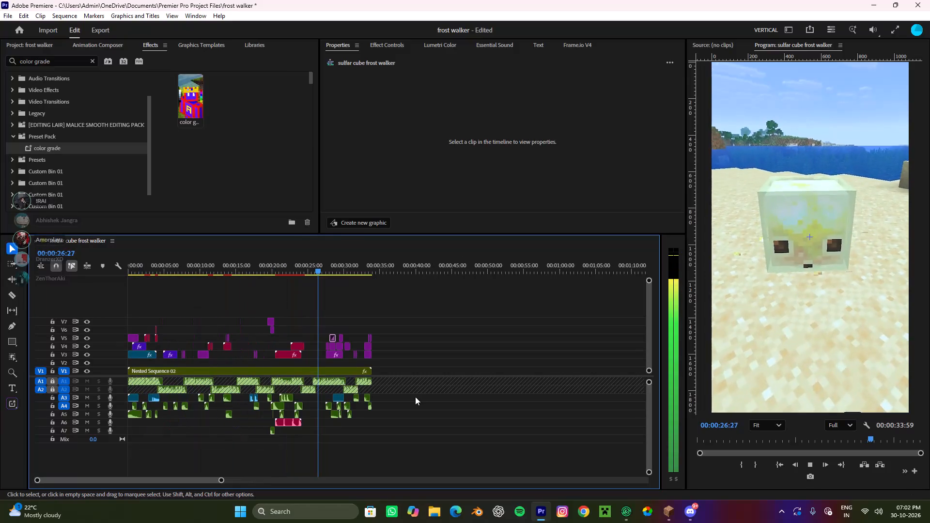
Duplicate the two short V3 clips and their A4 sound near 17.5 seconds to V3 and A5 at about 25.7 seconds.
key(space)
alt+scroll(309, 404, up, 5)
alt+scroll(310, 404, down, 4)
scroll(284, 399, up, 4)
alt+scroll(284, 399, up, 2)
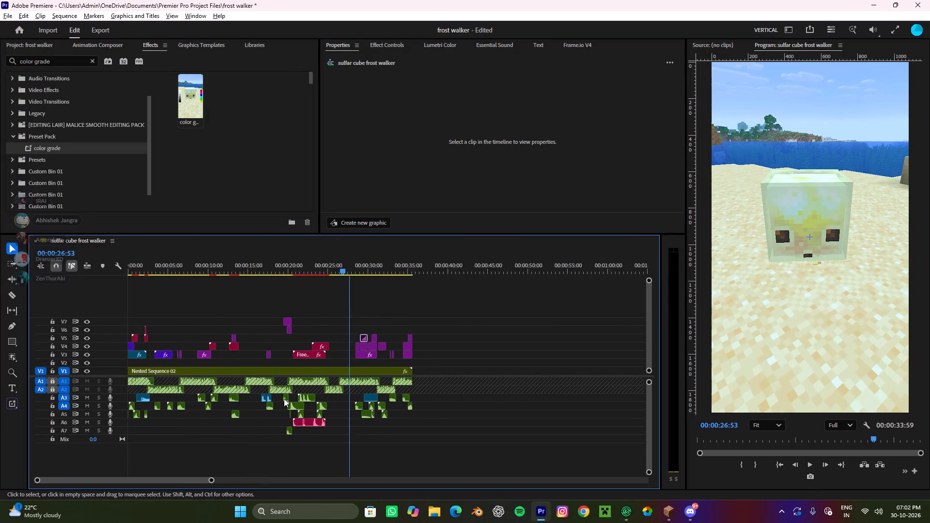
alt+scroll(284, 399, up, 8)
alt+scroll(284, 399, down, 1)
alt+scroll(284, 399, up, 1)
shift+drag(273, 338, 237, 356)
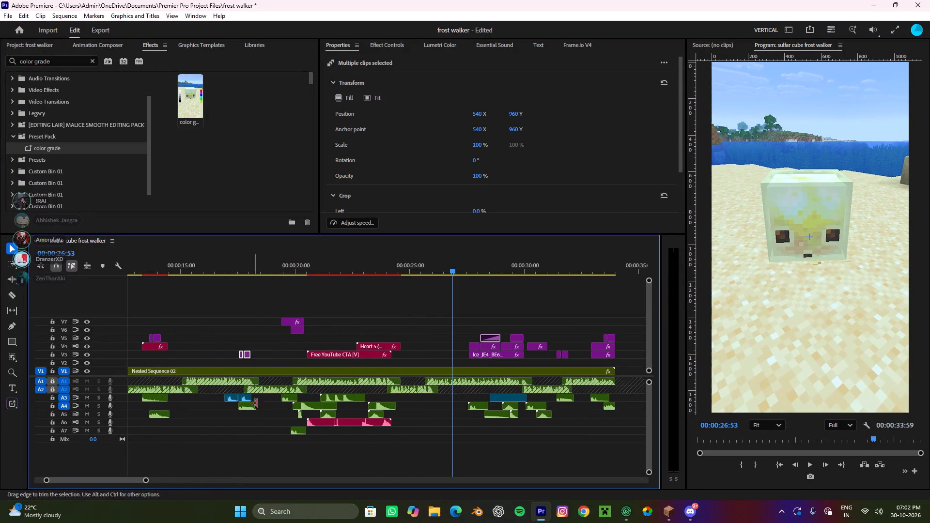
shift+drag(264, 419, 243, 404)
alt+drag(248, 406, 314, 403)
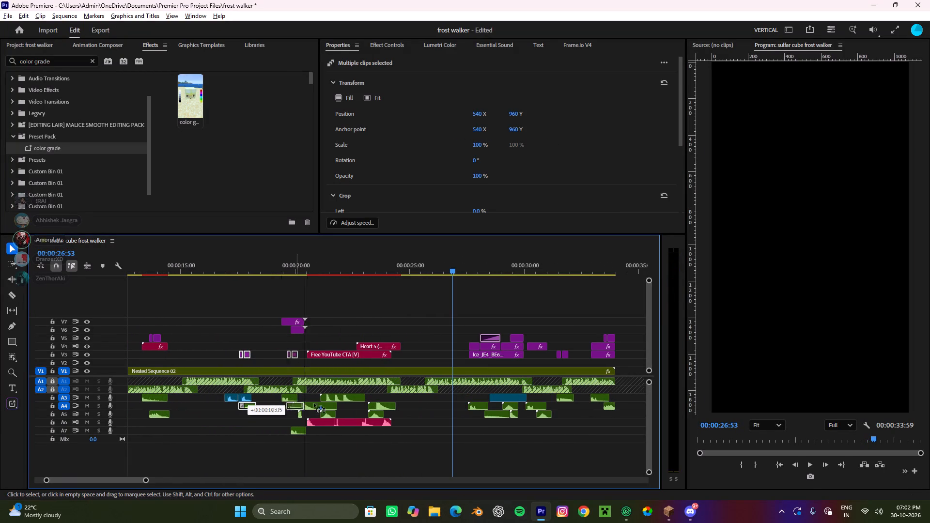
alt+drag(314, 403, 434, 415)
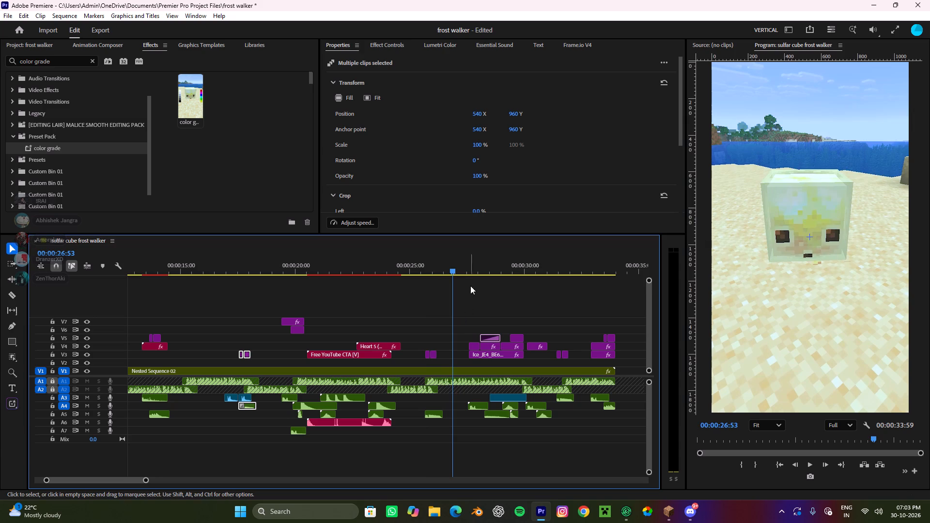
Play back the sequence around the duplicated clips near 26 seconds and from its beginning to review the edit.
drag(456, 266, 418, 285)
key(space)
alt+scroll(510, 351, down, 3)
key(space)
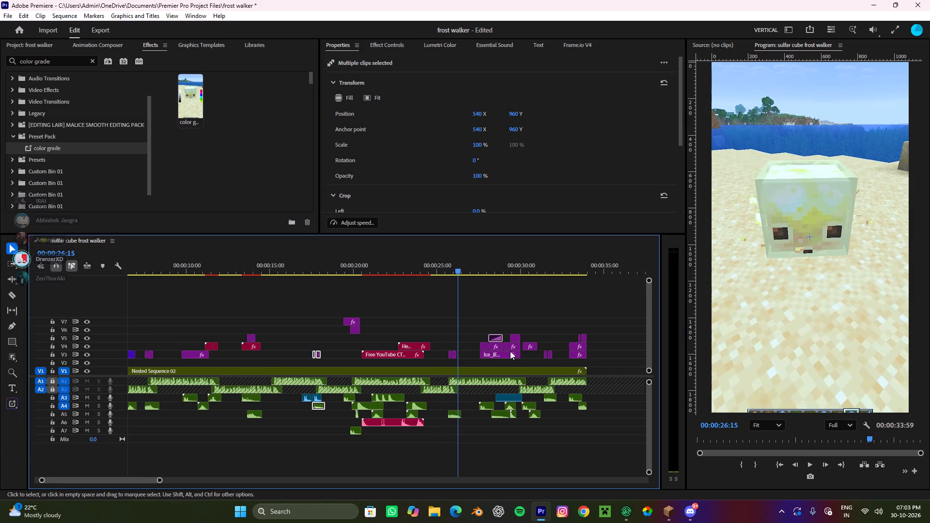
alt+scroll(513, 373, down, 7)
alt+scroll(339, 378, up, 8)
alt+scroll(339, 378, down, 8)
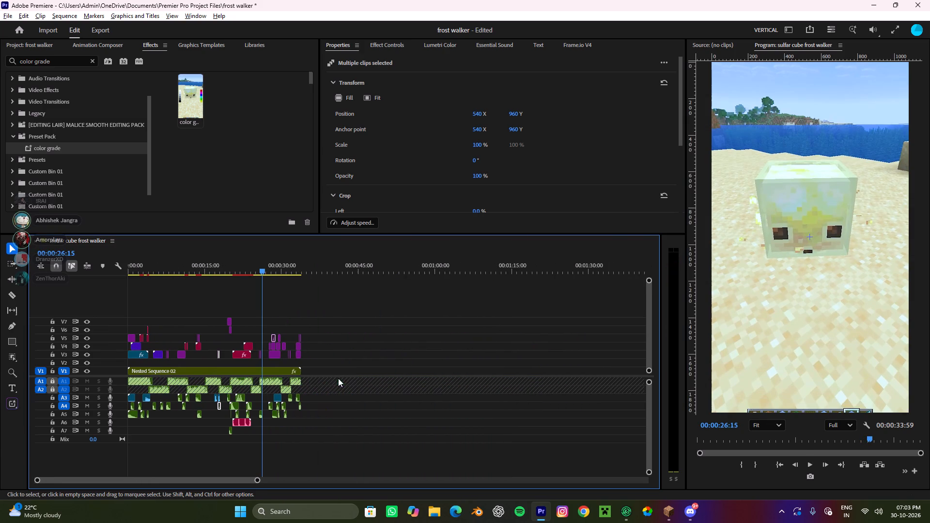
drag(267, 262, 0, 260)
key(space)
alt+scroll(244, 365, up, 3)
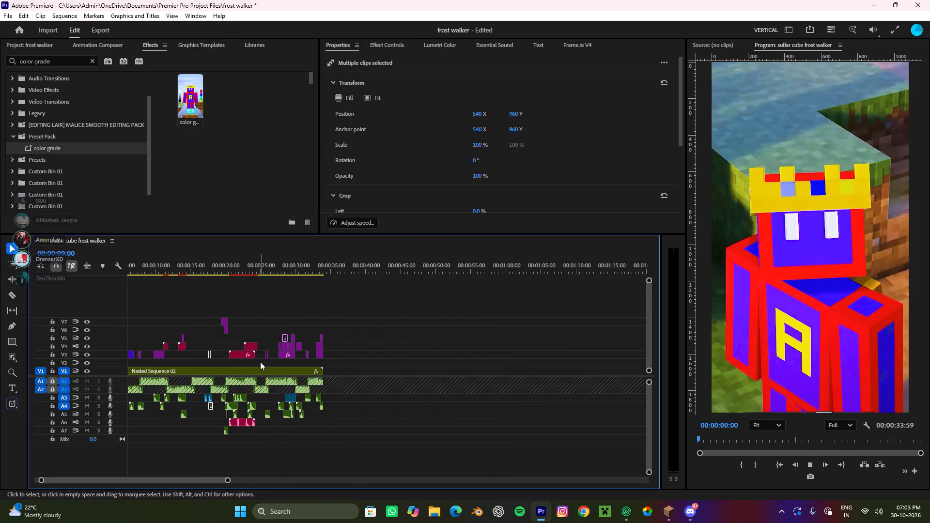
key(space)
drag(143, 271, 85, 273)
key(space)
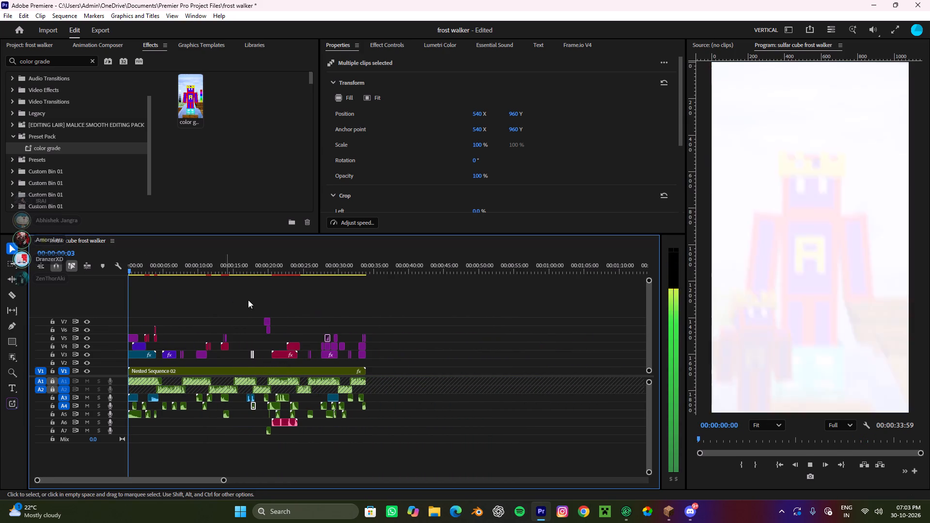
key(space)
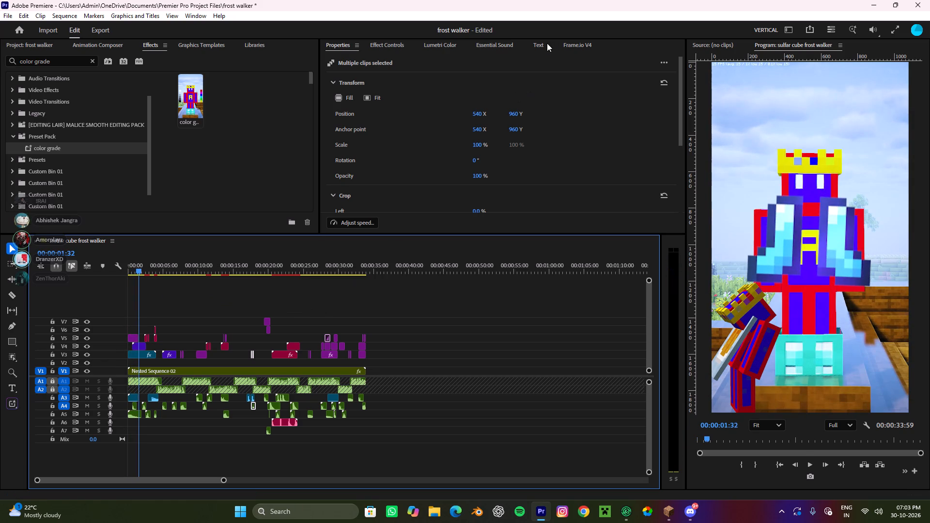
Generate a static transcript of the sequence in Hindi from the Mix audio, without separating speakers.
click(545, 43)
click(348, 51)
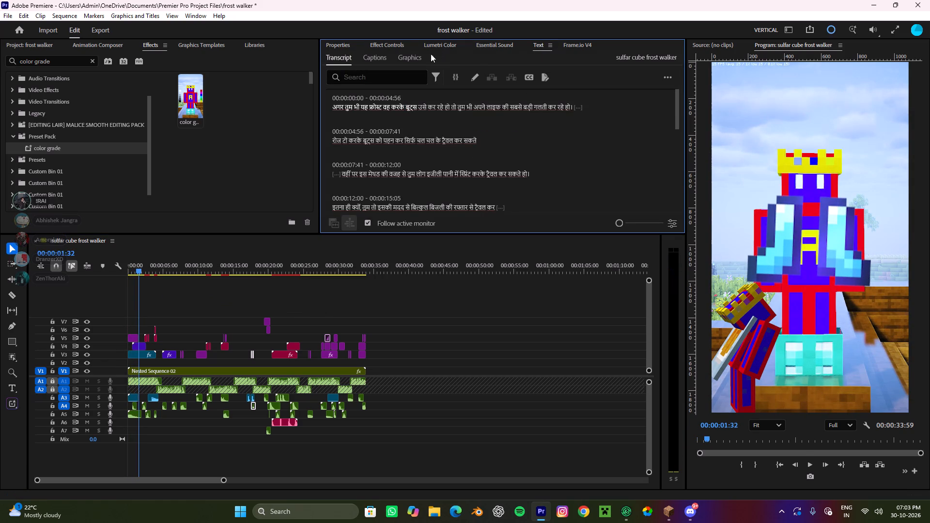
click(669, 83)
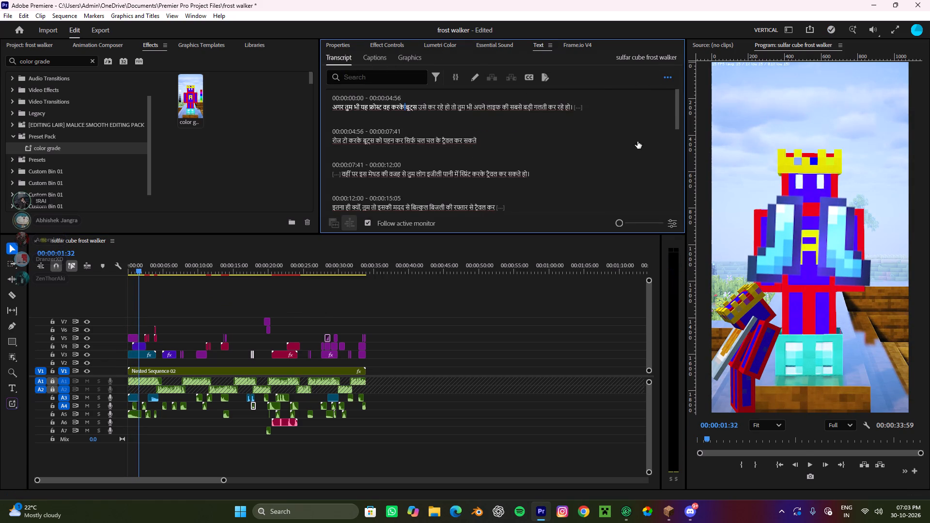
click(628, 130)
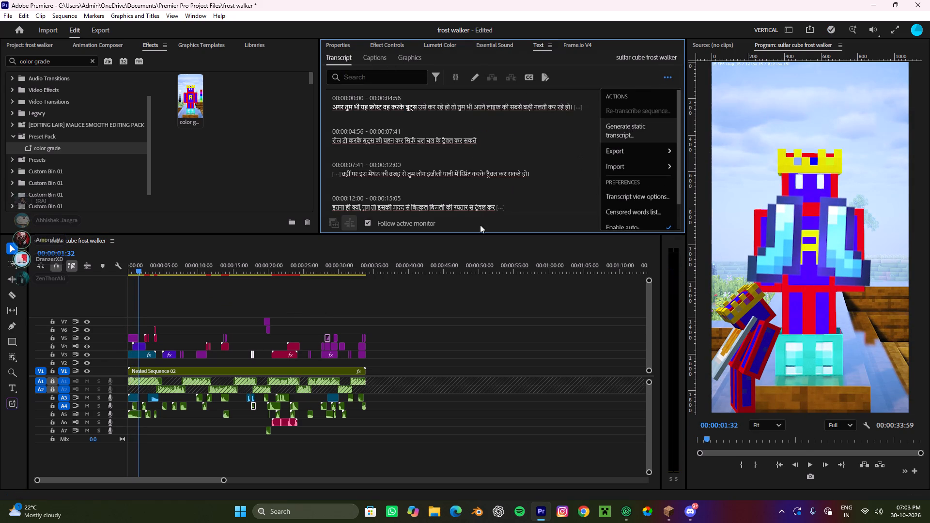
click(399, 274)
drag(490, 188, 480, 125)
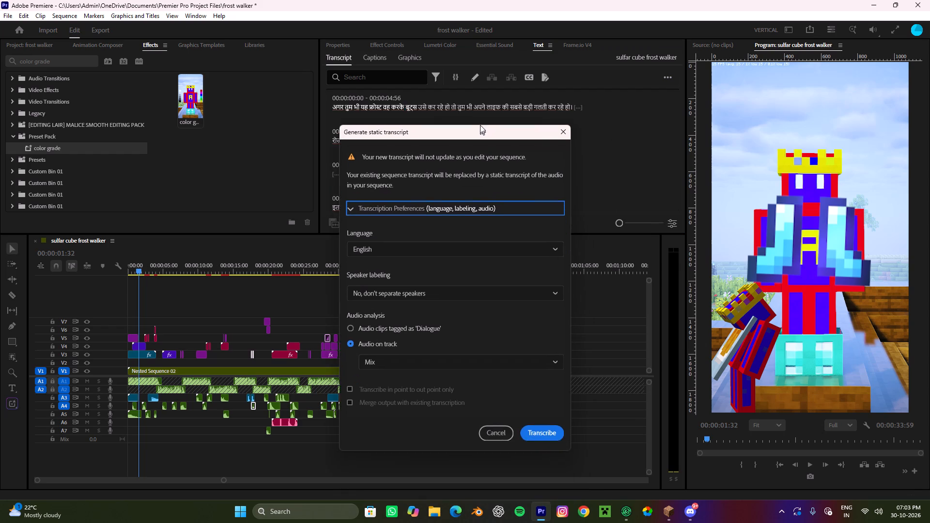
drag(480, 125, 478, 64)
click(551, 188)
drag(559, 205, 559, 245)
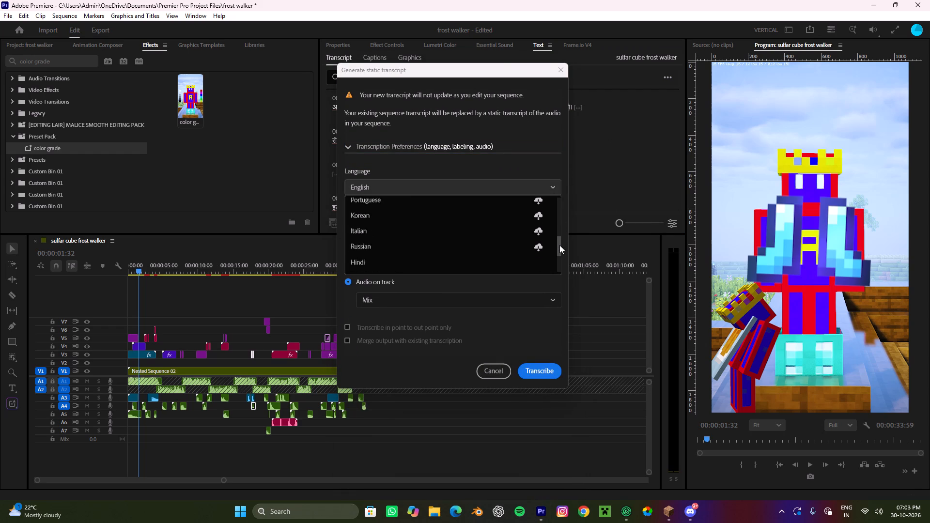
drag(559, 245, 559, 247)
click(465, 249)
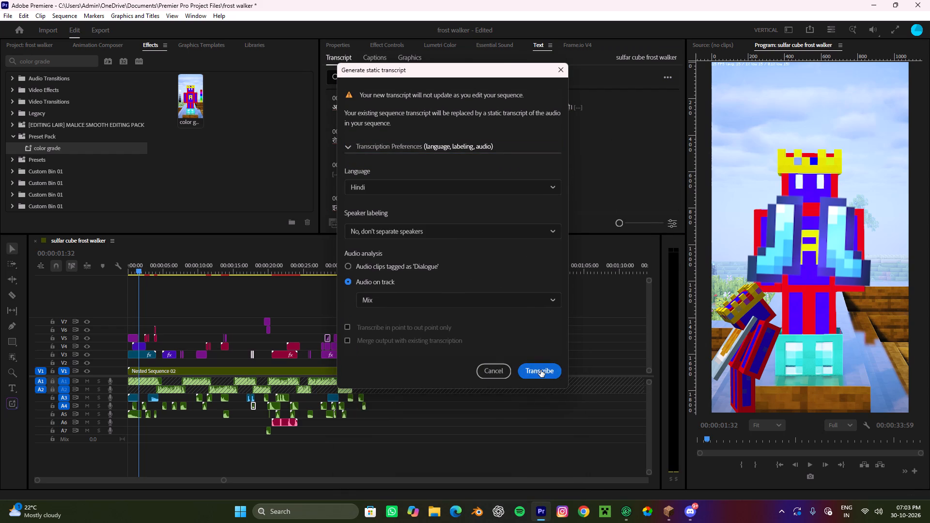
click(541, 370)
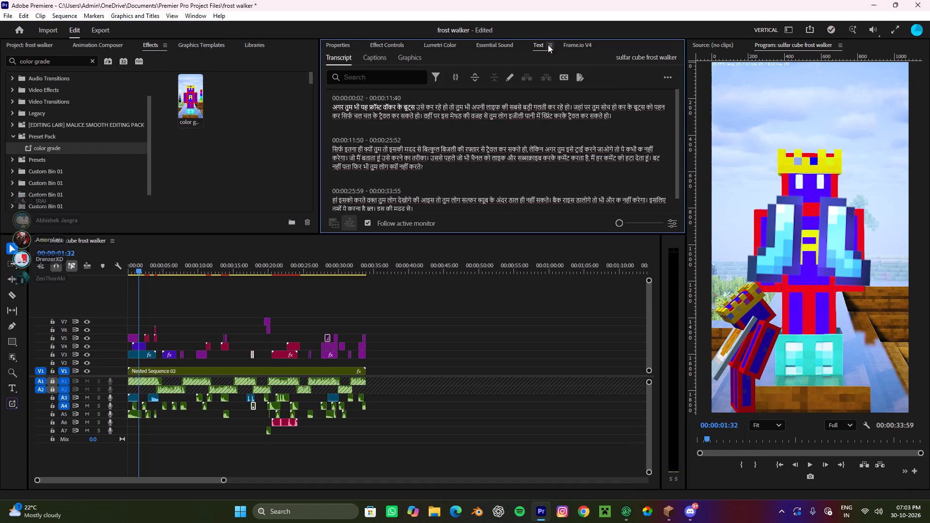
Copy the full text of the first transcript paragraph, then leave its text editing.
scroll(460, 111, down, 8)
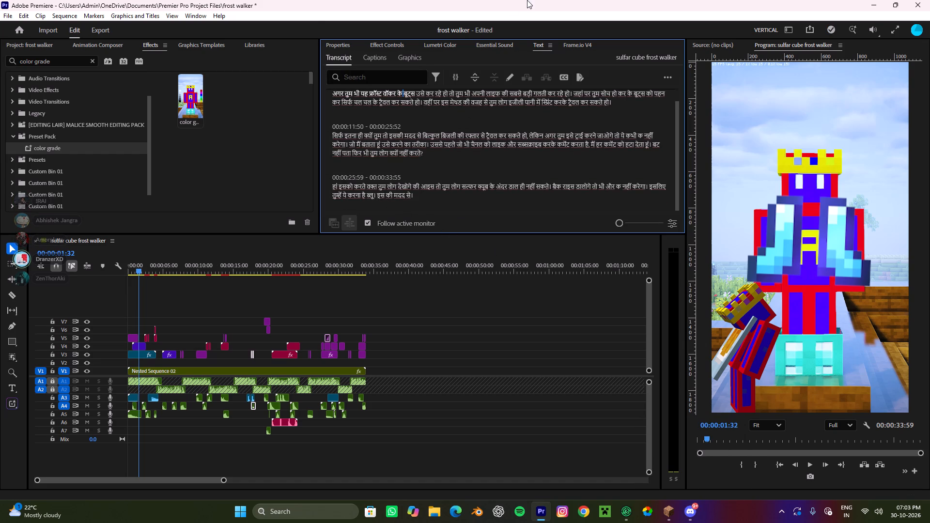
scroll(440, 126, up, 5)
triple_click(434, 112)
triple_click(434, 112)
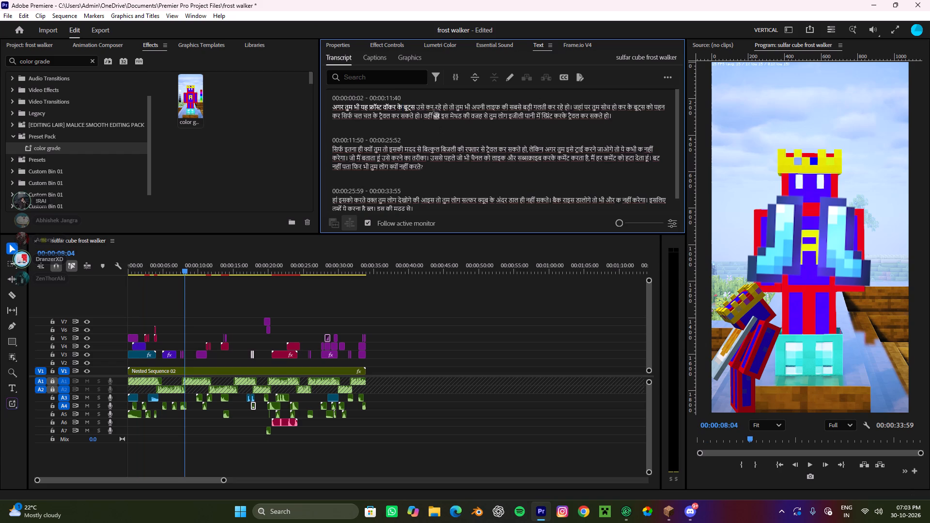
triple_click(434, 112)
triple_click(434, 112)
click(434, 112)
key(ctrl+c)
key(ctrl+c)
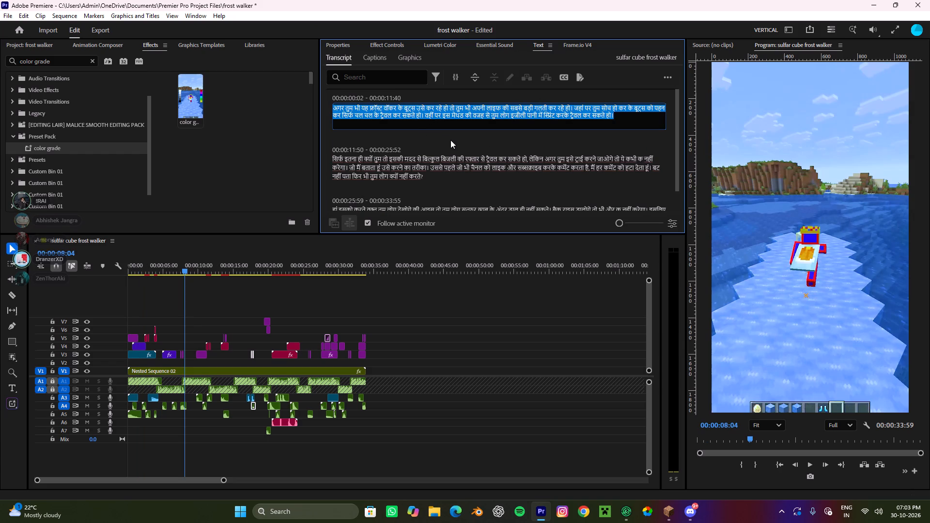
key(ctrl+c)
key(ctrl+c)
key(ctrl+c)
key(ctrl+c)
key(ctrl+c)
click(439, 148)
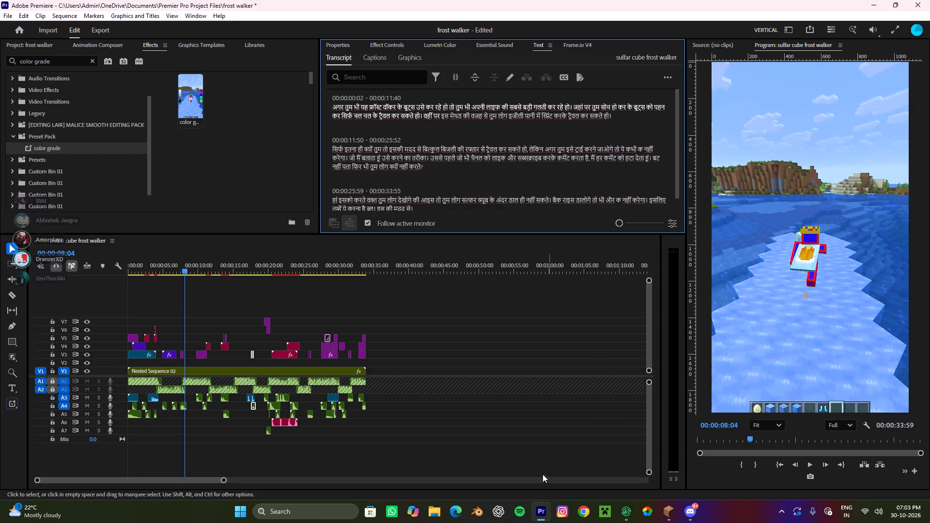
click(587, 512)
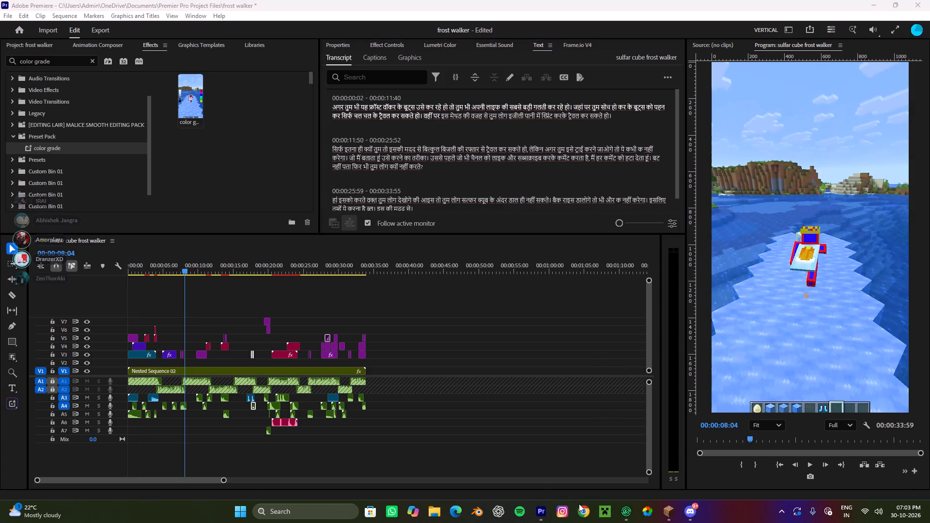
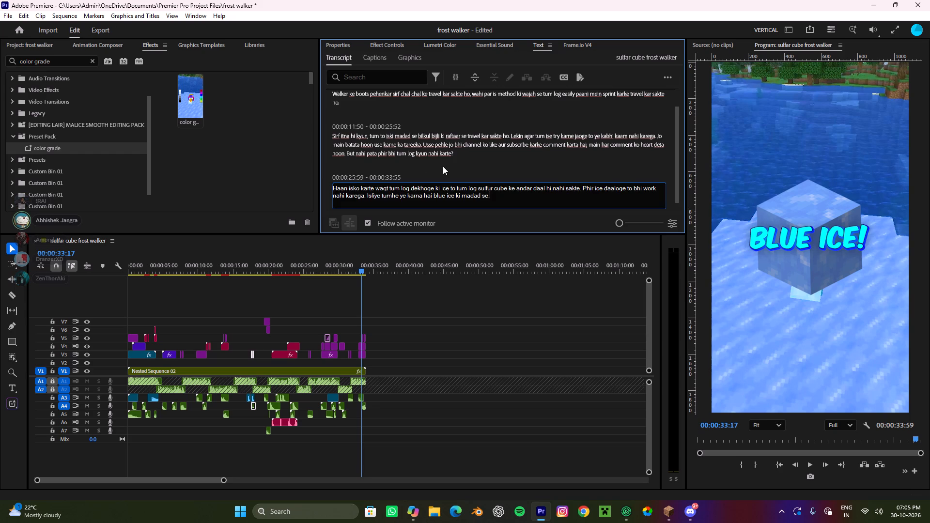
click(443, 166)
Play the last segment from its start and replace "Phir" before "ice daaloge" with "packed" in its transcript.
click(336, 189)
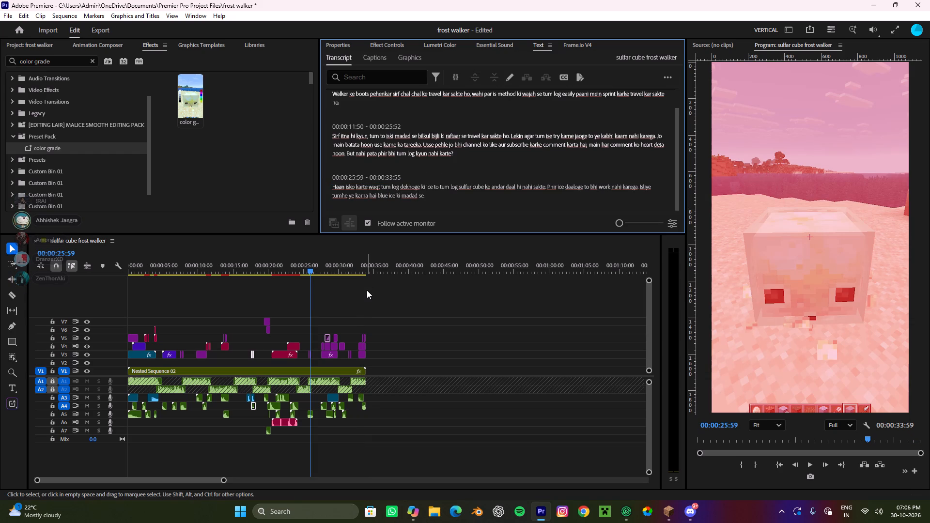
key(space)
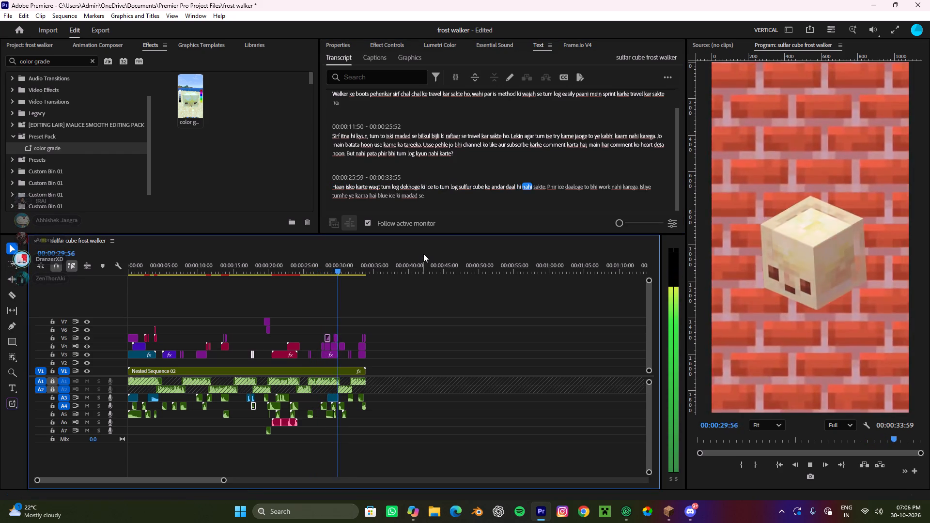
key(space)
double_click(552, 187)
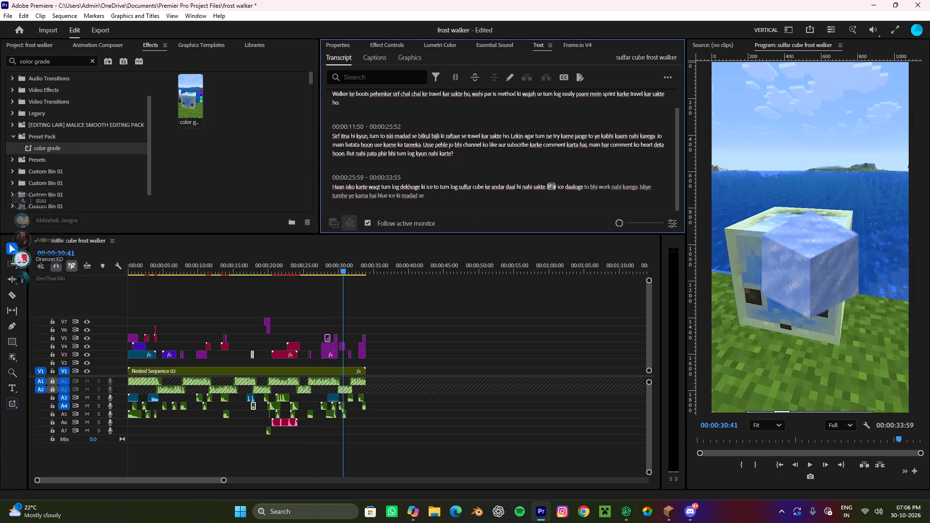
text(packed)
click(606, 175)
Play on from the corrected word and insert "ye" before "work nahi karega" in the last segment.
key(space)
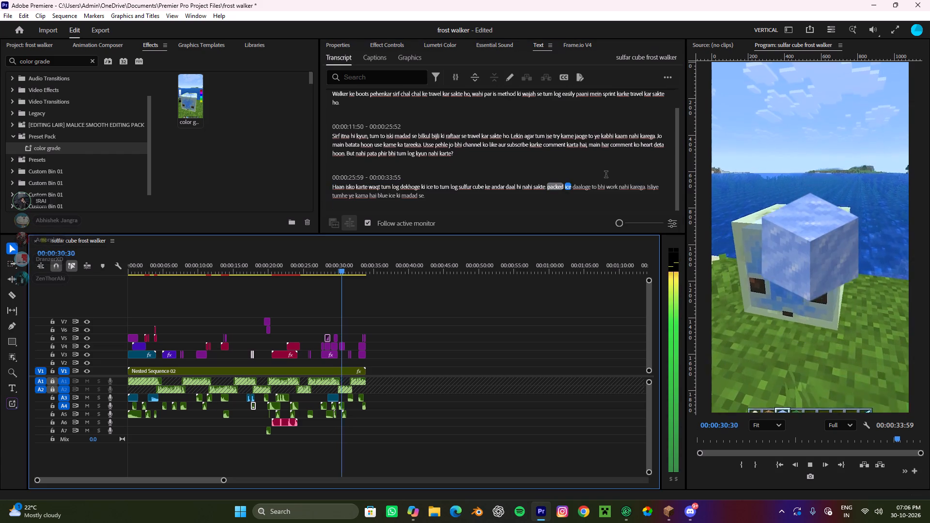
key(space)
double_click(609, 188)
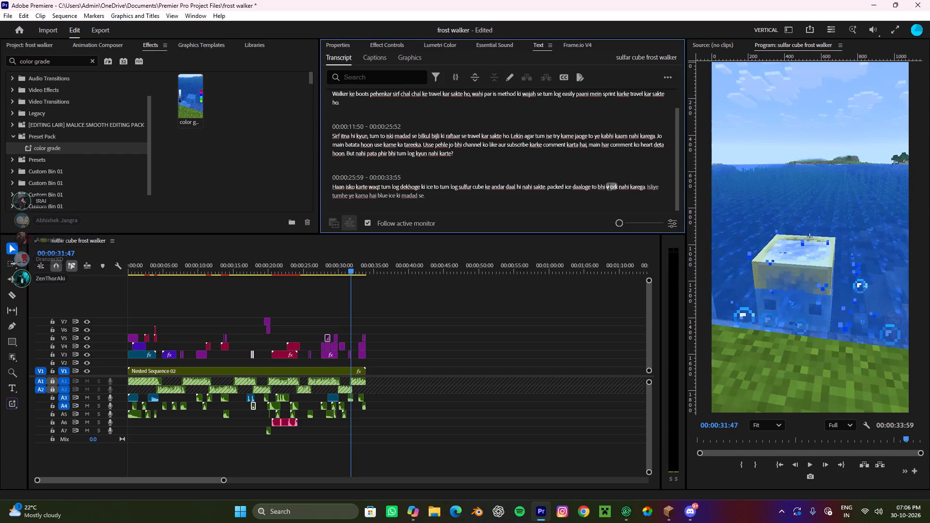
click(651, 190)
key(space)
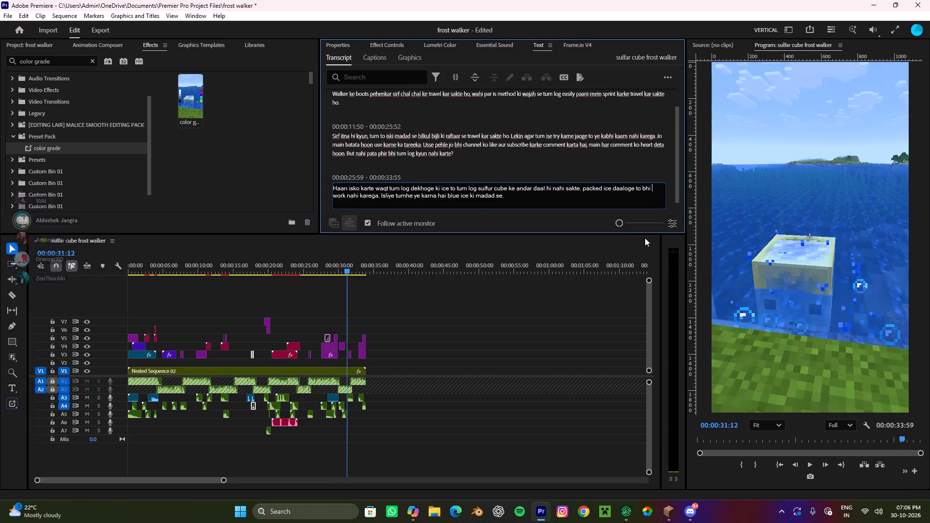
key(y)
key(e)
click(637, 165)
Play out the last segment and check the opening of the 00:00:11:50 - 00:00:25:52 segment against the narration.
key(space)
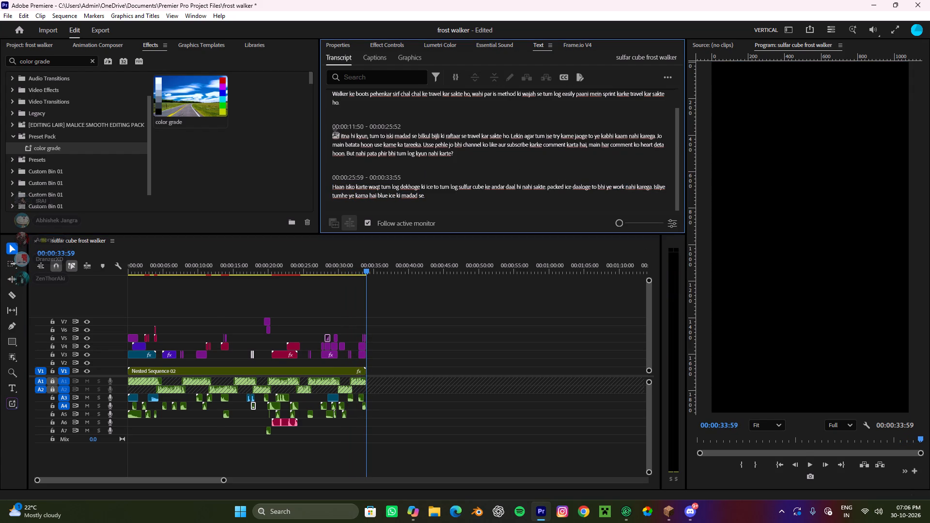
click(335, 134)
key(space)
key(space)
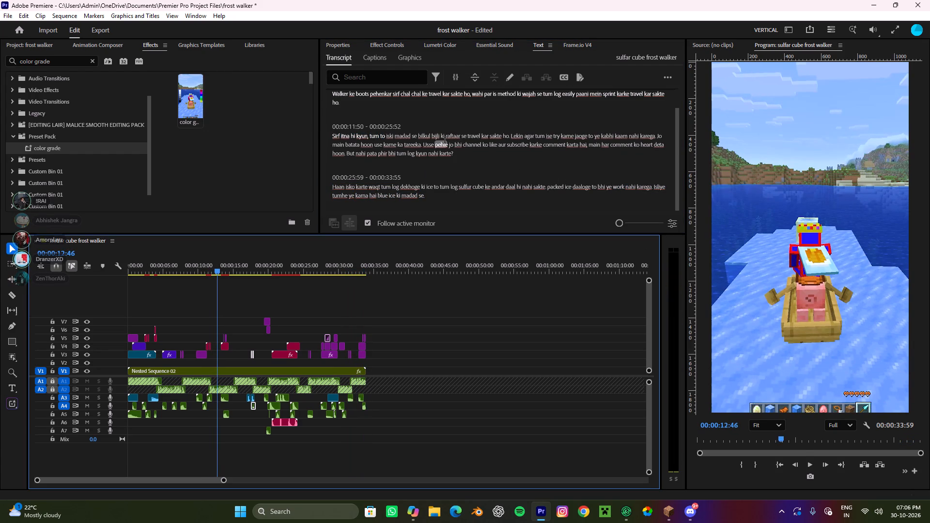
key(space)
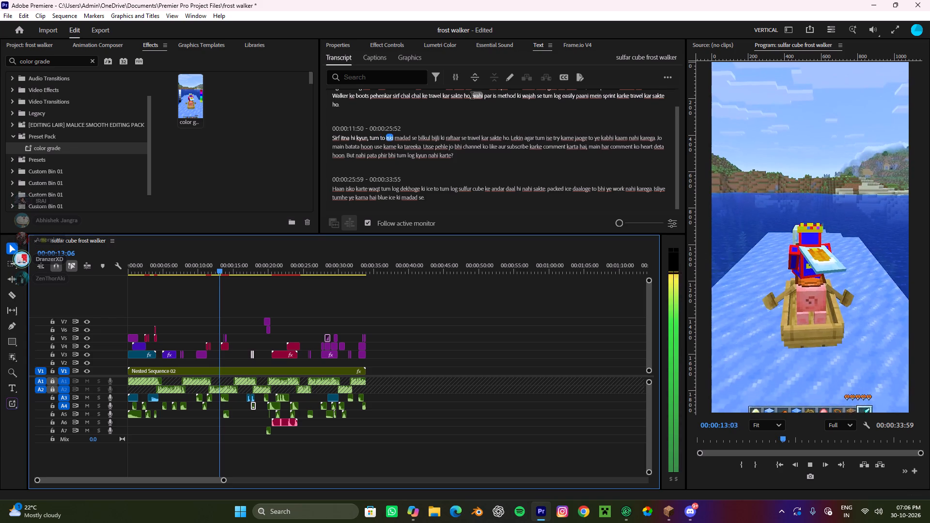
key(space)
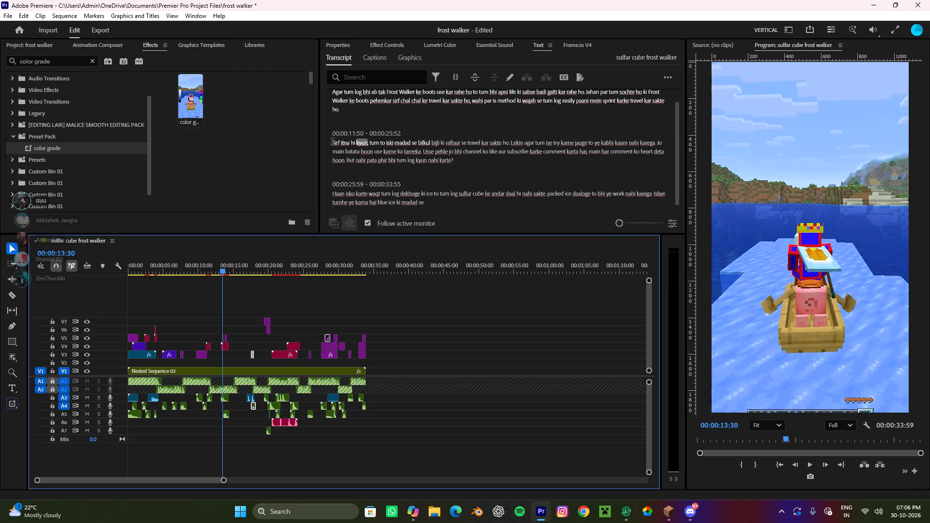
click(332, 142)
key(space)
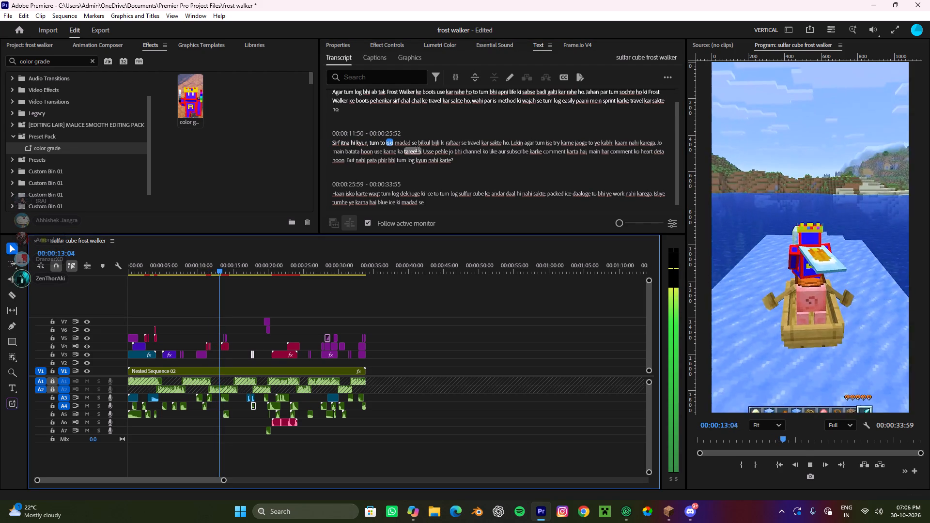
key(space)
key(space)
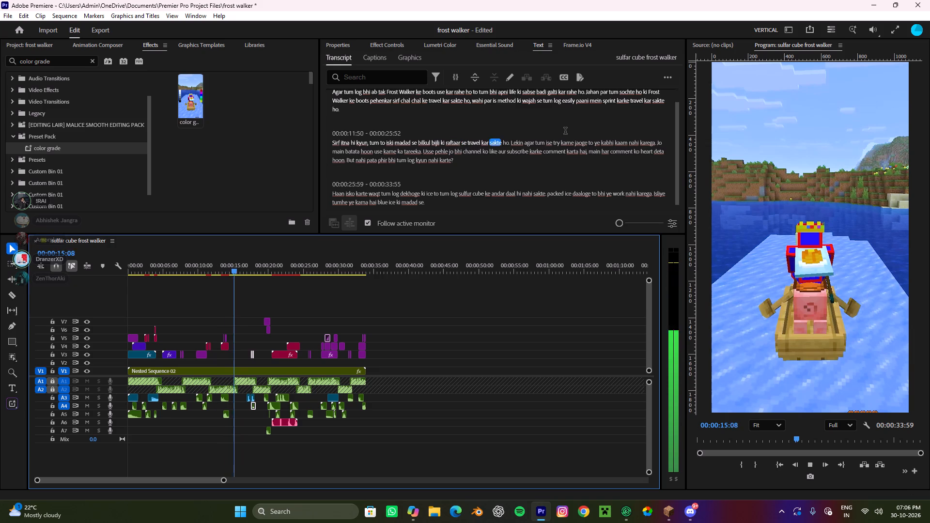
key(space)
key(space)
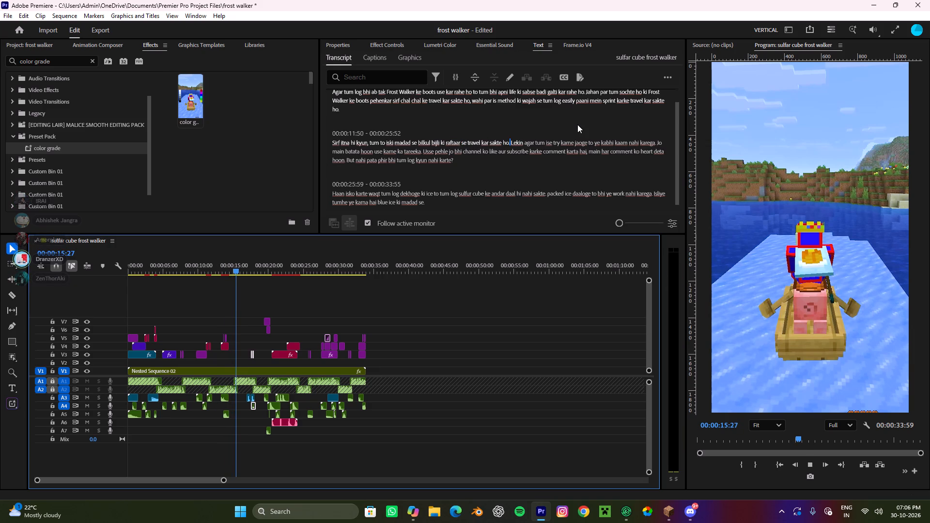
key(space)
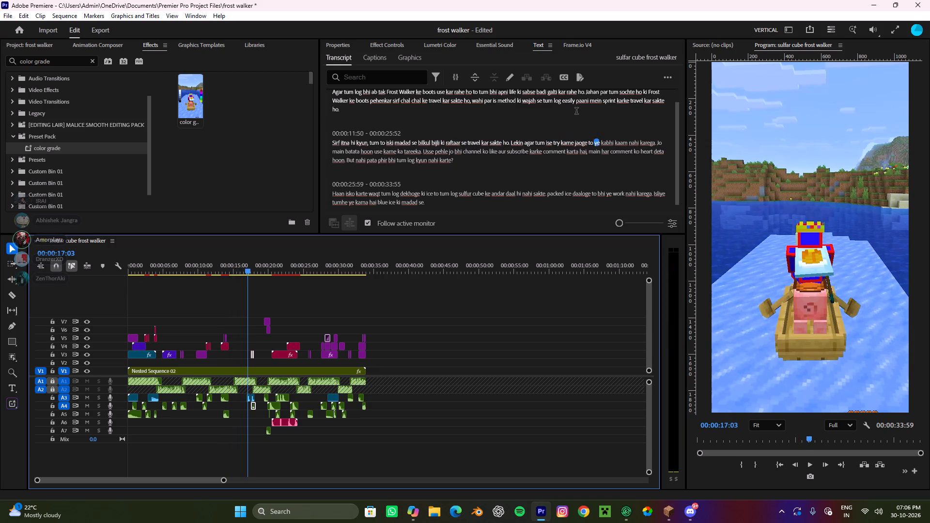
Replay from "jaoge" and replace "kaam" before "nahi karega" with "work" in the 00:00:11:50 segment.
click(584, 142)
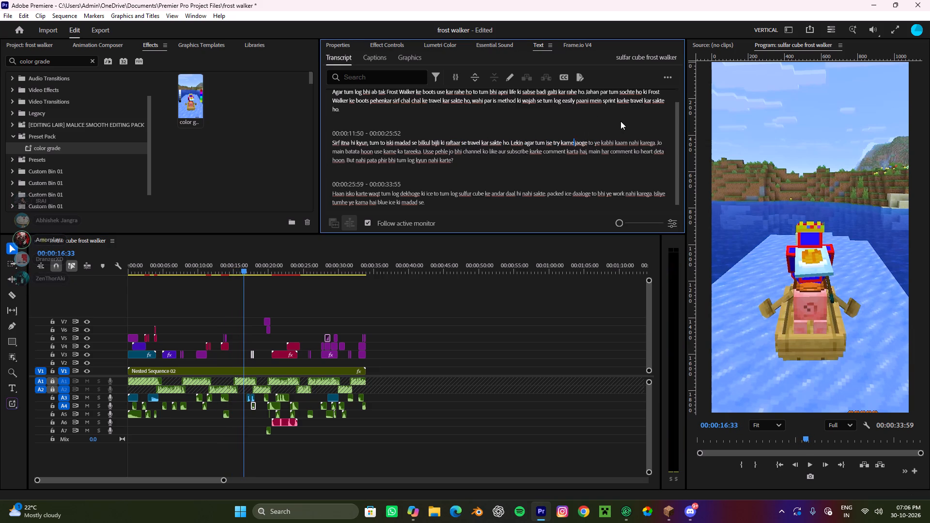
key(space)
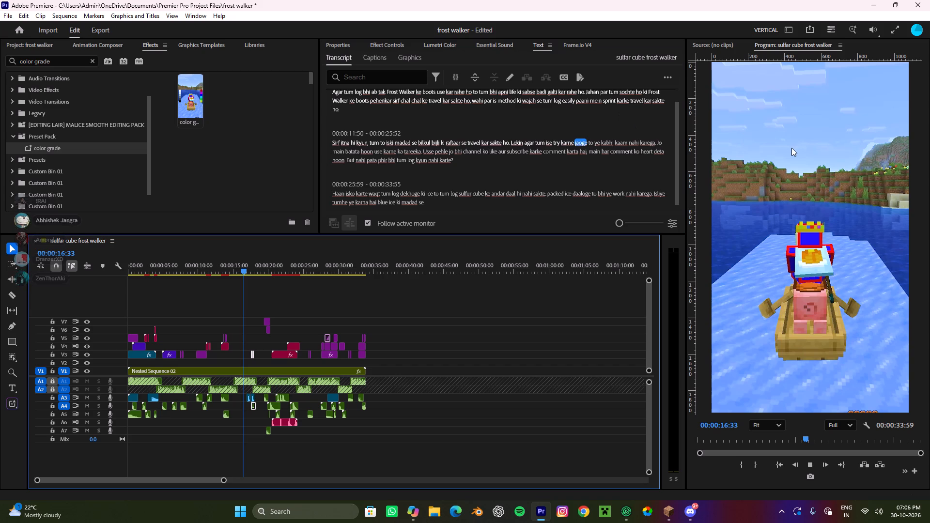
key(space)
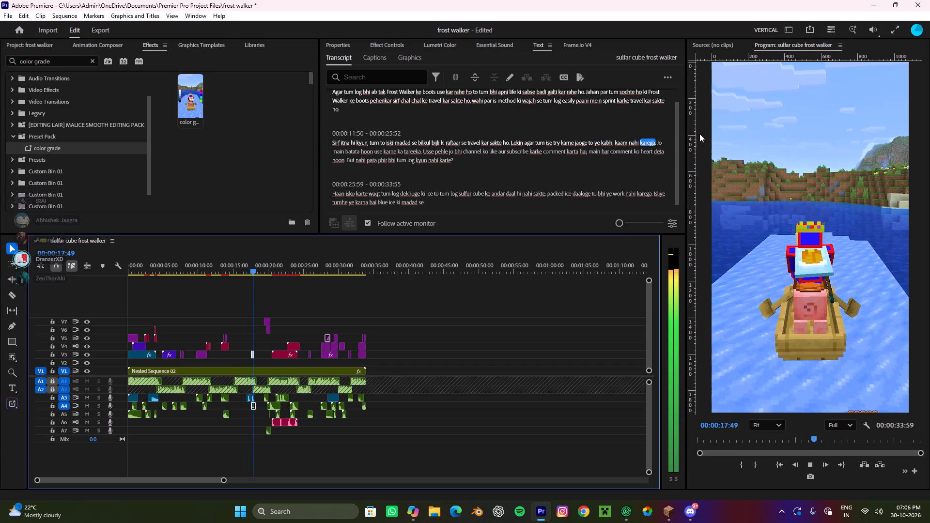
double_click(623, 143)
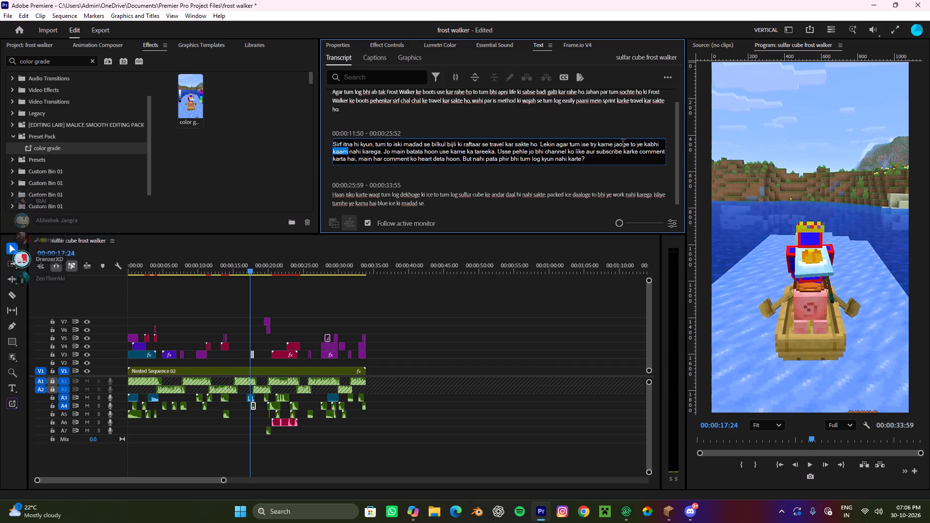
text(work)
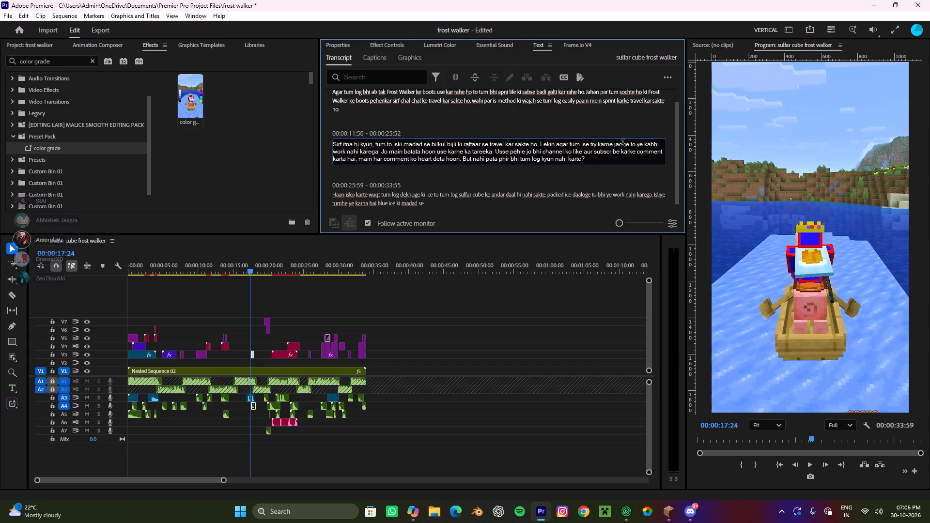
click(527, 125)
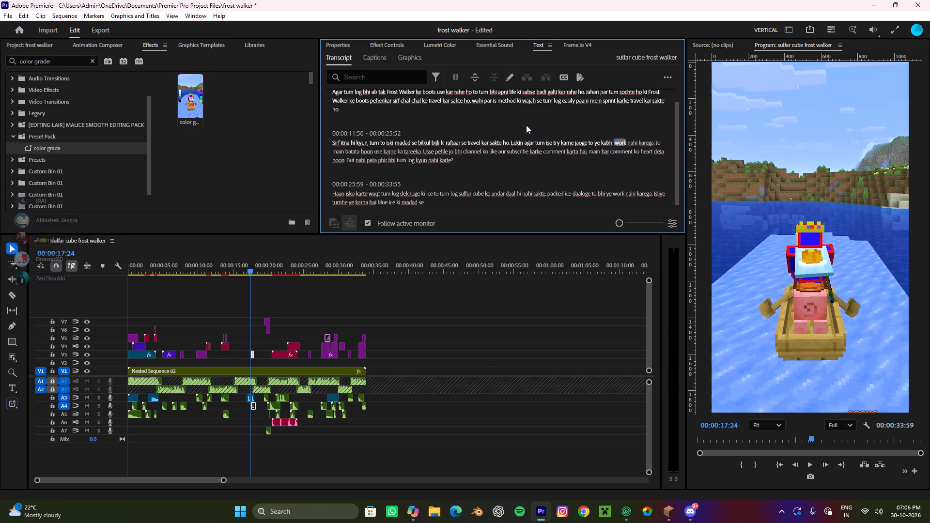
Play on from the corrected word and change "Jo" before "main batata hoon" to "aaJao" in the same segment.
key(space)
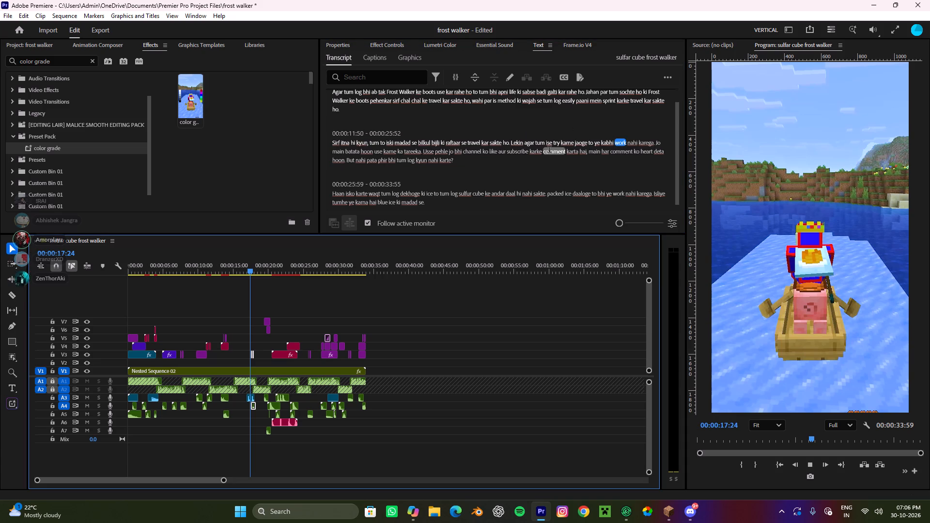
key(space)
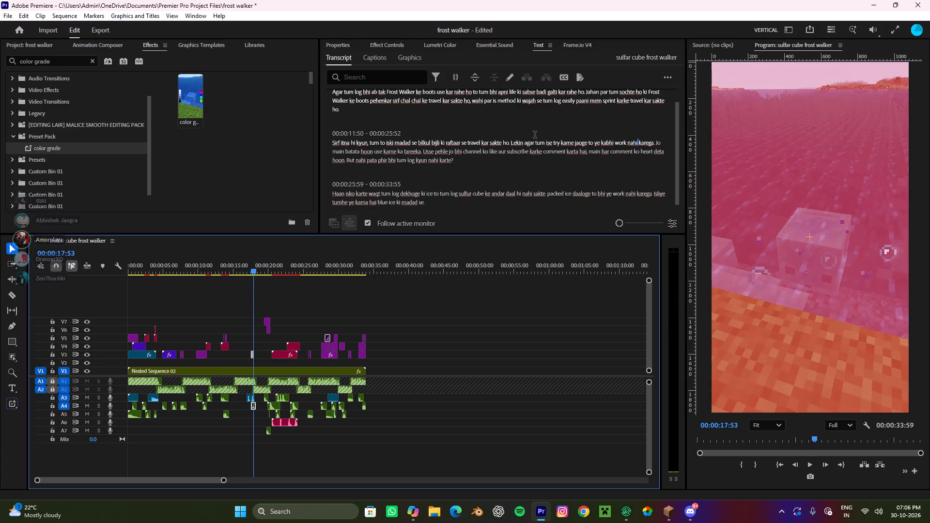
key(space)
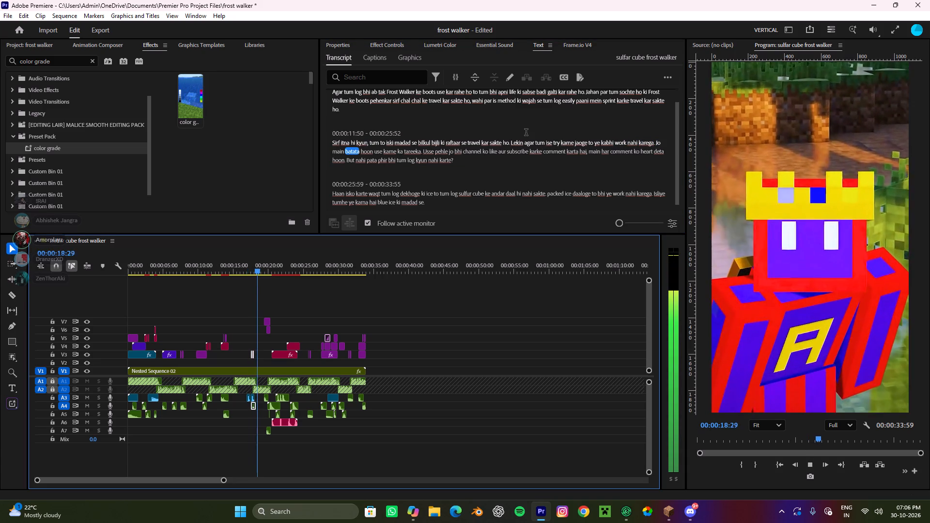
key(space)
double_click(660, 143)
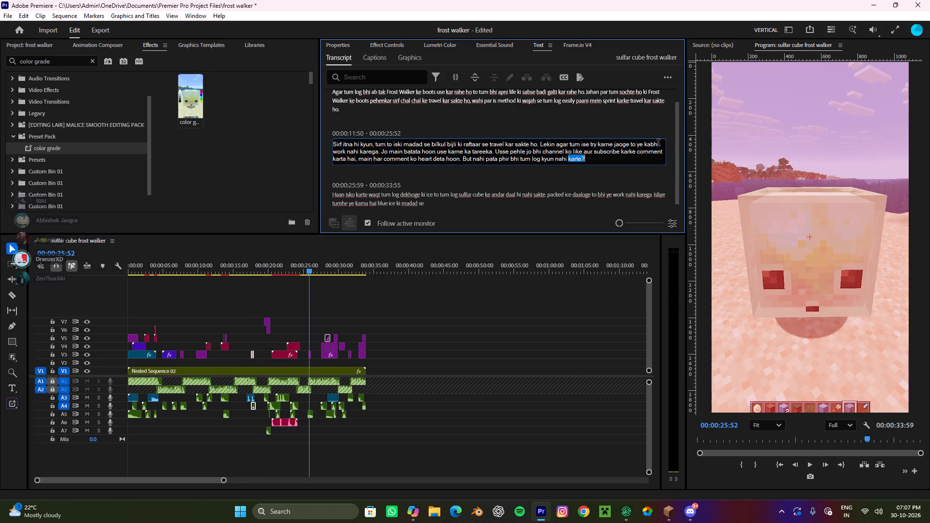
scroll(658, 143, up, 1)
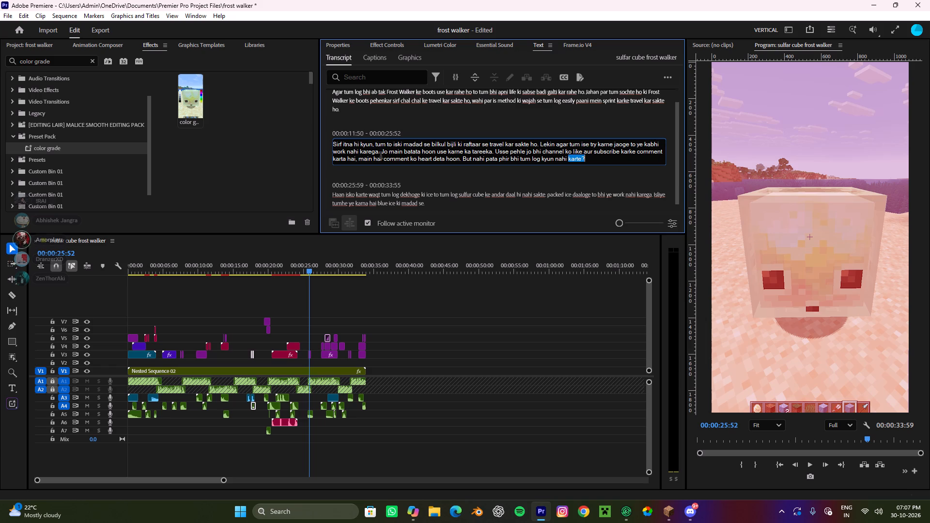
click(381, 152)
text(aa)
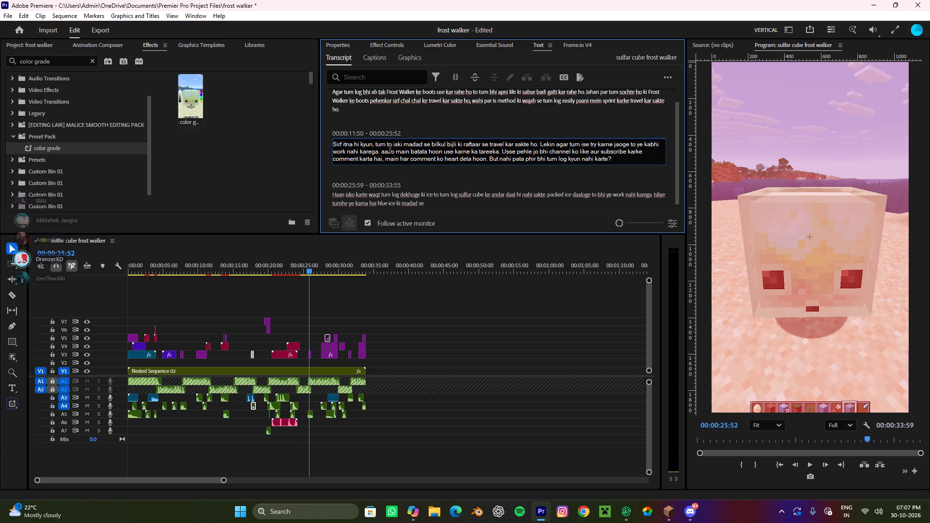
click(389, 156)
click(390, 150)
key(a)
click(423, 126)
Replay the narration around "main batata hoon" and replace "use" before "karne ka tareeka" with "isse".
key(space)
key(space)
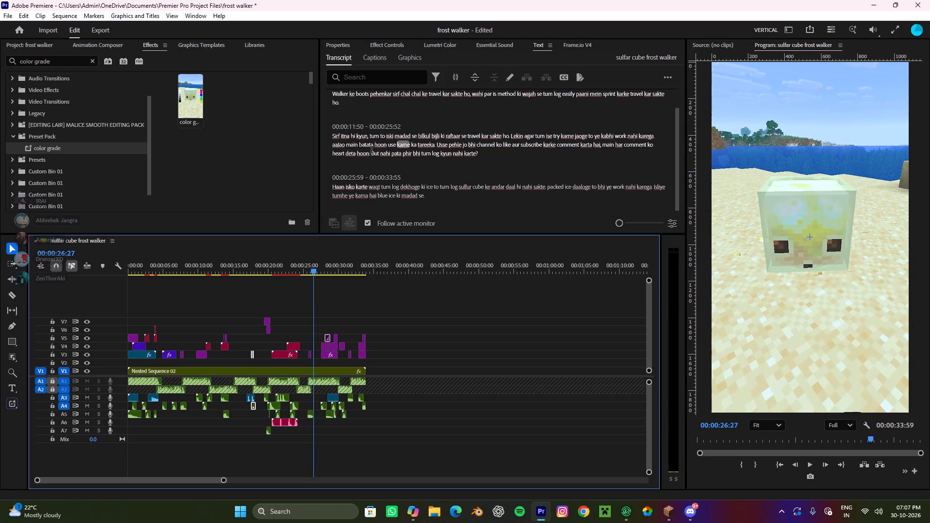
click(365, 145)
key(space)
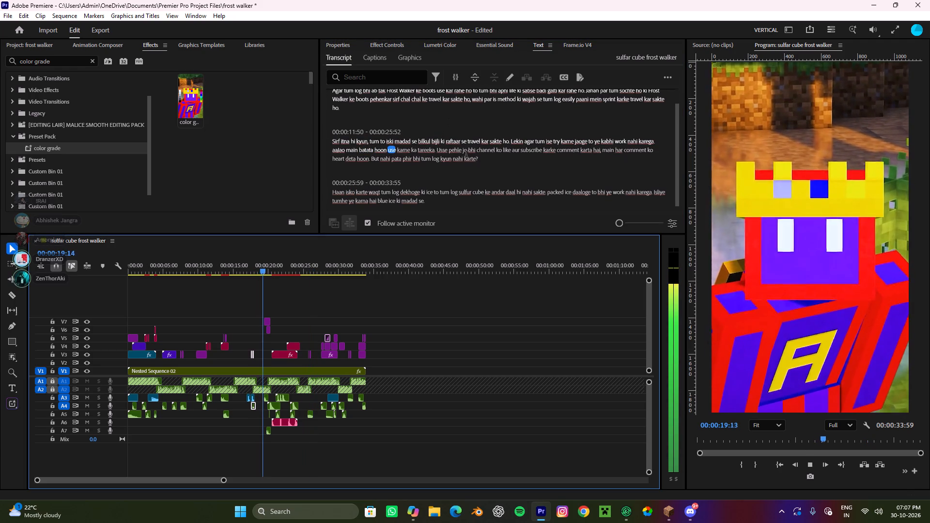
key(space)
key(space)
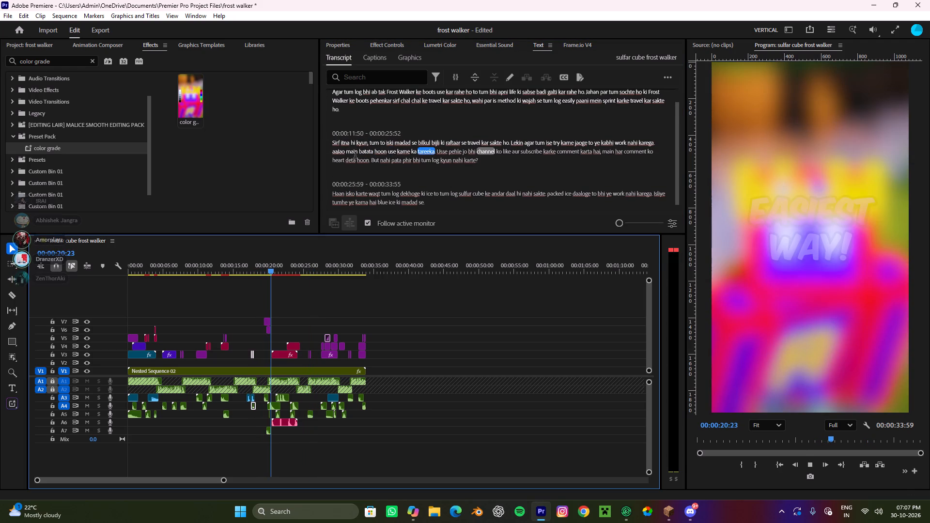
click(341, 150)
key(space)
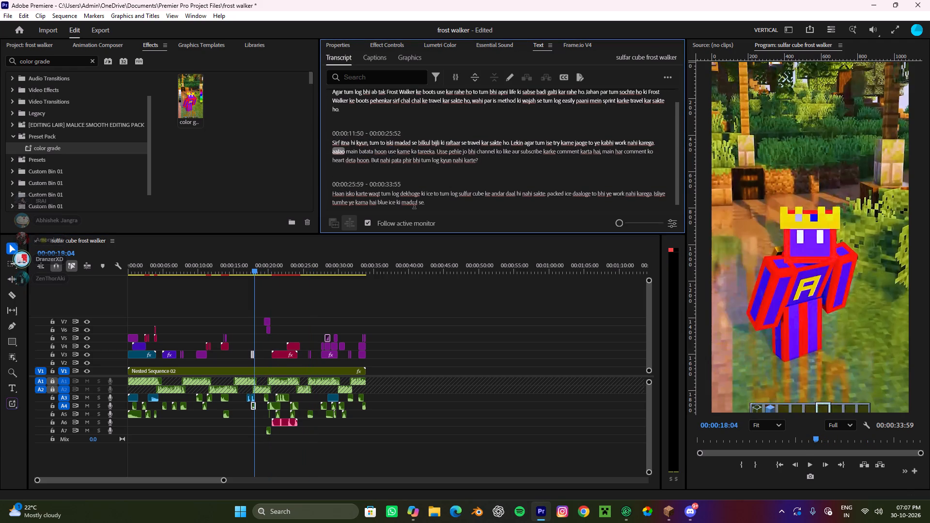
key(space)
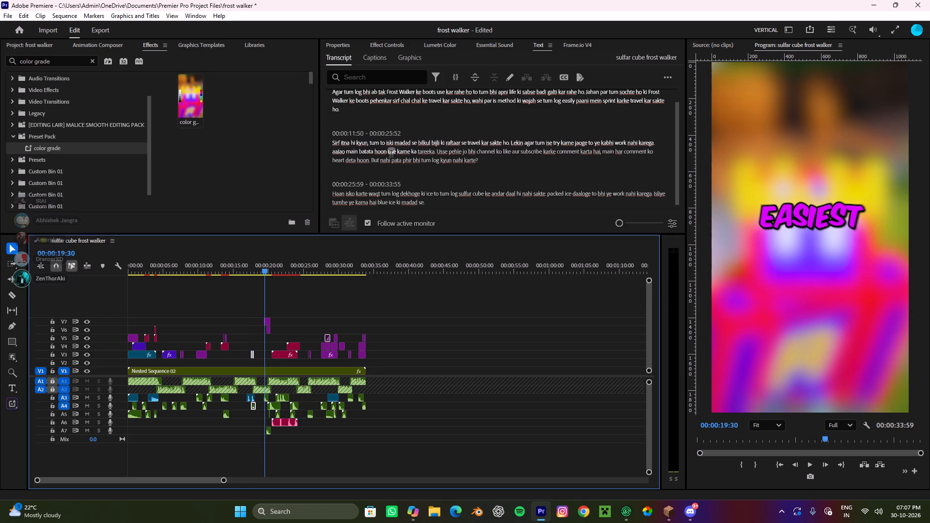
double_click(391, 154)
text(isse)
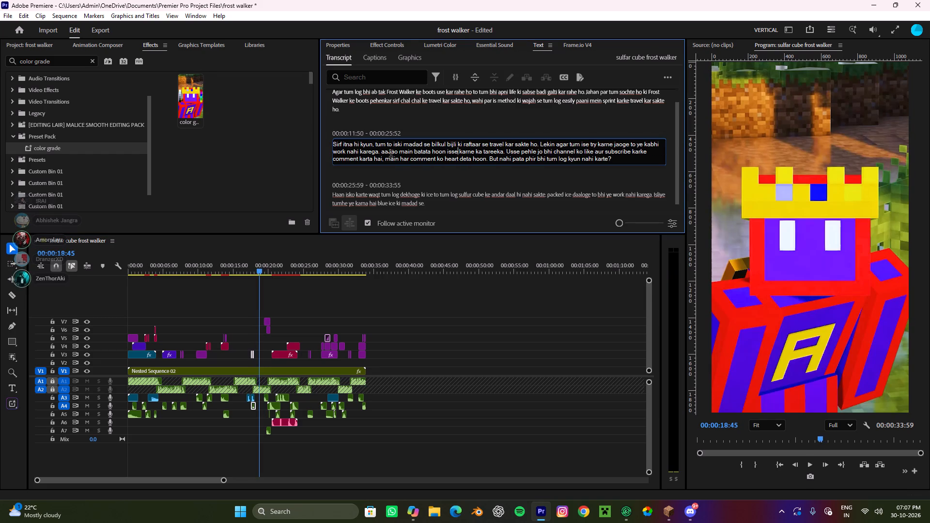
click(501, 127)
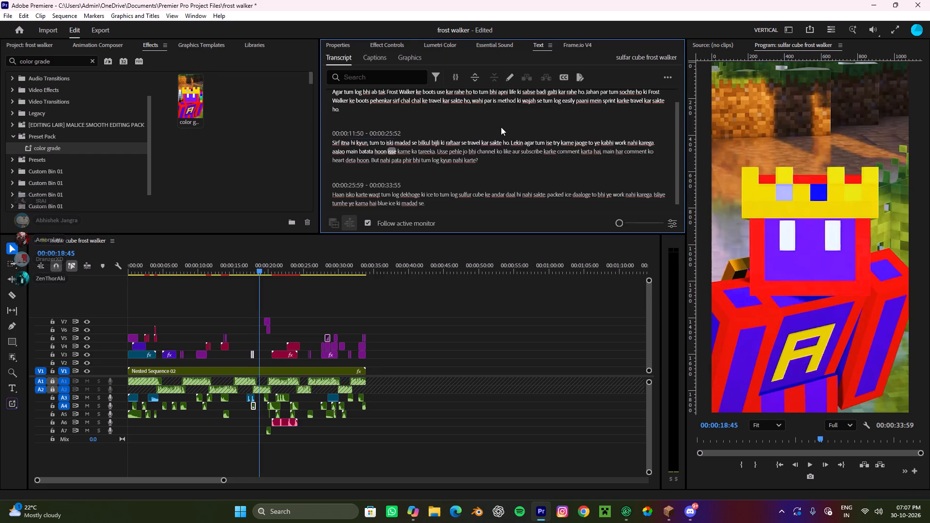
Play on past "isse karne ka" and insert "easiest" before "tareeka" in the 00:00:11:50 segment.
key(space)
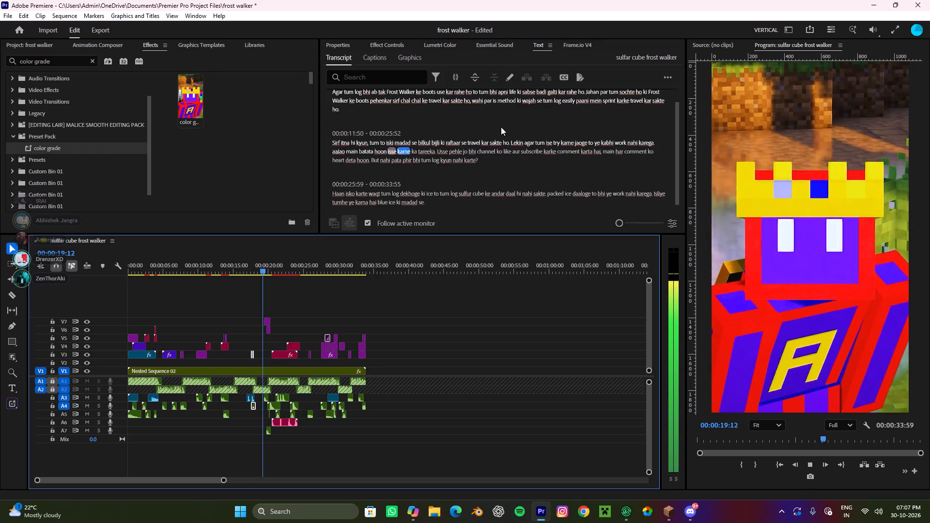
key(space)
double_click(418, 149)
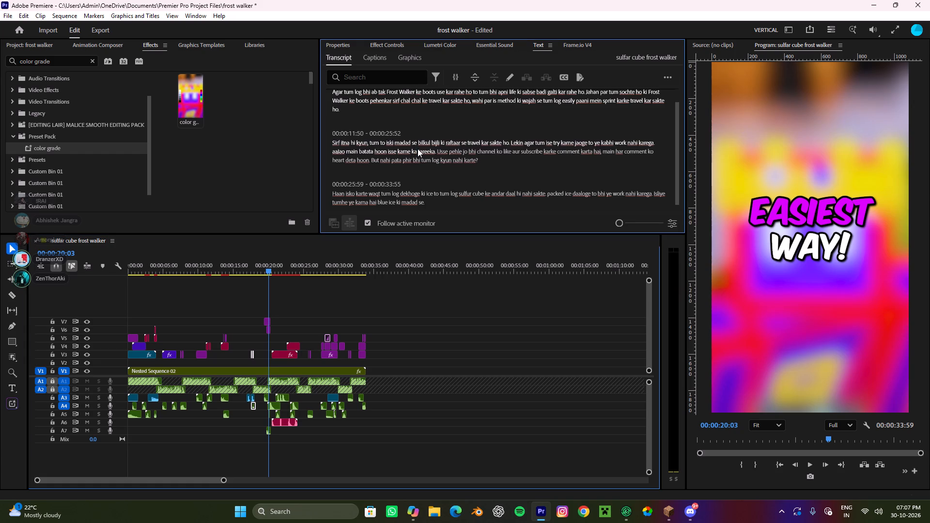
click(484, 149)
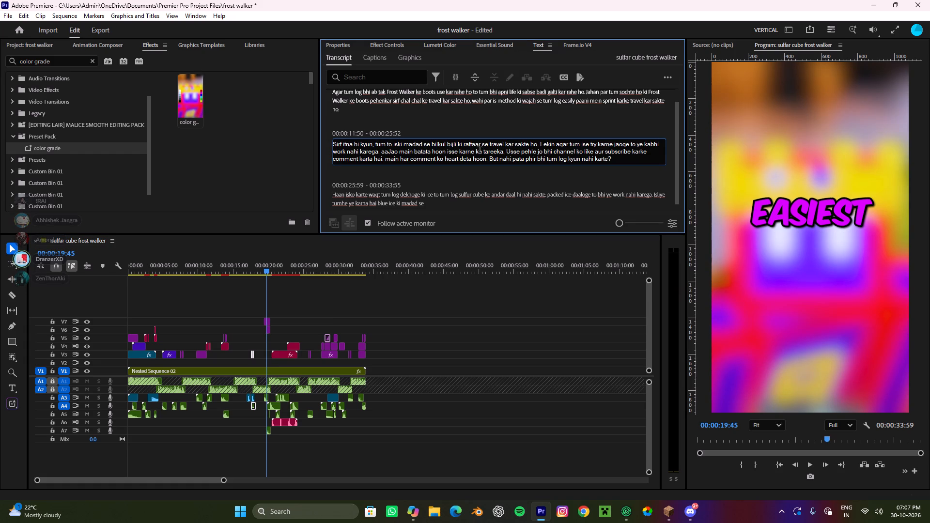
click(482, 153)
key(space)
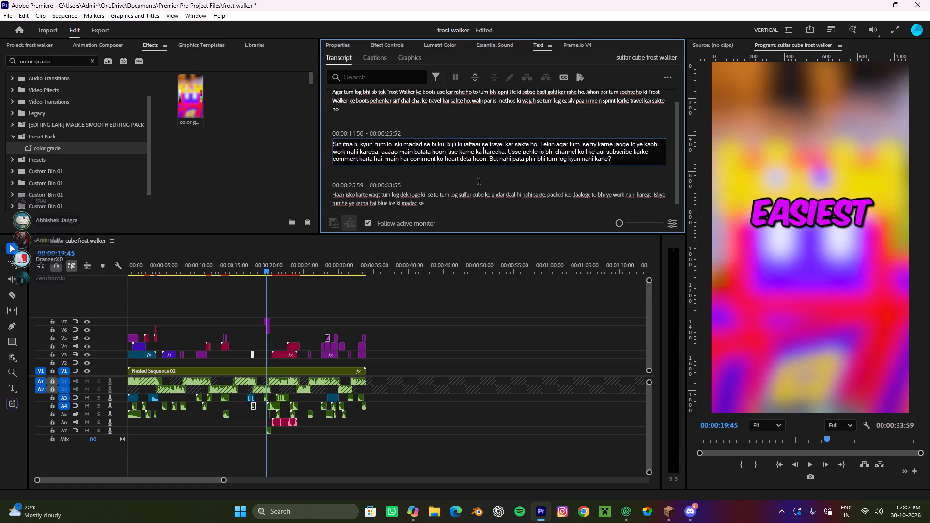
text(eas)
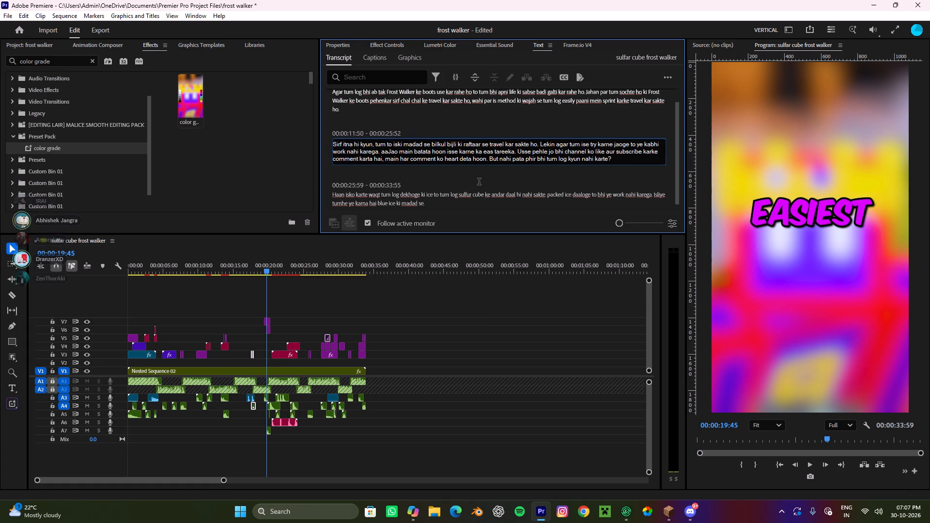
text(ist)
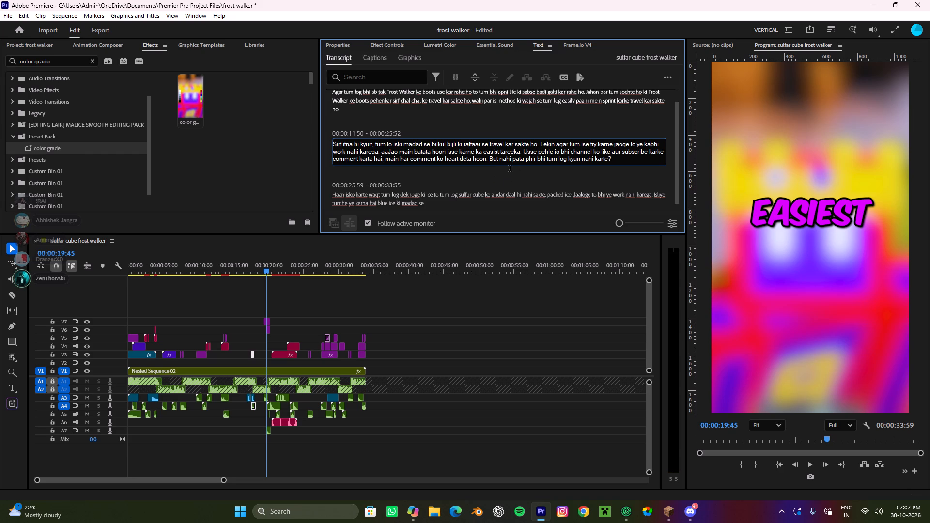
click(495, 150)
key(e)
click(529, 123)
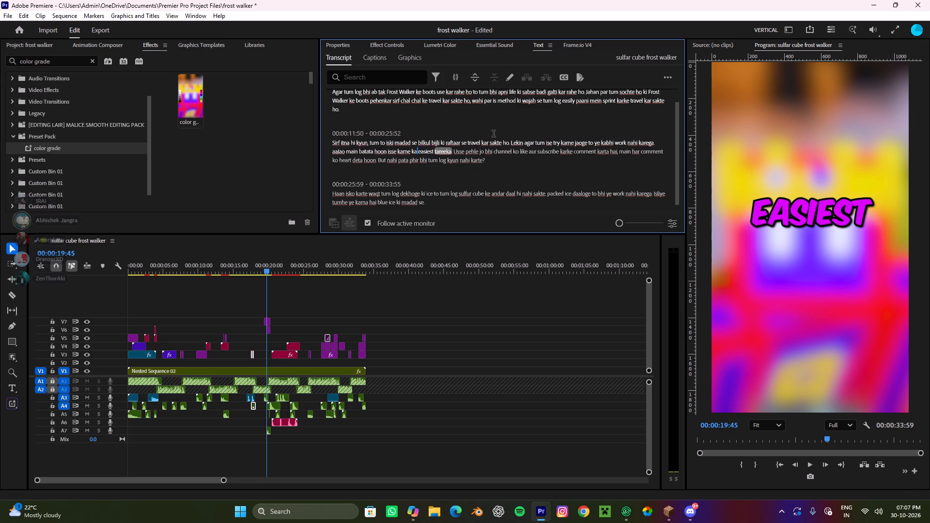
Replay the narration from "easiest tareeka" and insert "lekin" before "Usse pehle" in the same segment.
click(425, 151)
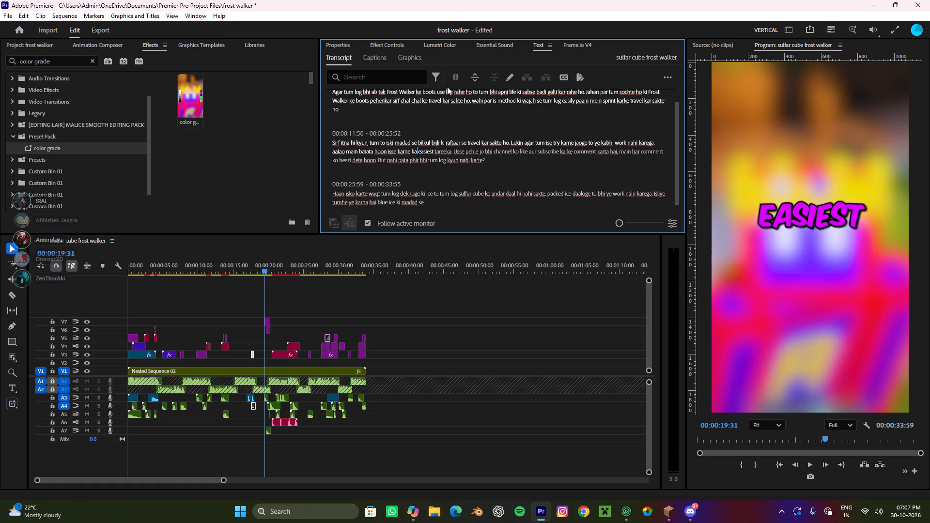
key(space)
key(space)
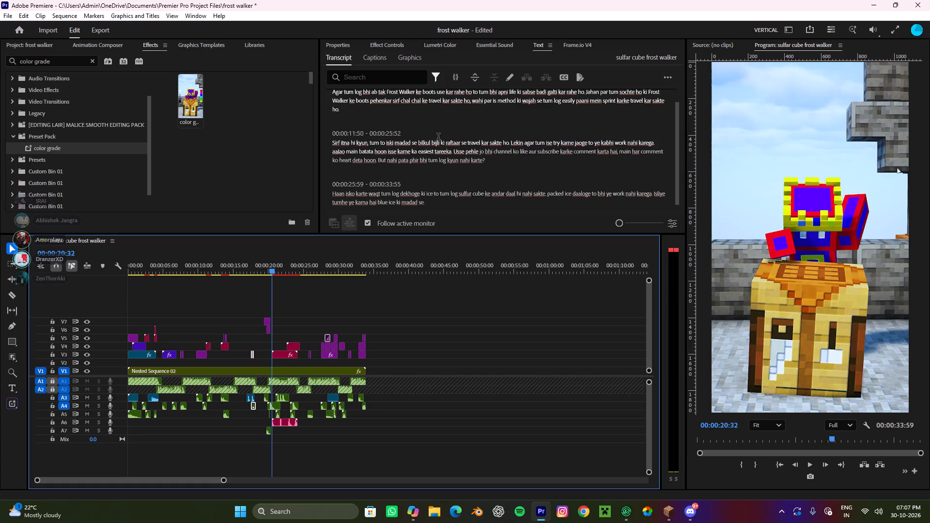
click(425, 154)
key(space)
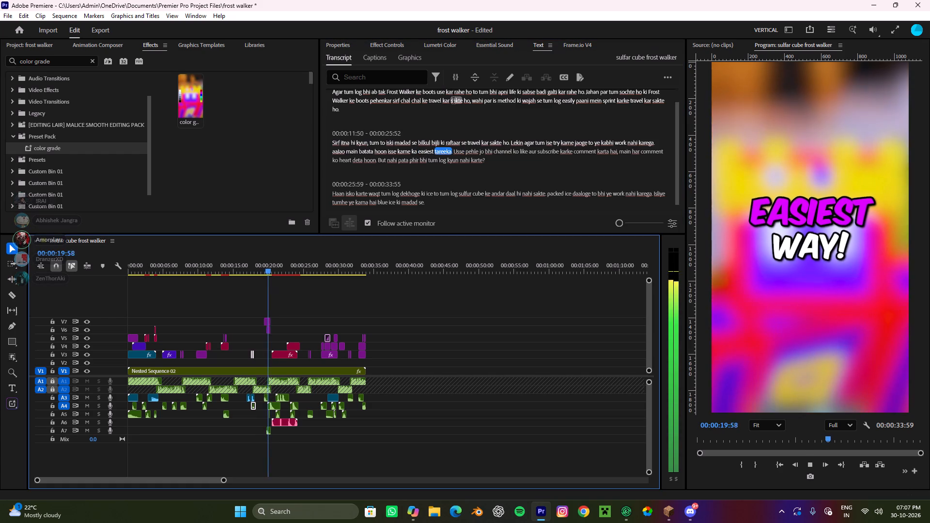
key(space)
double_click(458, 154)
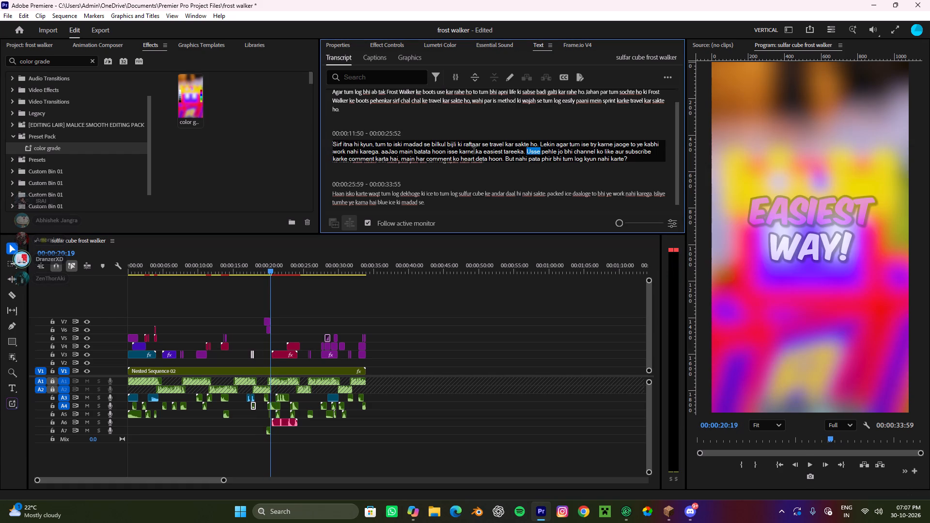
click(525, 150)
key(space)
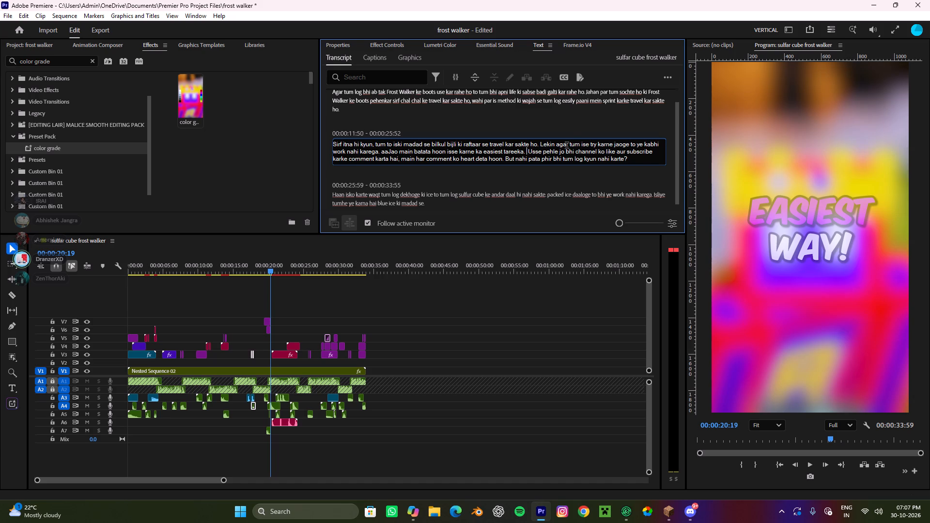
text(lekin)
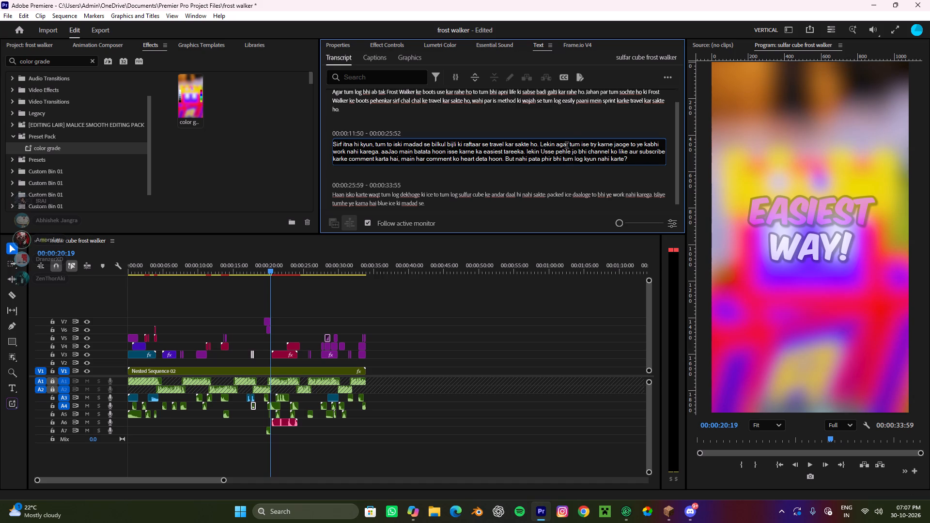
click(568, 174)
Play on from "lekin" and replace "aur" between "like" and "subscribe" with "and".
key(space)
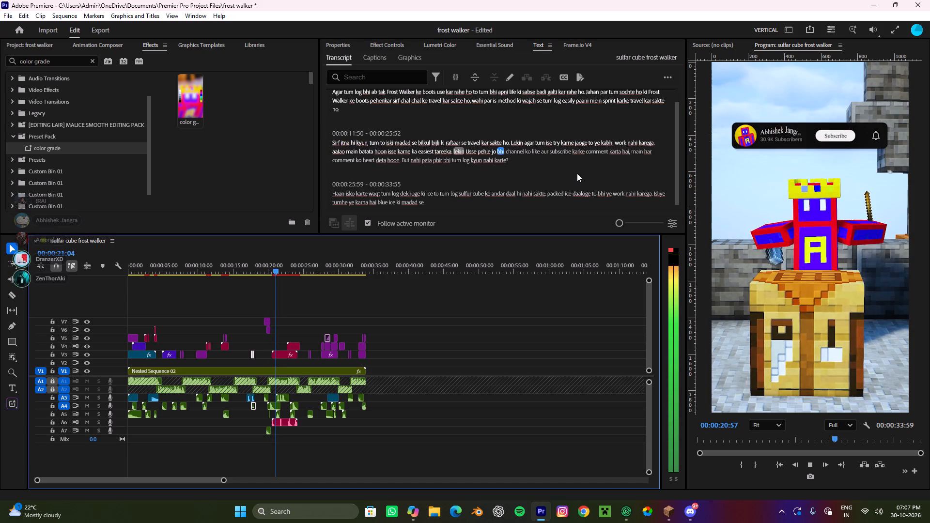
key(space)
double_click(545, 153)
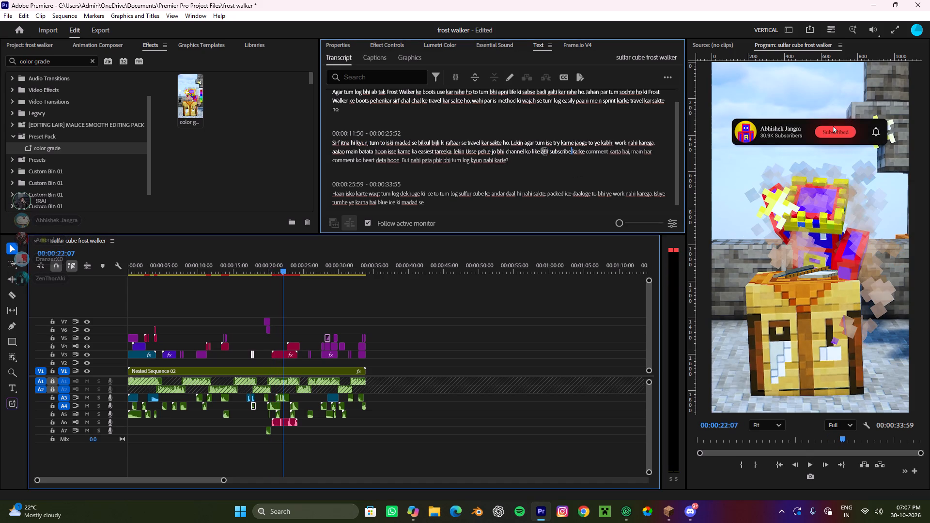
key(a)
text(nd)
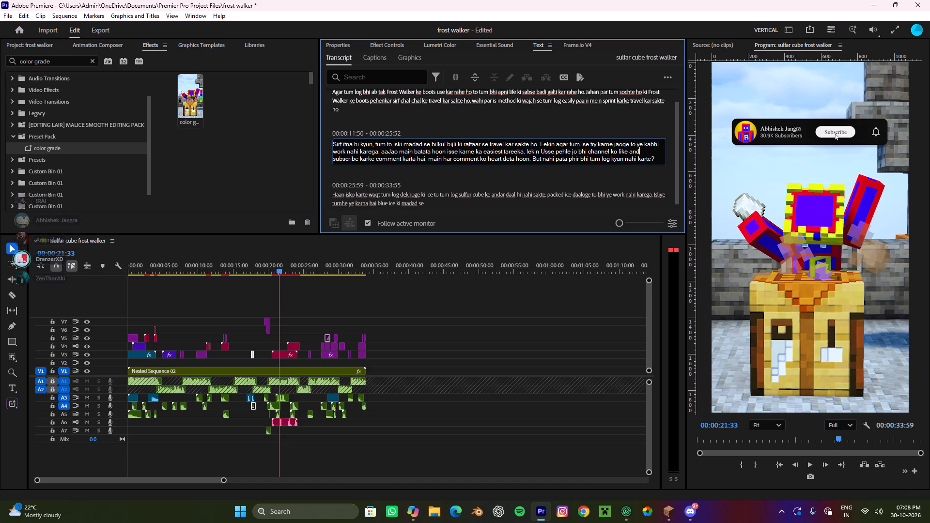
click(563, 179)
Play the rest of the 00:00:11:50 segment from "subscribe" and check its wording against the narration.
key(space)
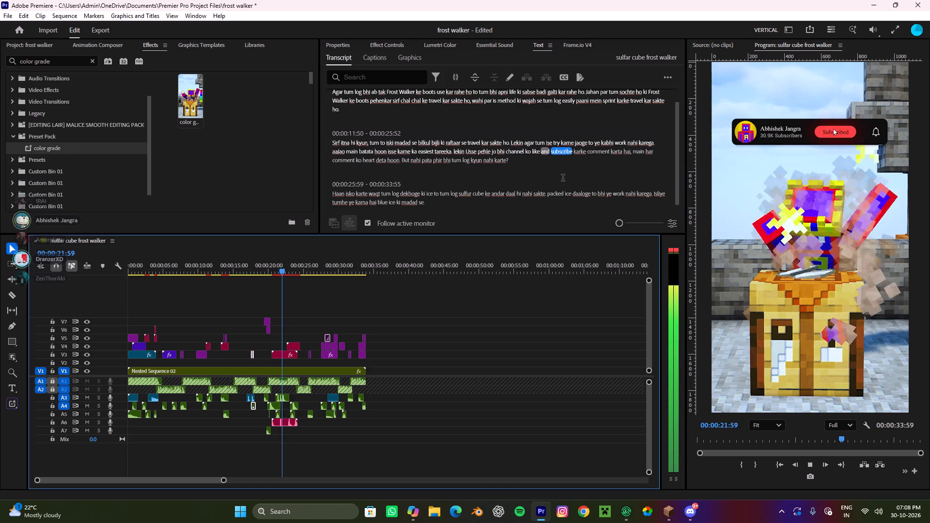
key(space)
key(space)
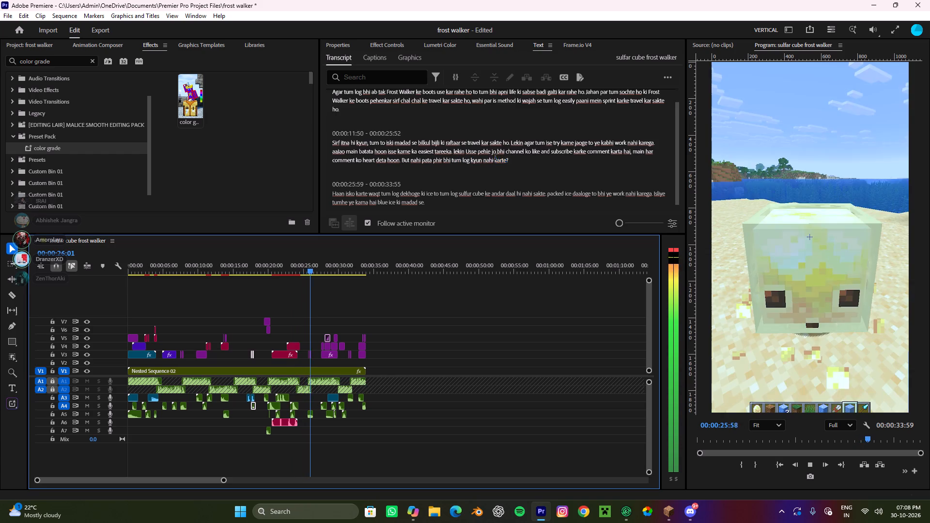
scroll(481, 161, up, 4)
key(space)
Play the 00:00:00:02 - 00:00:11:40 segment from its start and delete "log" after "Agar tum".
scroll(430, 145, up, 9)
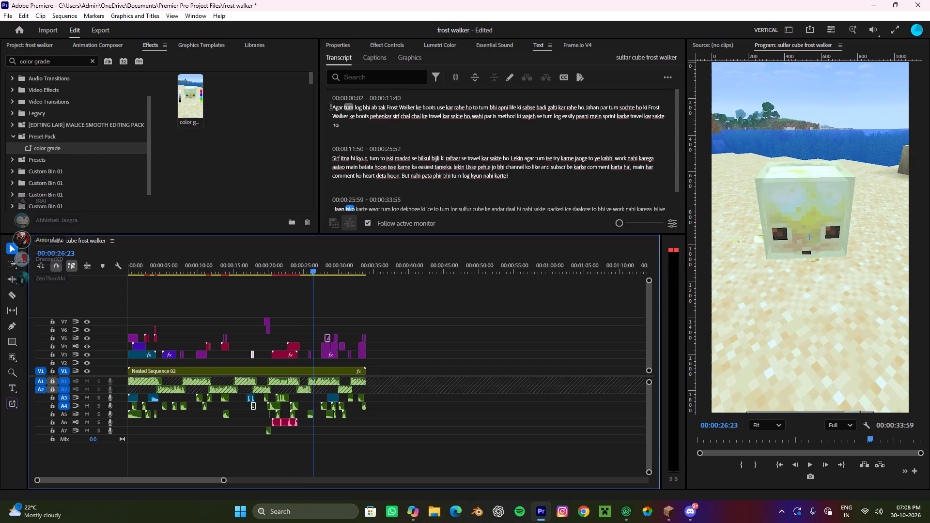
click(335, 107)
key(space)
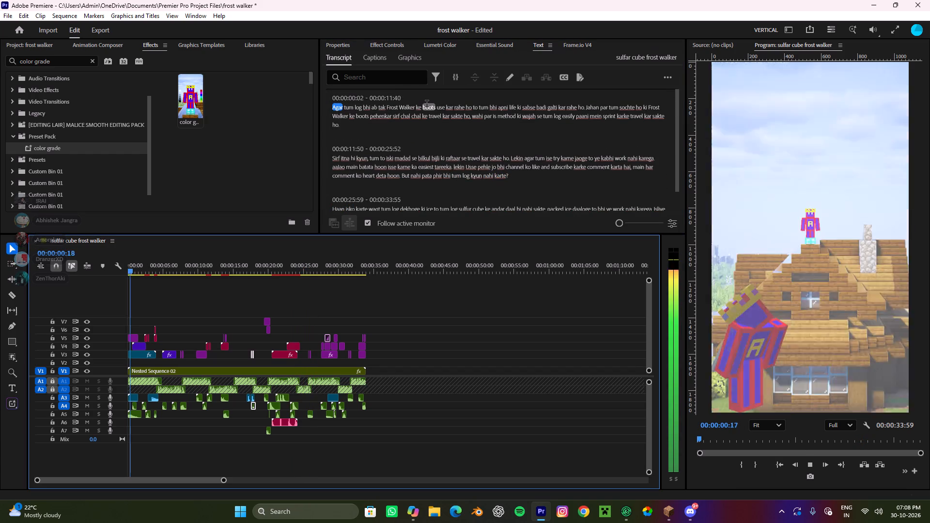
key(space)
double_click(357, 107)
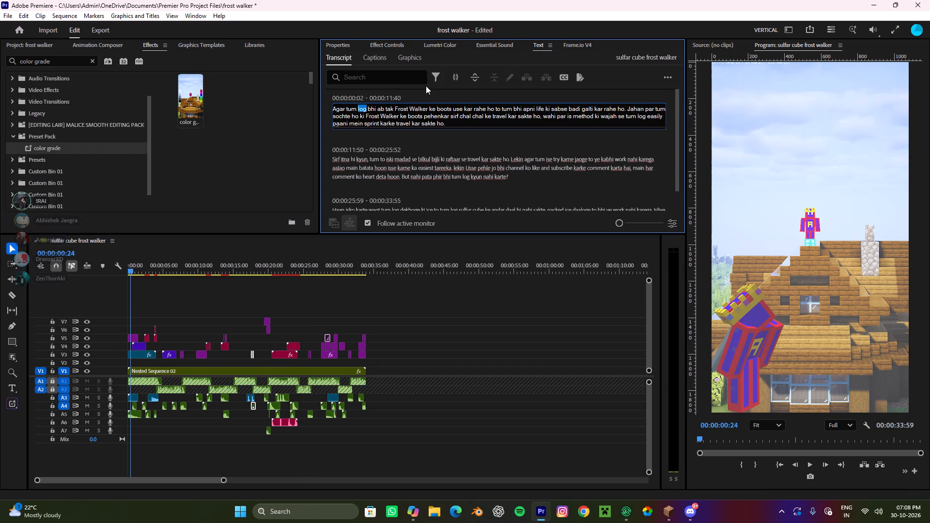
key(BackSpace)
key(BackSpace)
Replace "ab" after "Agar tum bhi" with "ye" in the opening segment.
click(369, 106)
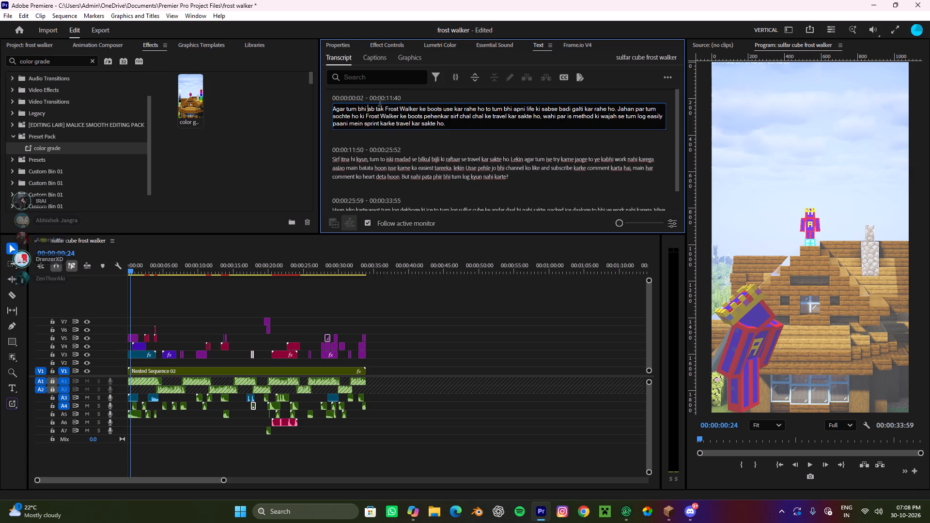
text(ye)
key(space)
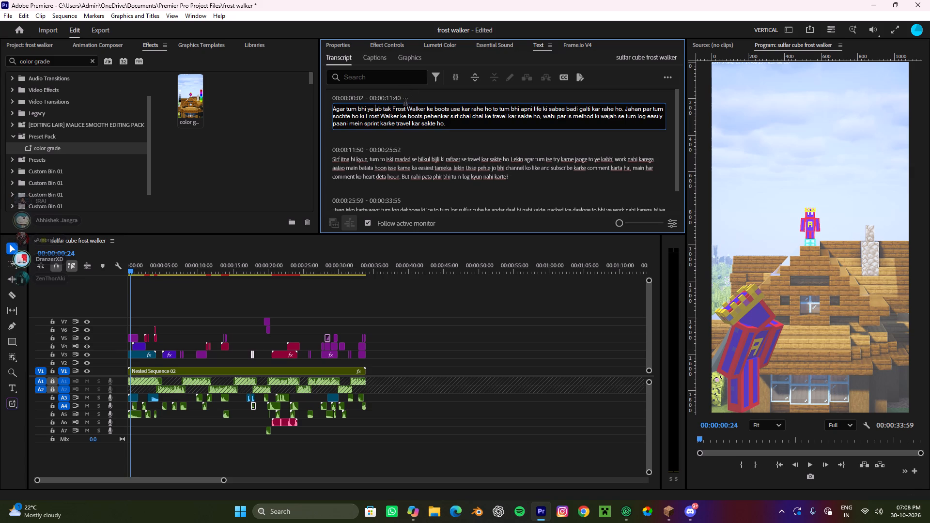
double_click(387, 109)
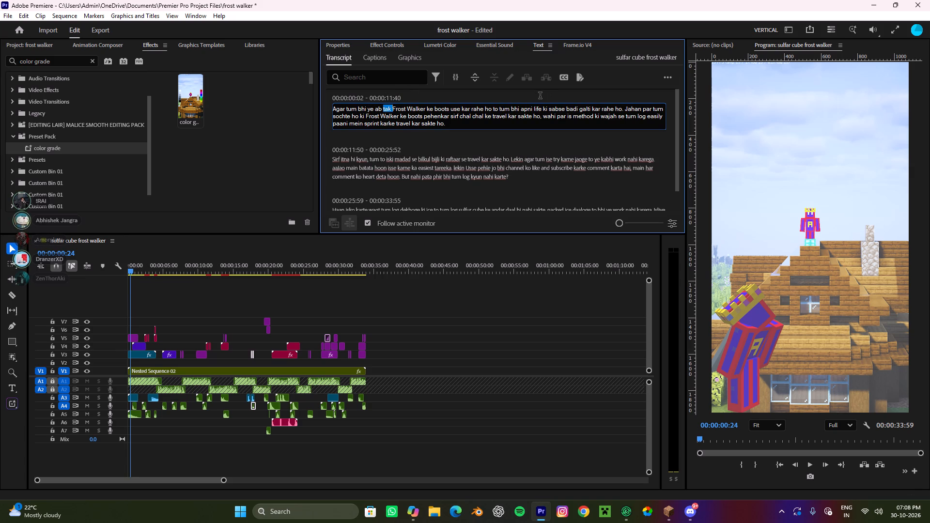
click(381, 108)
key(BackSpace)
key(BackSpace)
key(BackSpace)
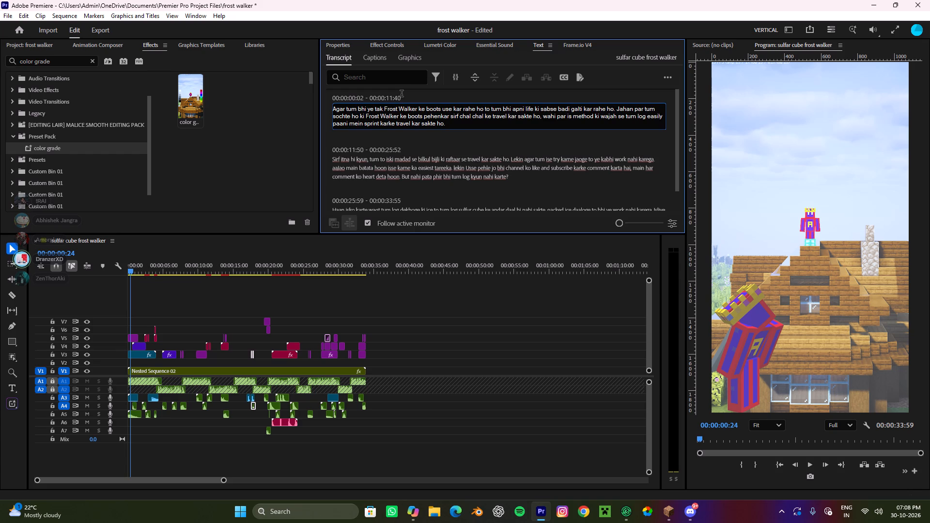
click(402, 94)
Replay the opening segment from "tum" and delete "tak" before "Frost Walker".
click(343, 108)
key(space)
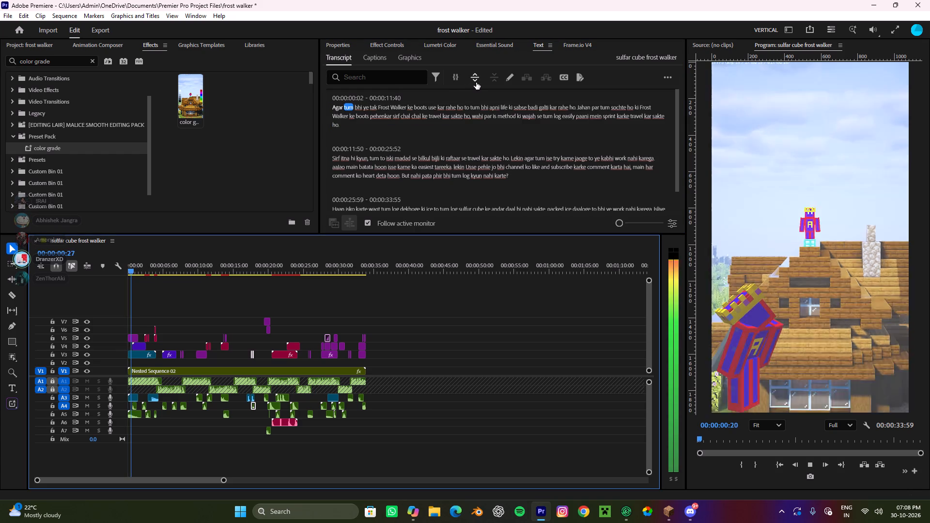
key(space)
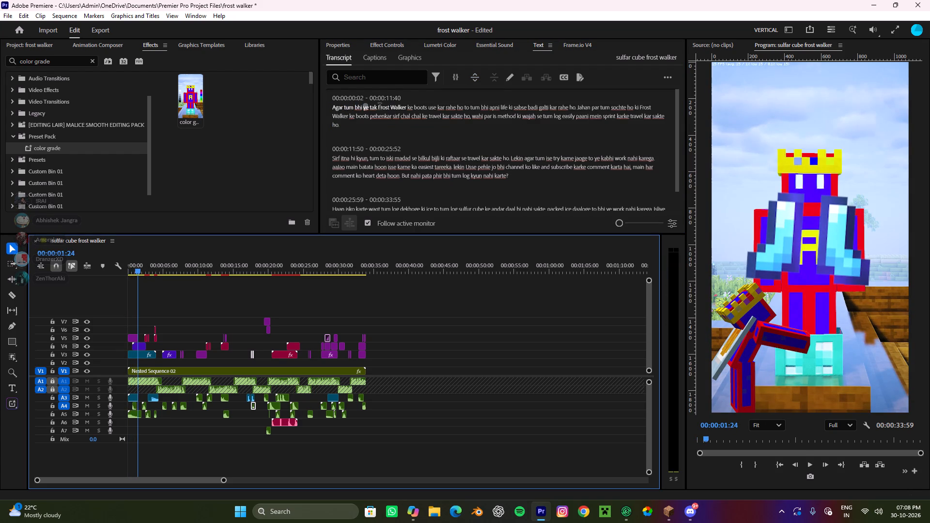
double_click(374, 107)
key(BackSpace)
key(BackSpace)
click(418, 96)
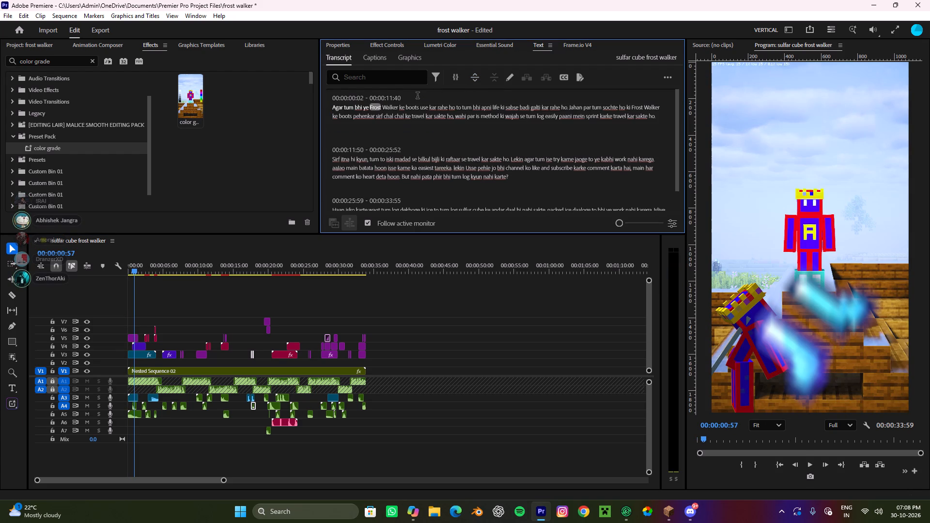
Play on through "sabse badi galti kar rahe ho" and insert "dekho" before "Jahan par" in the opening segment.
key(space)
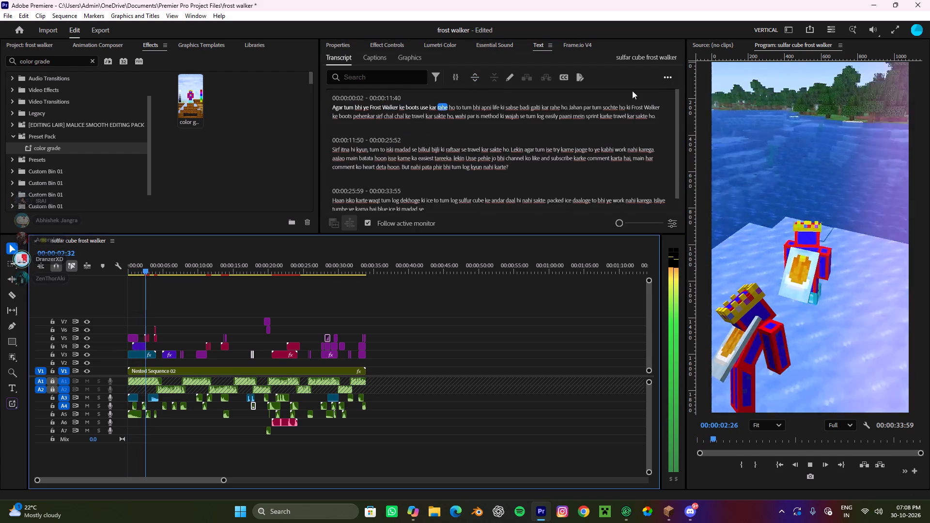
key(space)
key(space)
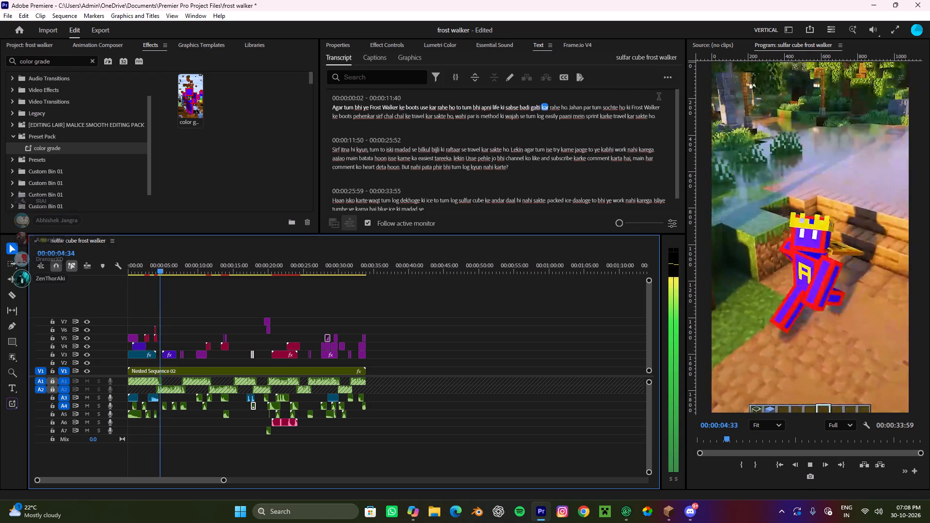
key(space)
double_click(569, 104)
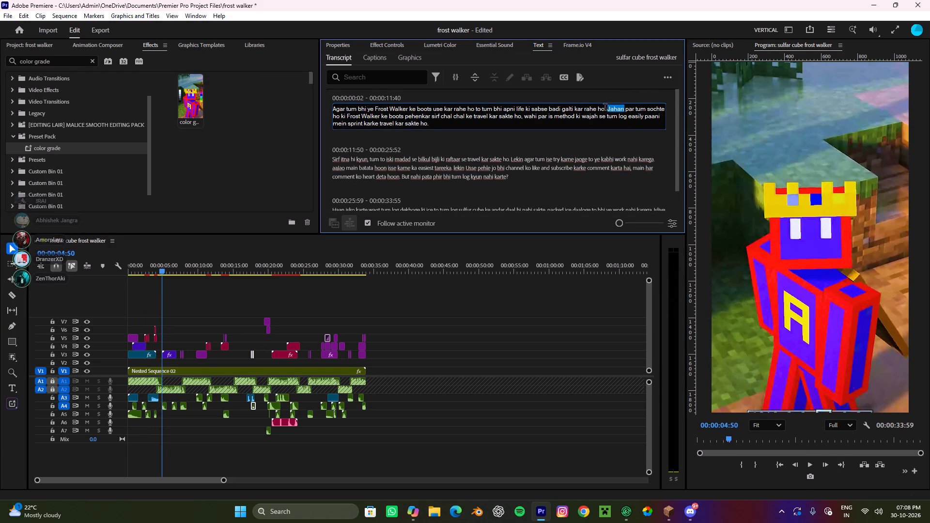
click(604, 108)
click(609, 106)
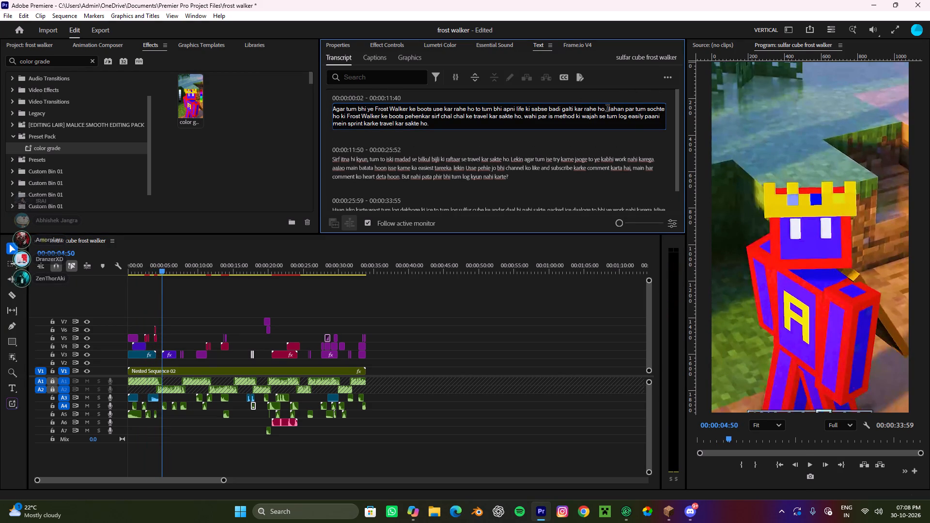
click(607, 109)
text(de)
key(k)
key(h)
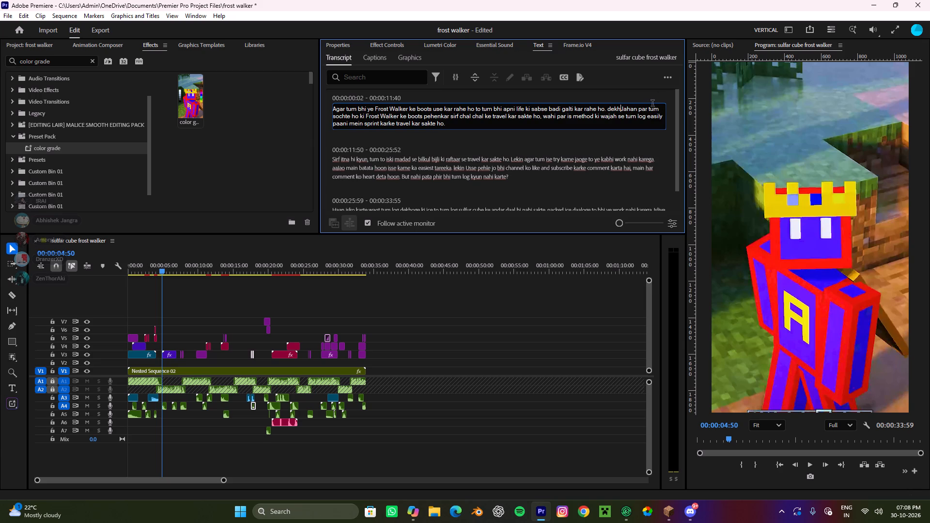
key(o)
key(space)
click(620, 140)
Replay the opening segment from "sabse badi galti kar rahe ho" through "tum sochte ho", checking the wording around "dekho Jahan par" against the narration.
key(space)
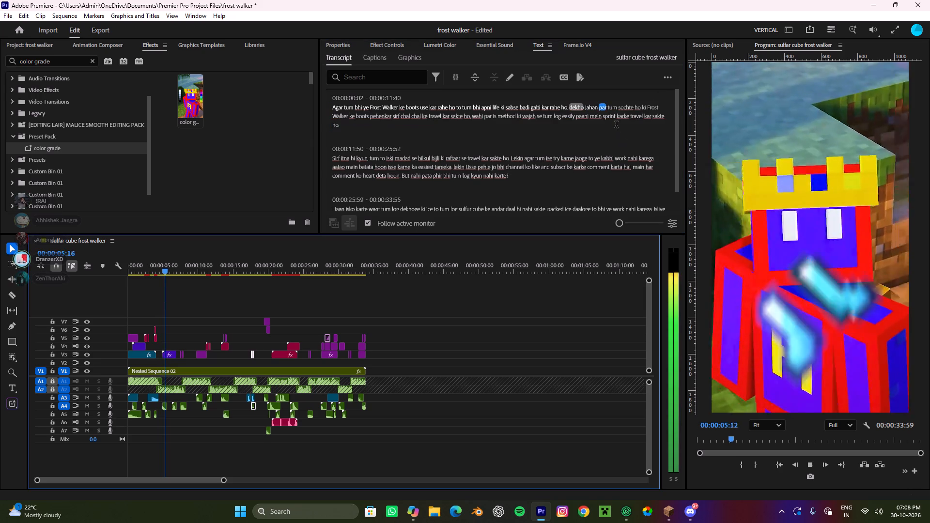
key(space)
click(554, 105)
key(space)
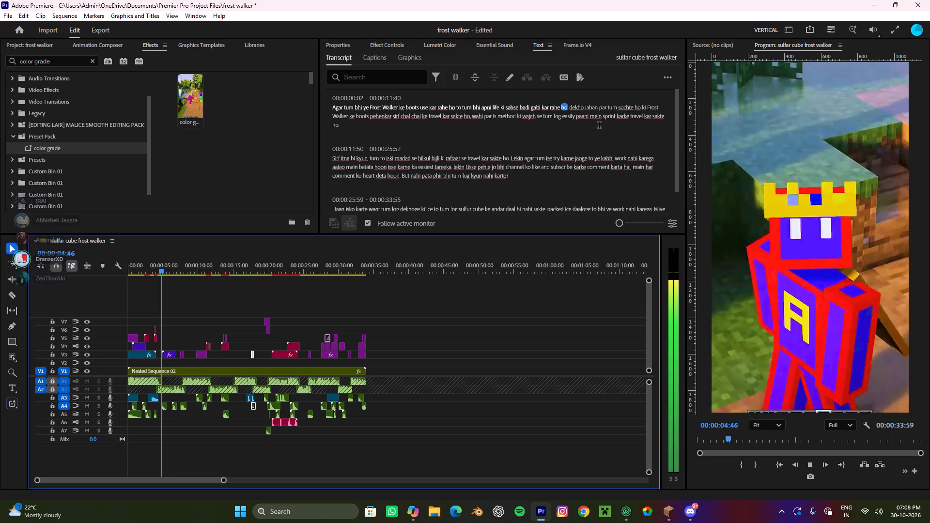
key(space)
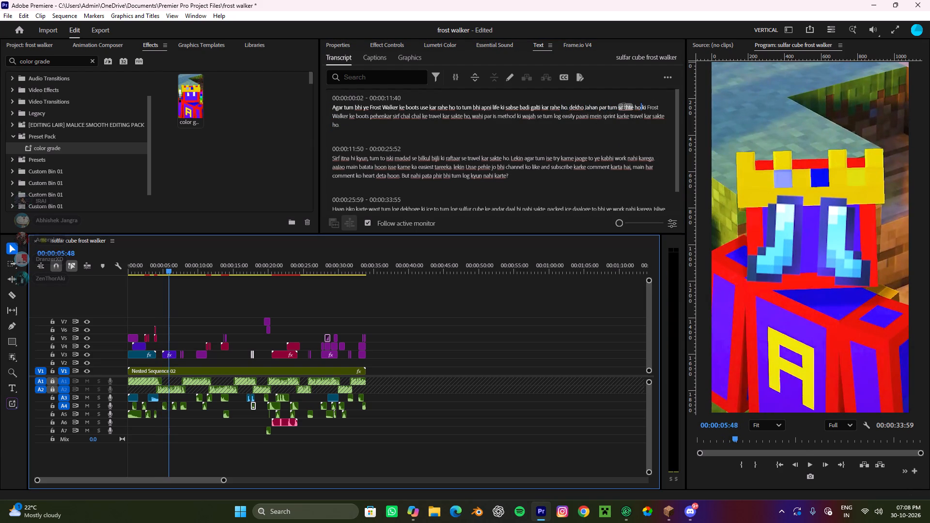
double_click(623, 108)
click(581, 139)
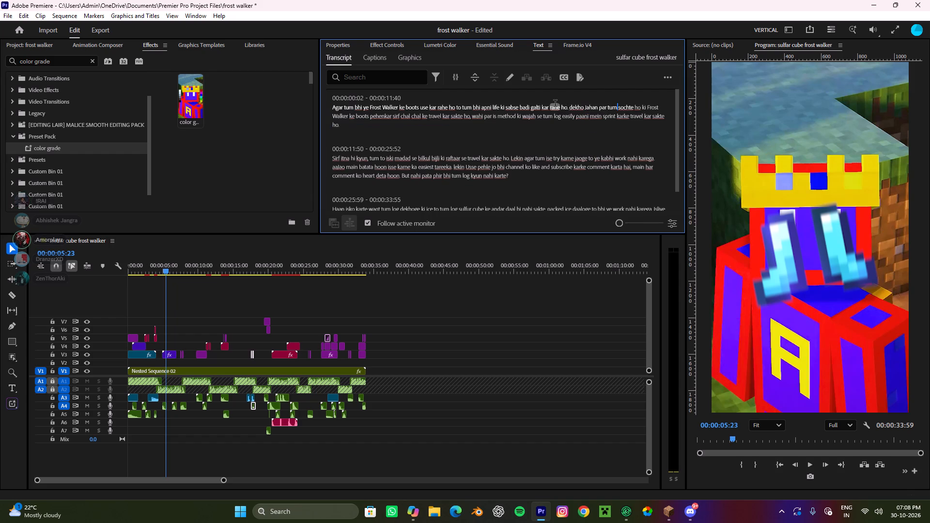
click(555, 104)
key(space)
key(space)
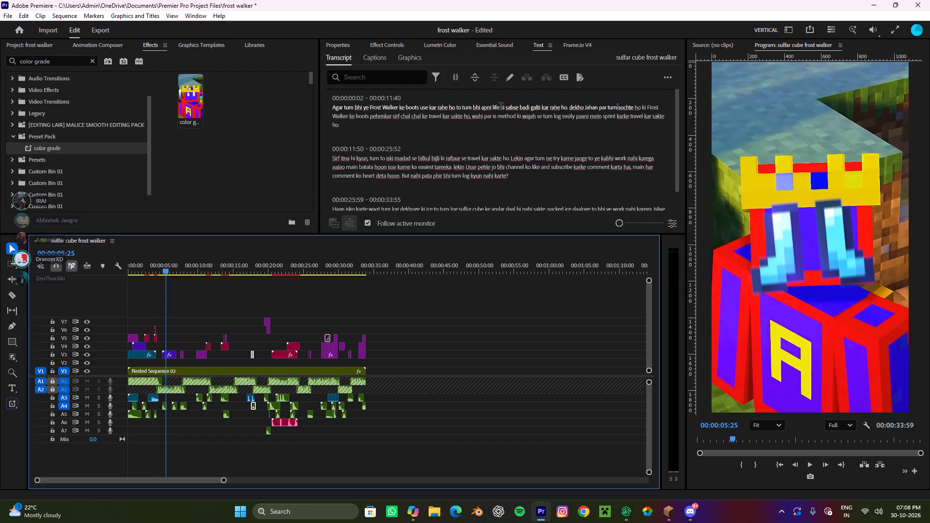
click(514, 107)
key(space)
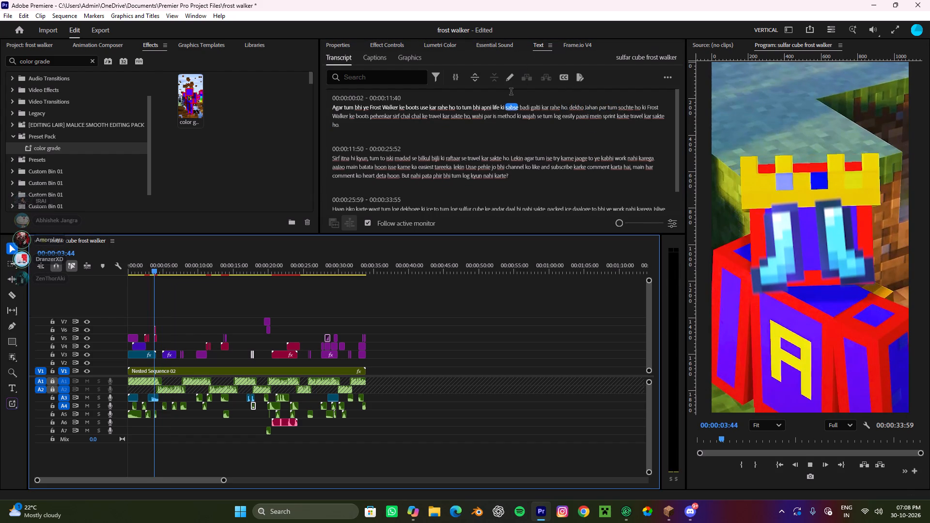
key(space)
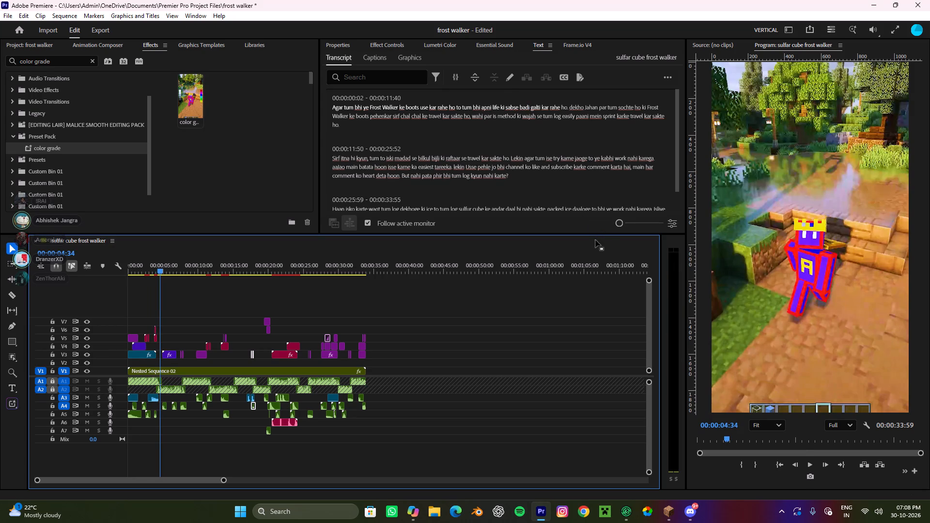
key(space)
key(space)
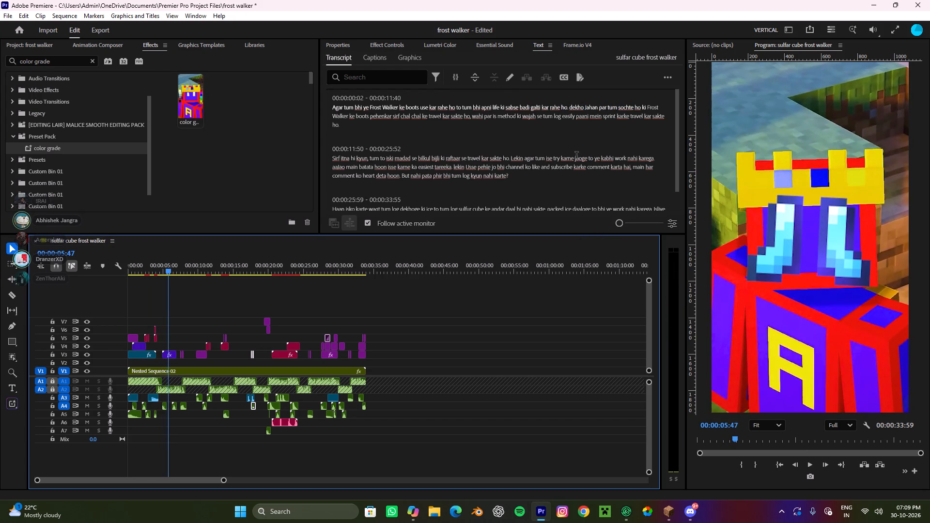
click(576, 106)
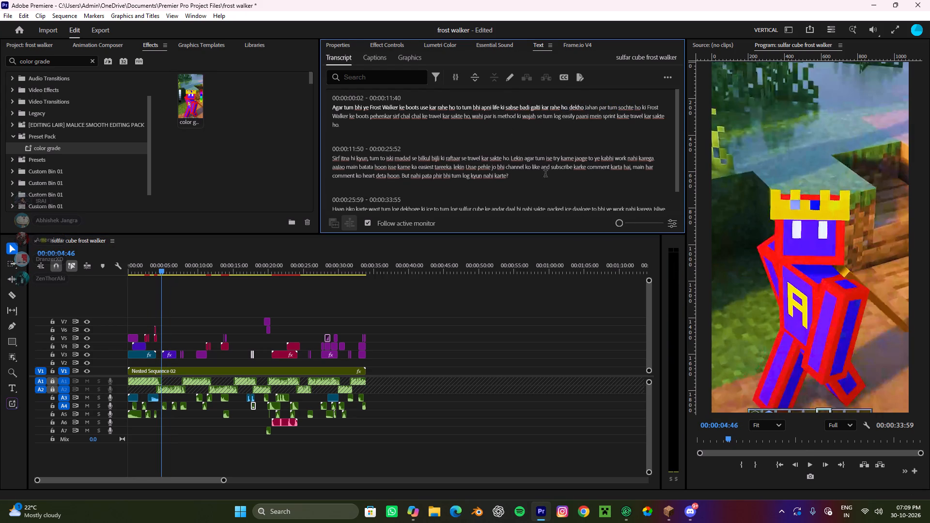
click(690, 514)
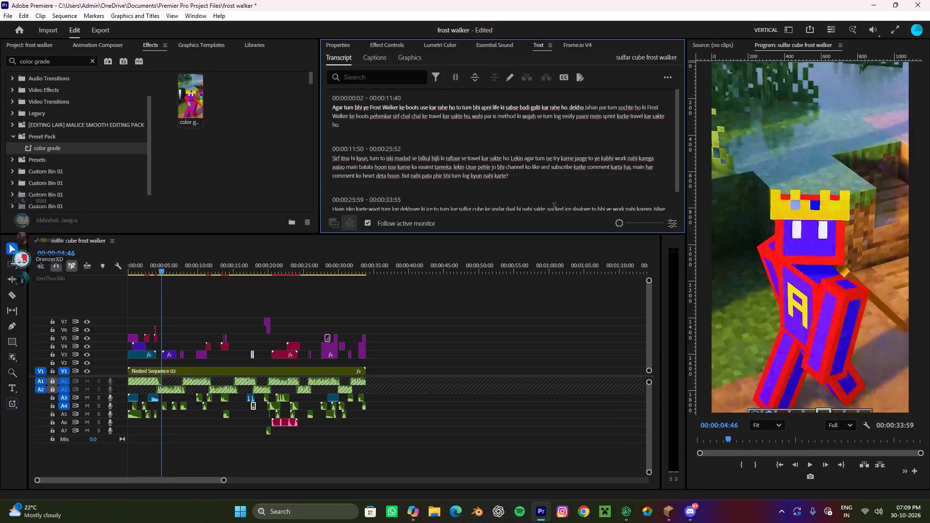
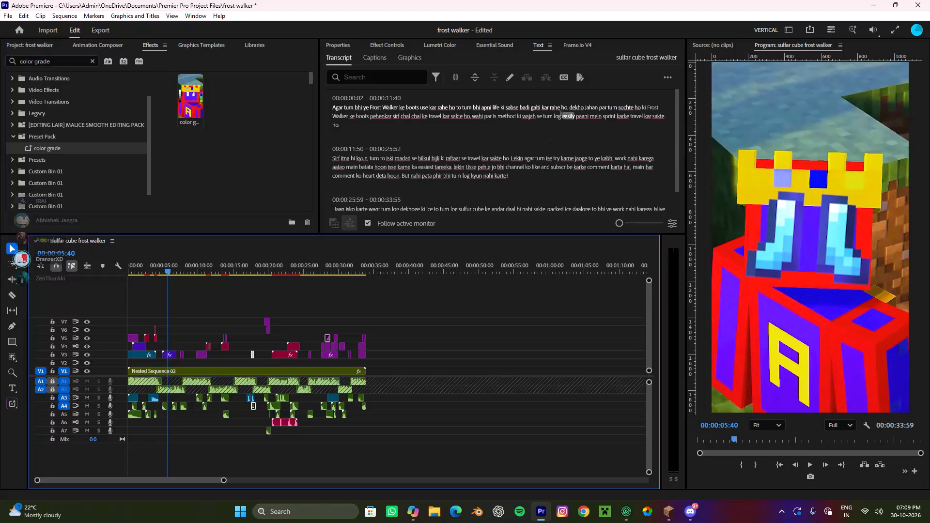
Replay the opening segment from "sabse badi galti" through "tum sochte", checking the wording against the narration.
click(508, 106)
key(space)
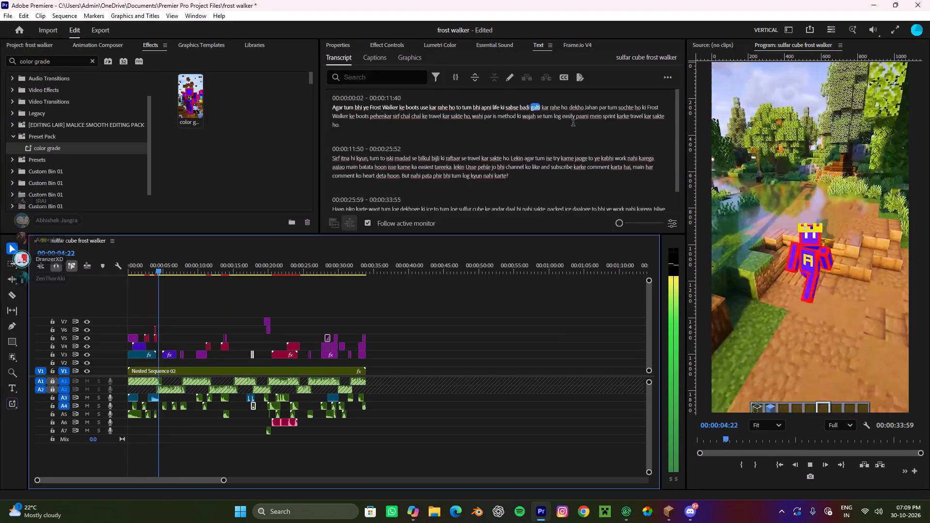
key(space)
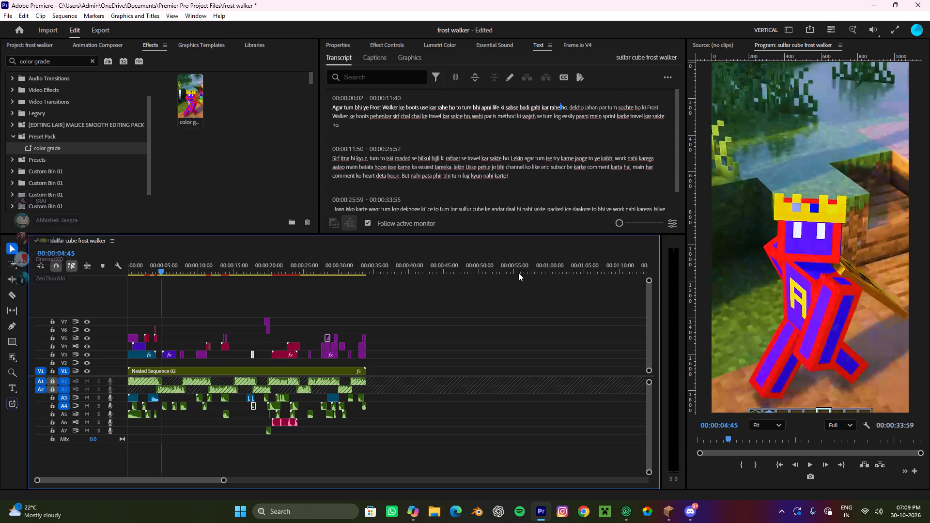
key(space)
key(space)
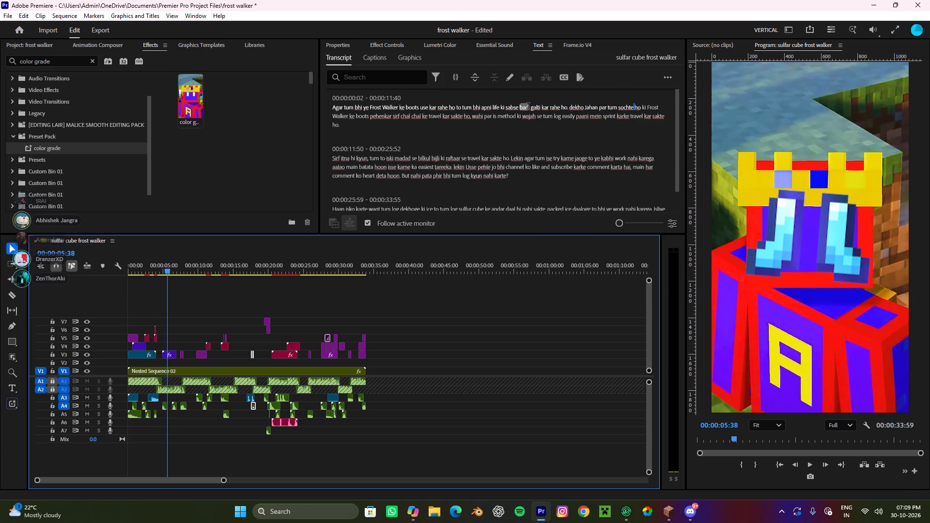
click(521, 107)
key(space)
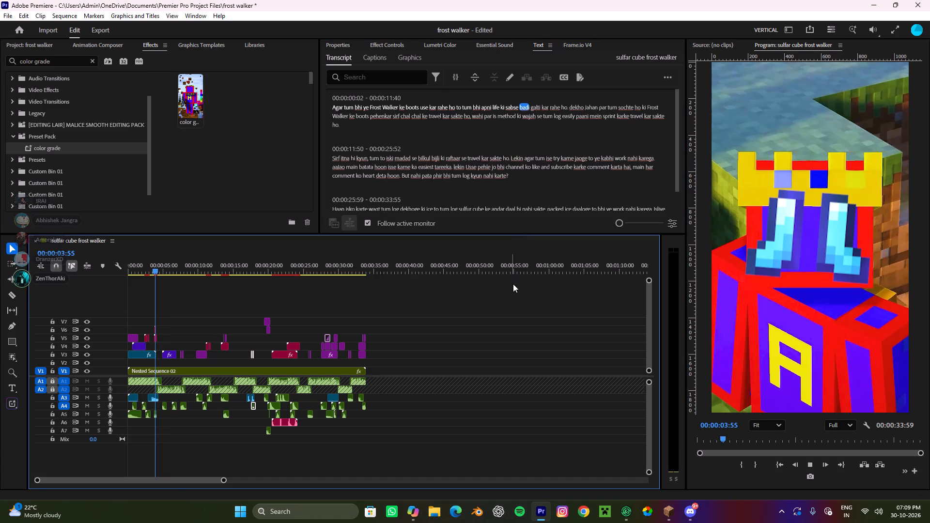
key(space)
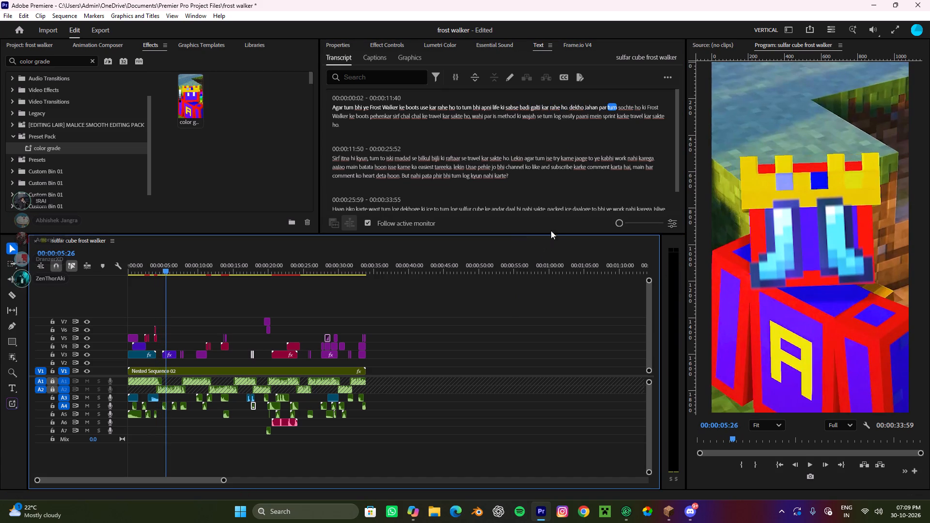
Delete "sochte ho ki" between "Jahan par tum" and "Frost Walker" in the opening segment.
double_click(628, 107)
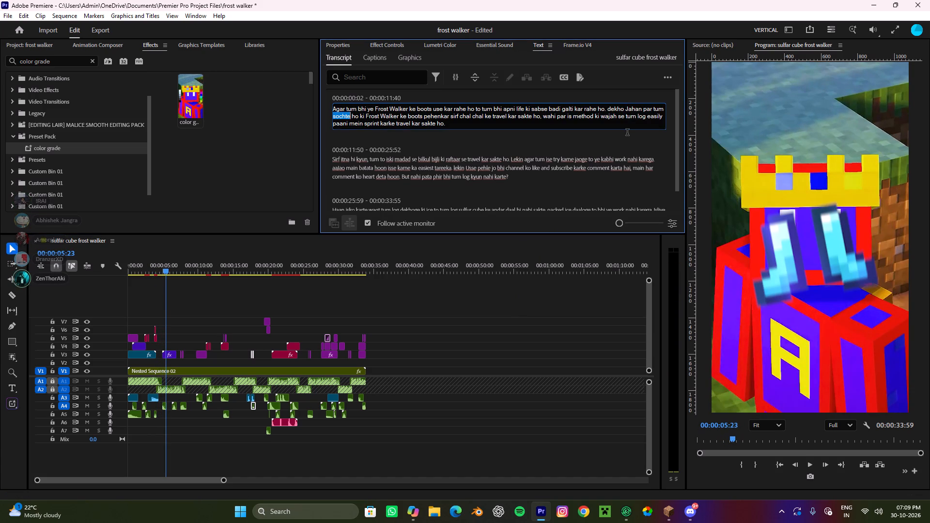
key(Delete)
key(Delete)
key(Delete)
key(Delete)
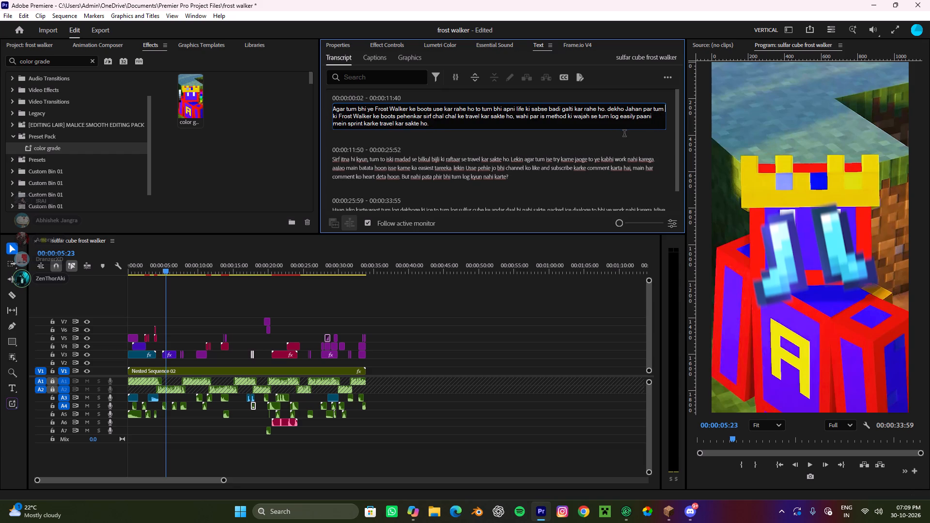
key(Delete)
key(Delete)
key(Delete)
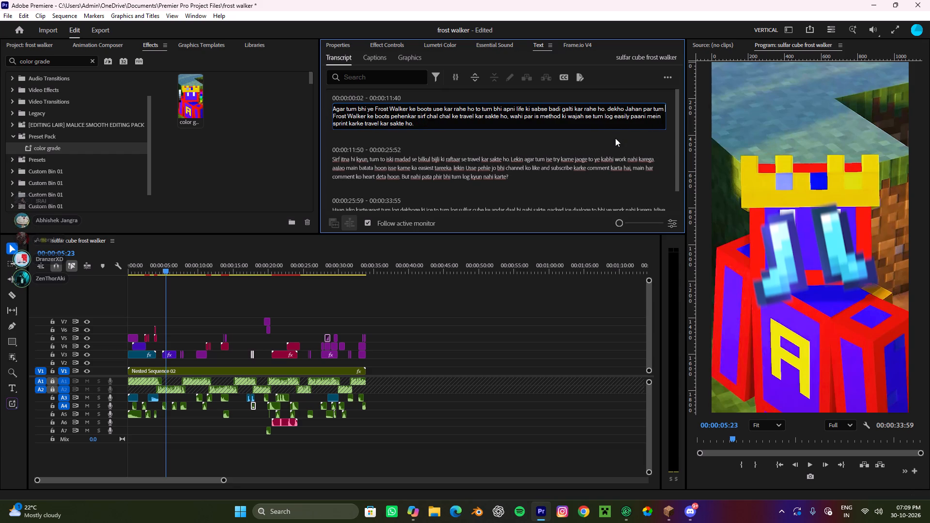
key(Delete)
click(609, 142)
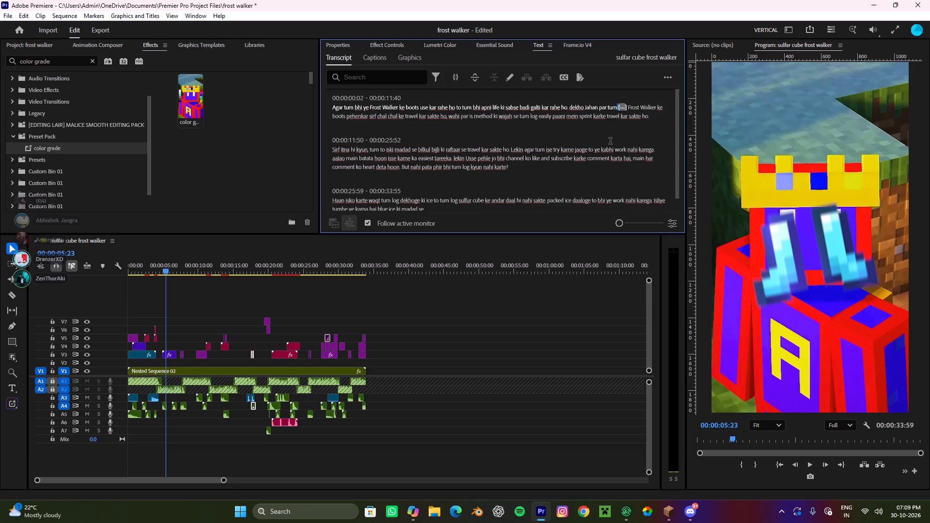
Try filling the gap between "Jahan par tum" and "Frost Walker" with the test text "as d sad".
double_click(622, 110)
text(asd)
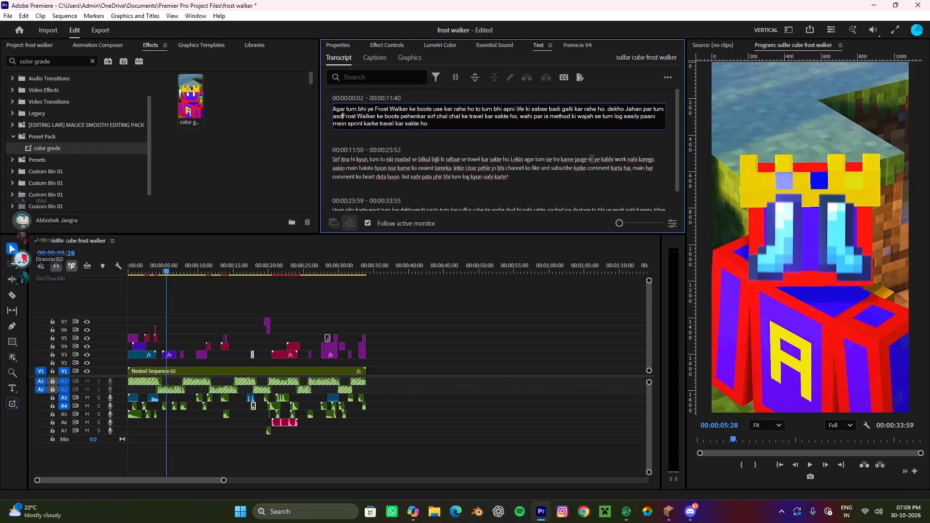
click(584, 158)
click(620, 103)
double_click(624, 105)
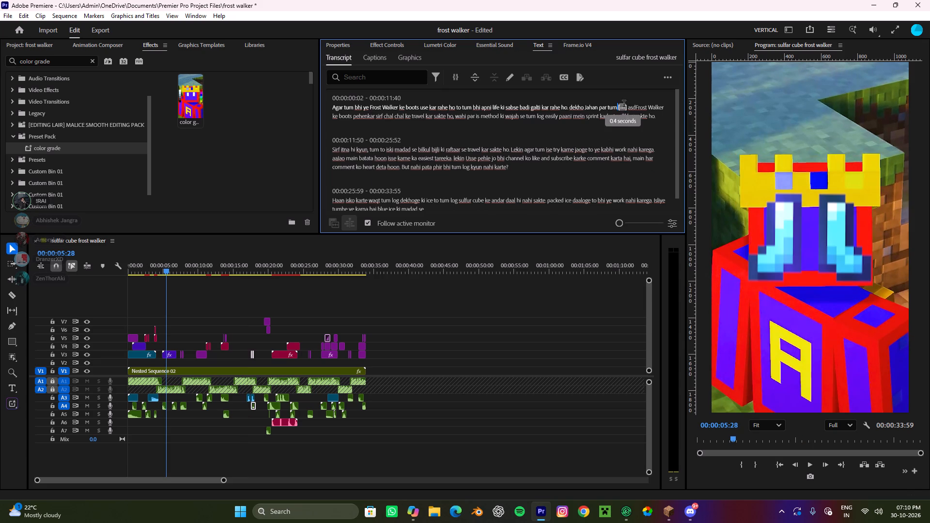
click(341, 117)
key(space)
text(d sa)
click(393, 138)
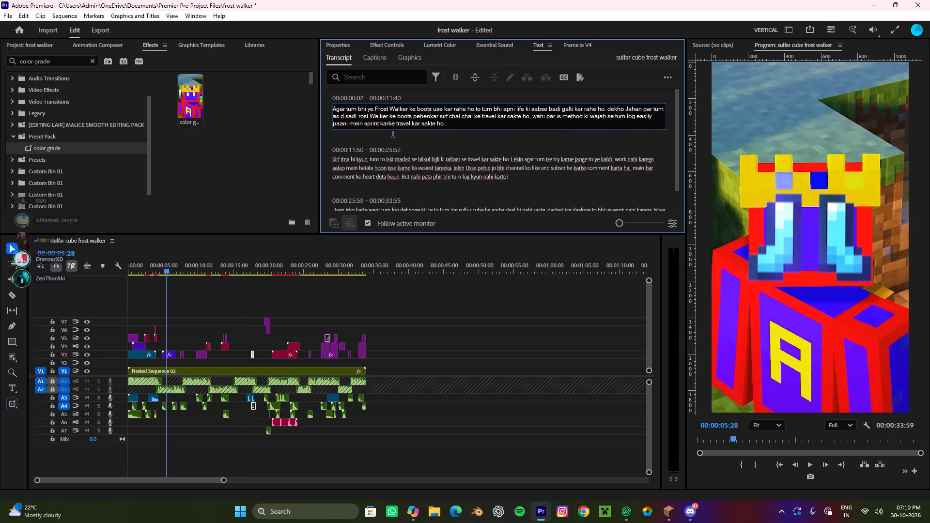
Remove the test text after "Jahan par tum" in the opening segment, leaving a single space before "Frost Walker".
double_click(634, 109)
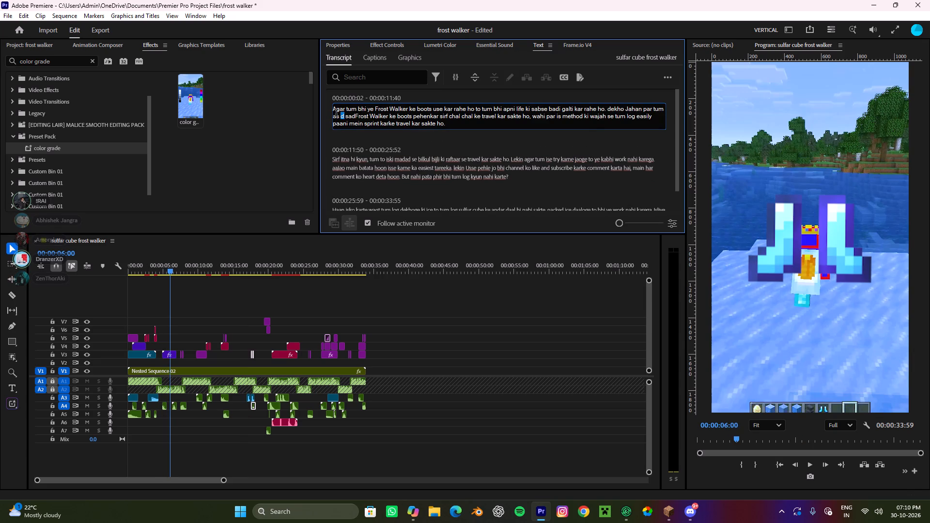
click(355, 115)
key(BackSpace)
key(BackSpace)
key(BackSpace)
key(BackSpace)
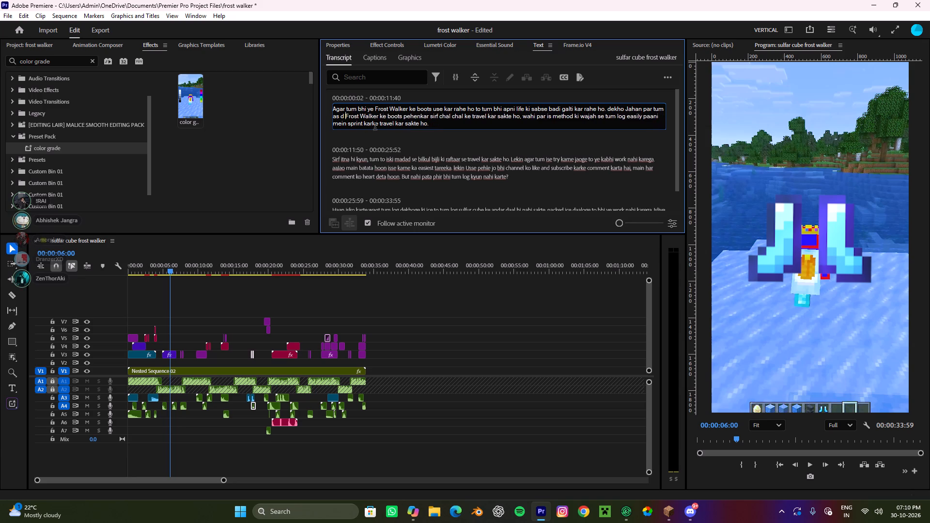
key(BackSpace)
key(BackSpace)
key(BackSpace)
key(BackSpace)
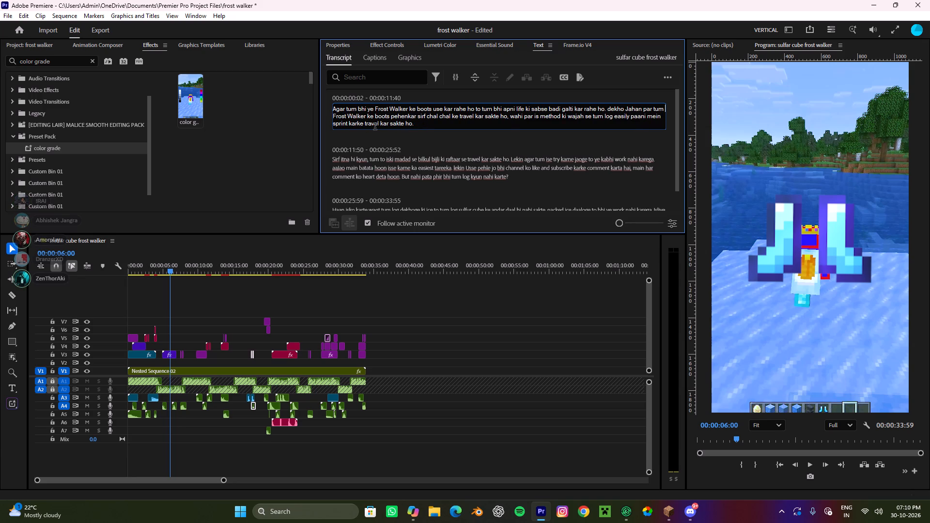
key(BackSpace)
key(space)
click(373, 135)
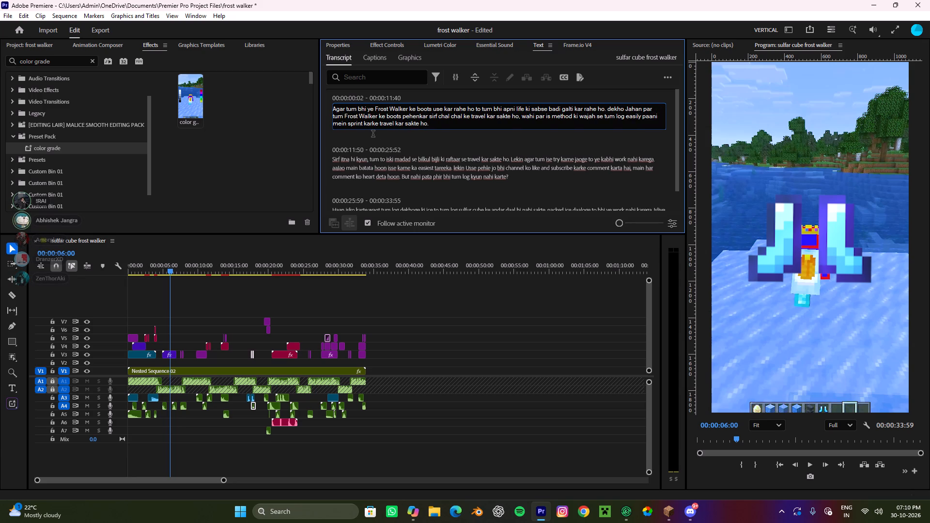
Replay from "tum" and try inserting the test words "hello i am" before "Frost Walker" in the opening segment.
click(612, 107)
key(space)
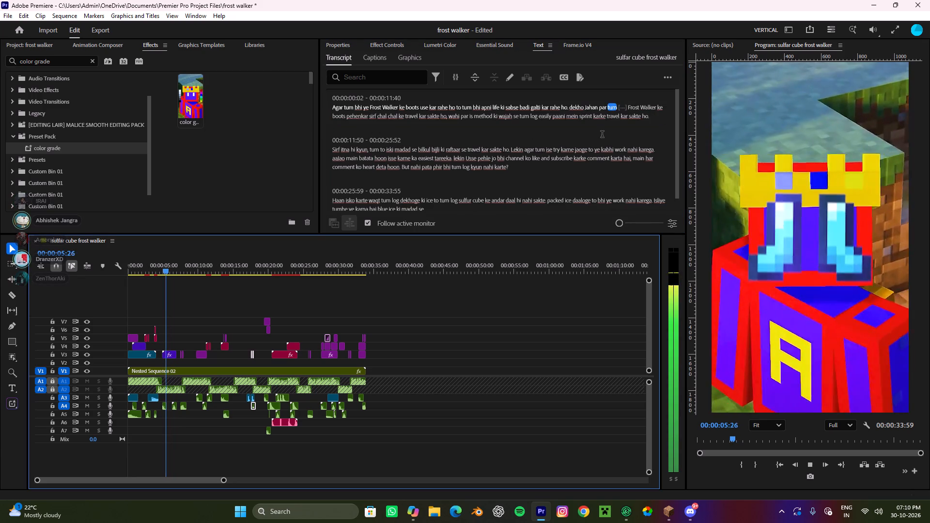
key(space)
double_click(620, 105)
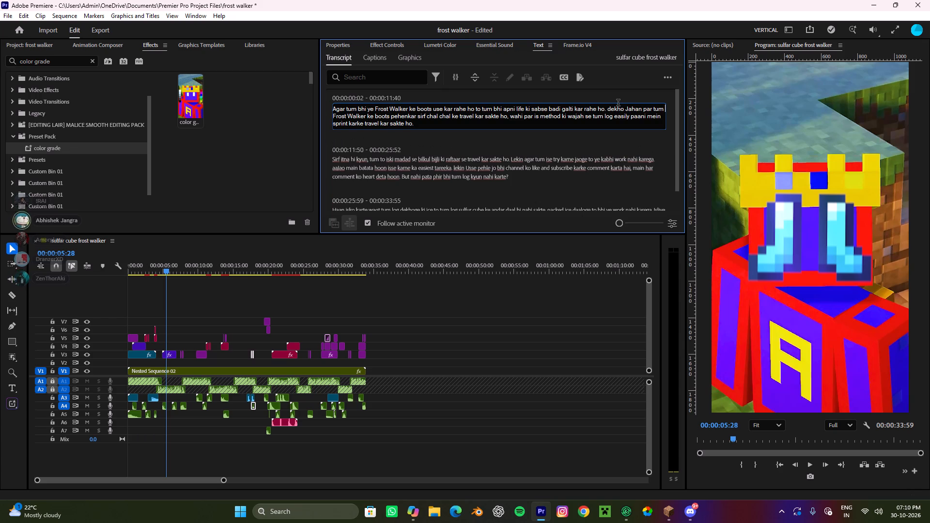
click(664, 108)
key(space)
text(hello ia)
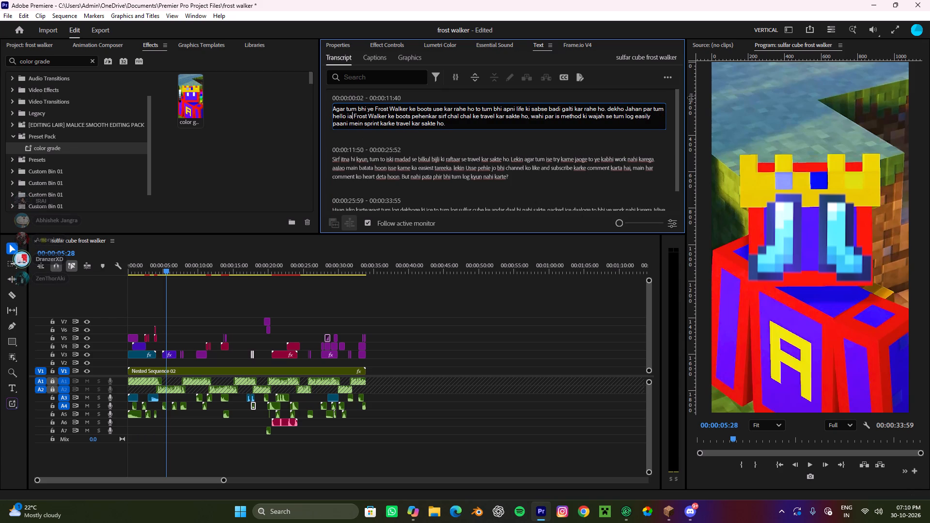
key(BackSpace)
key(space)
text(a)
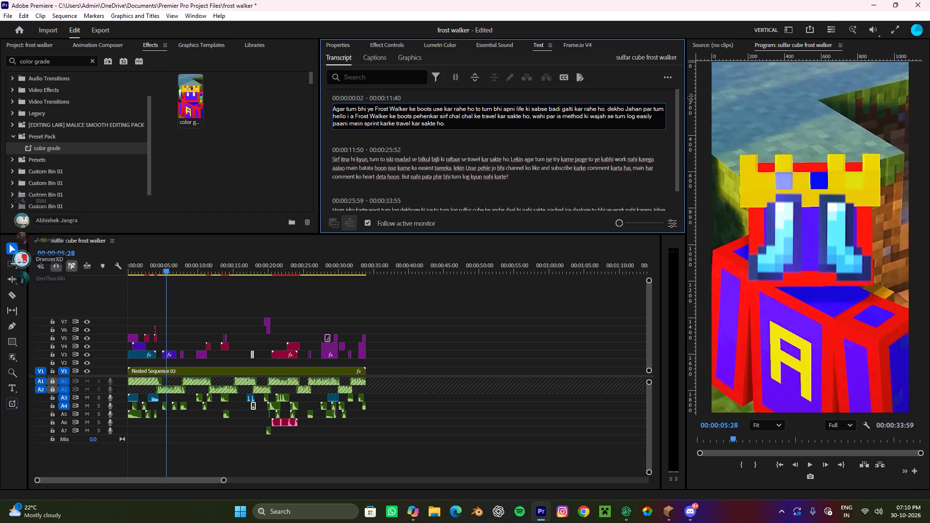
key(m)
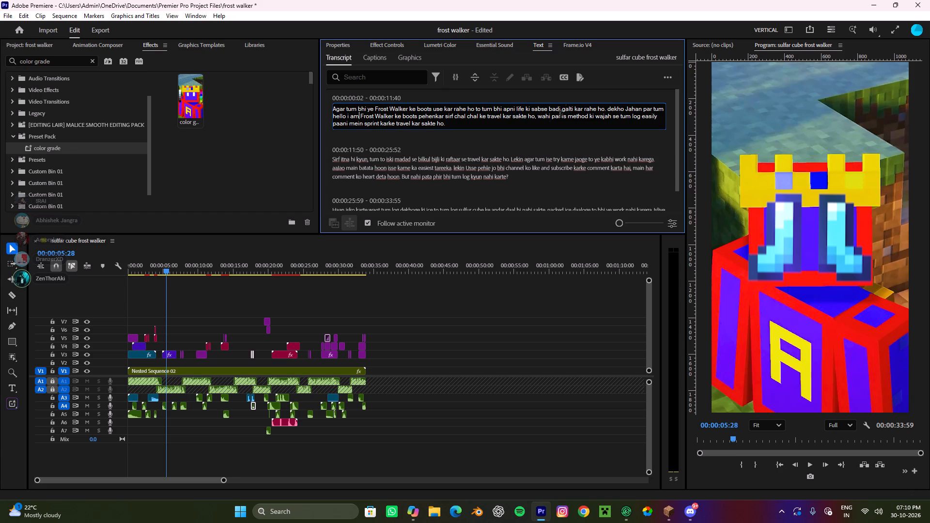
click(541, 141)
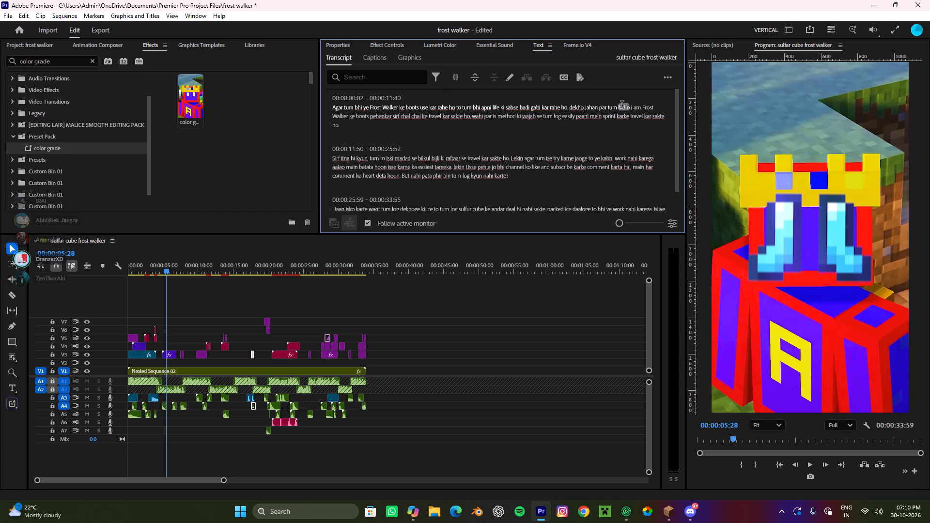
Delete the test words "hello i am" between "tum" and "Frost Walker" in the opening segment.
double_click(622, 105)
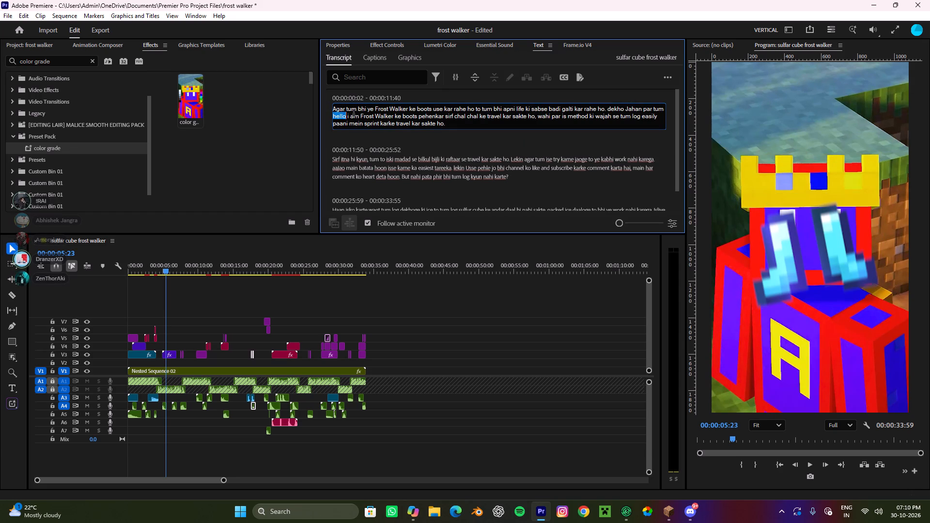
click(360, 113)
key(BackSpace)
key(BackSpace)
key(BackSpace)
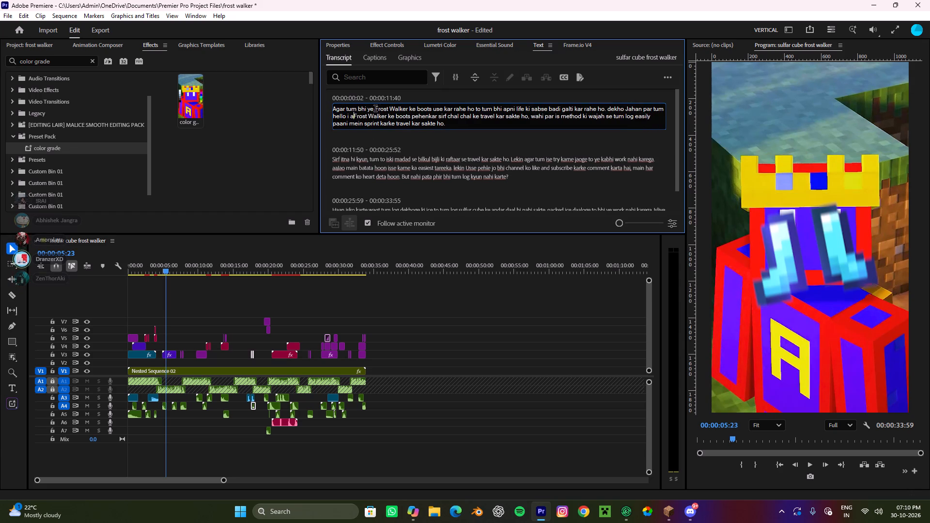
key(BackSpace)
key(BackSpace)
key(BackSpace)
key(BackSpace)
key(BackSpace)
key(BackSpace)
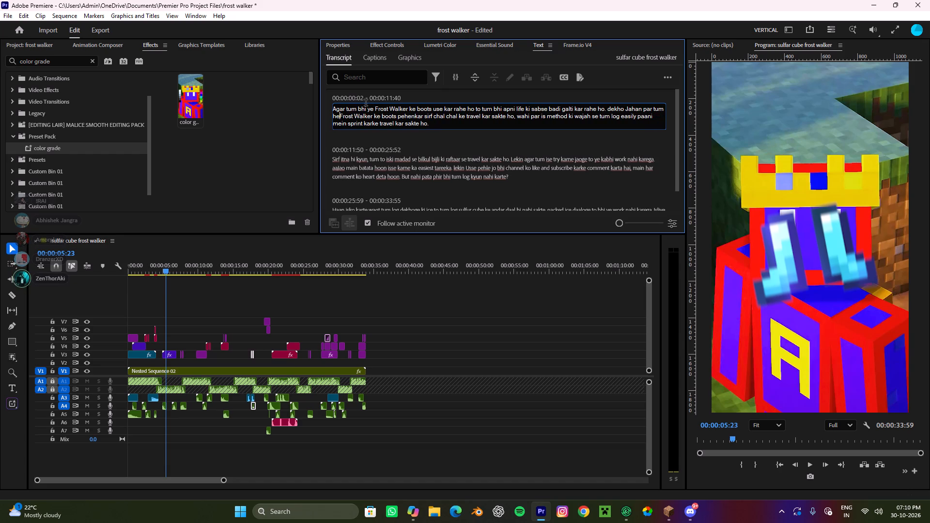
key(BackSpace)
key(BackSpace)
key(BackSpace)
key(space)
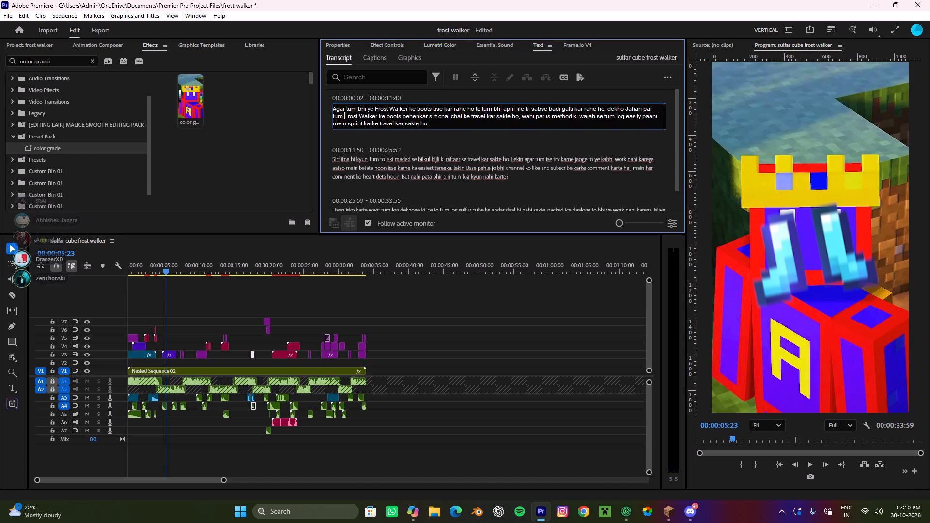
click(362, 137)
Play on through the rest of the opening segment, checking "Frost Walker ke boots" to "travel kar sakte ho" against the narration.
key(space)
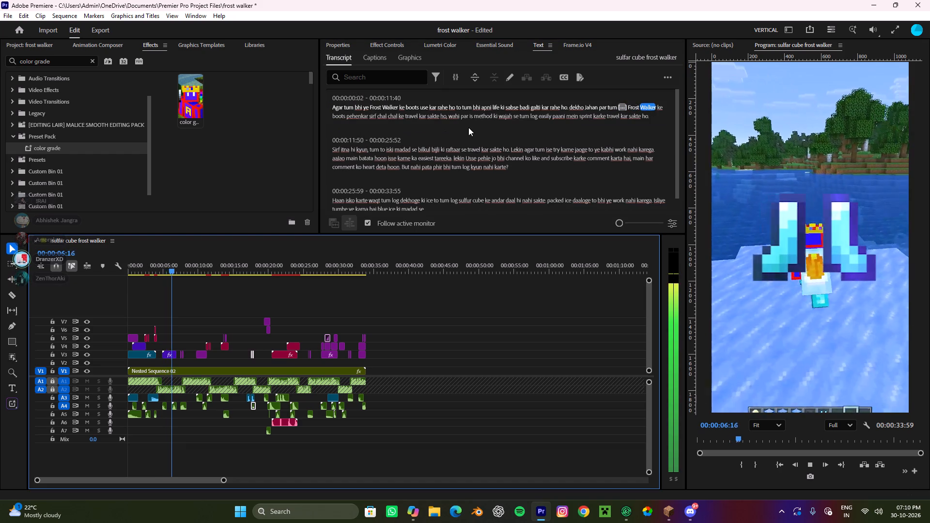
key(space)
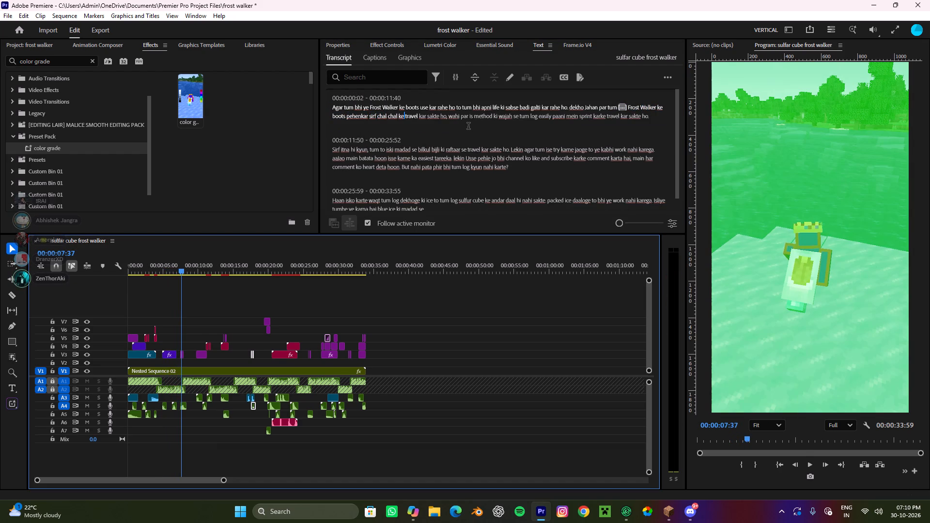
key(space)
key(space)
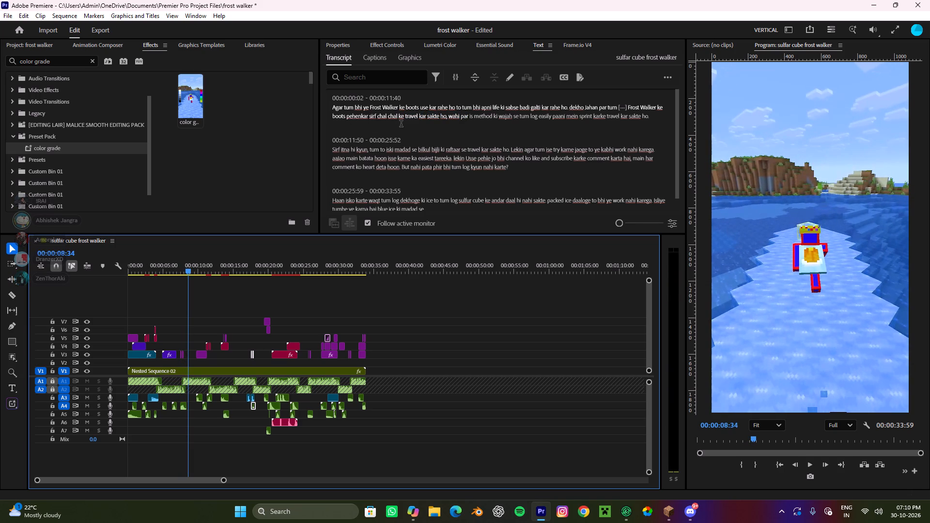
key(space)
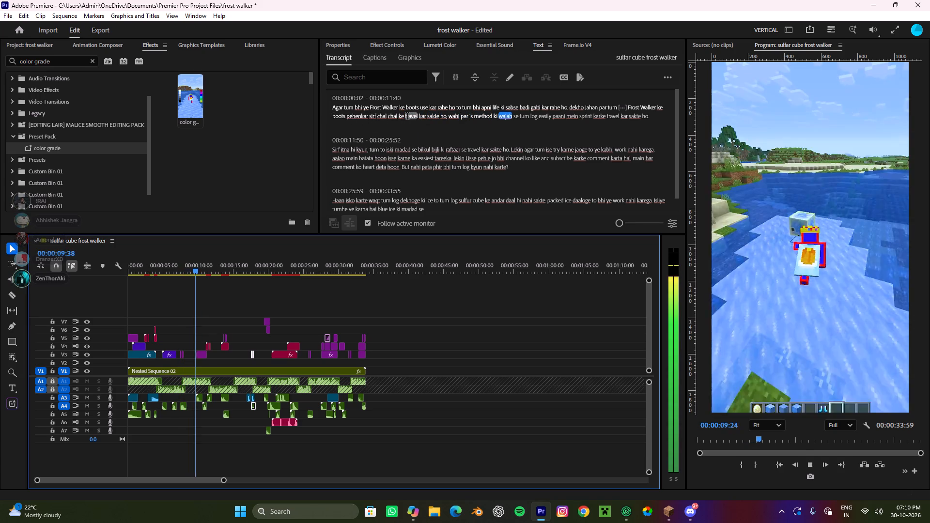
key(space)
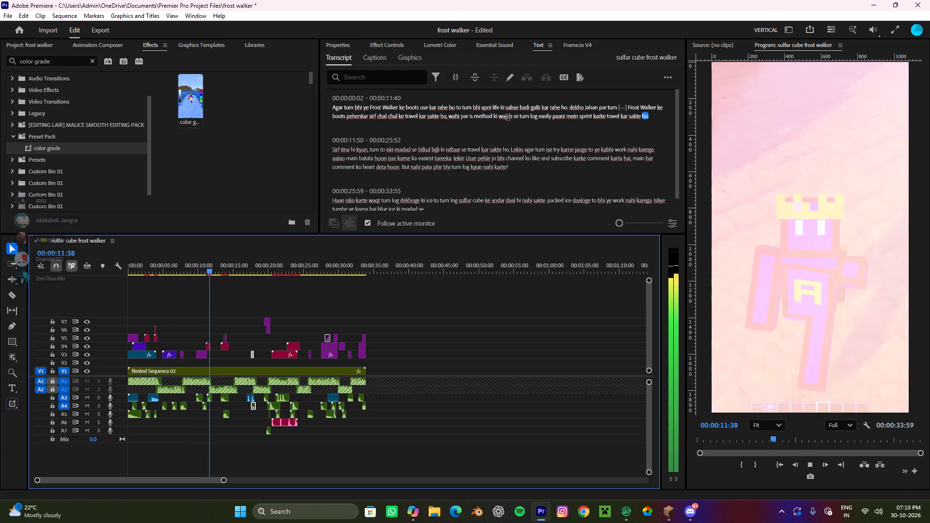
Copy the full text of the opening transcript segment, beginning "Agar tum bhi ye Frost Walker".
triple_click(479, 108)
triple_click(479, 108)
triple_click(479, 108)
double_click(479, 108)
key(ctrl+c)
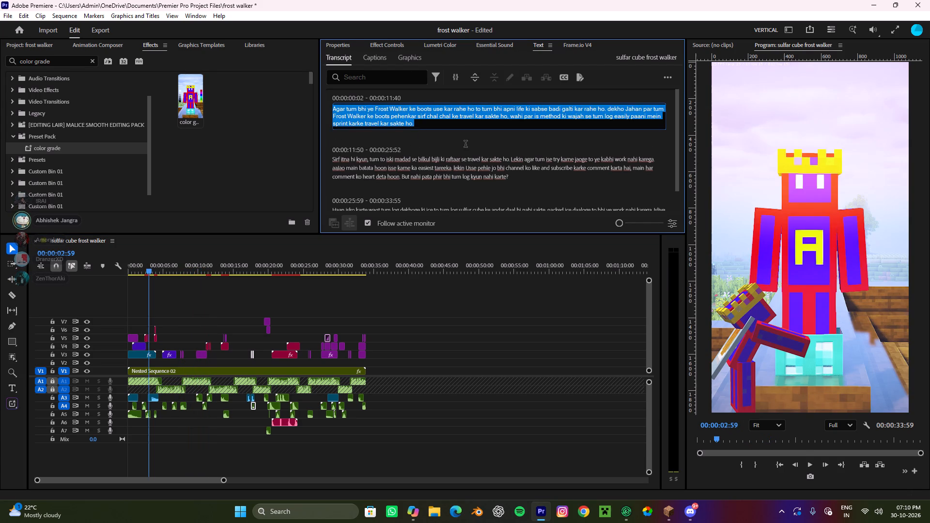
key(ctrl+c)
key(ctrl+c)
key(ctrl+c)
Copy the full text of the second transcript segment, beginning "Sirf itna hi kyun".
triple_click(410, 170)
triple_click(410, 170)
triple_click(410, 170)
triple_click(410, 170)
triple_click(410, 170)
triple_click(392, 164)
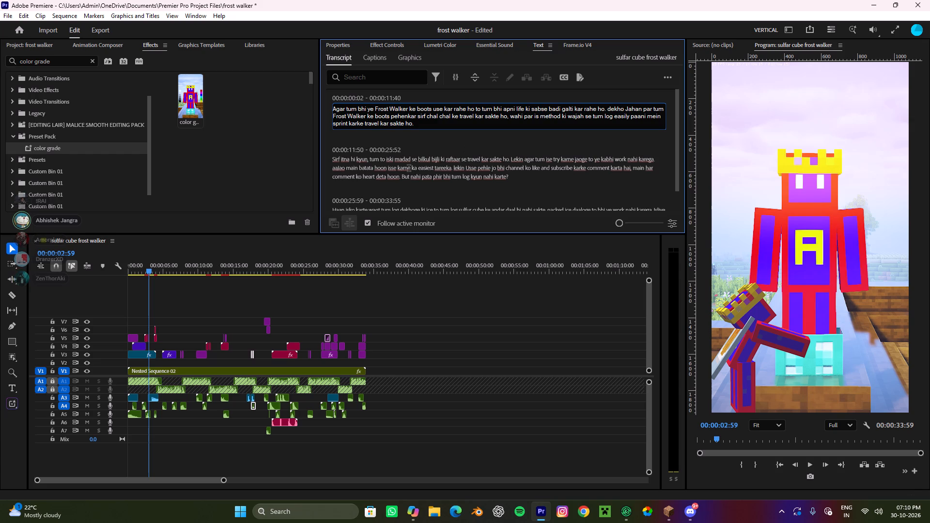
click(392, 164)
click(413, 163)
triple_click(408, 164)
triple_click(408, 164)
double_click(408, 164)
key(ctrl+c)
key(ctrl+c)
key(ctrl+c)
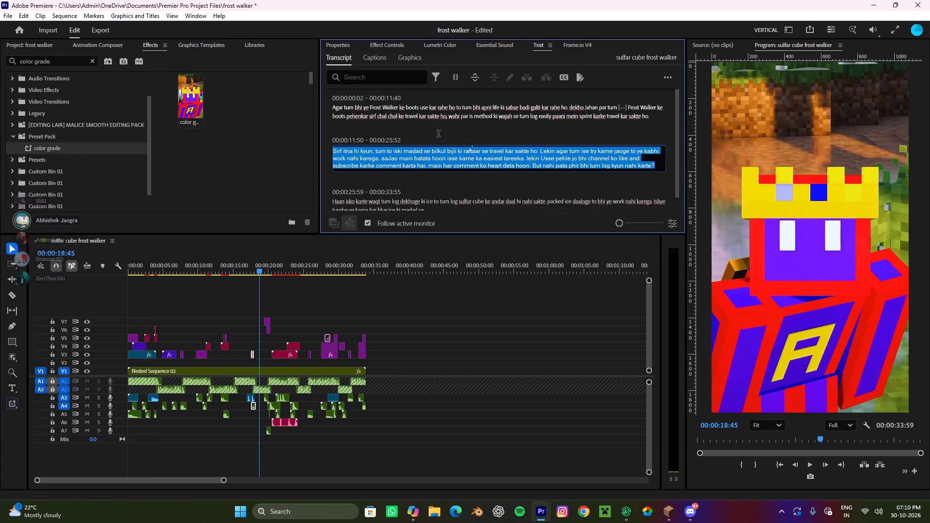
key(ctrl+c)
click(438, 135)
Copy the full text of the last transcript segment, beginning "Haan isko karte waqt".
scroll(415, 185, down, 4)
triple_click(394, 192)
triple_click(394, 192)
triple_click(394, 192)
triple_click(394, 192)
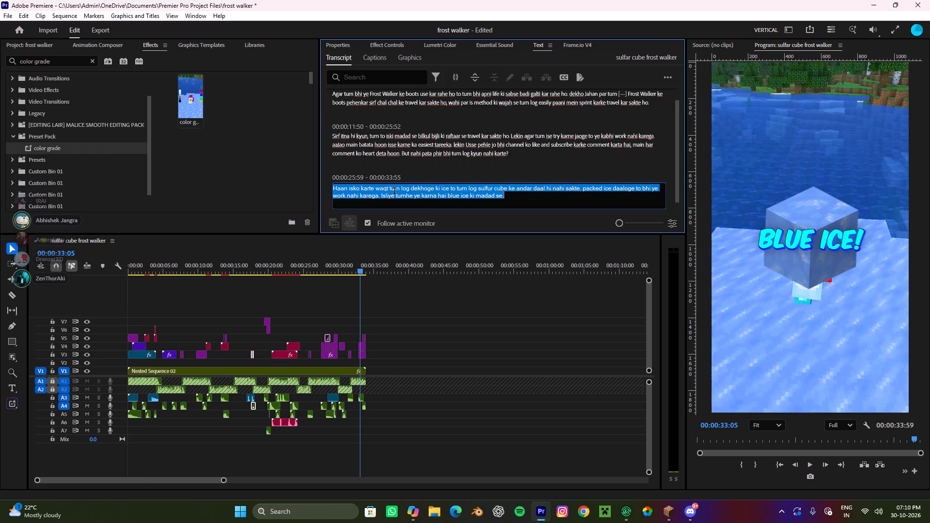
key(ctrl+c)
key(ctrl+c)
key(ctrl+c)
click(414, 178)
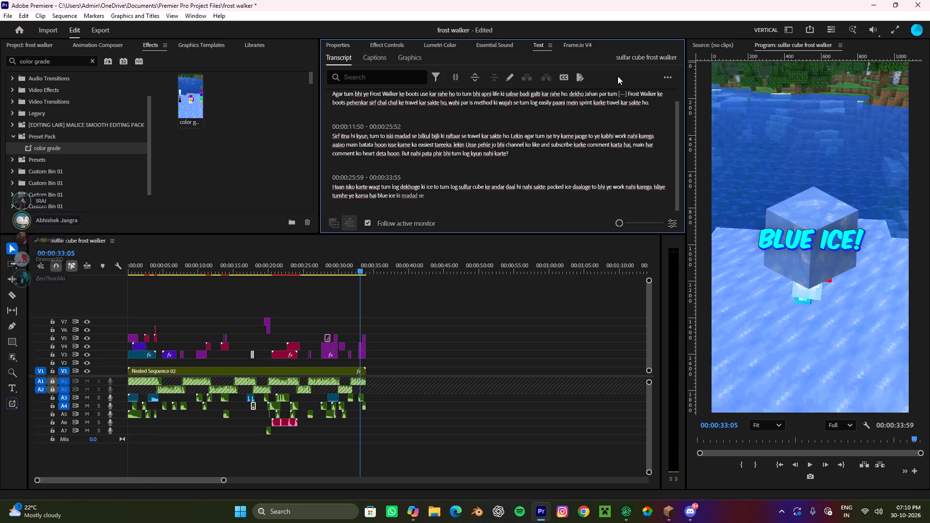
Re-transcribe the sequence with Hindi as the language, keeping the Mix track as the audio source.
click(673, 80)
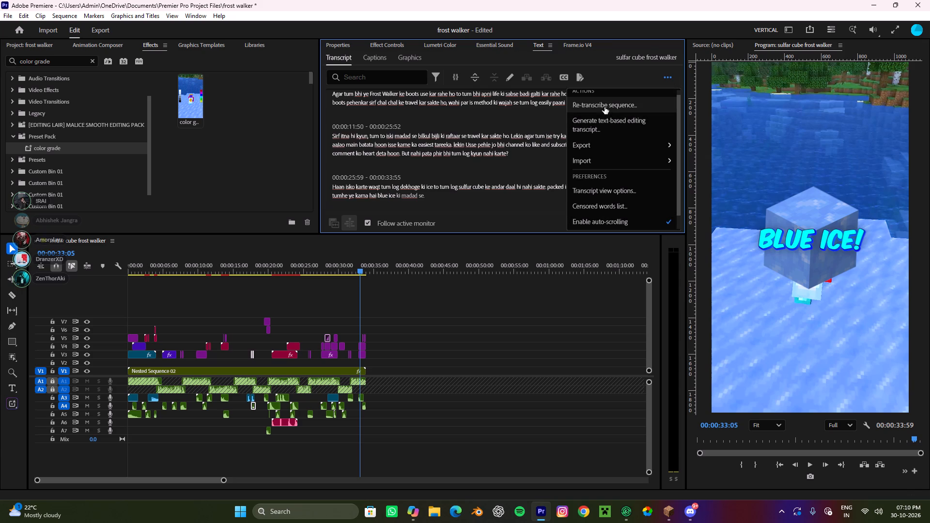
click(604, 107)
click(393, 244)
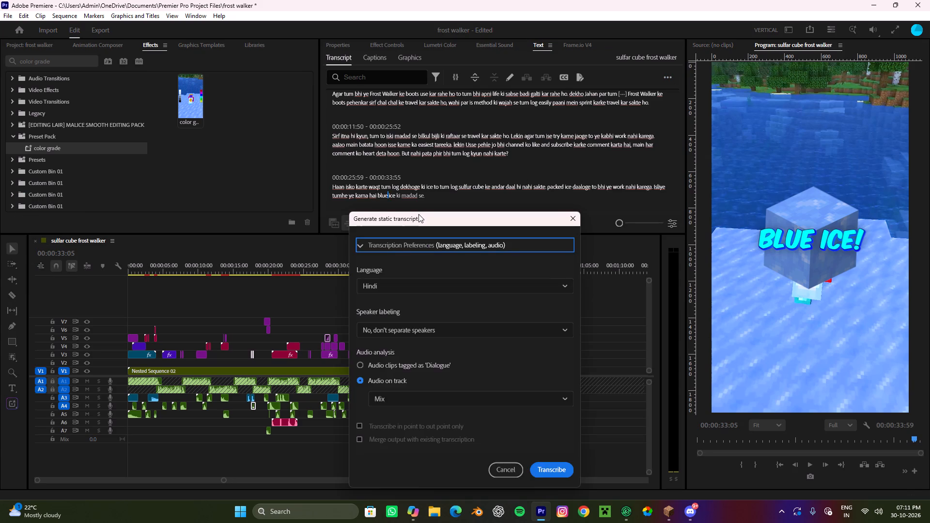
drag(416, 222, 422, 107)
click(509, 170)
drag(578, 233, 574, 292)
scroll(487, 223, down, 6)
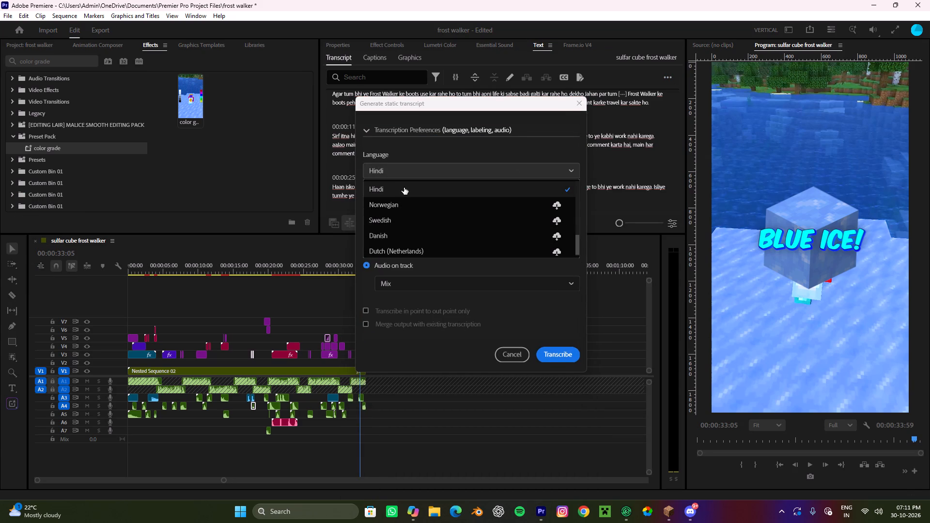
click(404, 187)
click(557, 349)
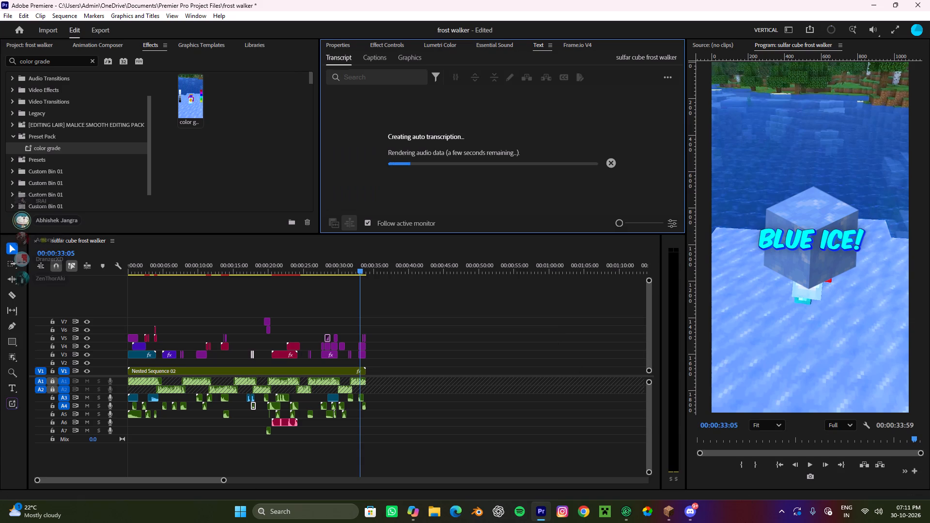
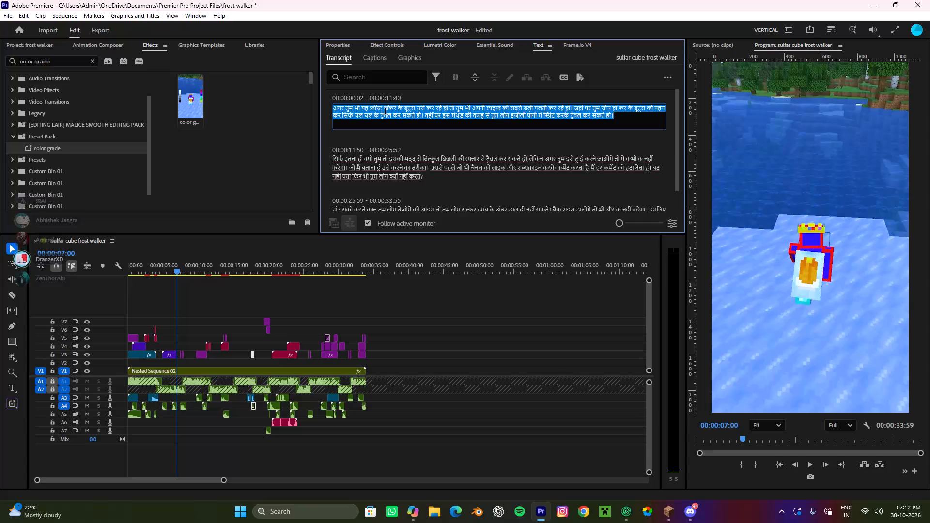
Replace the opening Hindi transcript segment with the copied Hinglish text beginning "Agar tum bhi ye Frost Walker".
key(super+v)
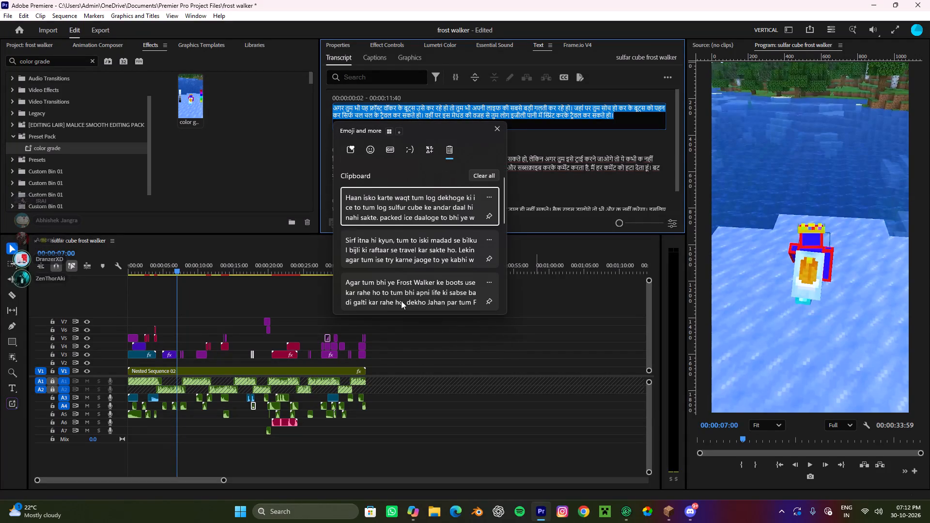
click(375, 283)
key(ctrl+v)
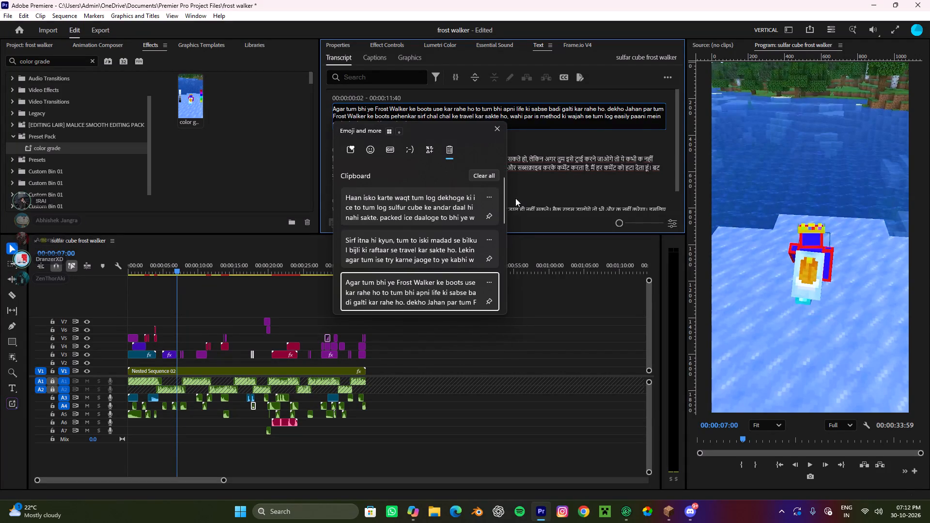
Replace the second Hindi transcript segment with the copied Hinglish text beginning "Sirf itna hi kyun".
click(533, 171)
triple_click(540, 166)
triple_click(540, 166)
triple_click(540, 166)
triple_click(540, 166)
click(540, 166)
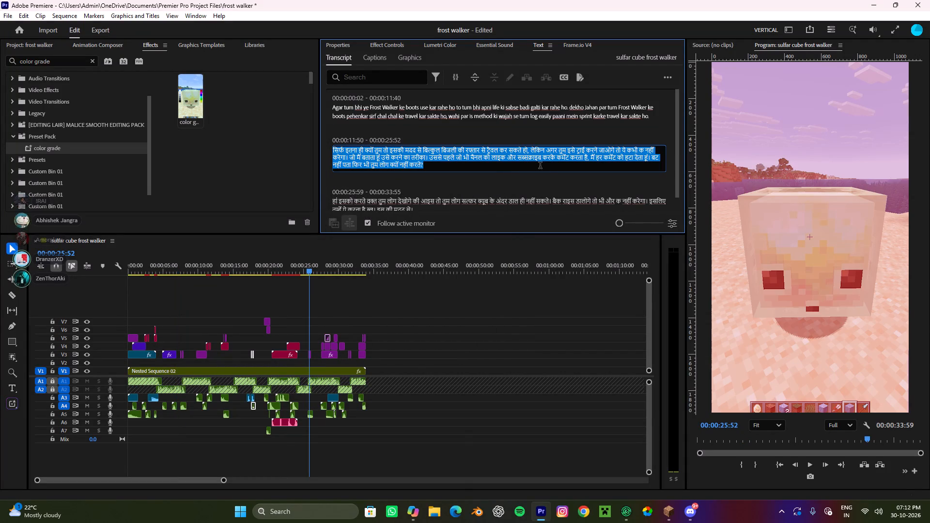
key(super+v)
click(423, 297)
key(ctrl+v)
Replace the last Hindi transcript segment with the copied Hinglish text beginning "Haan isko karte waqt".
scroll(482, 146, down, 2)
triple_click(450, 180)
click(450, 180)
triple_click(436, 186)
triple_click(436, 186)
triple_click(436, 186)
click(436, 186)
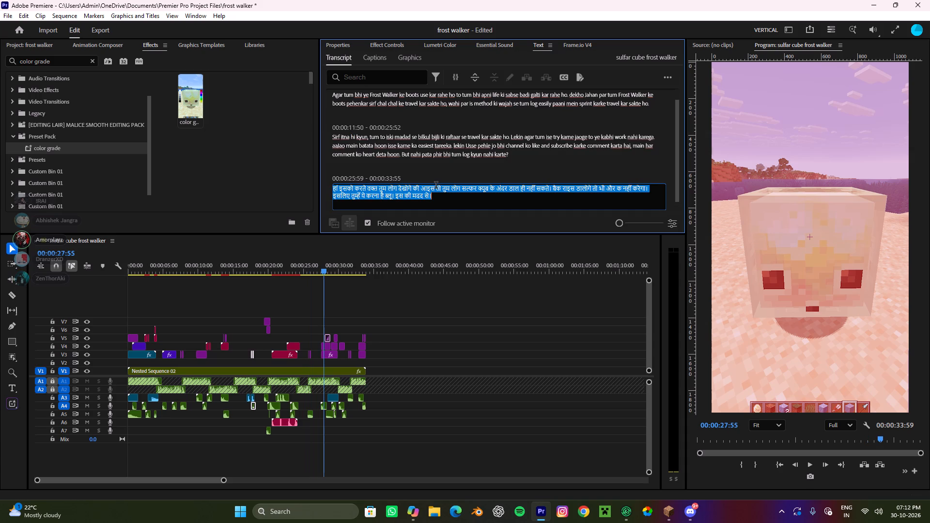
key(super+v)
click(409, 277)
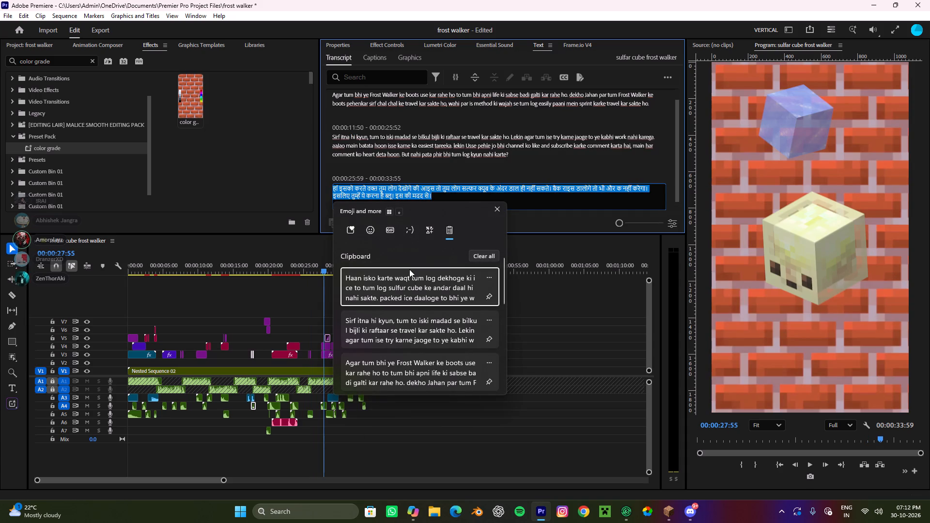
key(ctrl+v)
click(421, 168)
Create single-line captions from the transcript with 7 characters maximum length, 1.2 seconds minimum duration and punctuation removed.
click(566, 79)
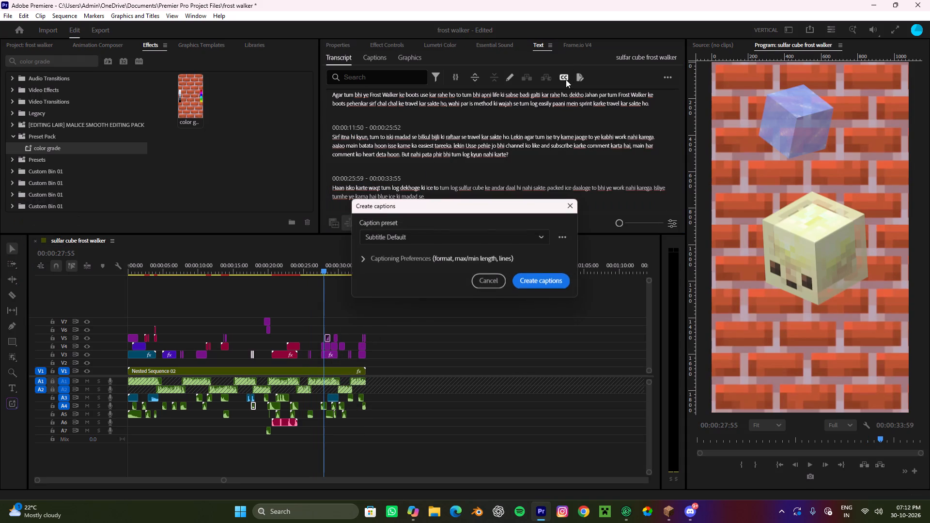
click(418, 260)
drag(438, 203, 445, 71)
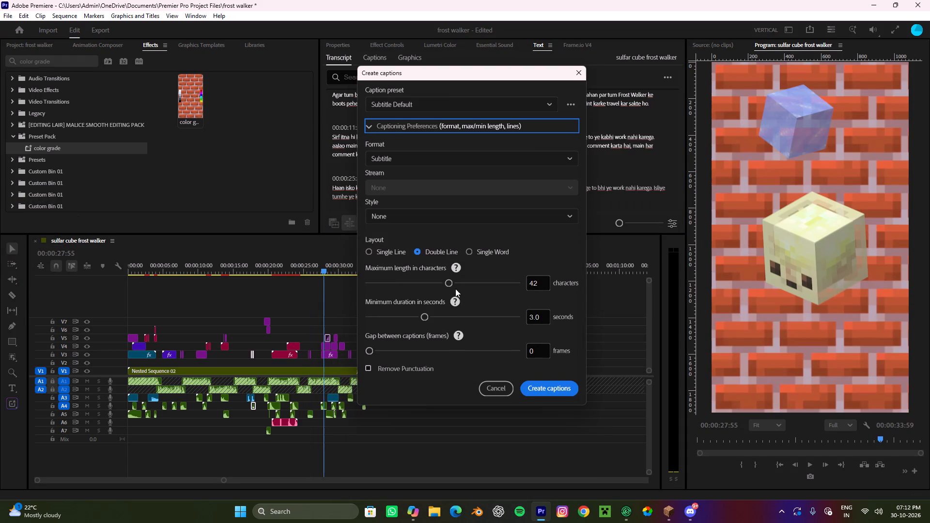
drag(440, 280, 263, 278)
drag(426, 317, 334, 316)
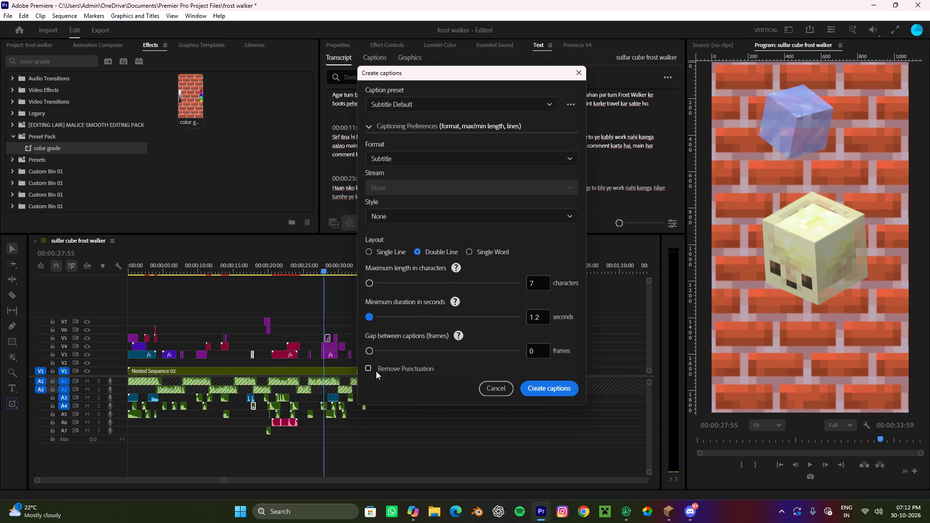
click(371, 371)
click(369, 251)
click(552, 393)
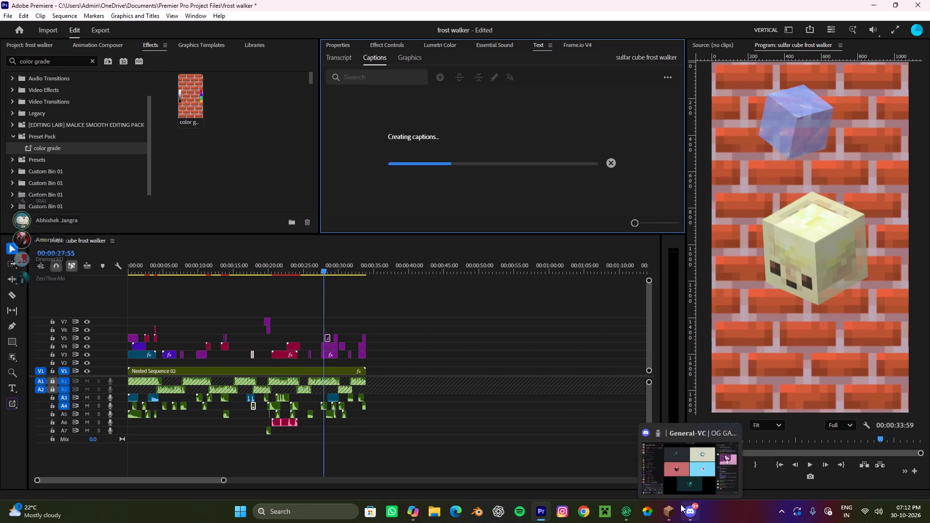
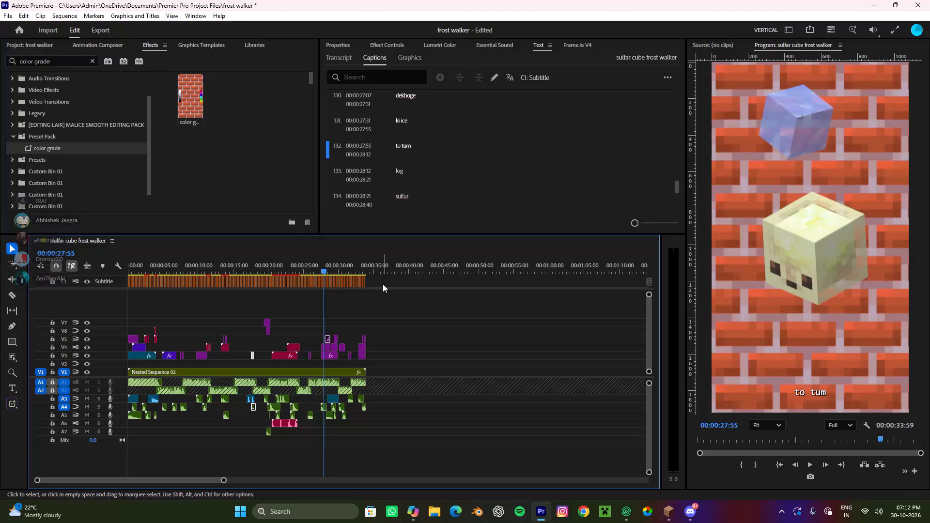
Select all the captions on the subtitle track and set their font to Komika Axis.
drag(385, 282, 91, 273)
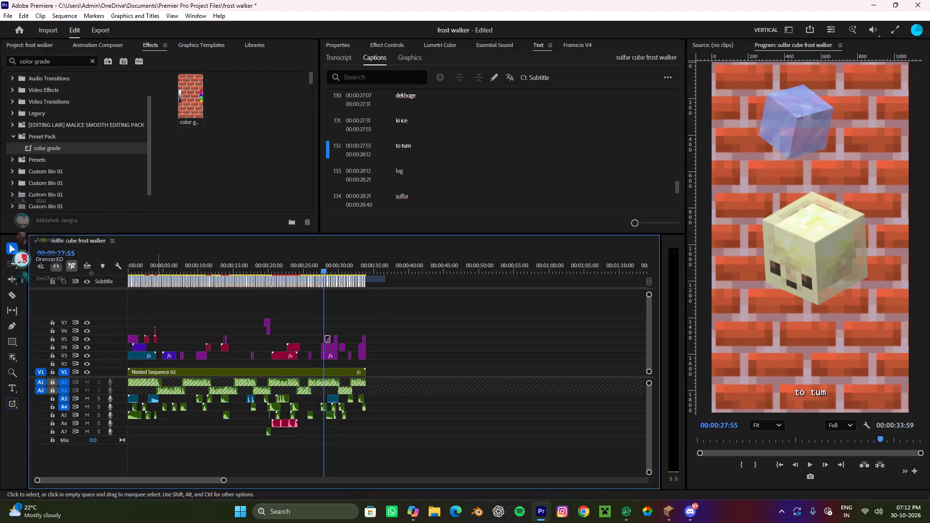
drag(91, 273, 56, 275)
click(335, 47)
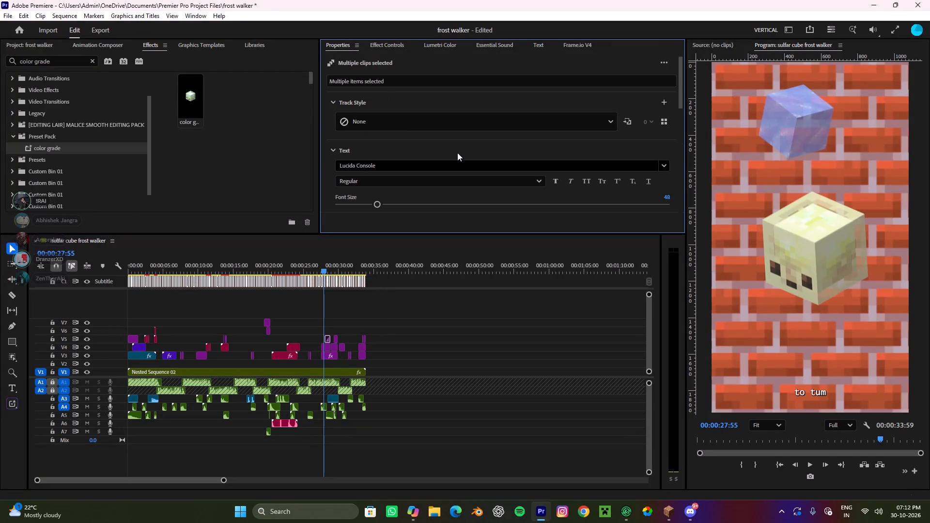
click(418, 166)
text(komik)
click(439, 192)
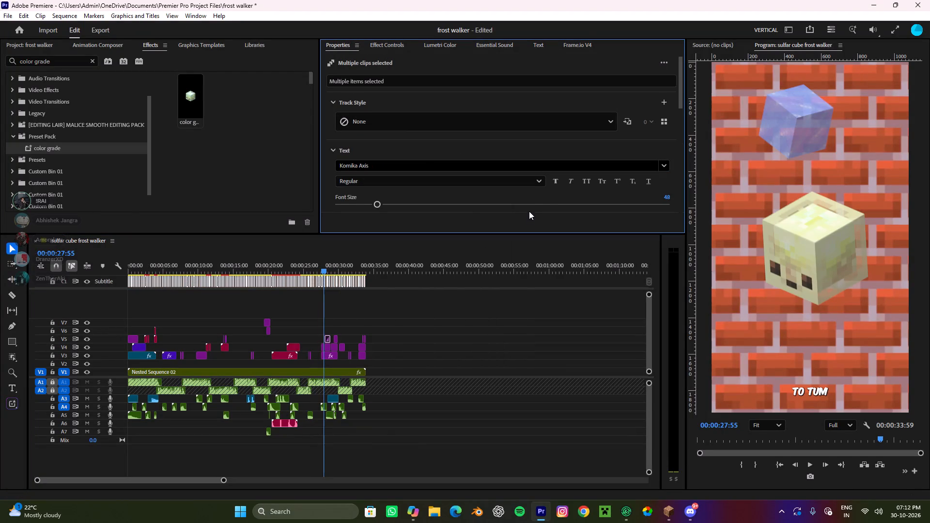
Set the font size of the selected captions to 100.
scroll(529, 215, down, 11)
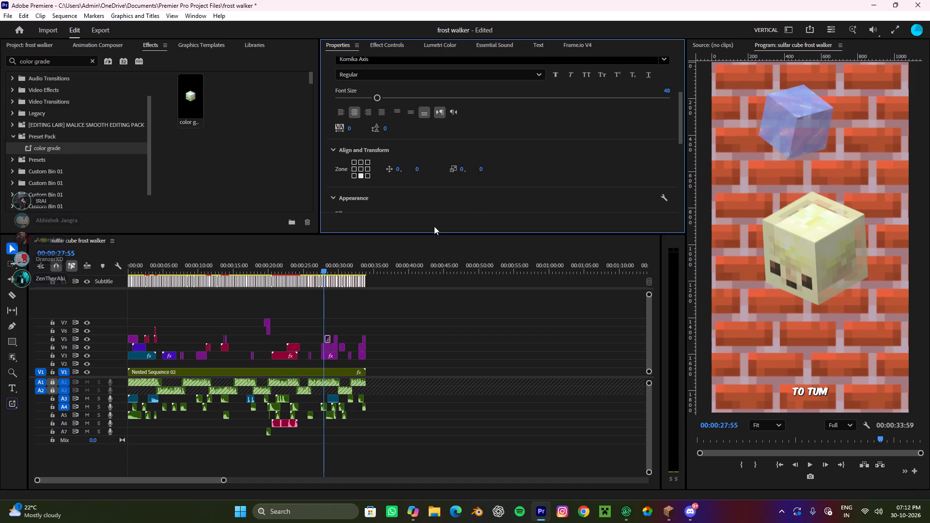
scroll(453, 192, up, 2)
drag(384, 119, 404, 119)
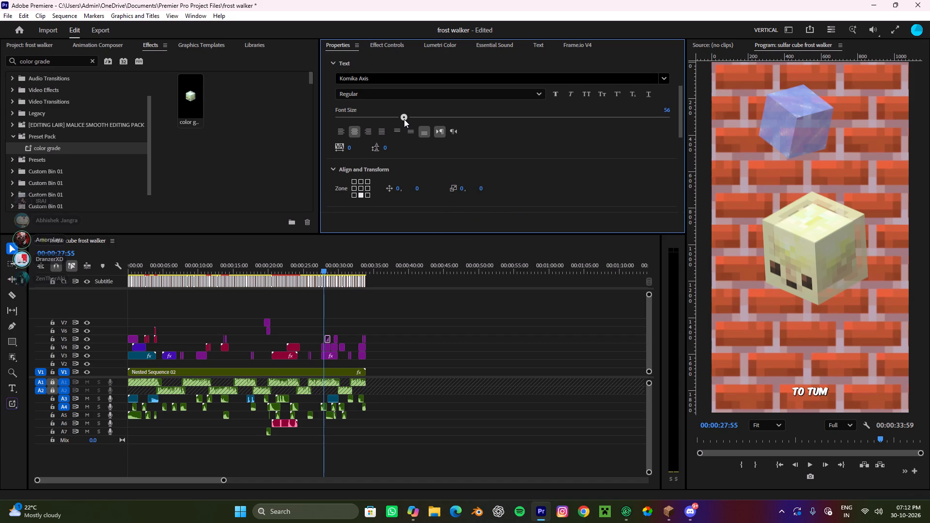
click(665, 110)
key(1)
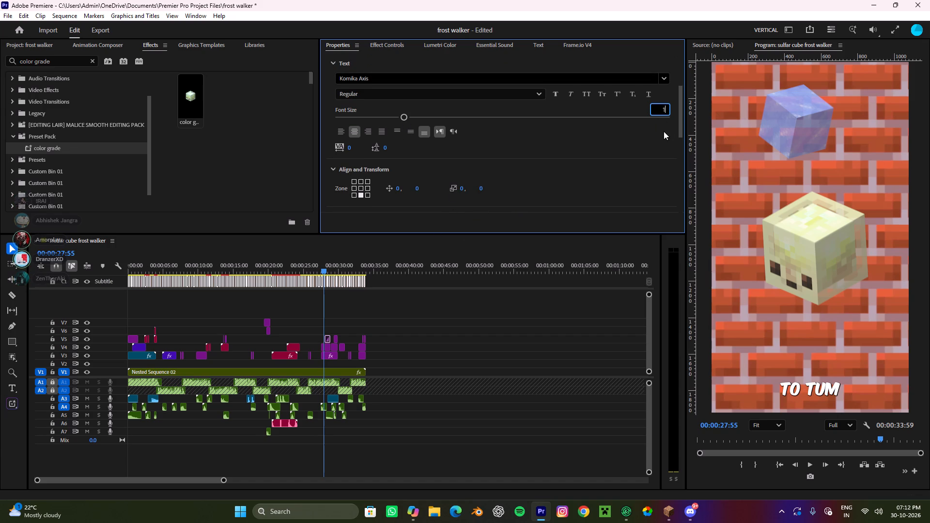
key(0)
key(0)
click(637, 143)
Place the selected captions in the centre zone of the frame with their text bottom-aligned.
scroll(590, 145, down, 3)
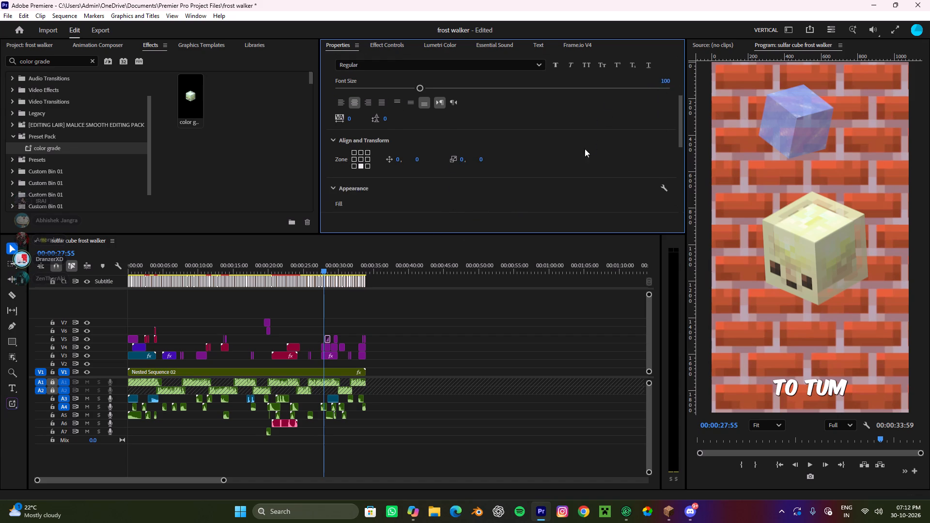
scroll(585, 149, down, 3)
scroll(363, 174, down, 7)
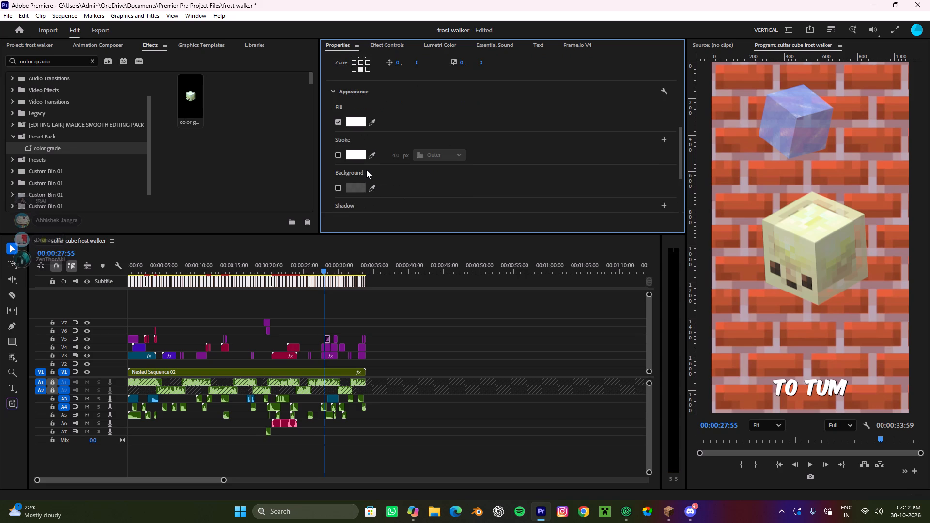
click(360, 61)
scroll(392, 106, up, 3)
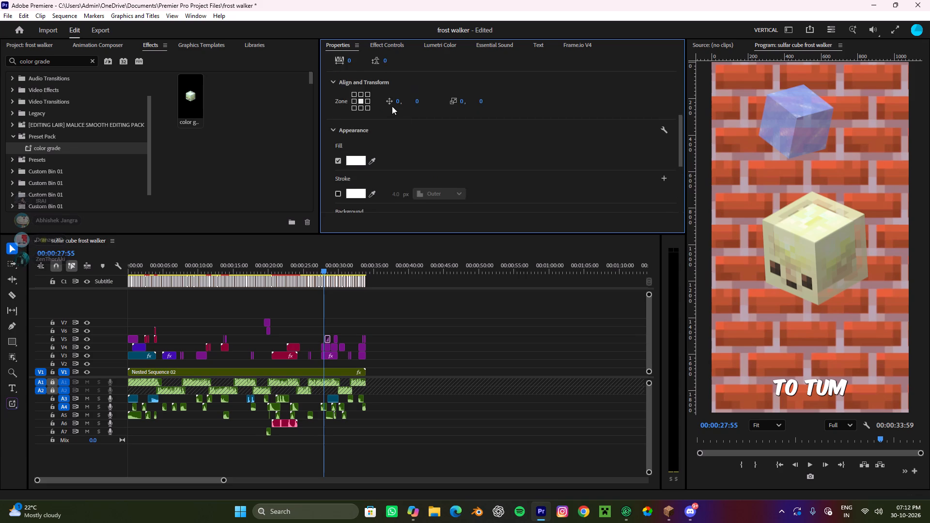
scroll(392, 106, up, 12)
scroll(457, 96, up, 3)
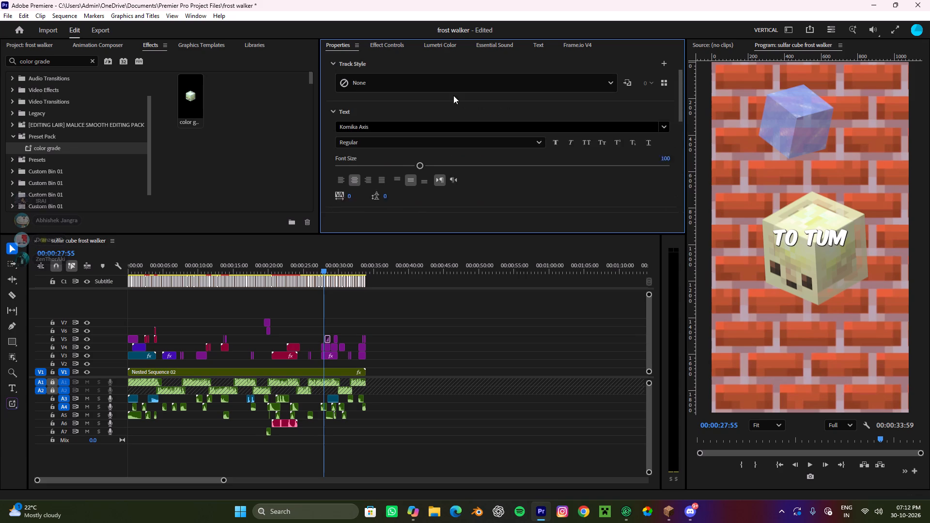
scroll(453, 95, up, 1)
scroll(382, 102, up, 7)
scroll(563, 224, down, 8)
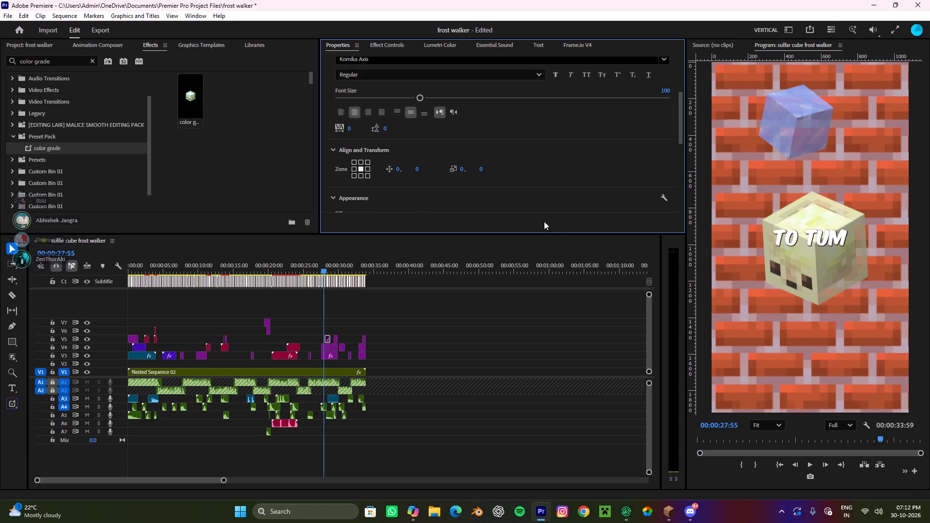
click(424, 109)
Give the selected captions a 10 px outer stroke in black (000000).
scroll(624, 185, down, 3)
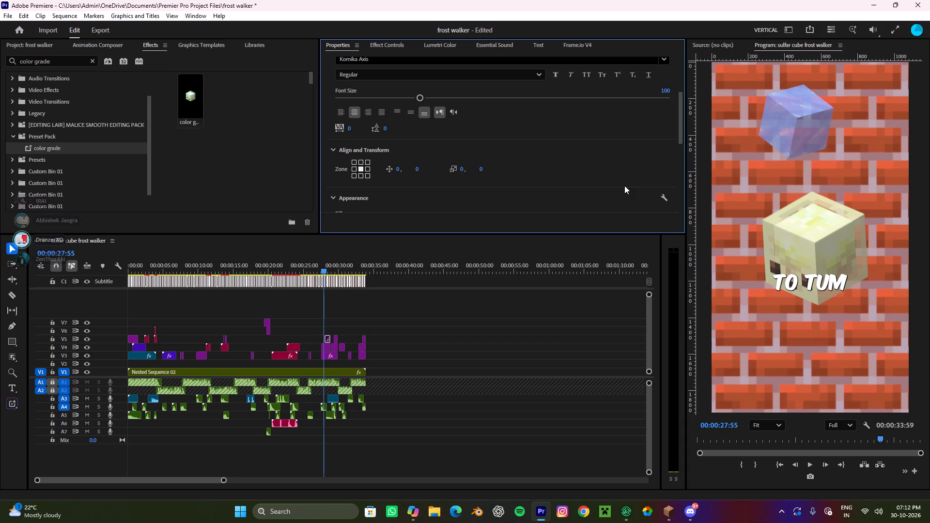
scroll(624, 185, down, 4)
click(337, 189)
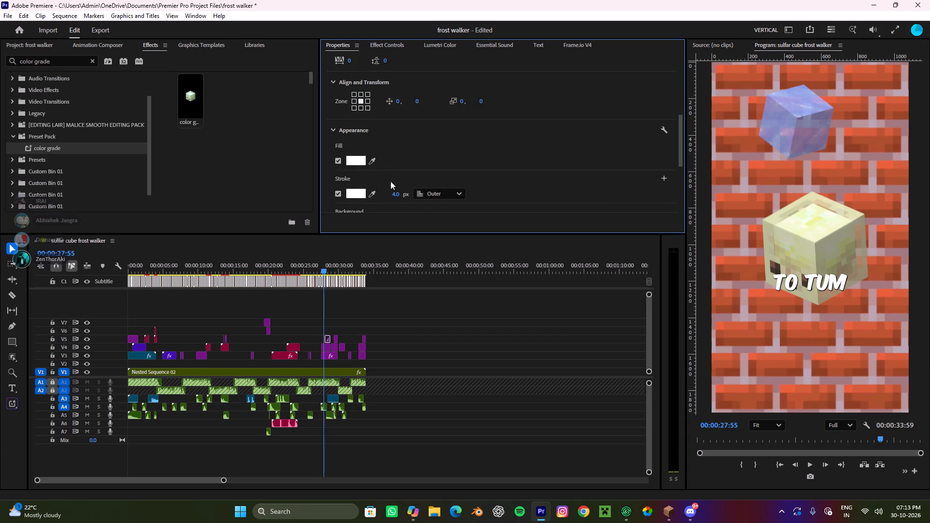
click(393, 196)
key(1)
key(0)
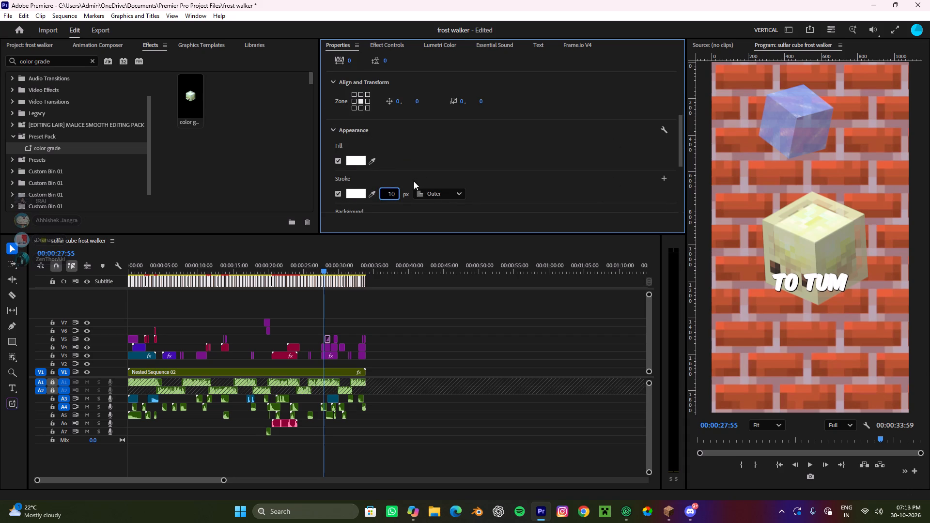
click(482, 166)
scroll(496, 214, down, 1)
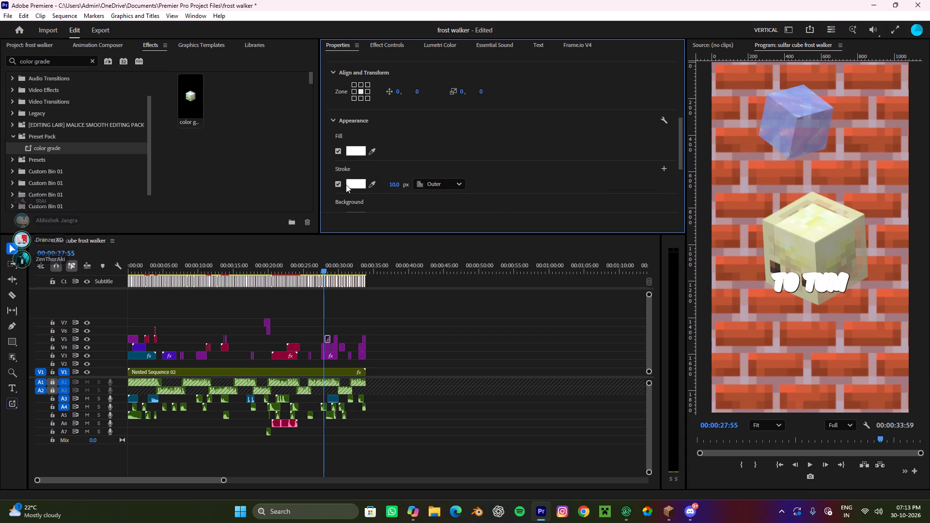
click(349, 182)
drag(413, 273, 250, 90)
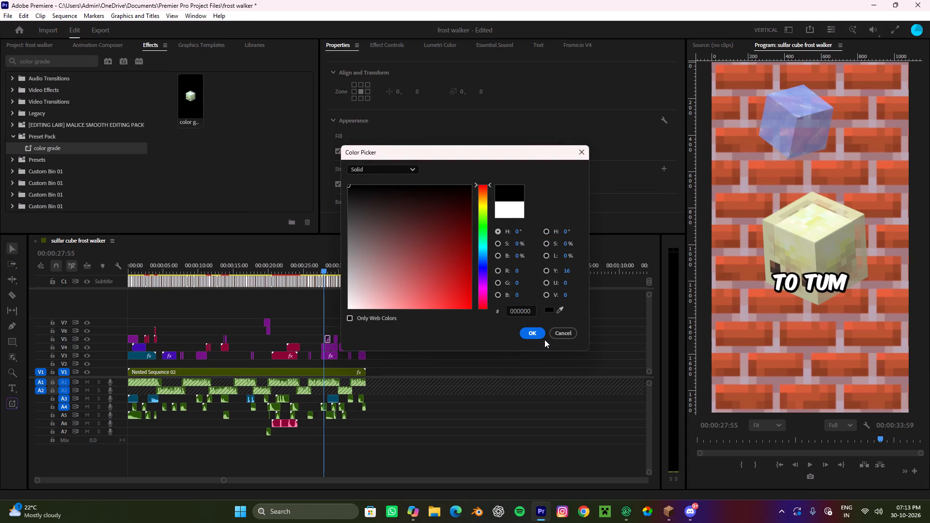
click(527, 335)
Play the sequence from the start to check the styled captions against the video.
scroll(502, 214, down, 4)
drag(306, 261, 253, 261)
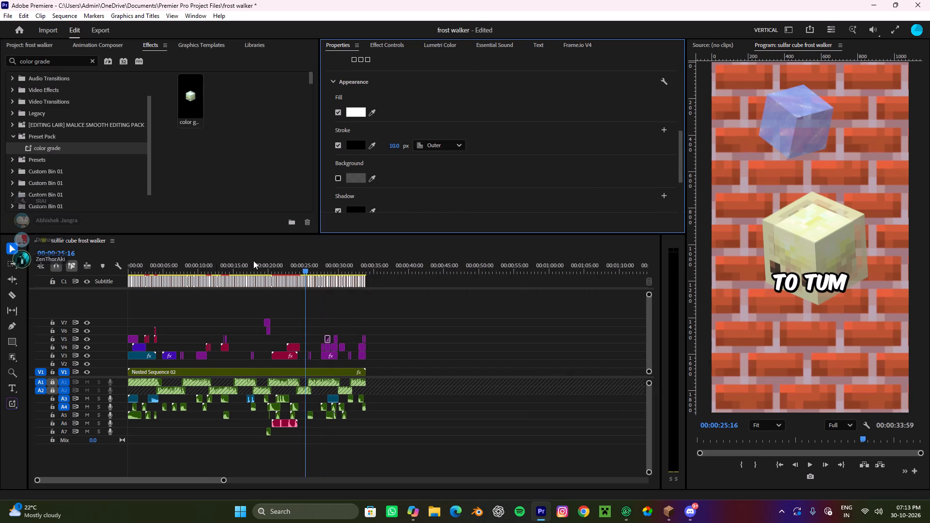
drag(253, 261, 0, 255)
key(space)
alt+scroll(184, 297, up, 5)
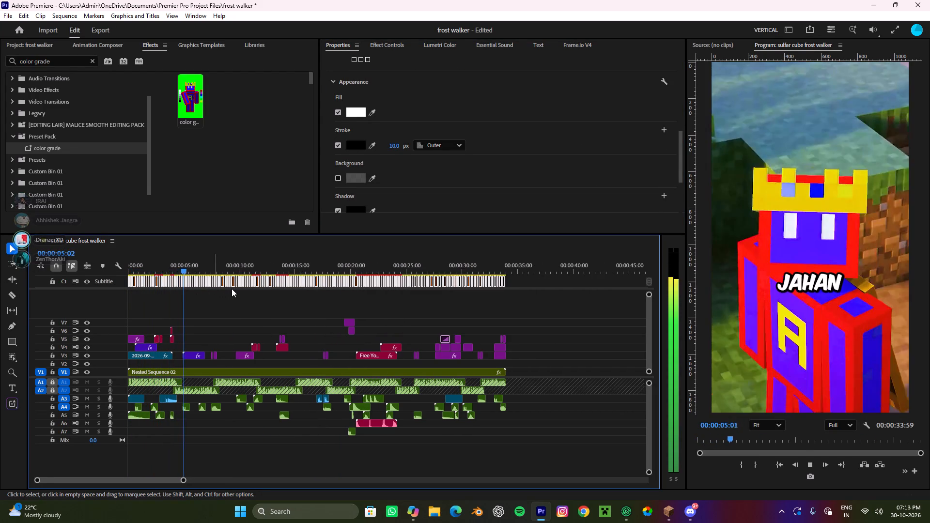
key(space)
scroll(429, 200, down, 9)
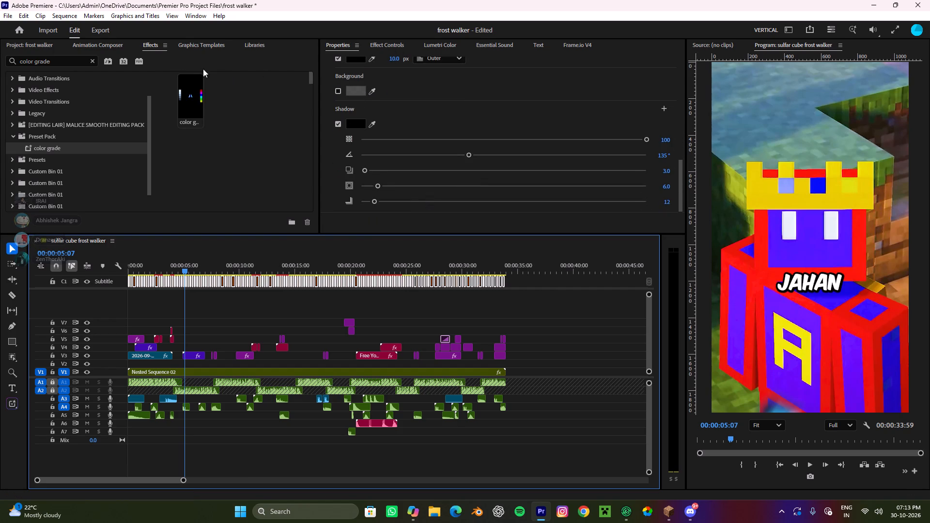
Upgrade the selected captions to graphics.
click(138, 15)
click(172, 149)
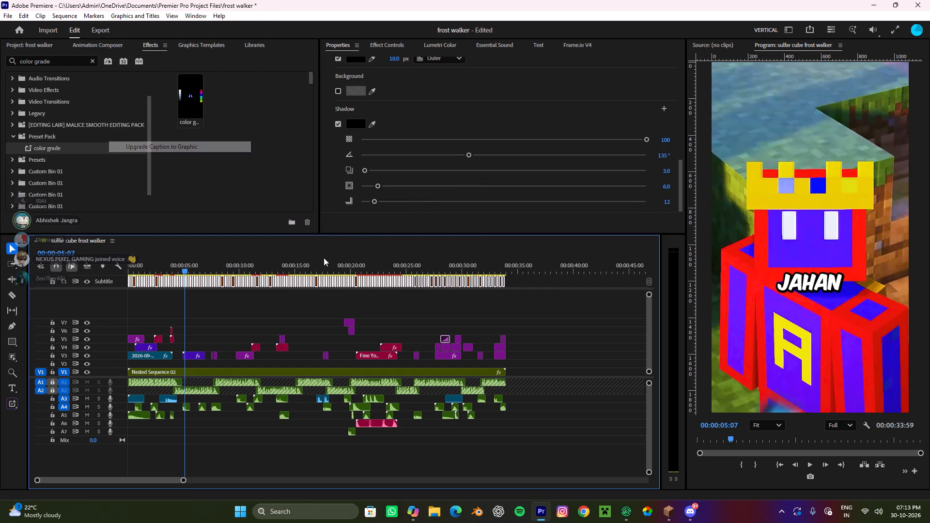
Select all the caption graphics on track V8 and apply the YOOOOOO preset to them.
drag(540, 286, 171, 308)
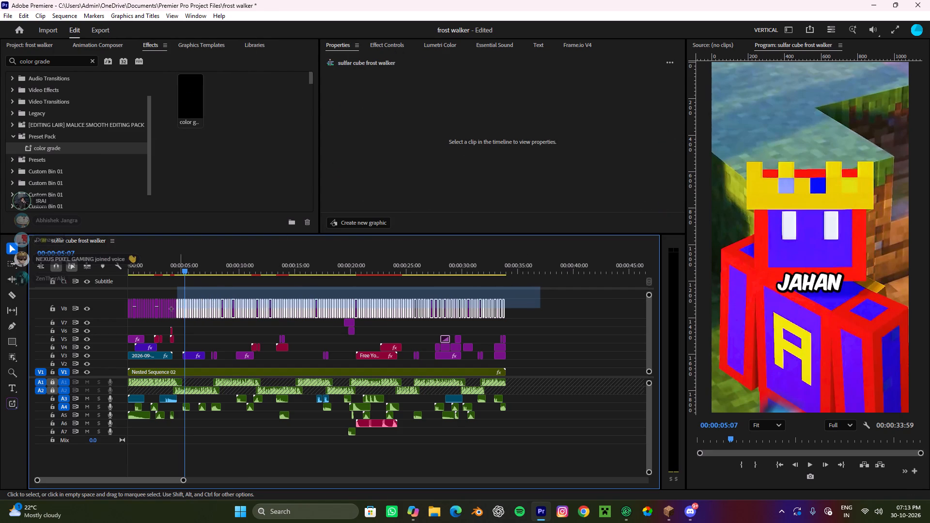
drag(171, 308, 116, 306)
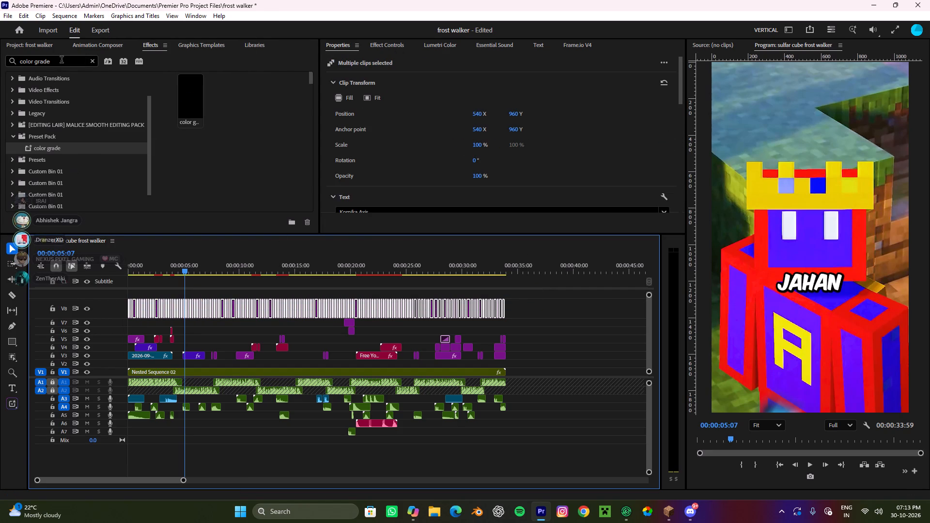
drag(62, 61, 0, 62)
key(y)
key(o)
key(o)
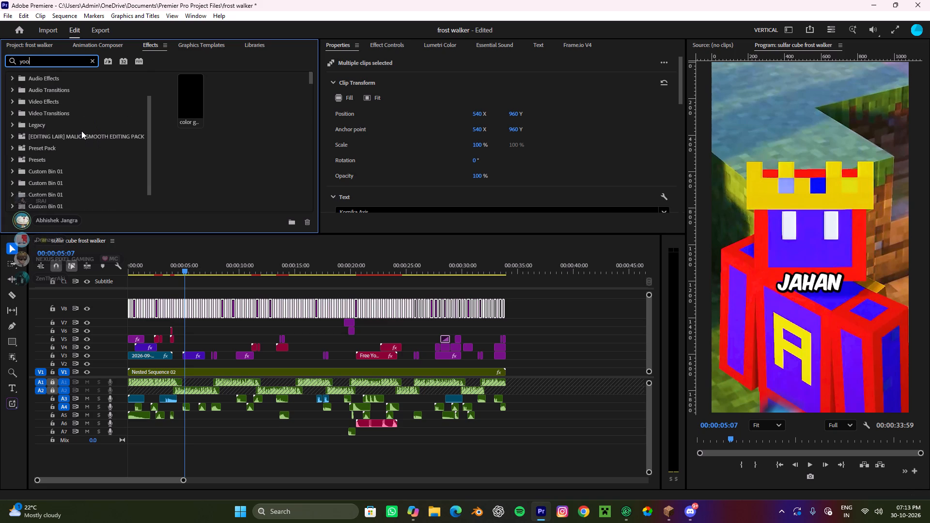
scroll(81, 130, up, 4)
drag(45, 89, 304, 300)
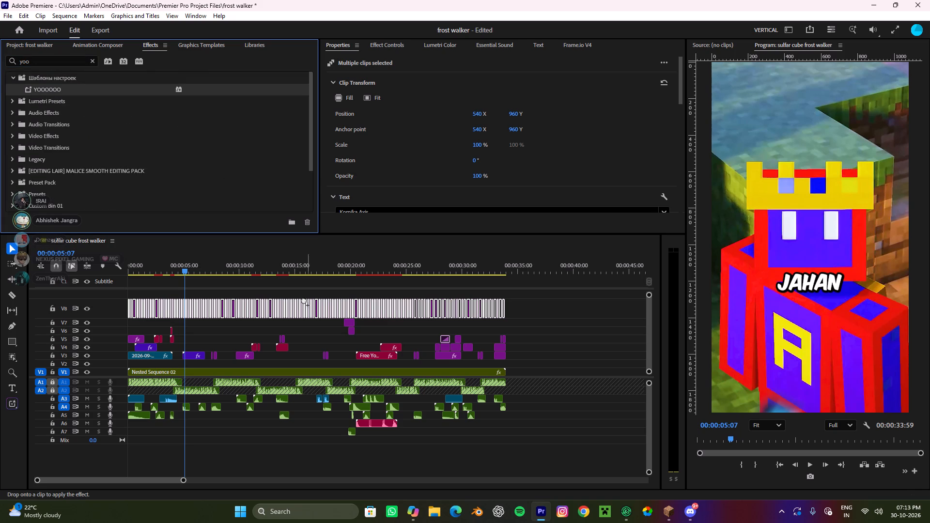
drag(304, 300, 289, 305)
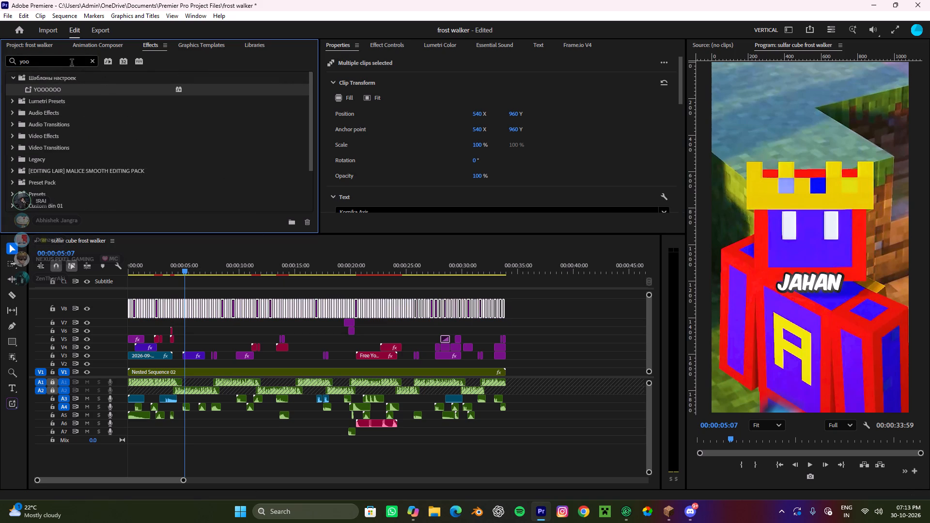
Find the "new pop subtitle" preset in the Preset Pack and apply it to the selected caption graphics.
drag(69, 64, 0, 58)
key(p)
key(o)
key(p)
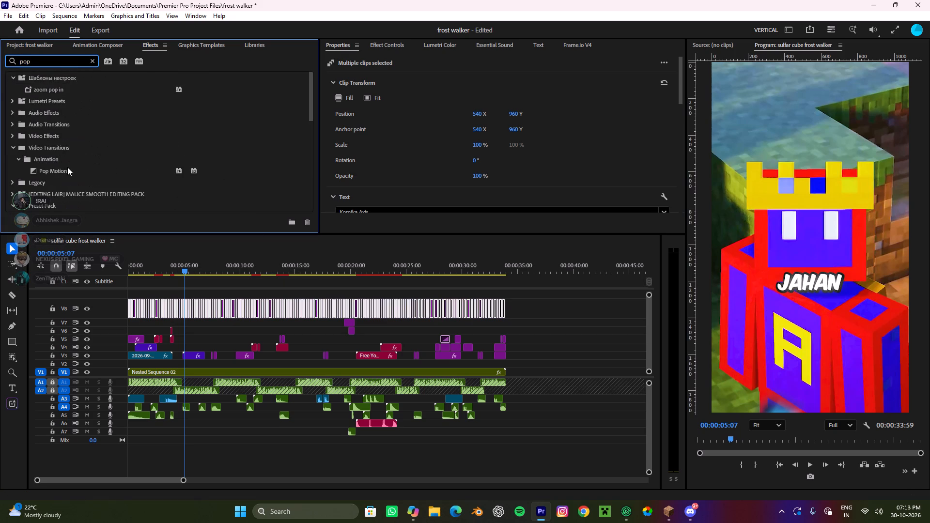
scroll(68, 165, up, 4)
scroll(70, 150, down, 8)
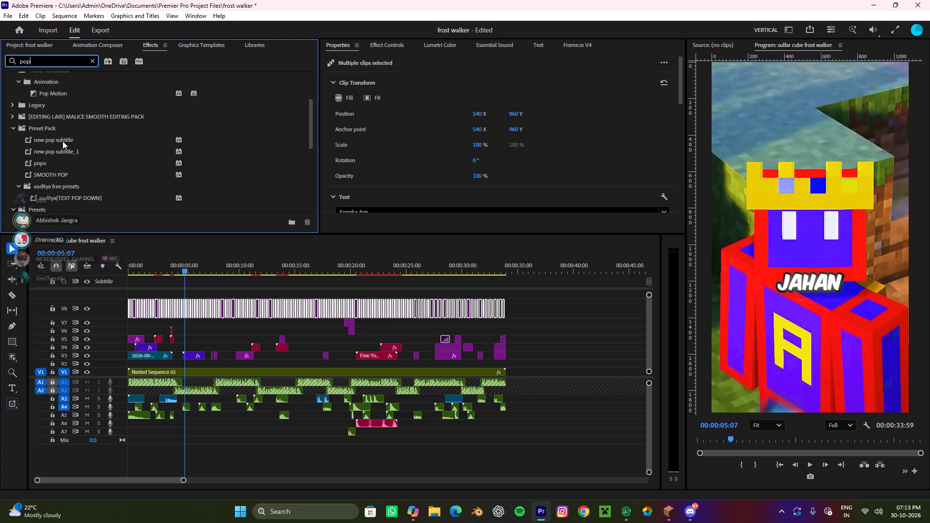
drag(62, 141, 291, 309)
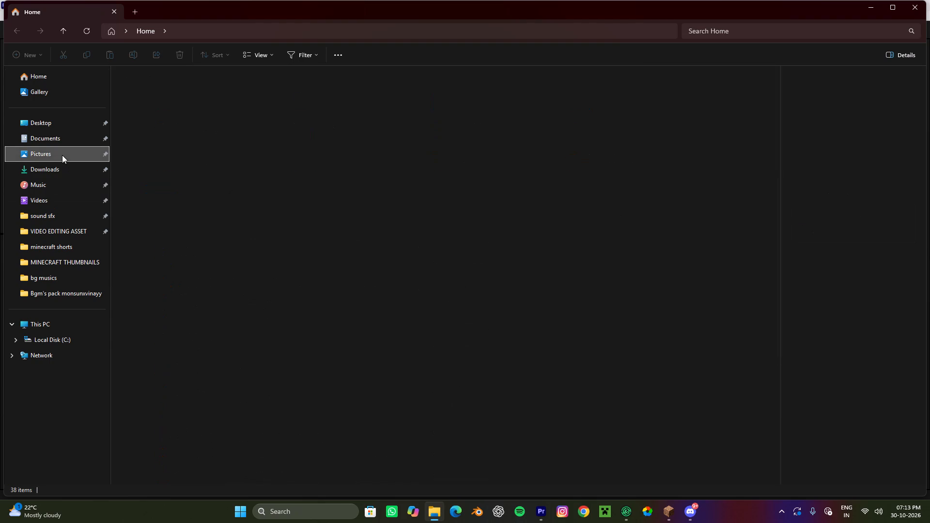
click(49, 150)
click(54, 189)
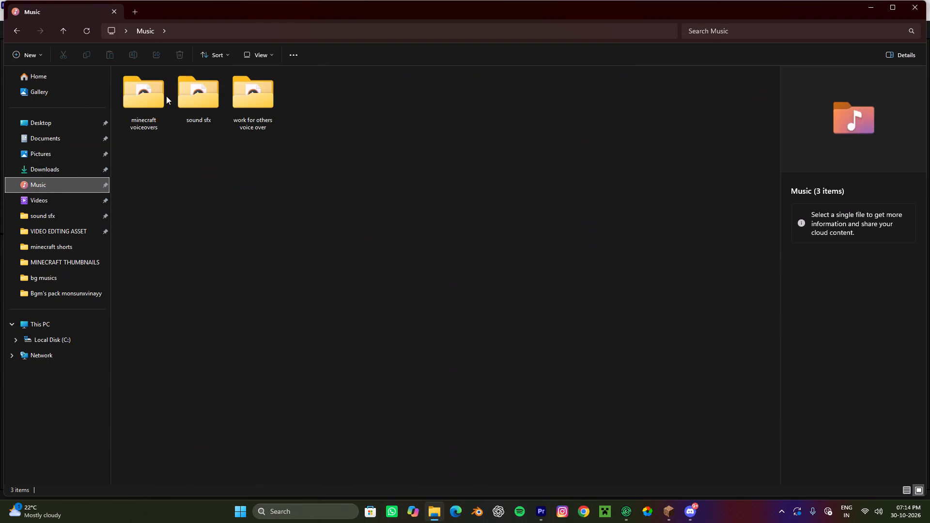
double_click(159, 94)
click(14, 36)
double_click(245, 104)
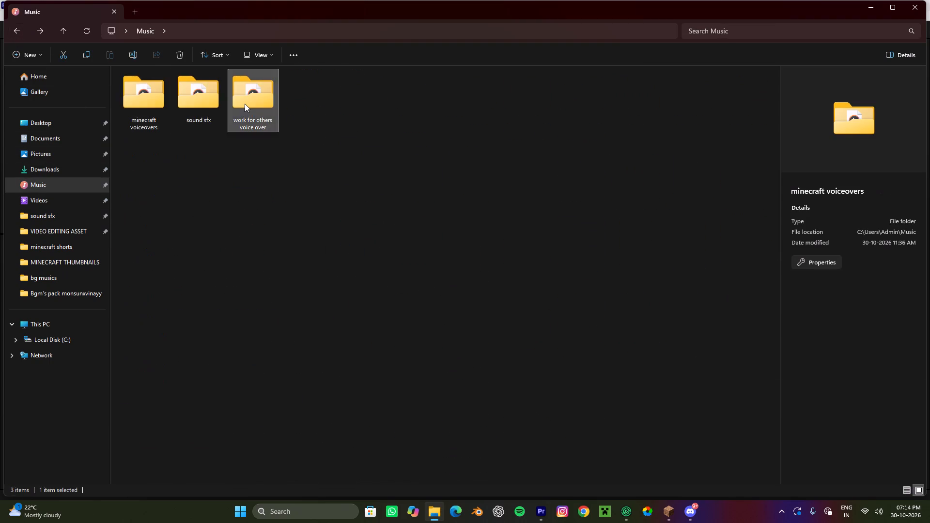
click(23, 31)
double_click(213, 107)
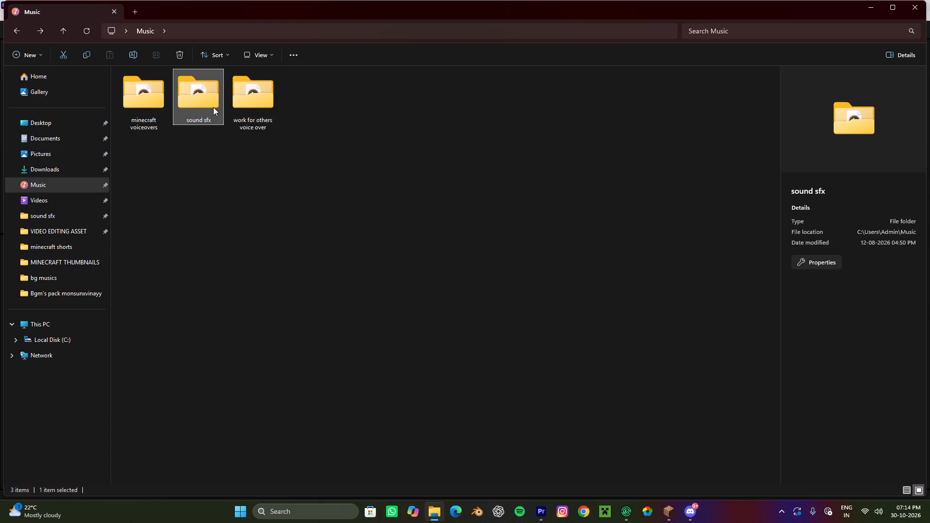
click(21, 34)
click(22, 30)
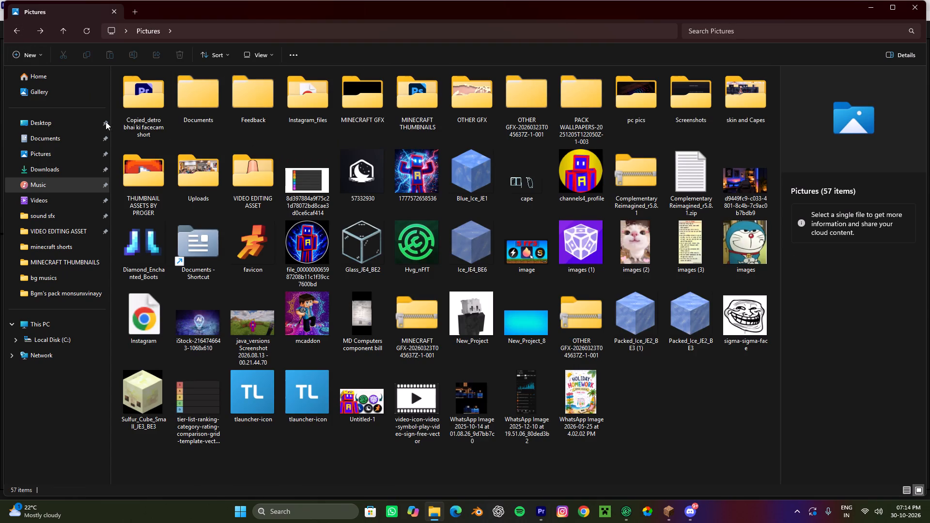
click(48, 187)
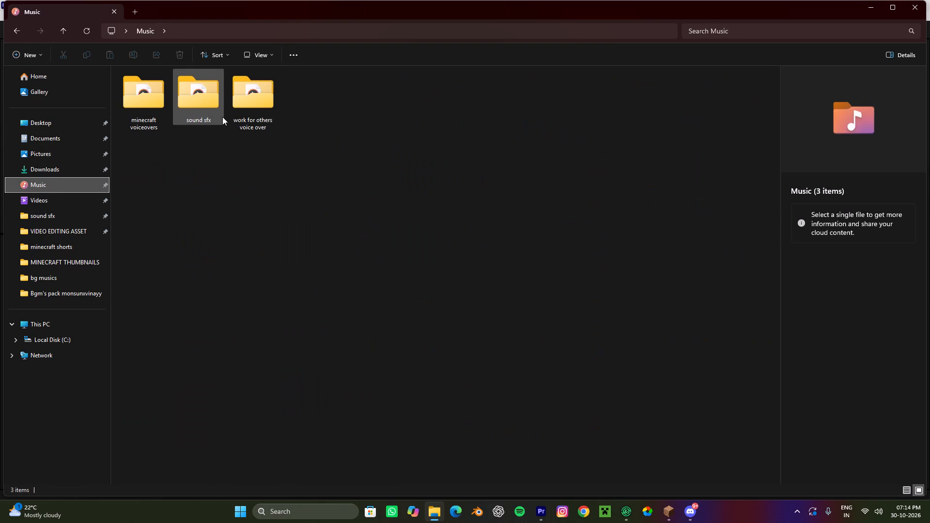
Add Jules Gaia - Break Fast from the bg musics folder's Bgm's pack monsunxvinayy to new audio track A8, starting at the sequence start.
click(57, 226)
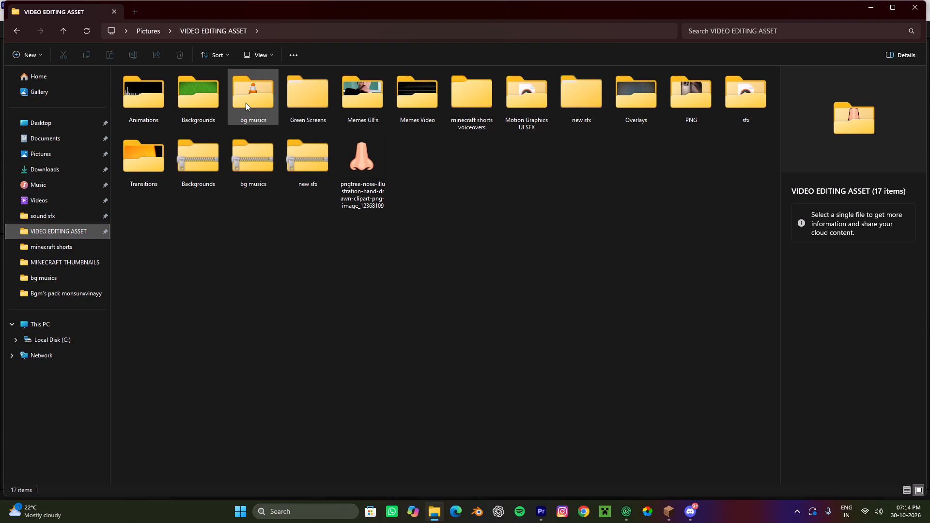
double_click(252, 102)
double_click(145, 96)
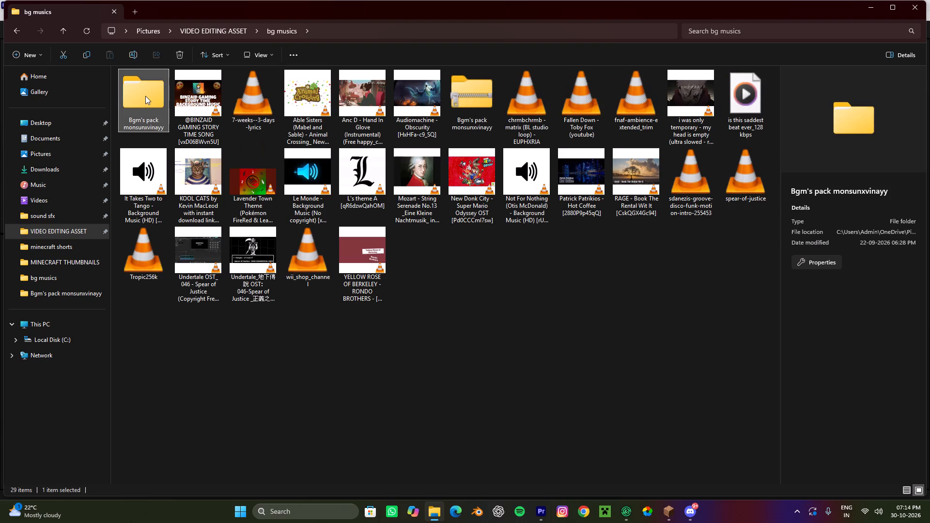
double_click(145, 96)
double_click(146, 104)
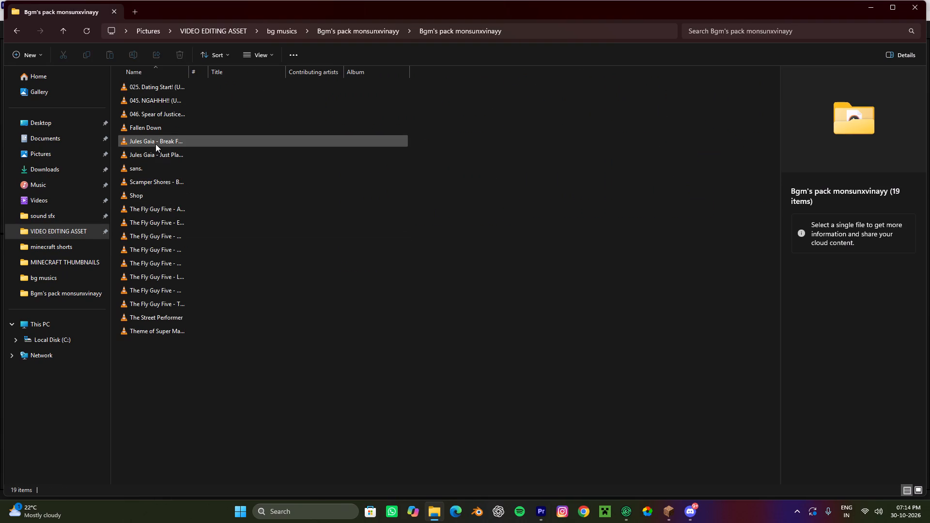
click(155, 144)
drag(155, 144, 482, 435)
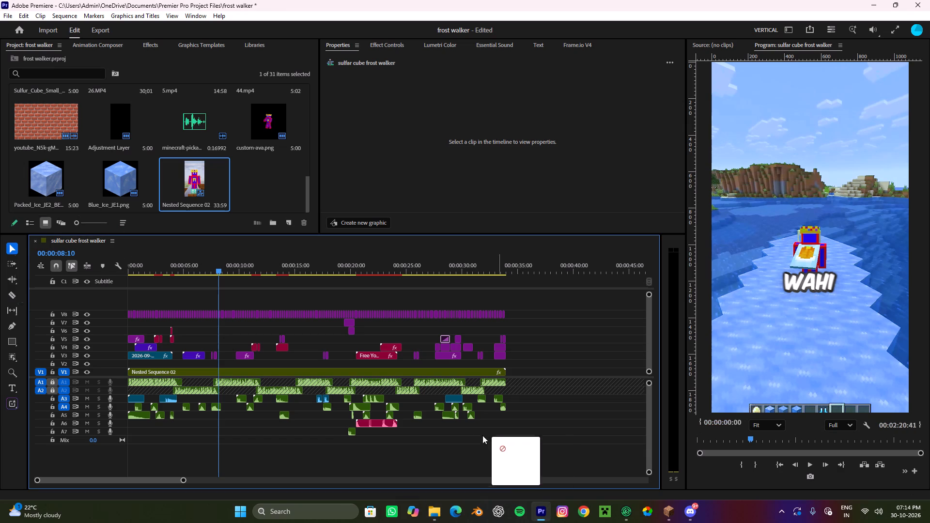
drag(482, 435, 469, 430)
alt+scroll(485, 432, down, 4)
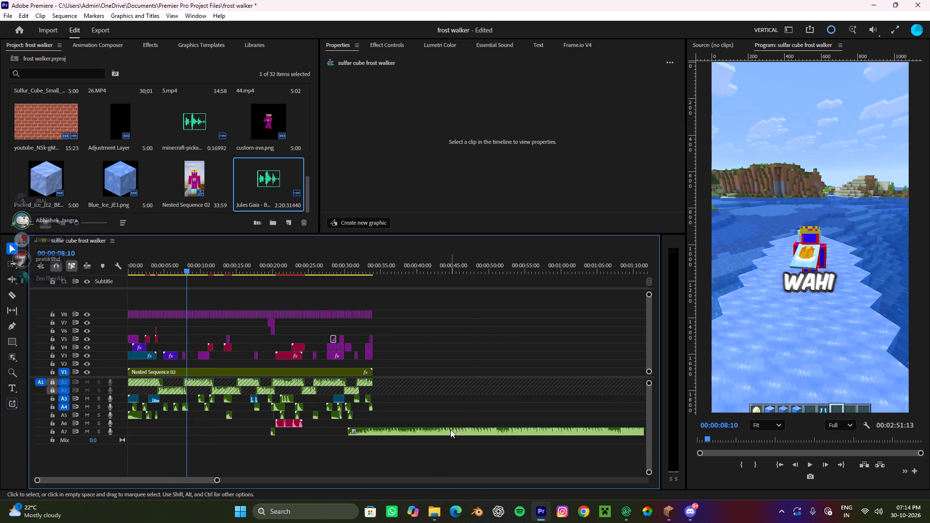
drag(419, 432, 180, 458)
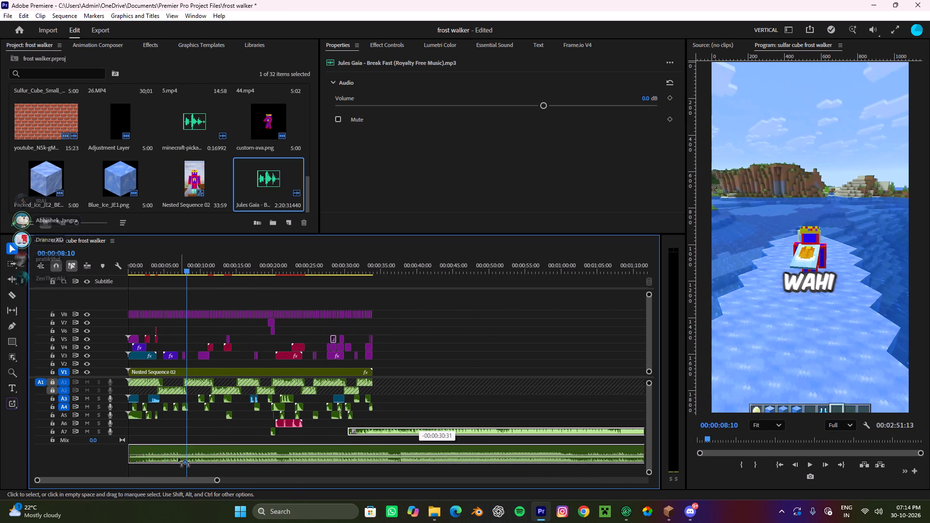
drag(649, 471, 647, 513)
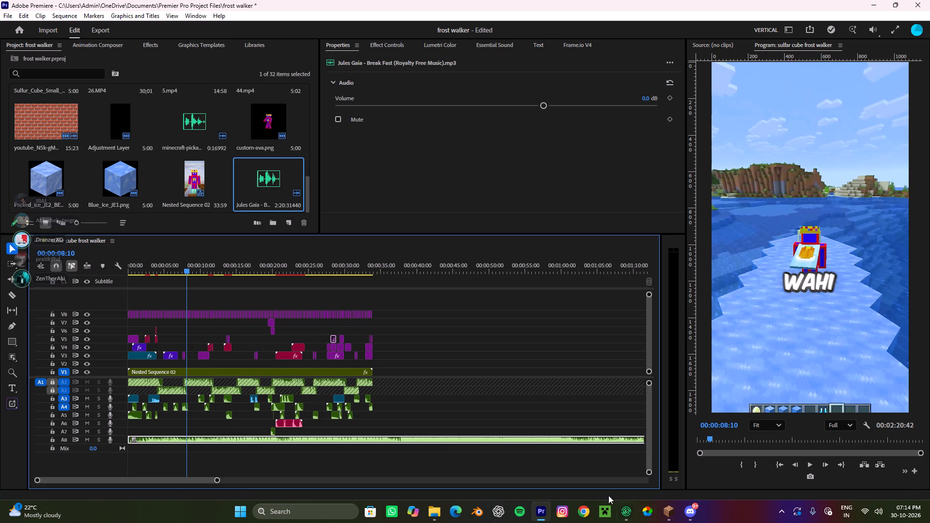
Play the sequence from the start, split the music clip at the video's end and remove the excess part.
drag(199, 259, 0, 277)
key(space)
key(c)
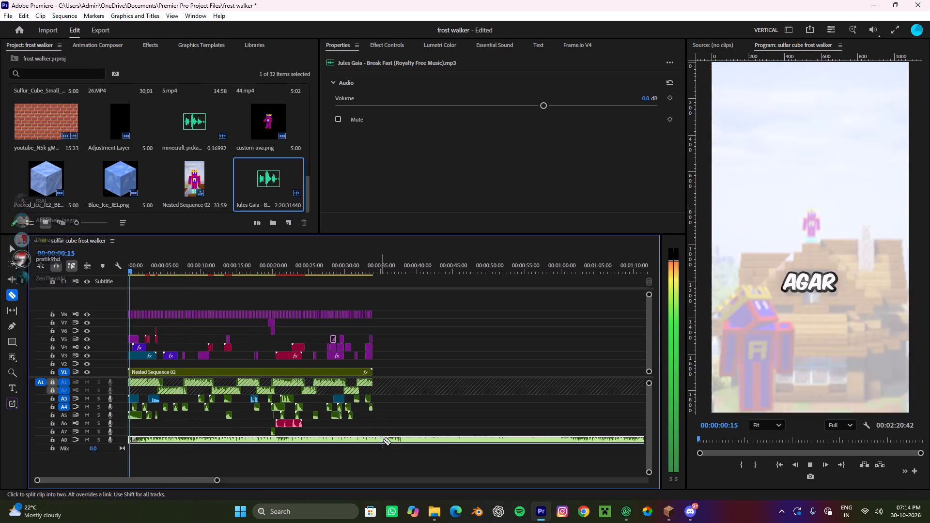
click(374, 443)
key(v)
click(393, 440)
key(space)
key(space)
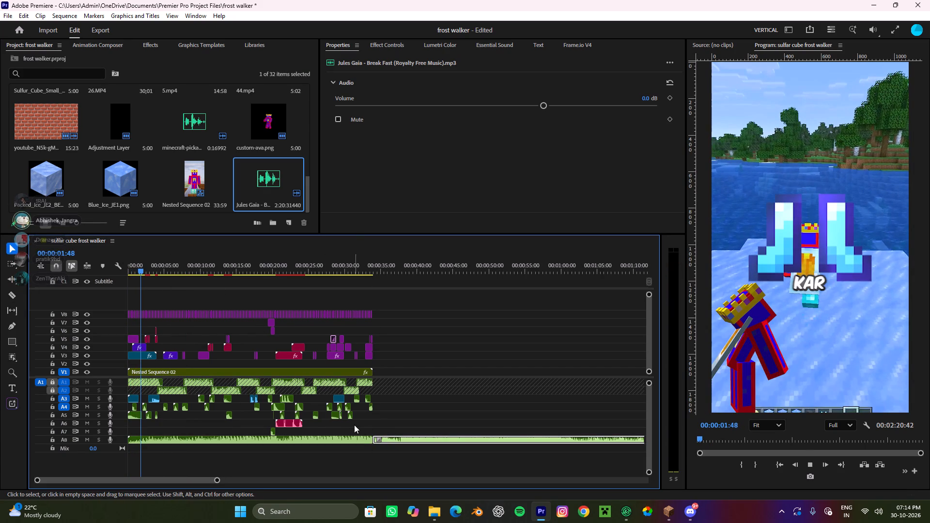
click(328, 446)
drag(470, 416, 454, 453)
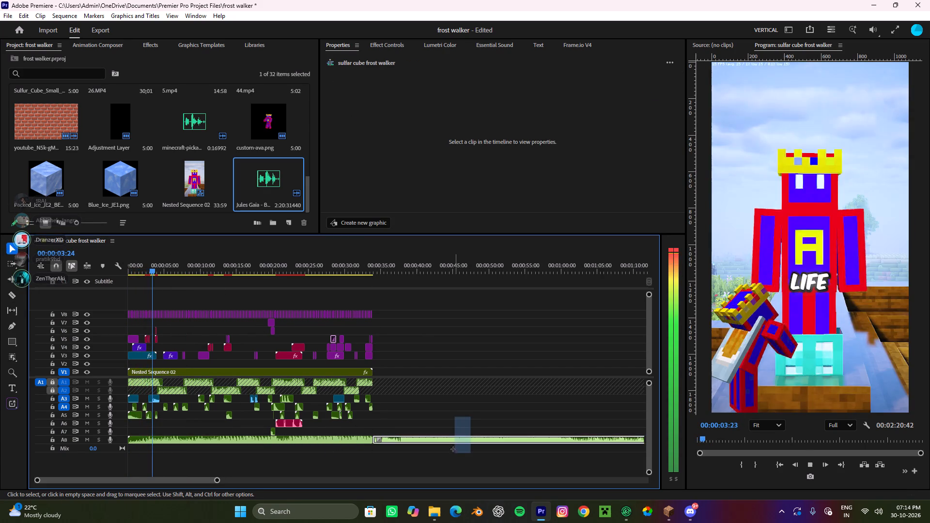
key(ctrl+x)
Lower the music clip's volume to -11.6 dB, checking the level against the voiceover during playback.
click(347, 441)
drag(541, 108, 485, 137)
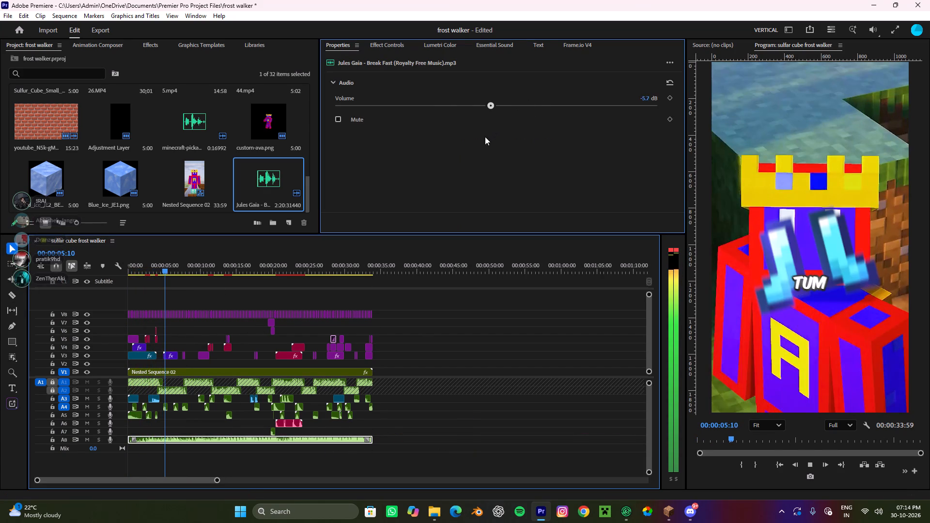
drag(485, 137, 435, 219)
click(448, 350)
key(space)
key(space)
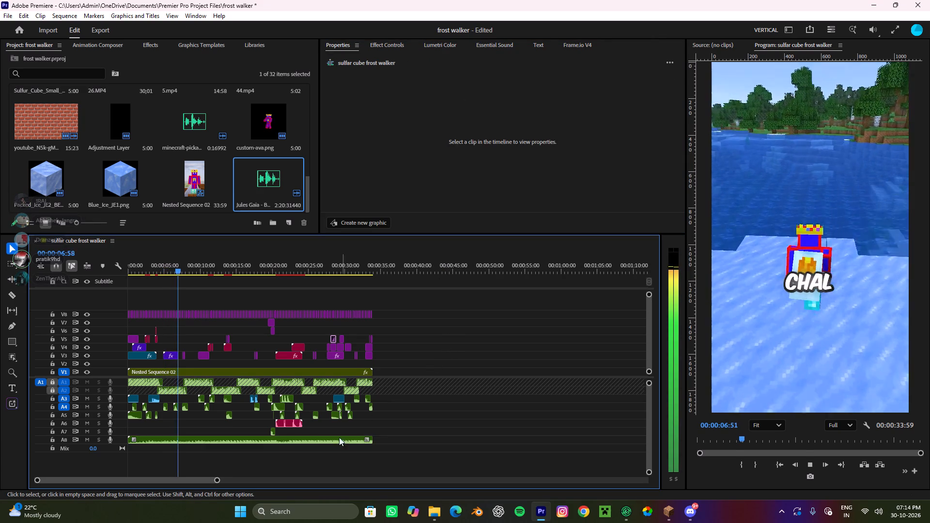
click(336, 439)
click(444, 104)
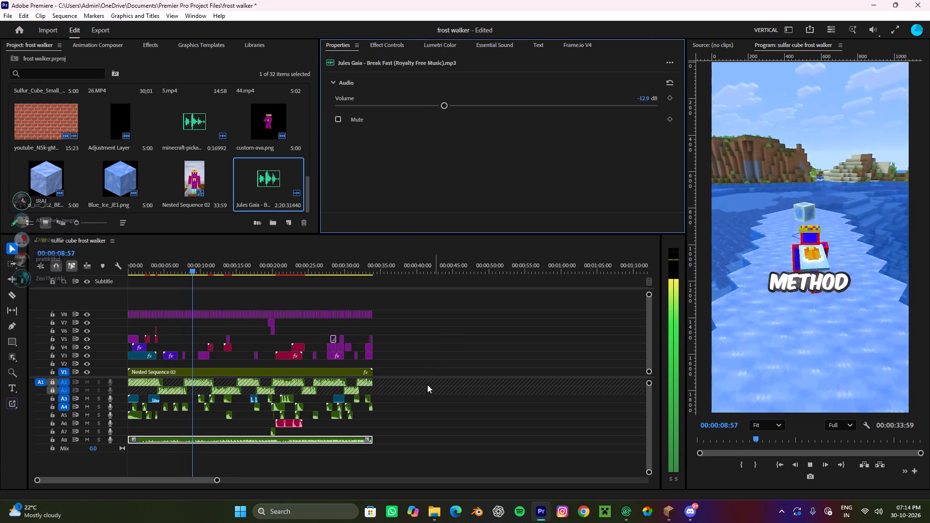
click(419, 400)
key(space)
click(339, 442)
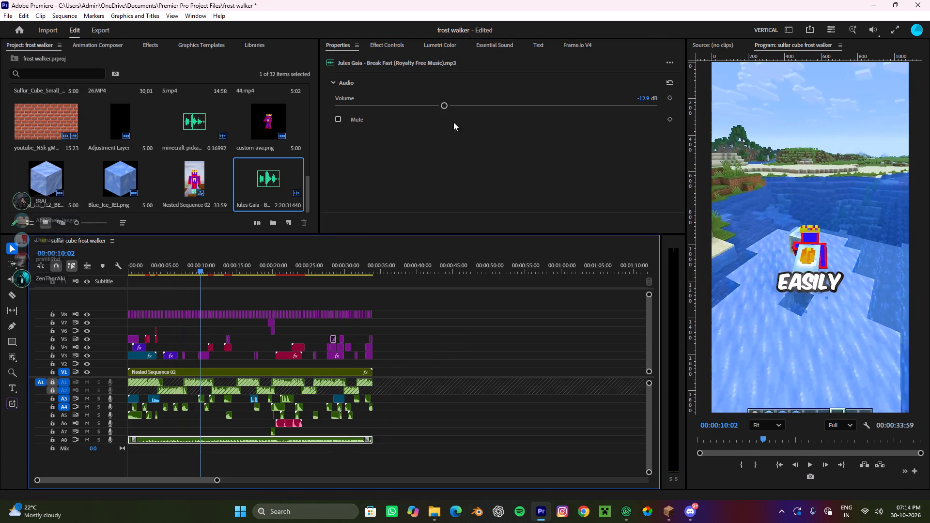
click(451, 105)
Search the effects for "masteri" and apply the Mastering audio effect to the music clip on track A8.
click(160, 46)
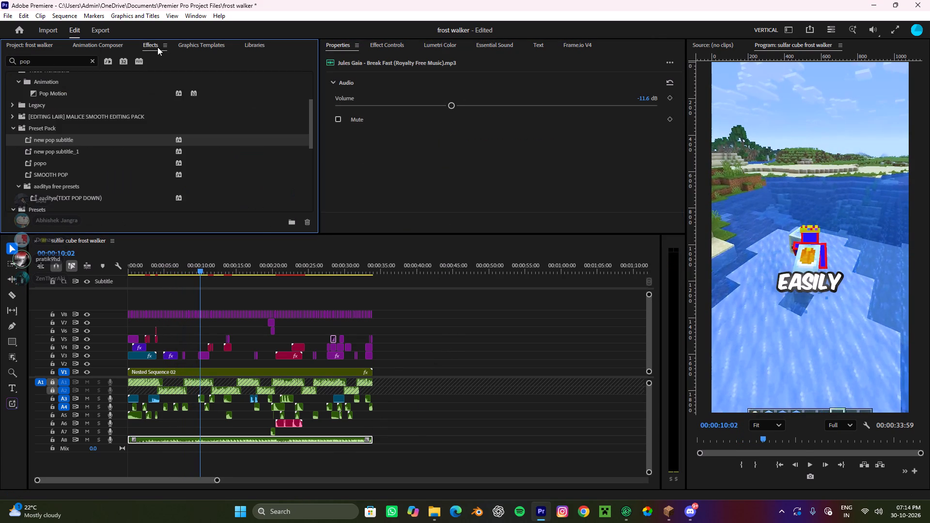
drag(53, 65, 0, 50)
drag(42, 64, 0, 44)
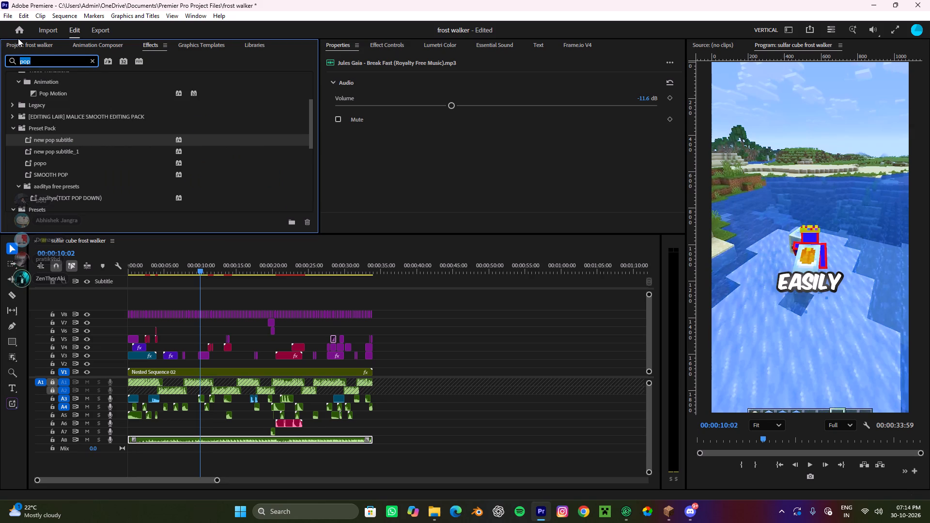
text(master)
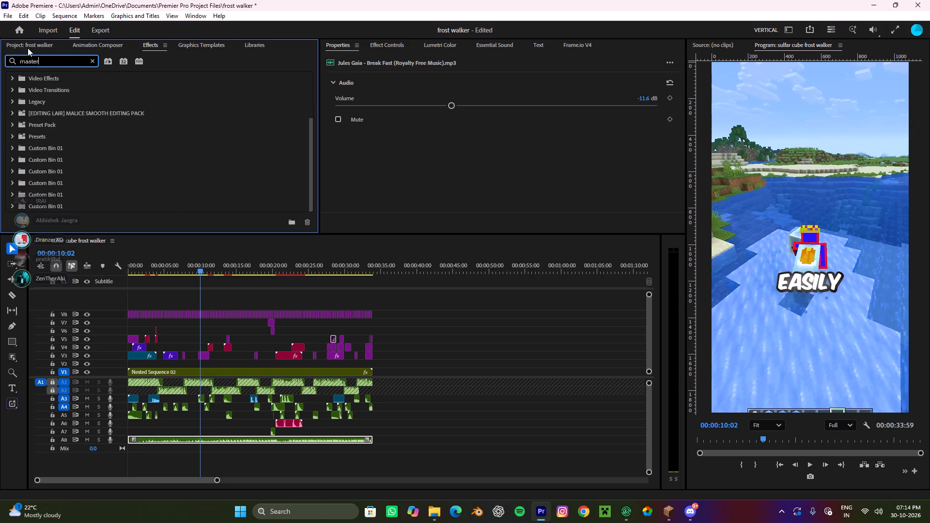
key(i)
scroll(121, 148, up, 4)
scroll(60, 97, up, 4)
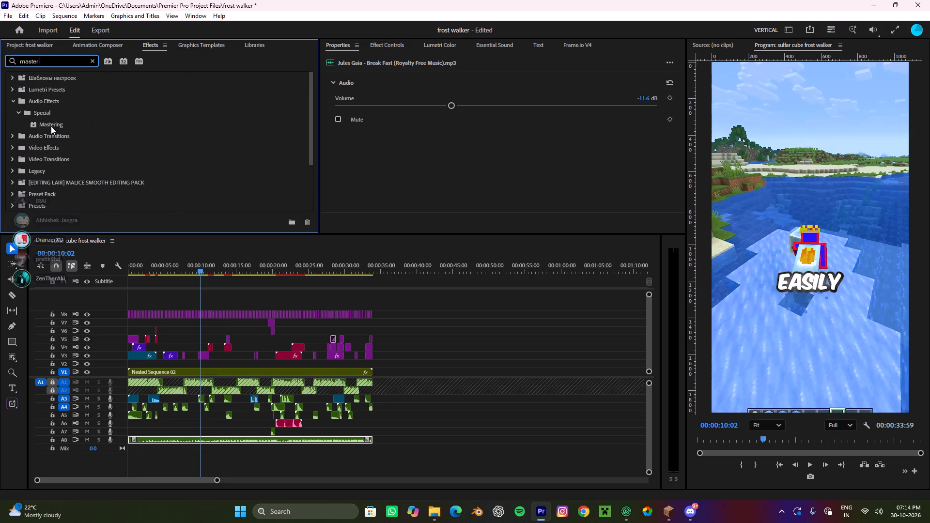
drag(51, 126, 341, 440)
Edit the Mastering effect's custom setup, choosing the Make Room For Vocals preset and setting the Exciter amount to 0%.
click(399, 47)
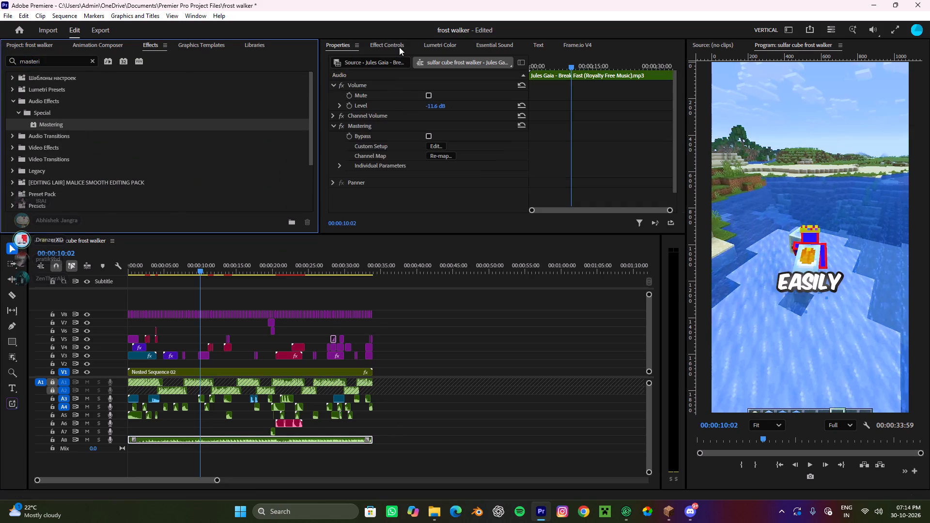
scroll(377, 153, down, 5)
click(436, 132)
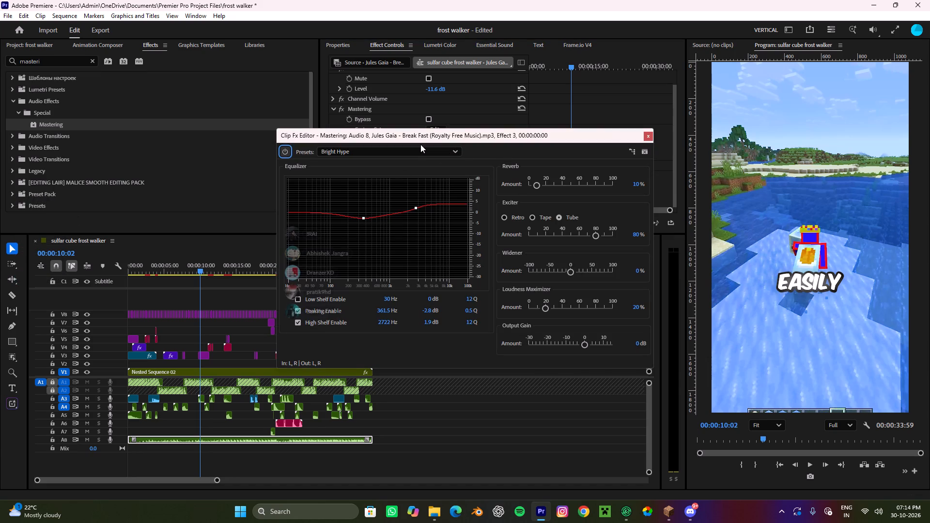
click(415, 151)
click(383, 216)
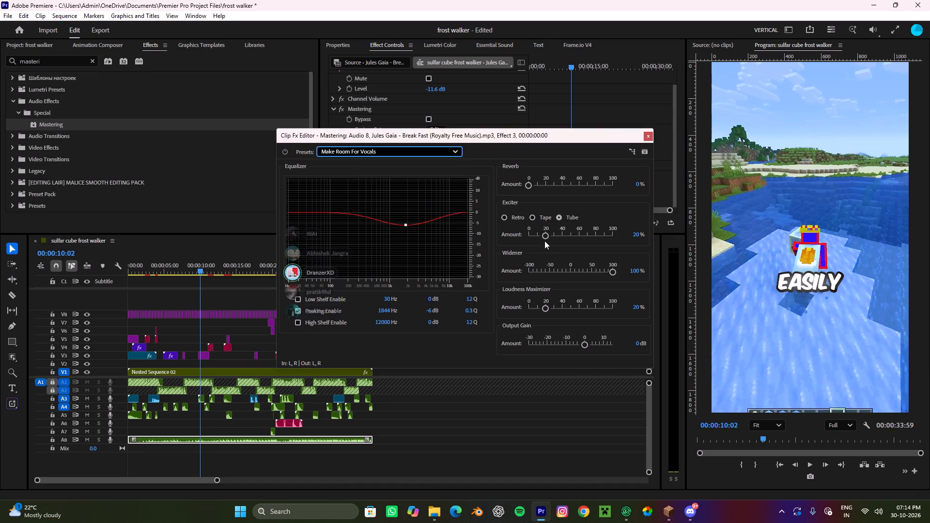
drag(545, 234, 418, 229)
scroll(465, 250, down, 2)
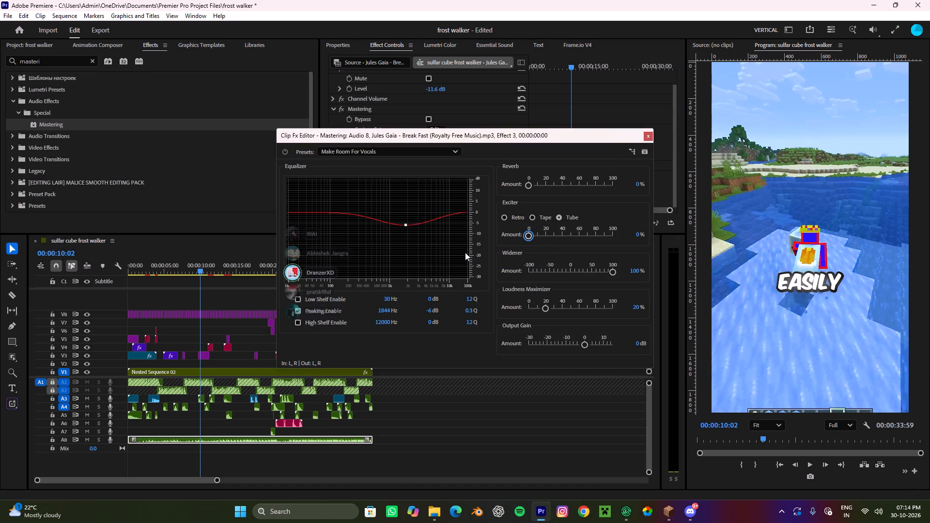
Close the Mastering effect's editor for the music clip.
scroll(465, 252, down, 1)
click(648, 135)
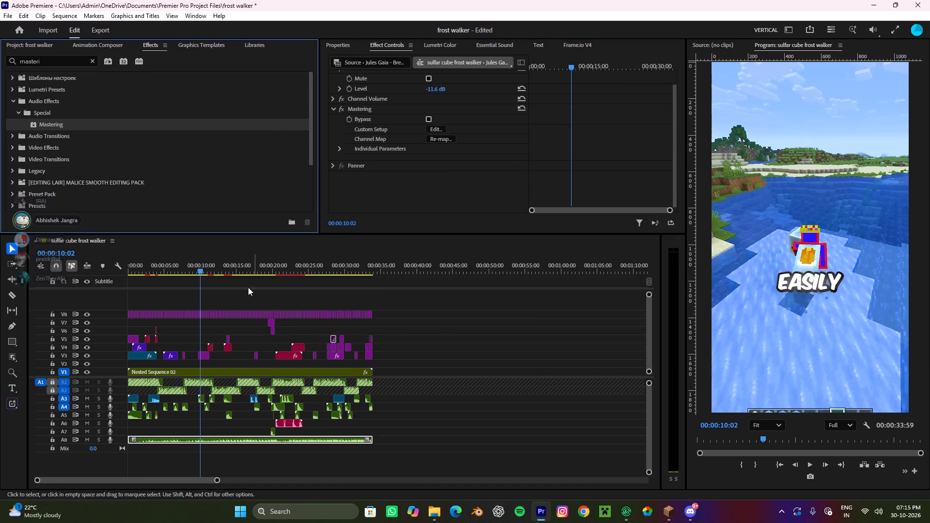
Play the opening of the sequence to check the processed music against the voiceover, and return the playhead to the start.
drag(211, 266, 0, 265)
click(461, 337)
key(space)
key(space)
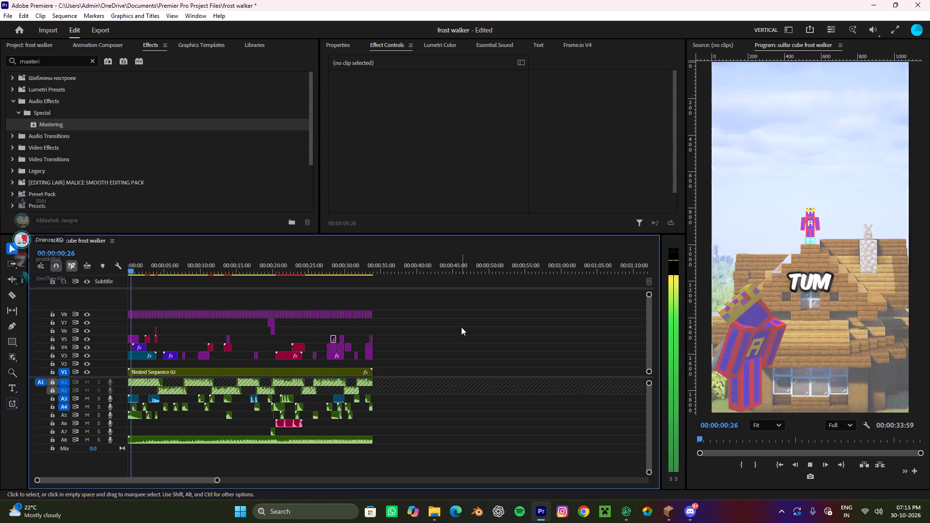
alt+scroll(201, 366, up, 4)
alt+scroll(201, 366, down, 4)
alt+scroll(201, 366, up, 4)
scroll(201, 366, up, 10)
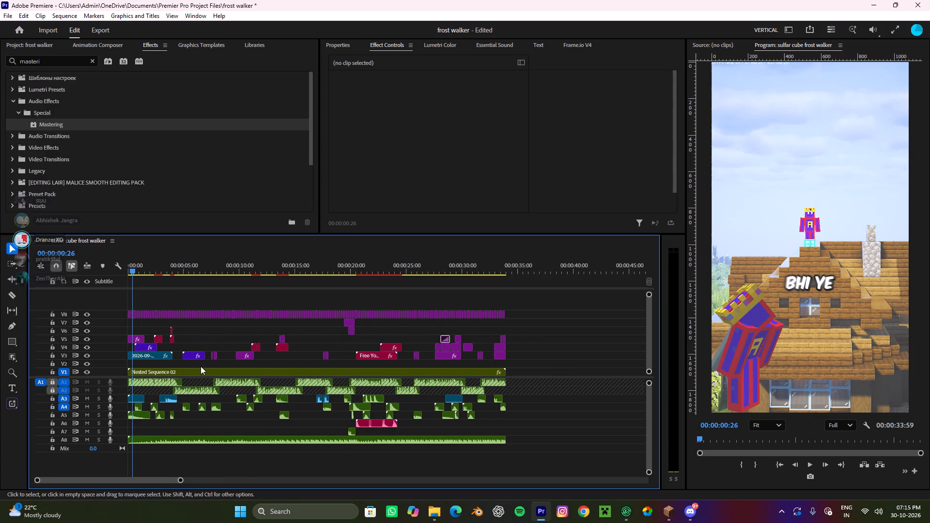
drag(148, 272, 0, 267)
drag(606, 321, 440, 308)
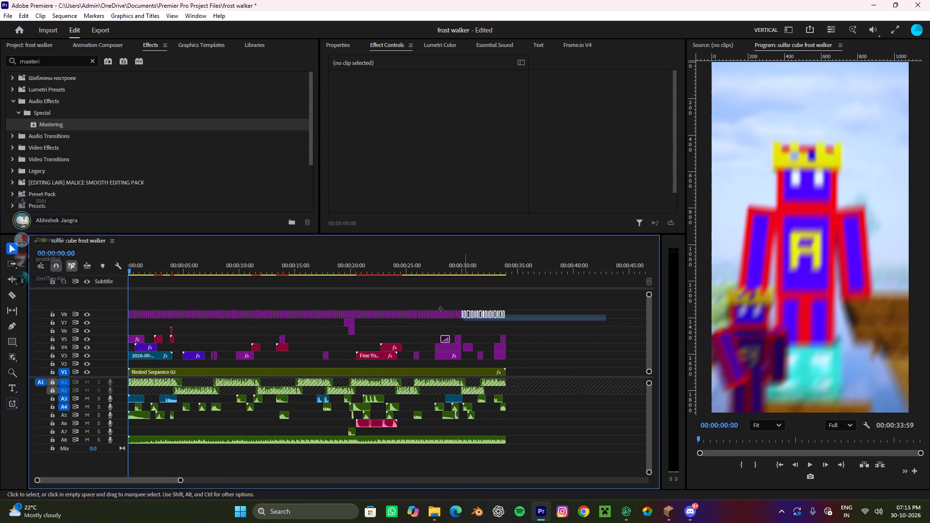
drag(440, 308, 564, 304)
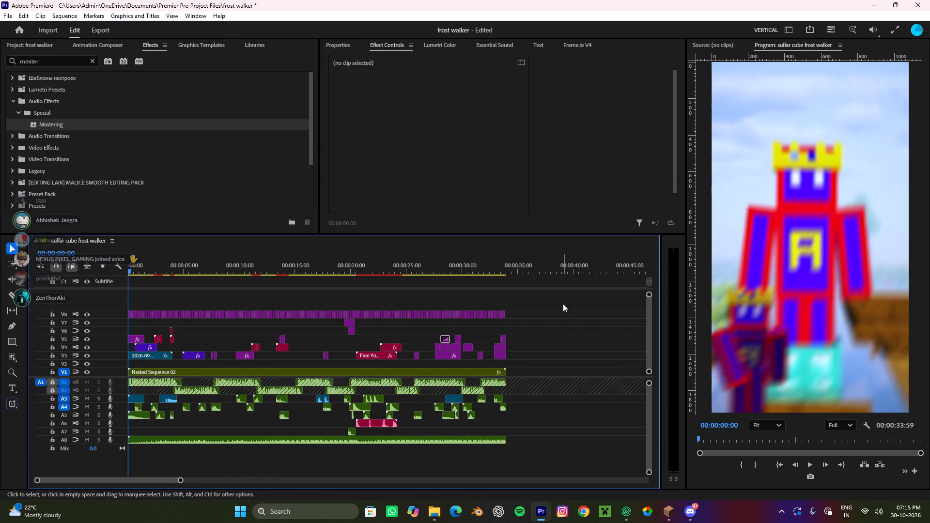
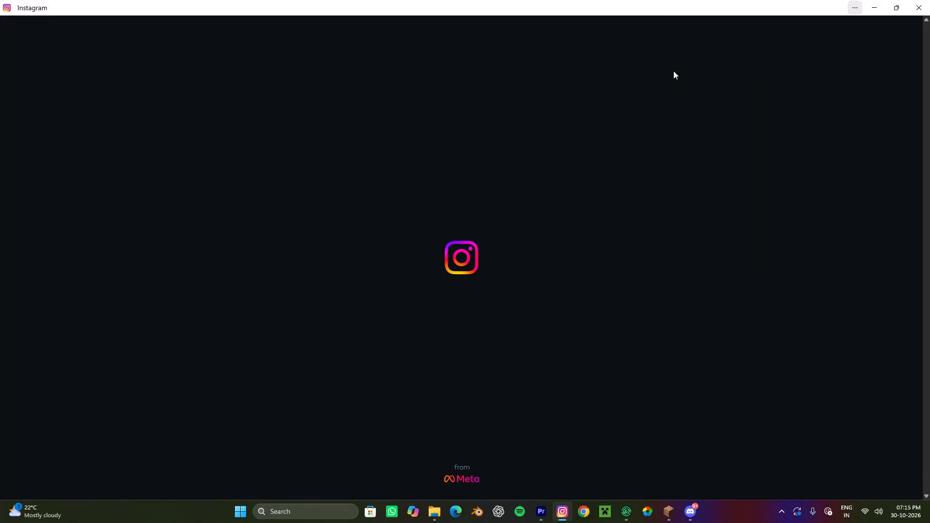
View the creator's own Instagram profile page, checking the home feed before returning to the profile.
click(632, 40)
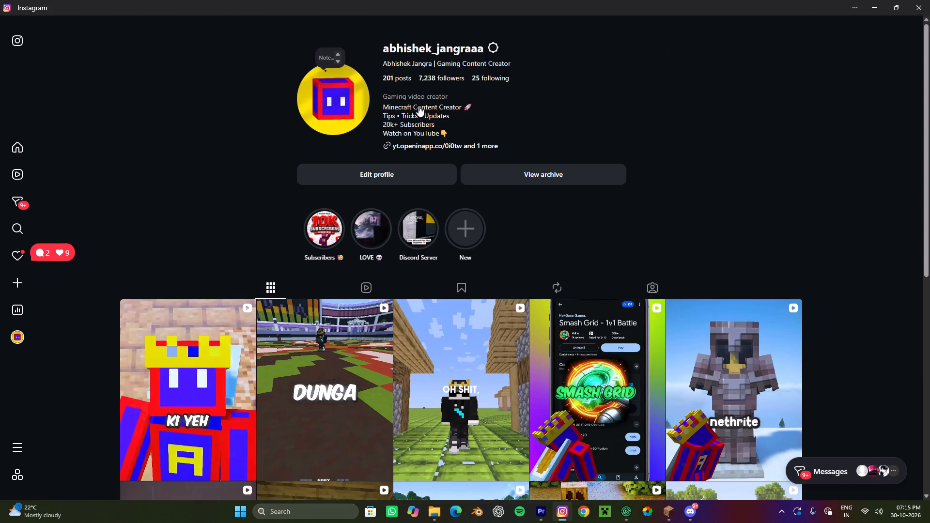
click(18, 150)
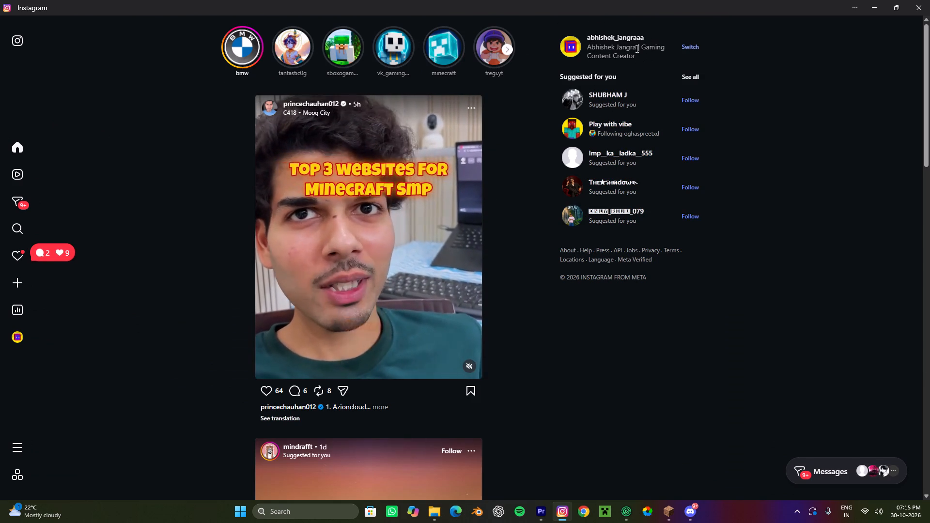
drag(634, 47, 574, 45)
click(778, 83)
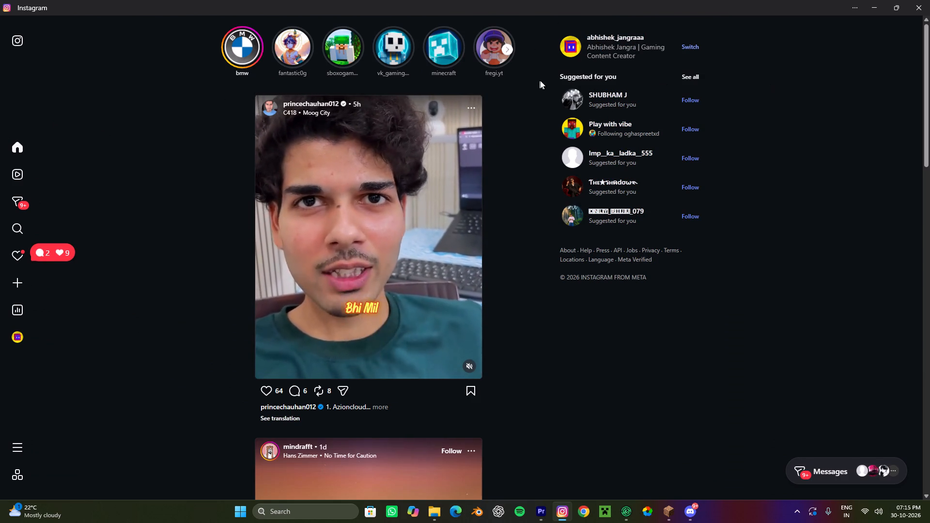
click(630, 40)
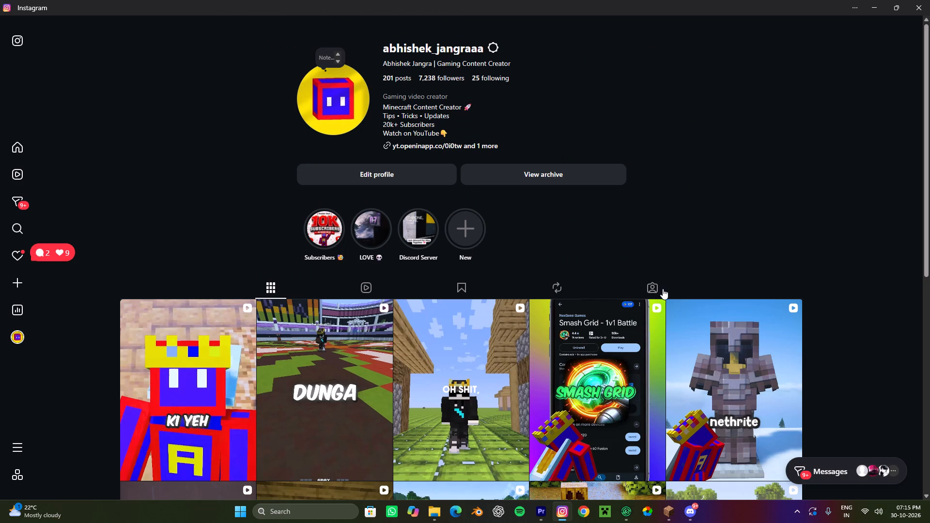
Examine the profile's tagged posts against its own posts grid, viewing the tagged "NETHERITE KA ARMOR" reel and closing it.
click(663, 289)
scroll(646, 333, down, 11)
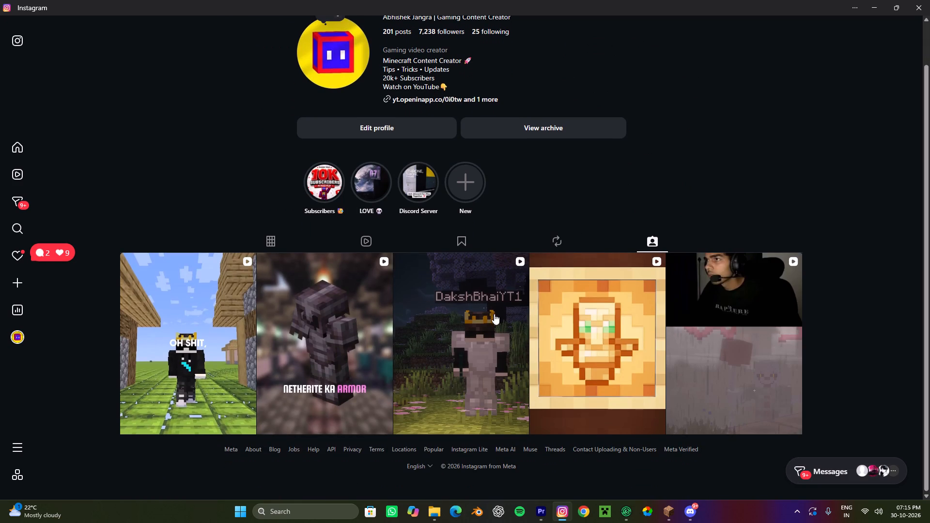
scroll(496, 323, down, 4)
click(275, 240)
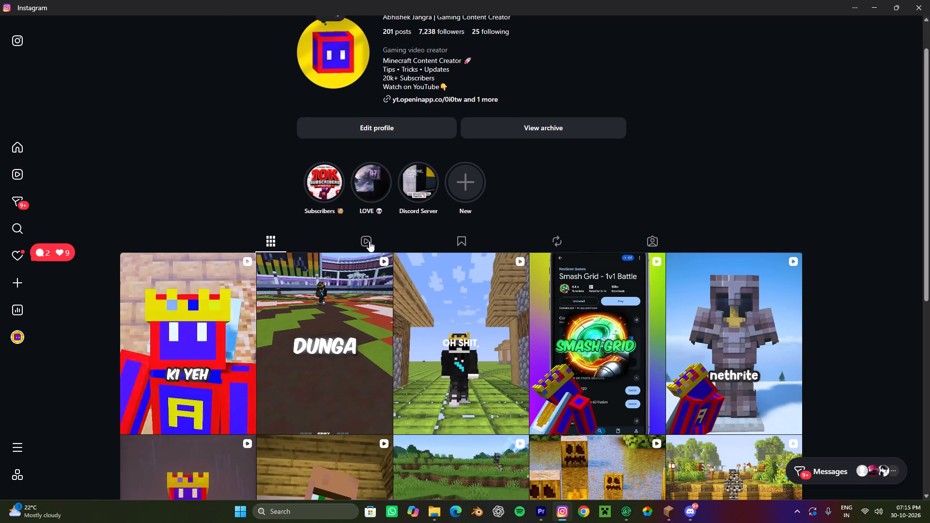
click(657, 241)
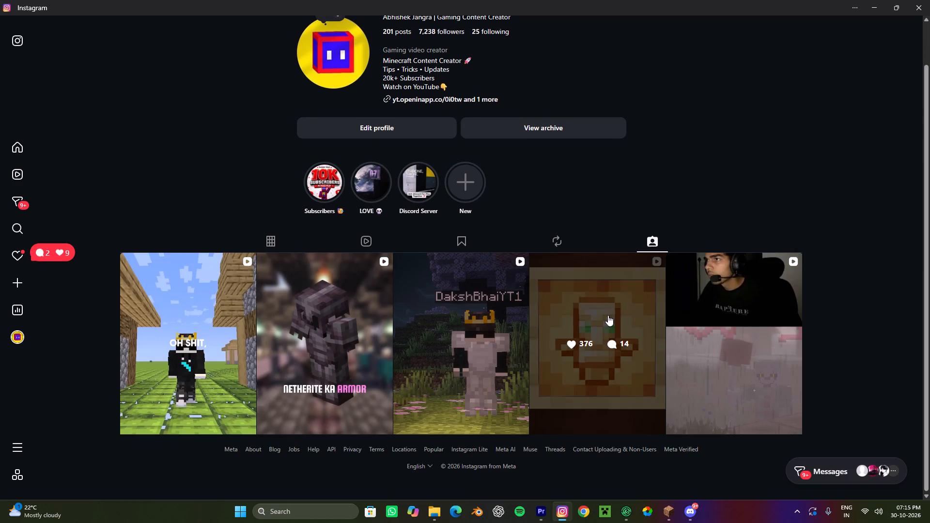
scroll(596, 330, down, 8)
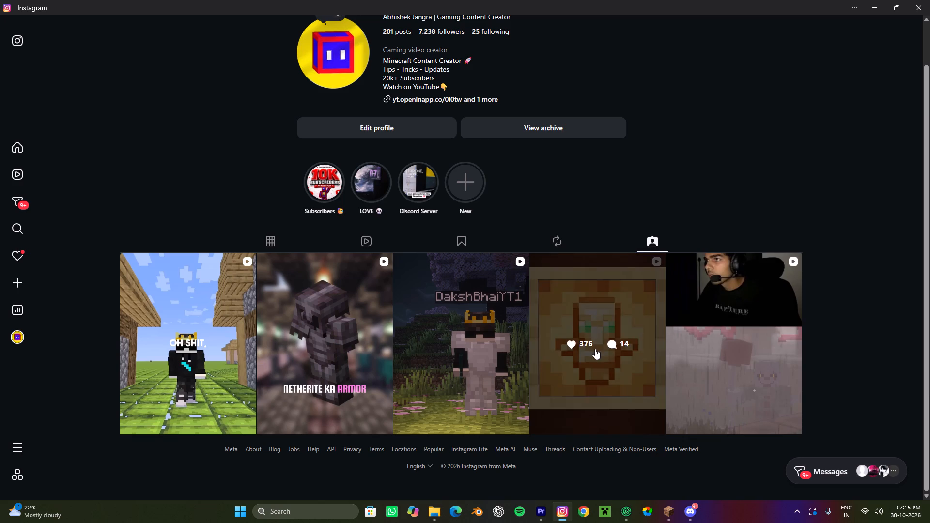
click(297, 362)
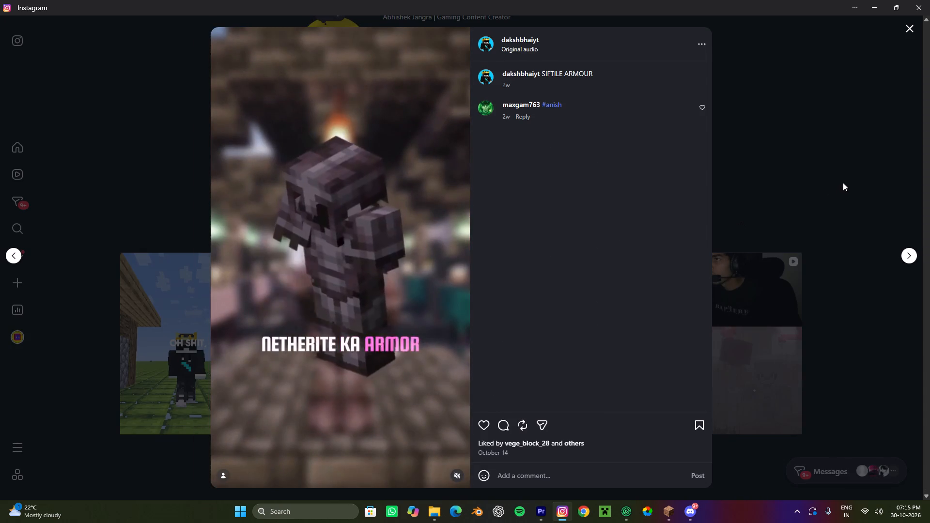
click(843, 183)
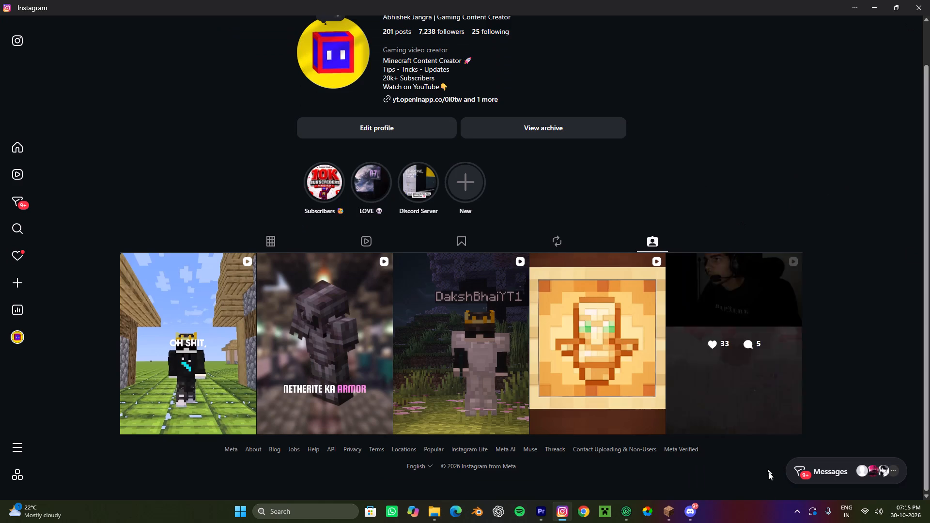
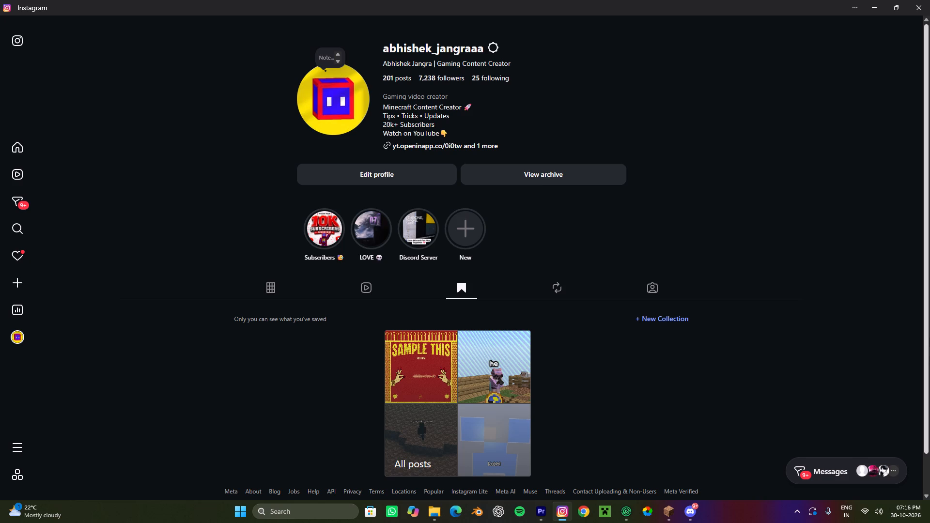
Switch to Discord's General-VC voice channel window.
click(691, 522)
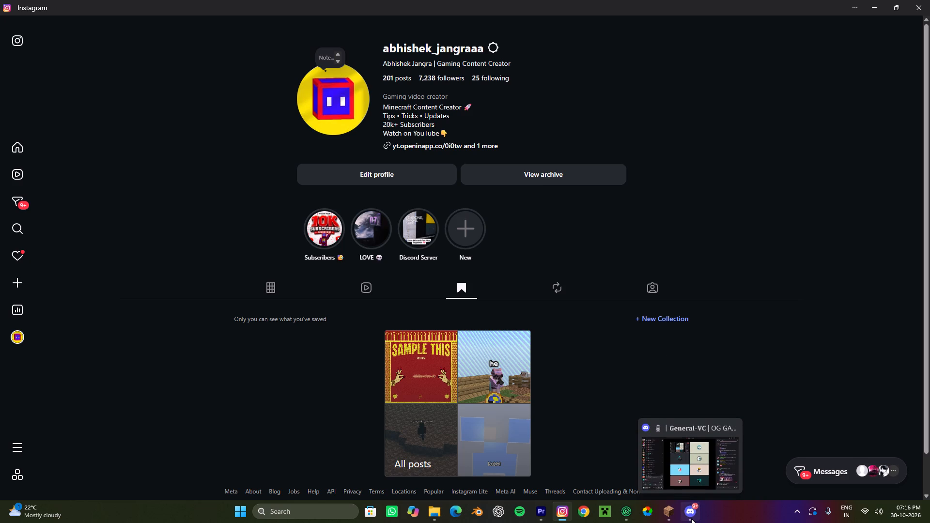
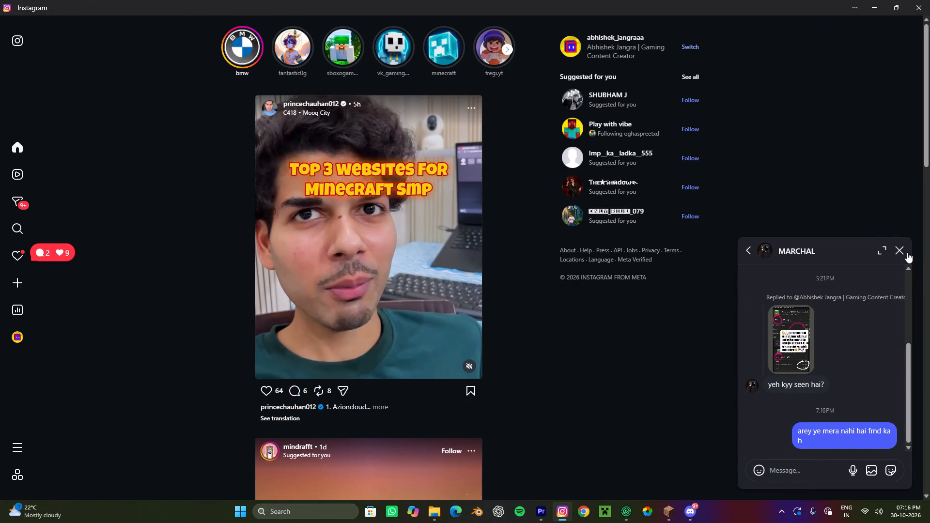
In Instagram, view the MARCHAL builder's profile from the open chat and close the floating chat window.
click(801, 255)
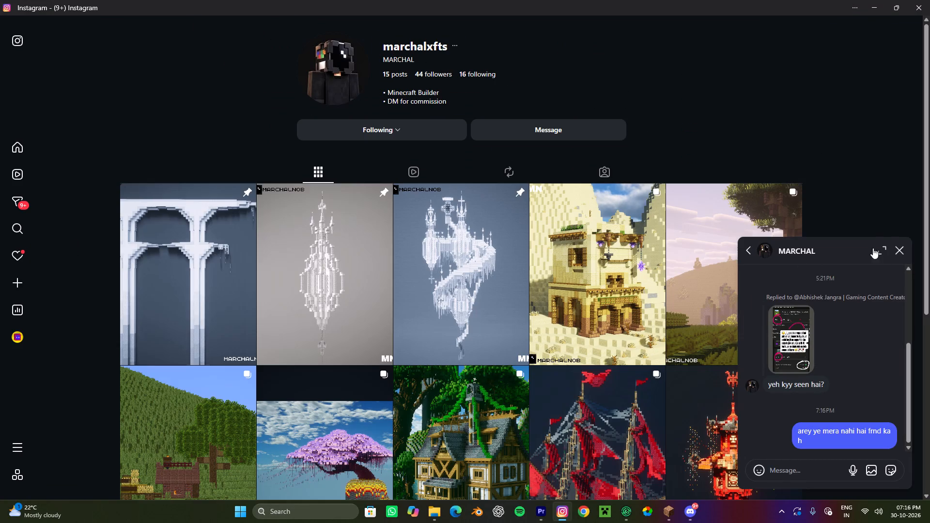
click(902, 251)
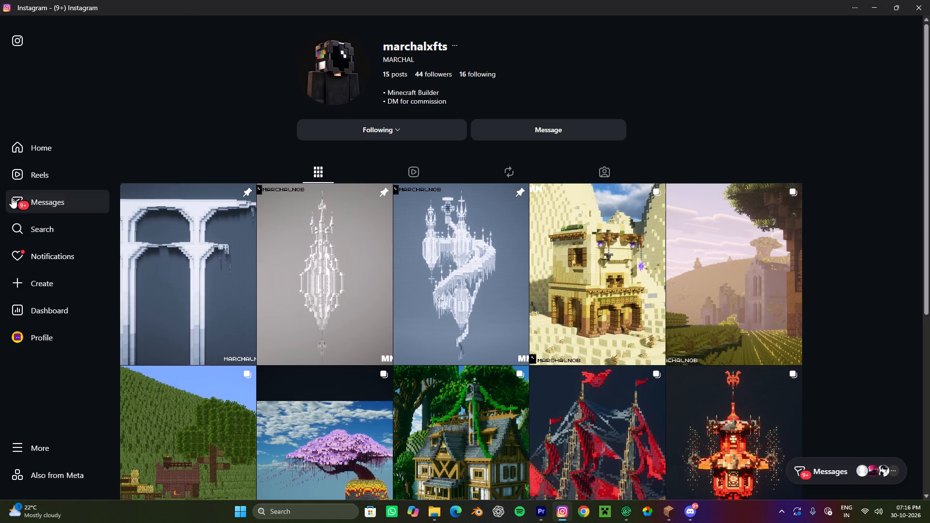
Open the full Messages inbox.
click(22, 199)
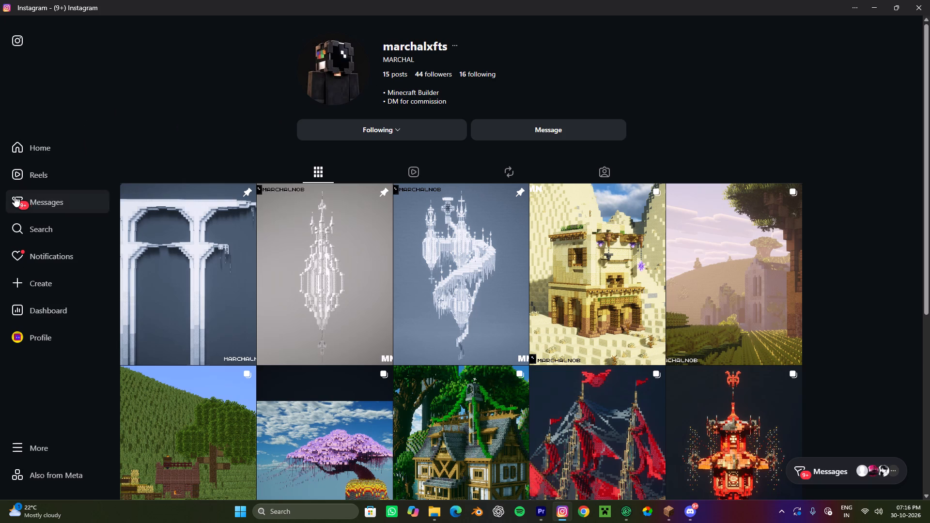
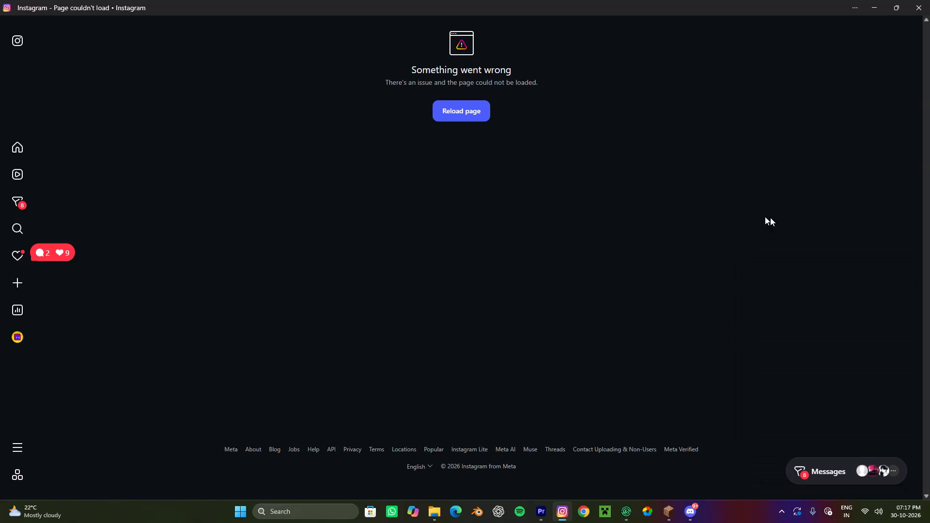
click(456, 114)
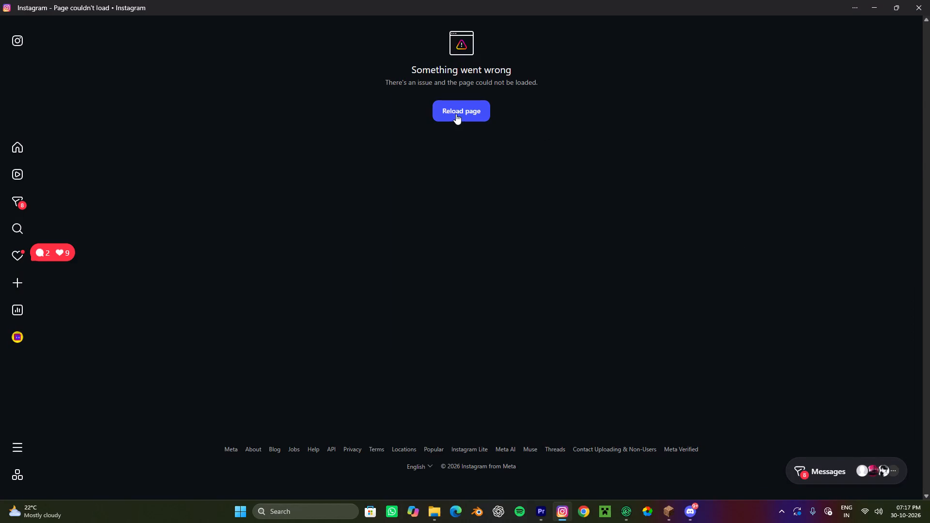
click(461, 112)
click(461, 112)
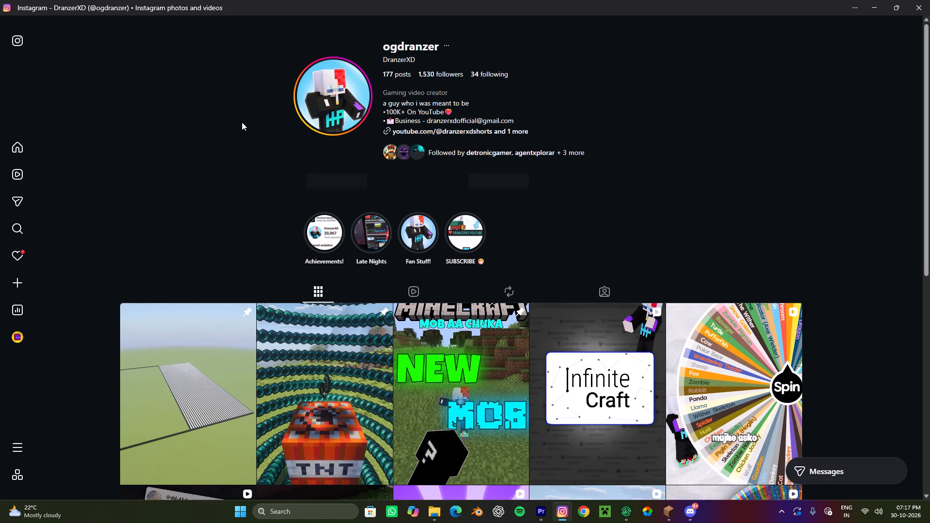
click(398, 186)
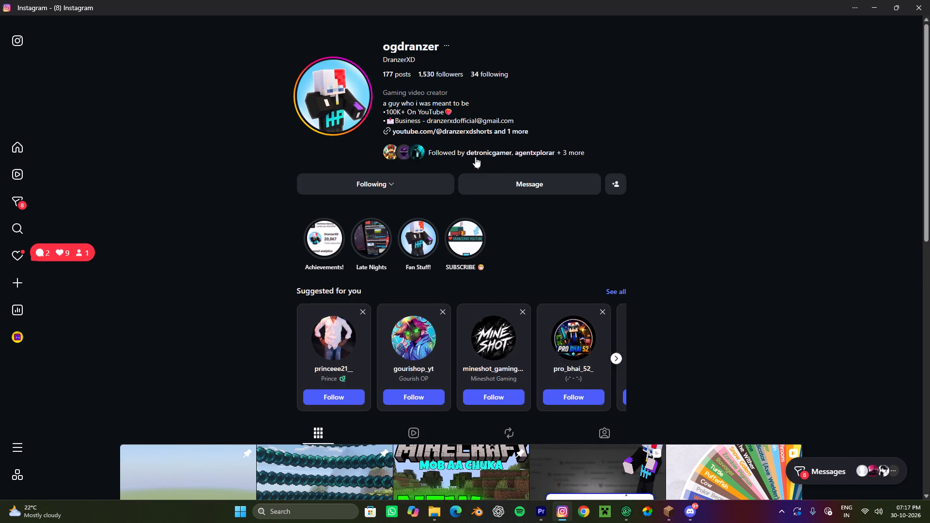
click(490, 75)
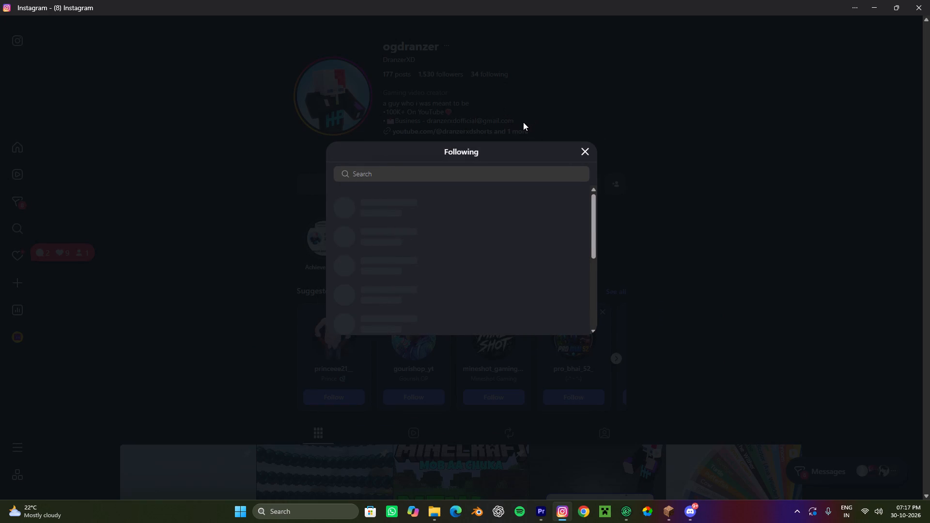
click(759, 225)
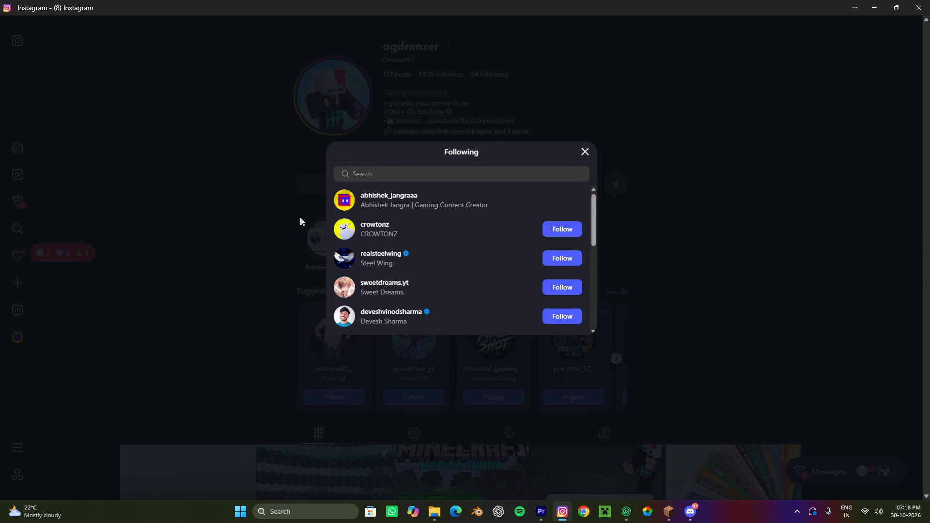
click(468, 78)
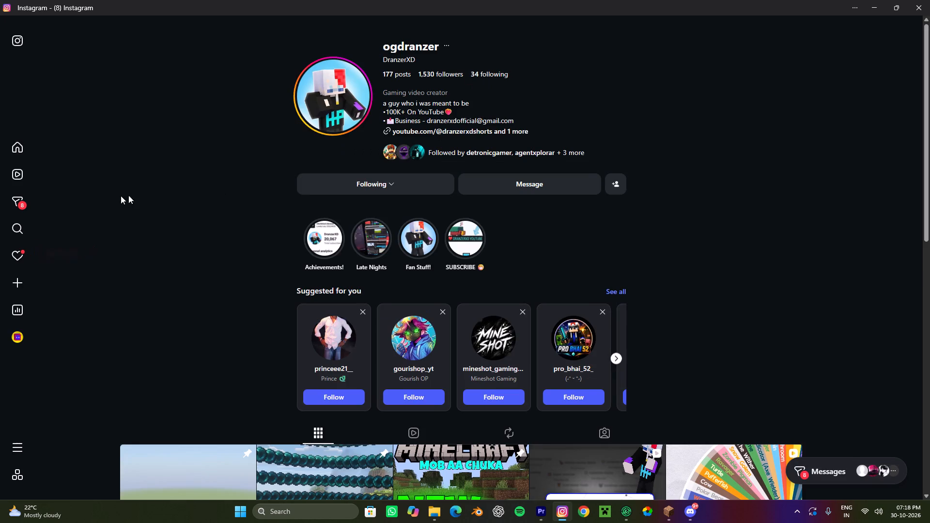
click(27, 250)
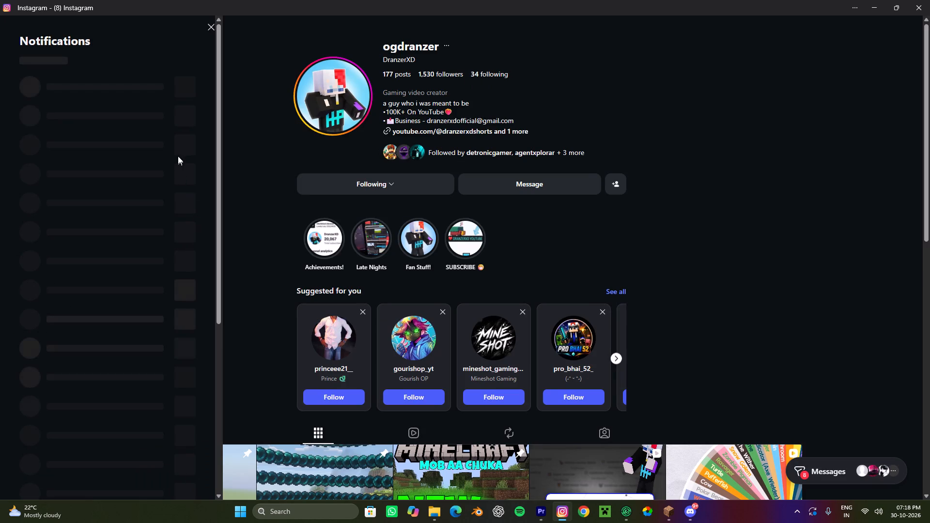
click(252, 78)
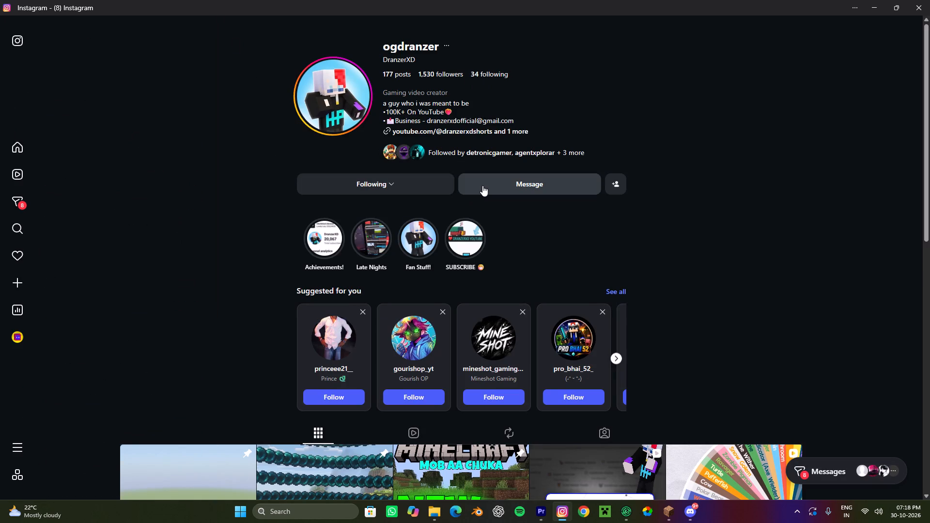
click(483, 187)
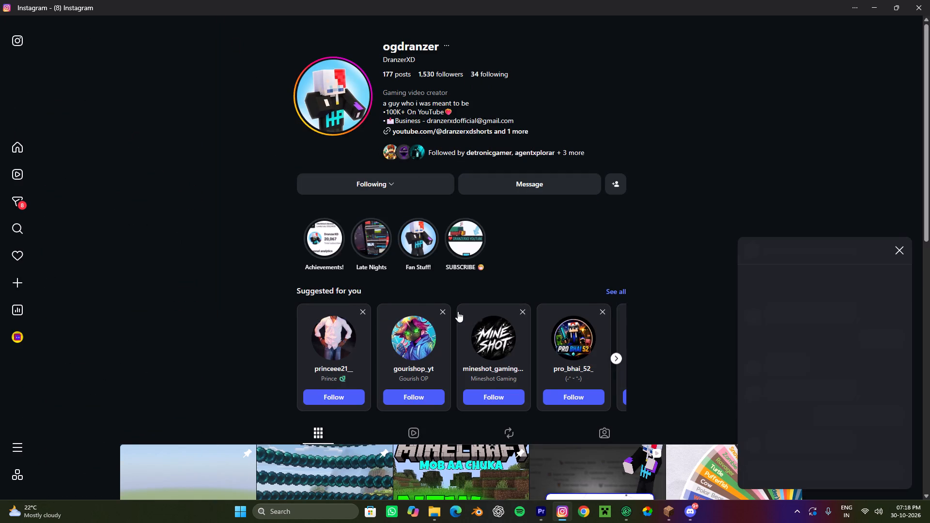
click(817, 251)
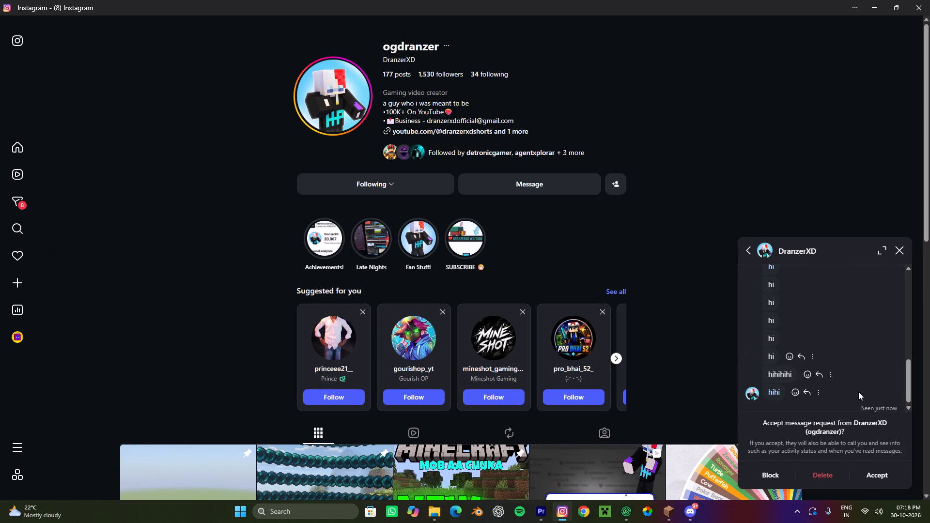
click(878, 246)
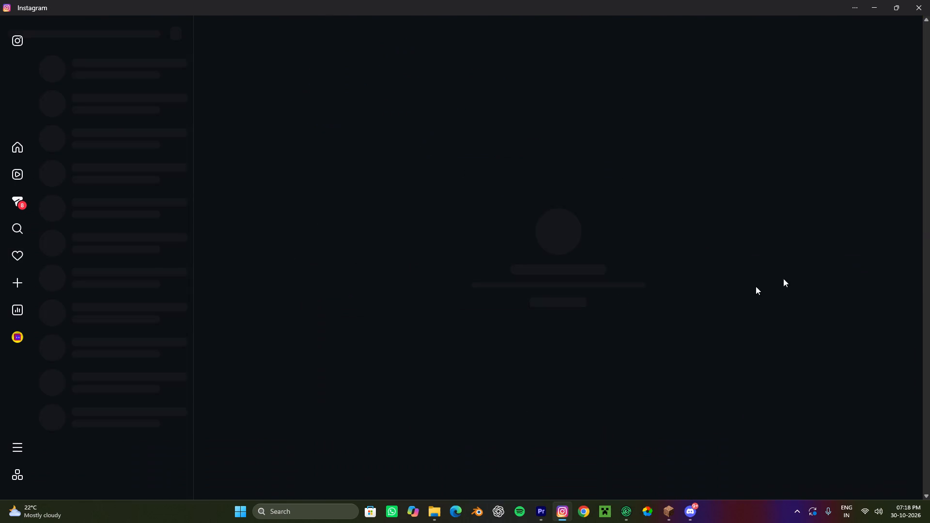
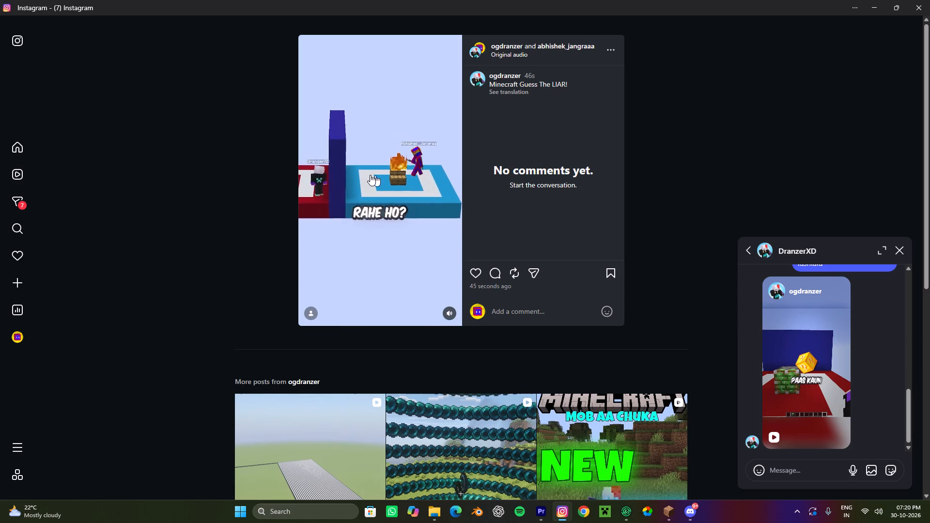
Close the Instagram window and return to the frost walker project in Premiere.
click(929, 0)
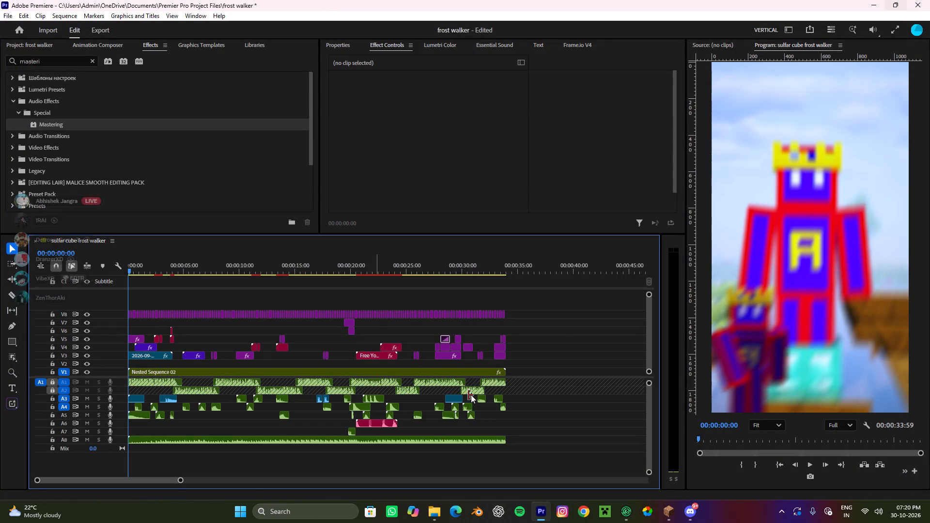
Play the frost walker sequence from the start to check the background music against the voiceover.
drag(161, 271, 217, 284)
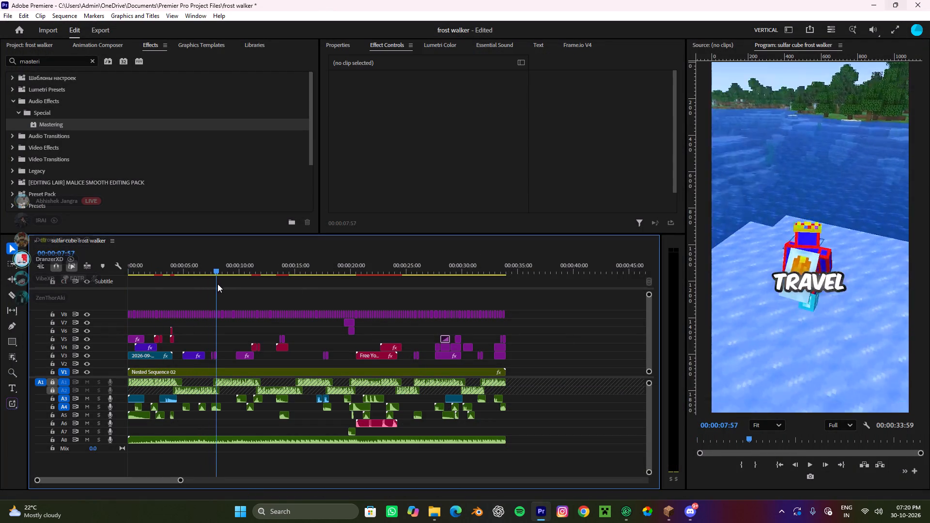
drag(217, 284, 0, 272)
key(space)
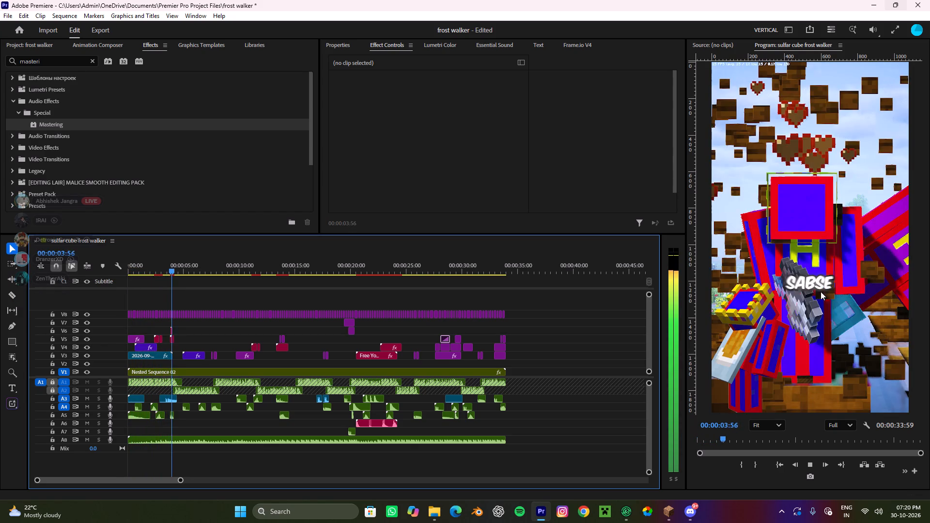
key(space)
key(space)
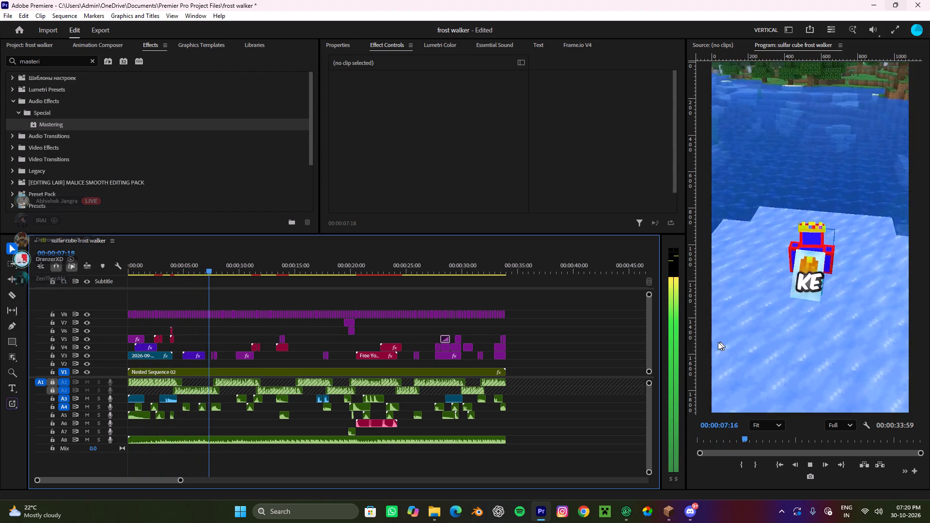
Play through the rest of the sequence to check the captions and the music level against the voiceover.
alt+scroll(496, 358, down, 2)
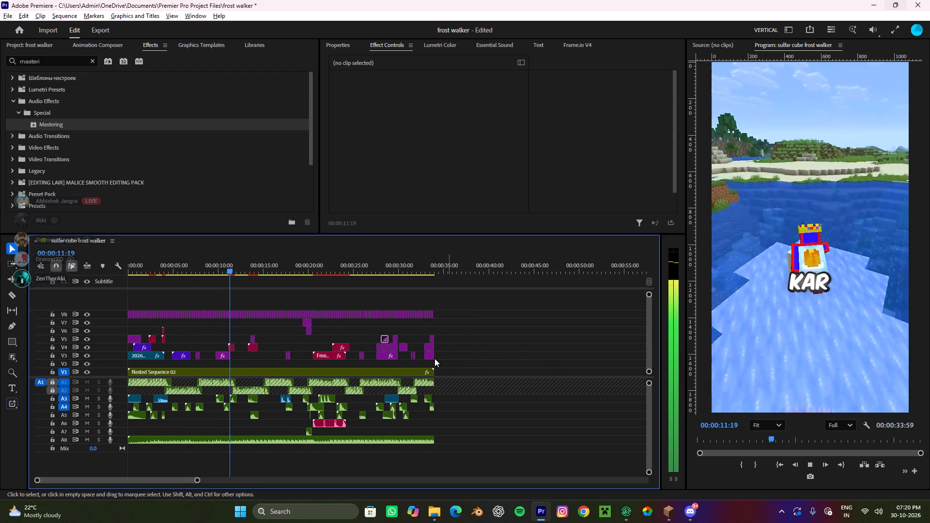
key(space)
key(space)
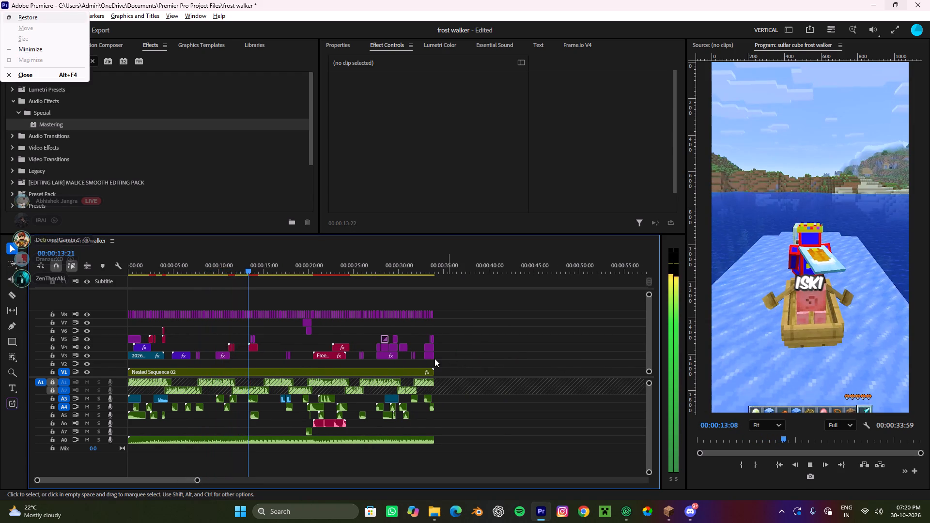
click(517, 339)
key(space)
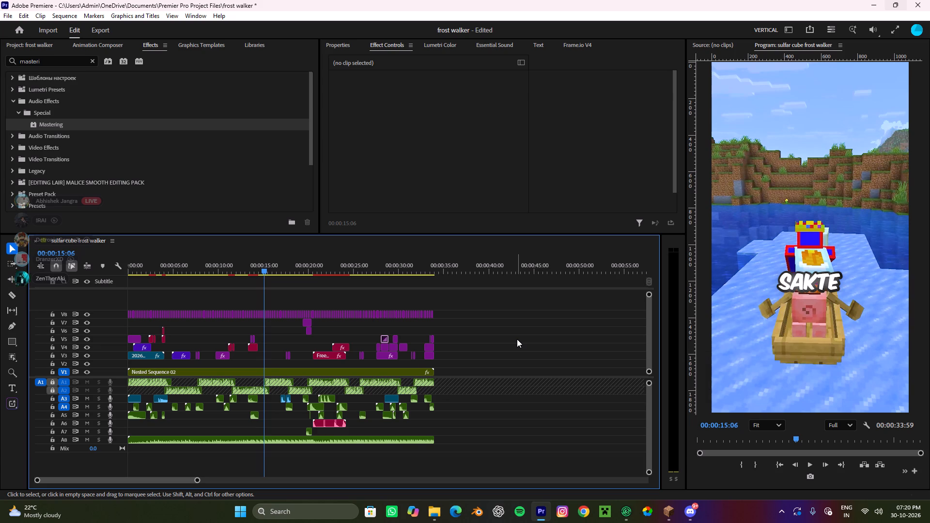
key(space)
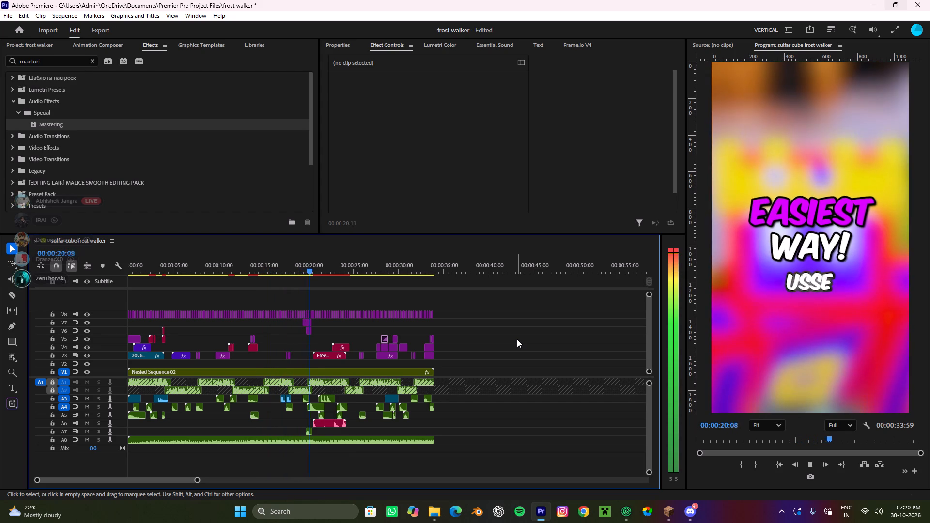
key(space)
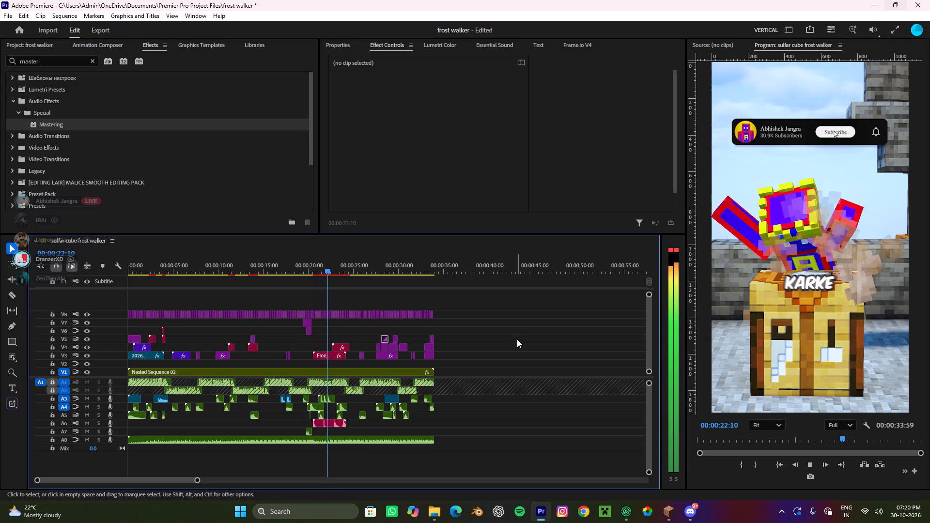
key(space)
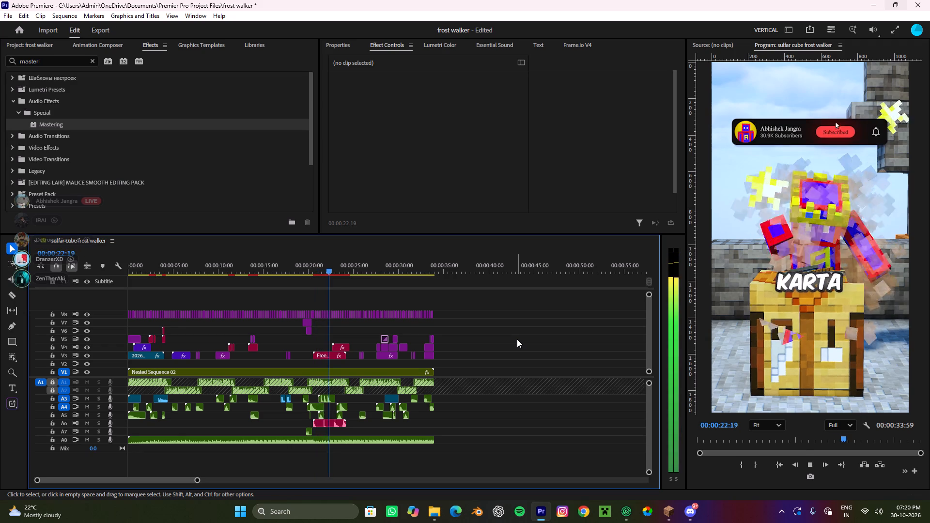
Play the sequence from about 22 seconds to 28 seconds, checking the captions and the music level against the voiceover.
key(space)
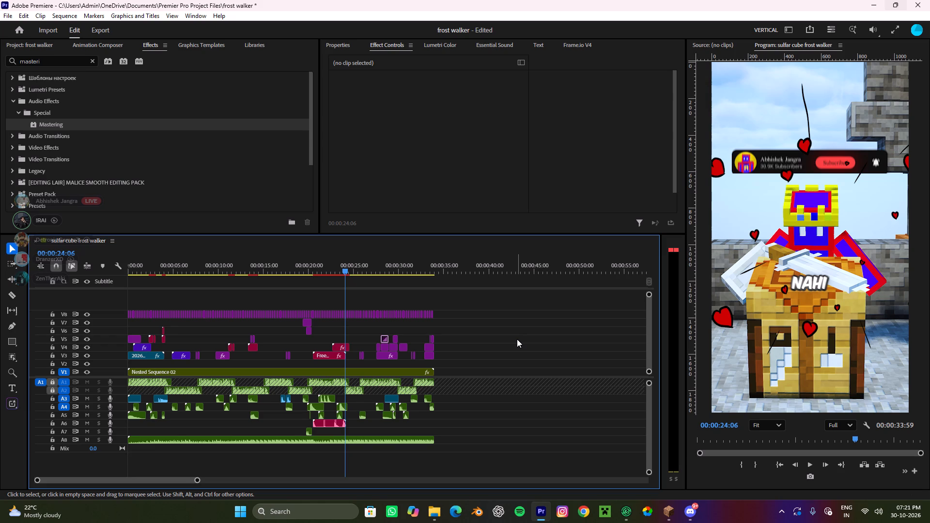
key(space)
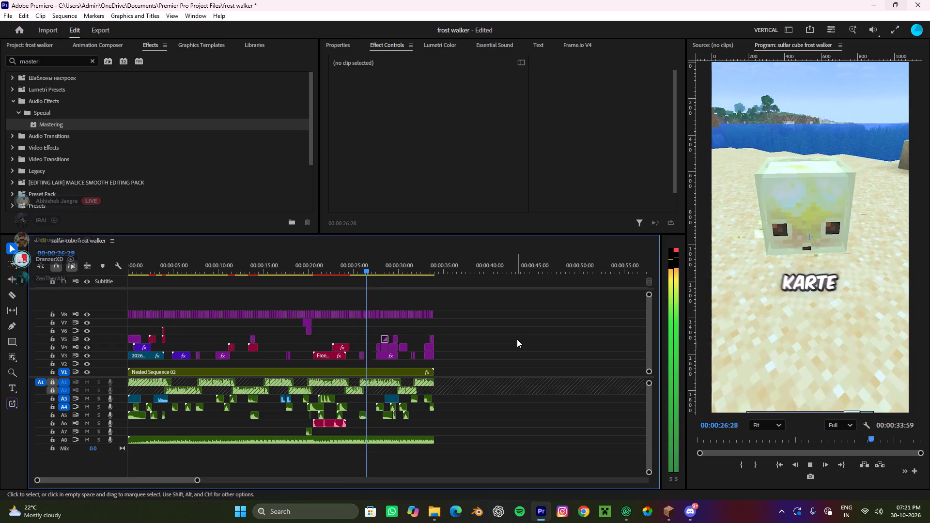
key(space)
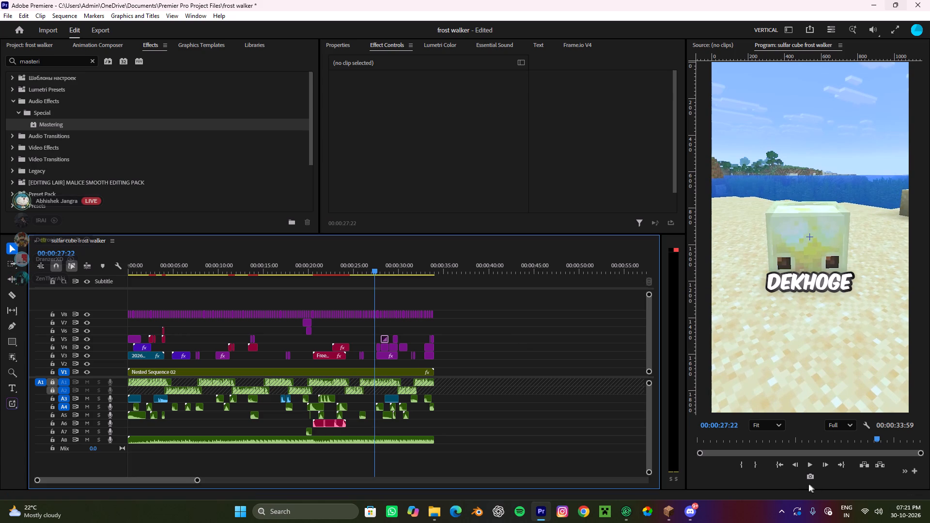
Switch to Instagram, review the account's own profile title and bio category, and close the Instagram window.
click(569, 519)
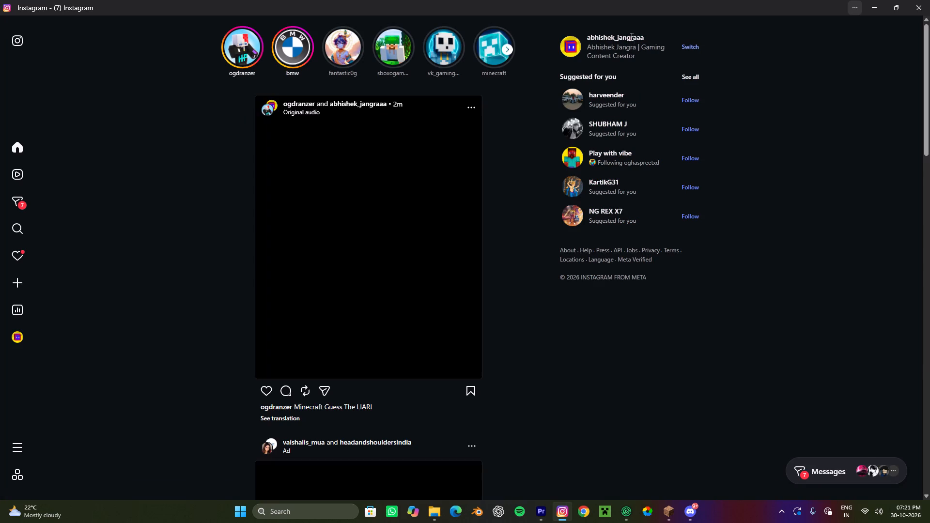
click(630, 36)
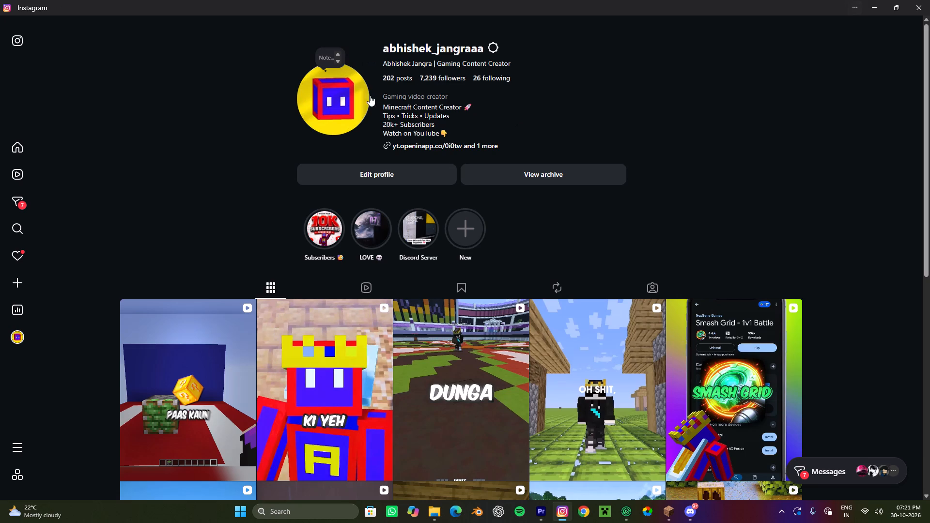
drag(436, 63, 524, 54)
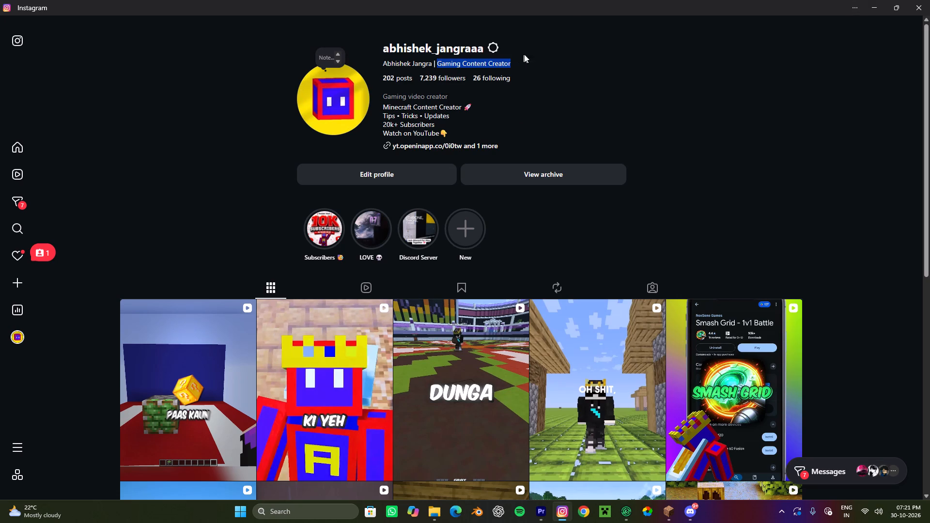
drag(524, 54, 540, 62)
click(540, 62)
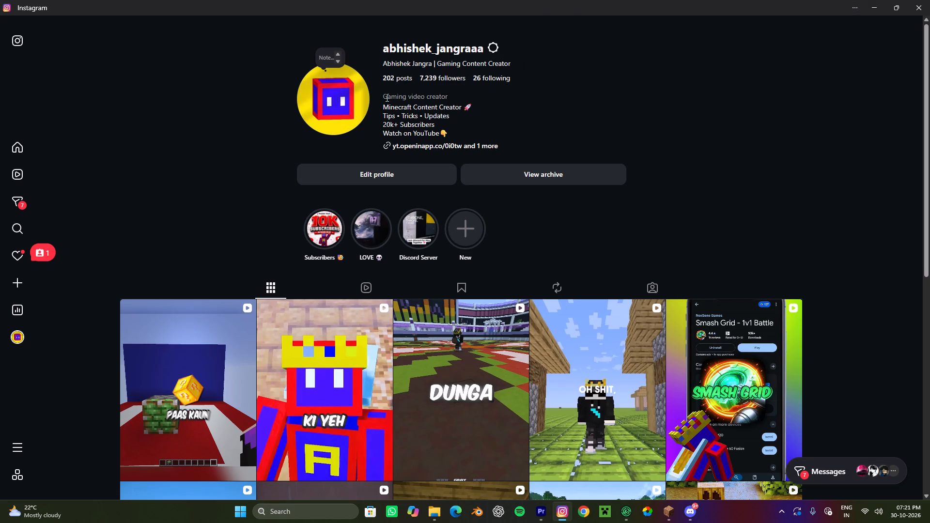
drag(384, 97, 496, 96)
click(500, 96)
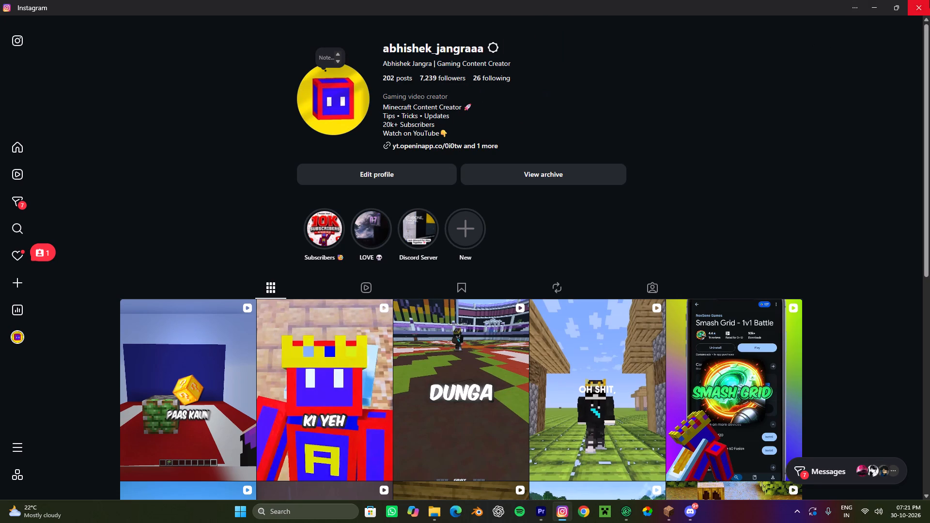
click(929, 0)
Play the remaining part of the frost walker sequence through to its end in Premiere.
click(486, 332)
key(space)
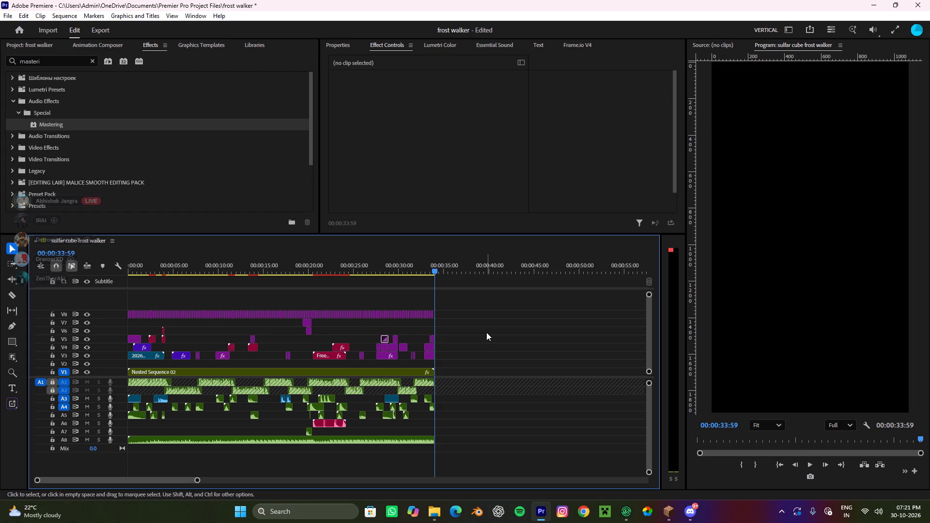
Open the export settings for the sulfar cube frost walker sequence and browse the available export presets.
click(103, 31)
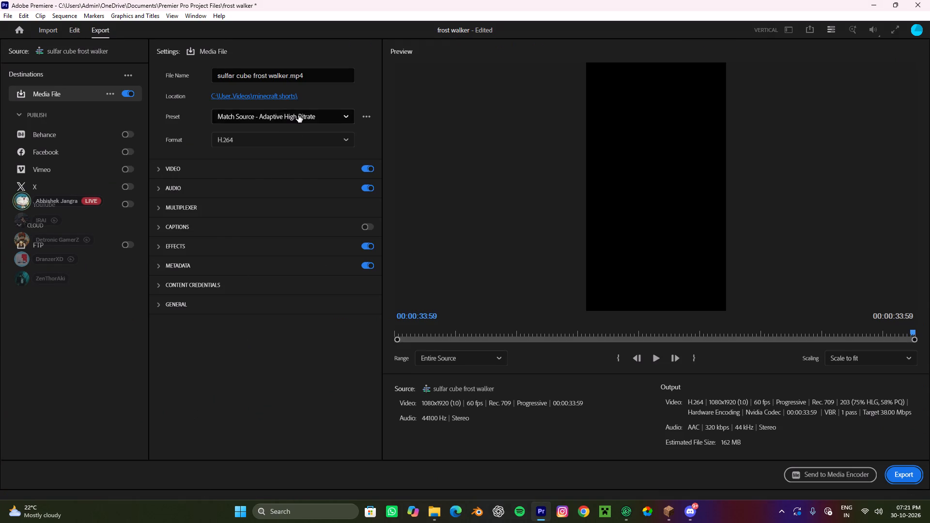
click(299, 115)
scroll(266, 187, down, 5)
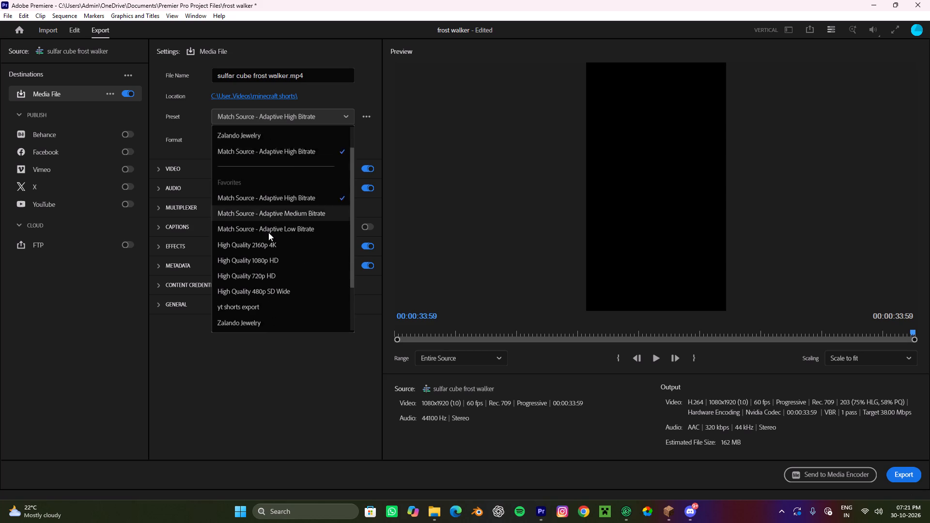
Export the sequence as sulfar cube frost walker.mp4 with the yt shorts export preset, briefly previewing it before starting the export.
click(247, 287)
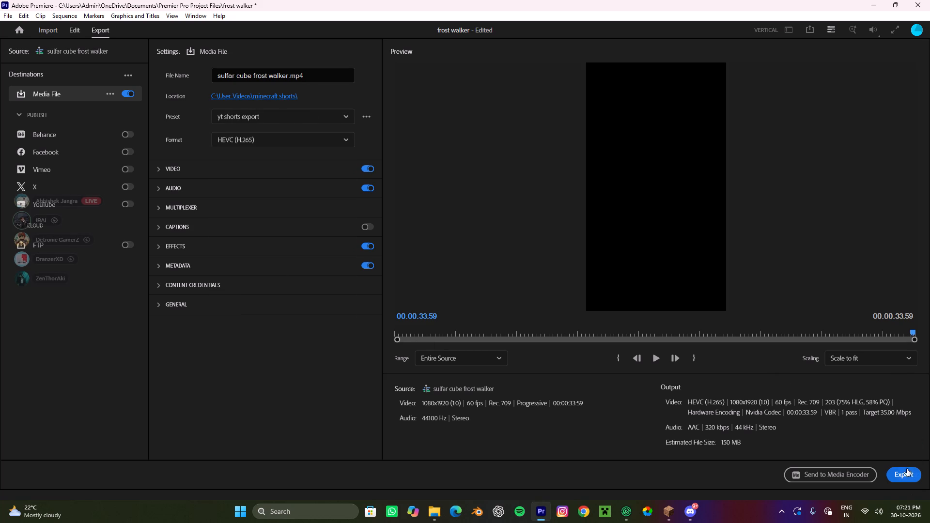
click(651, 362)
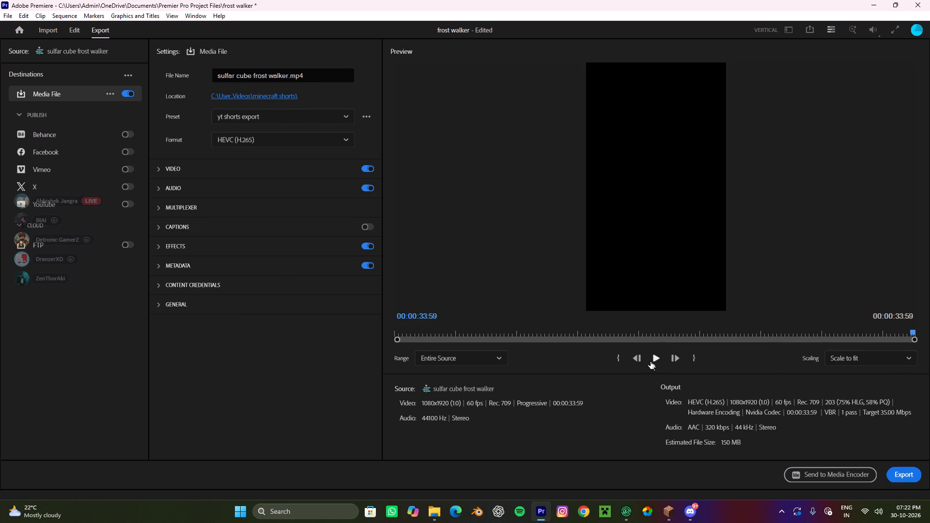
click(651, 362)
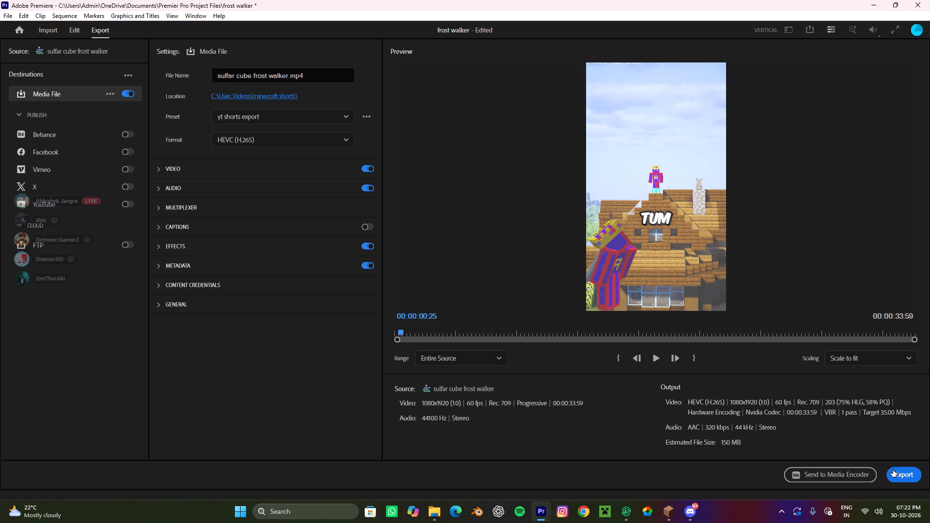
click(893, 470)
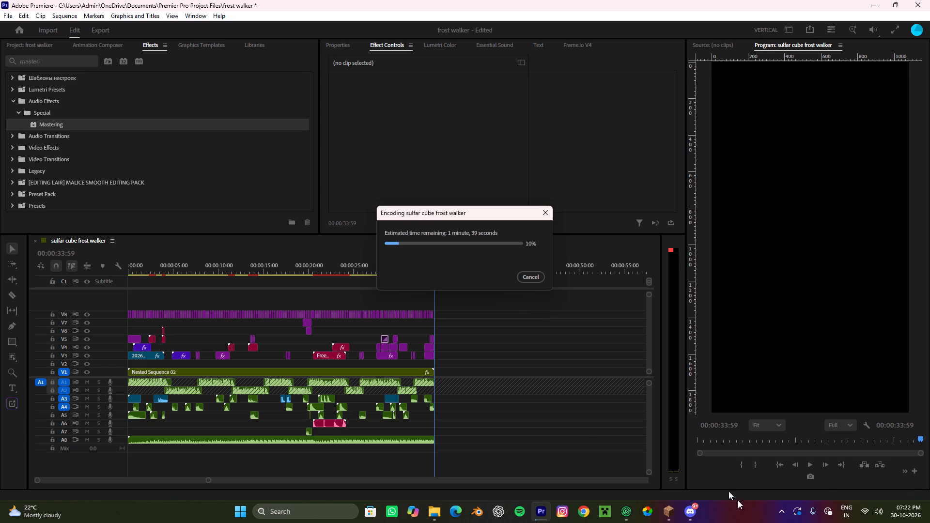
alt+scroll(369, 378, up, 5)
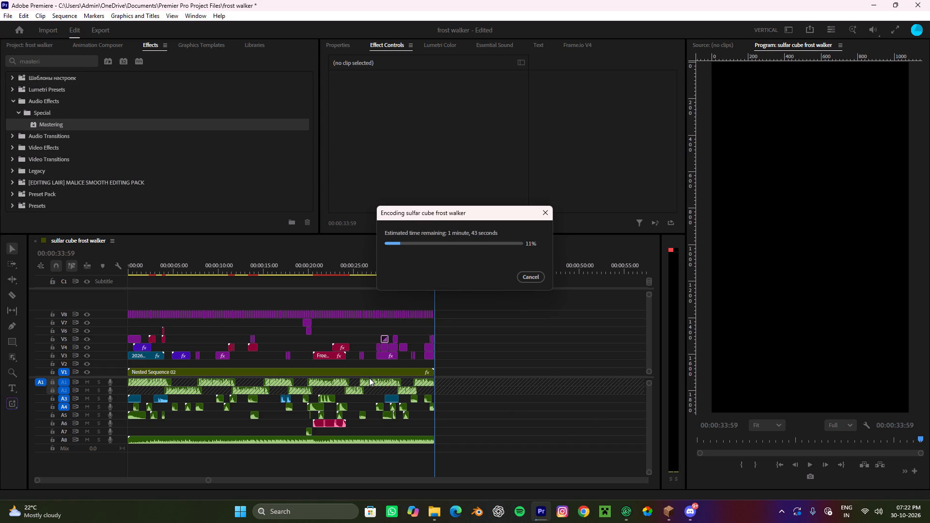
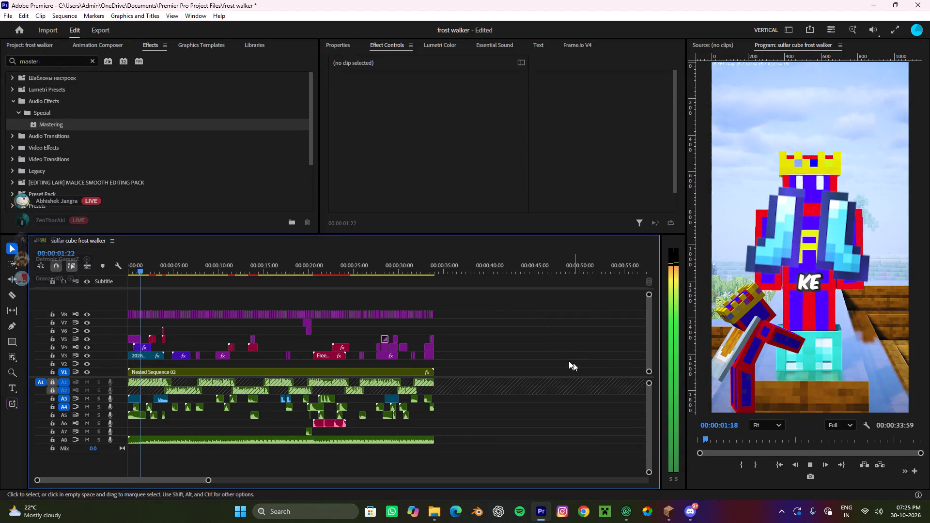
Stop playback, save the frost walker project and close the video editor.
key(space)
key(ctrl+s)
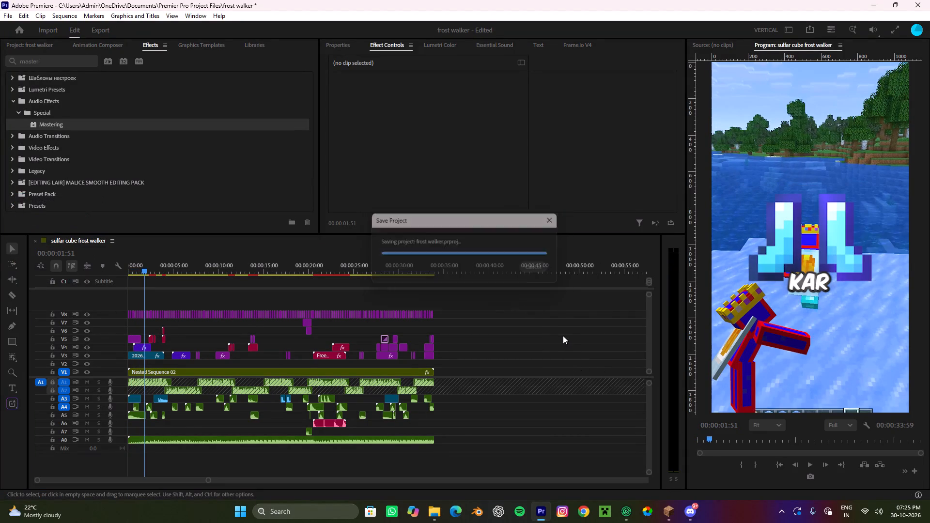
click(929, 0)
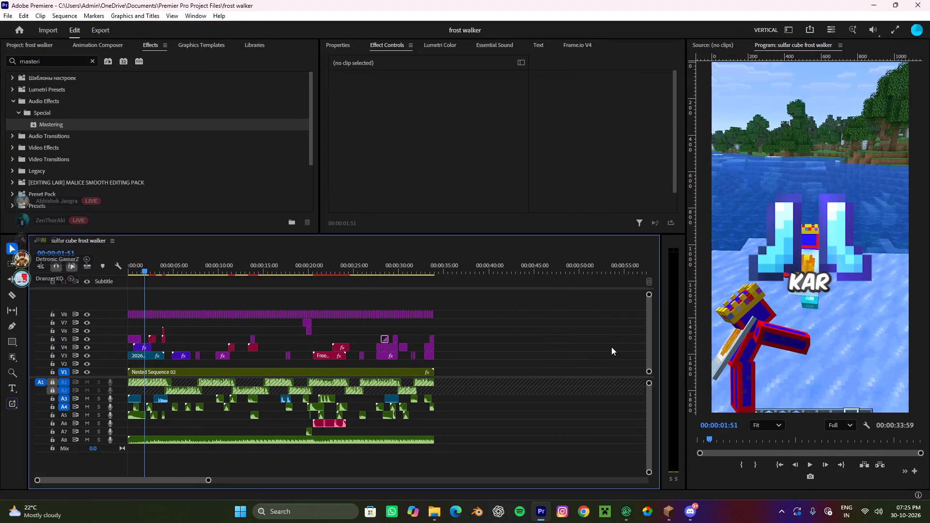
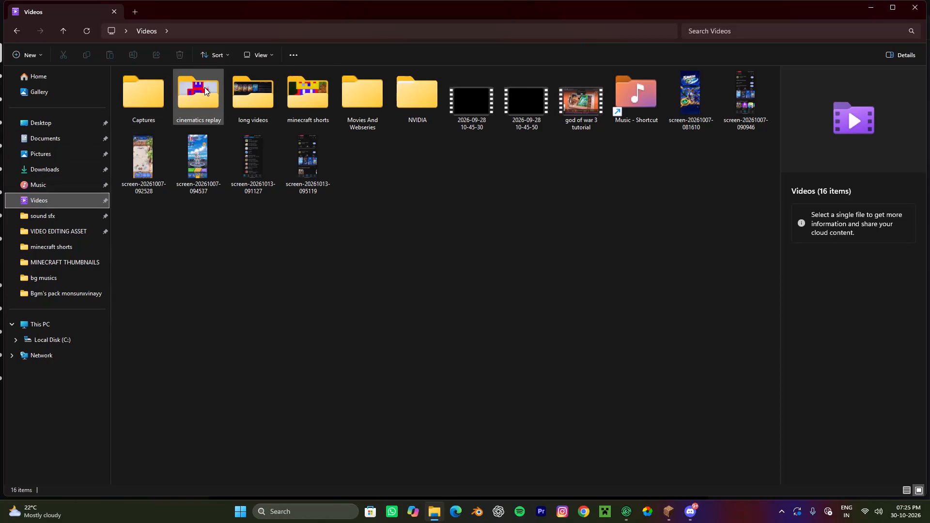
Play back the exported "sulfar cube frost walker" video from the minecraft shorts folder to review it, and close the player.
double_click(309, 91)
double_click(154, 98)
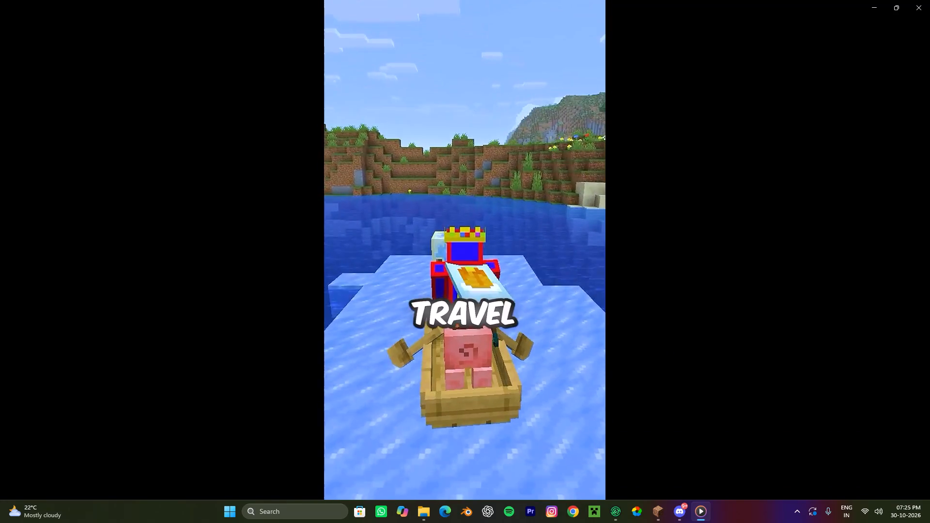
key(space)
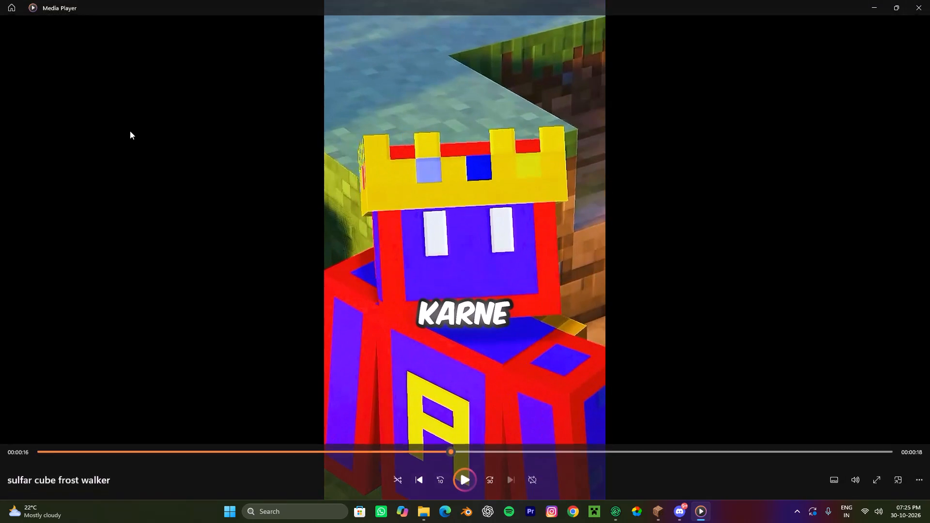
click(929, 0)
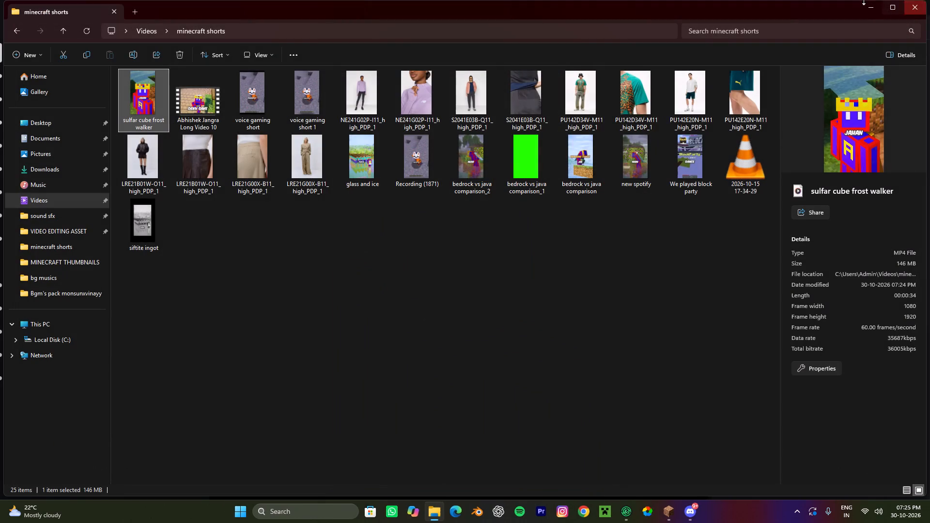